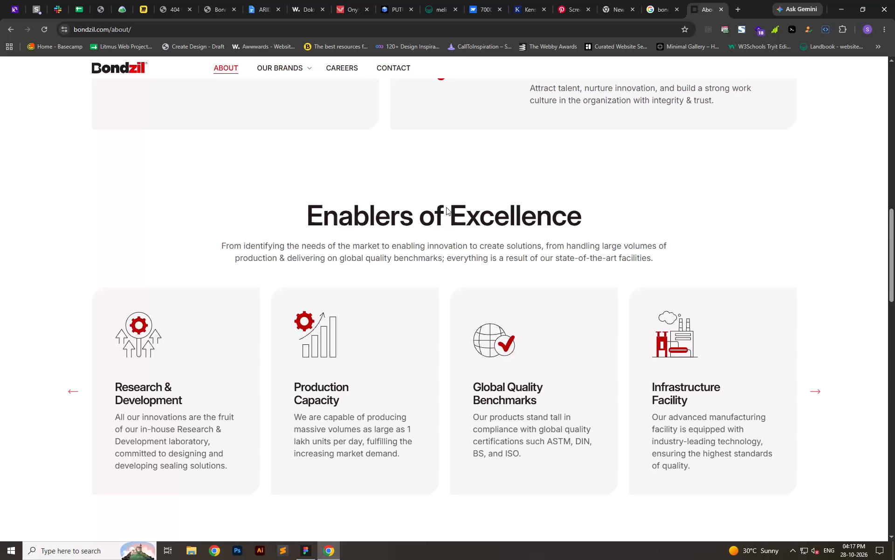
# Close the Bondzil search, blank, About and 404 tabs left over from the earlier lookup.
pyautogui.click(644, 0)
pyautogui.click(677, 10)
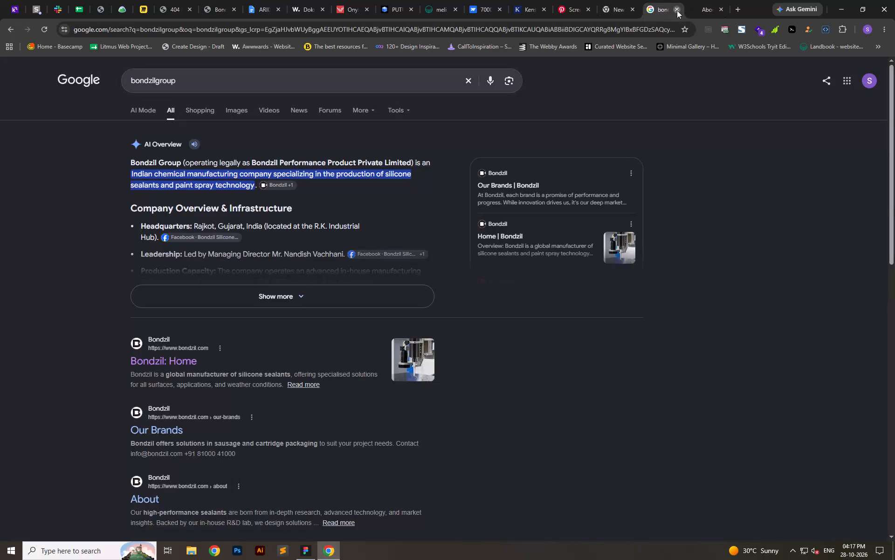
pyautogui.click(618, 0)
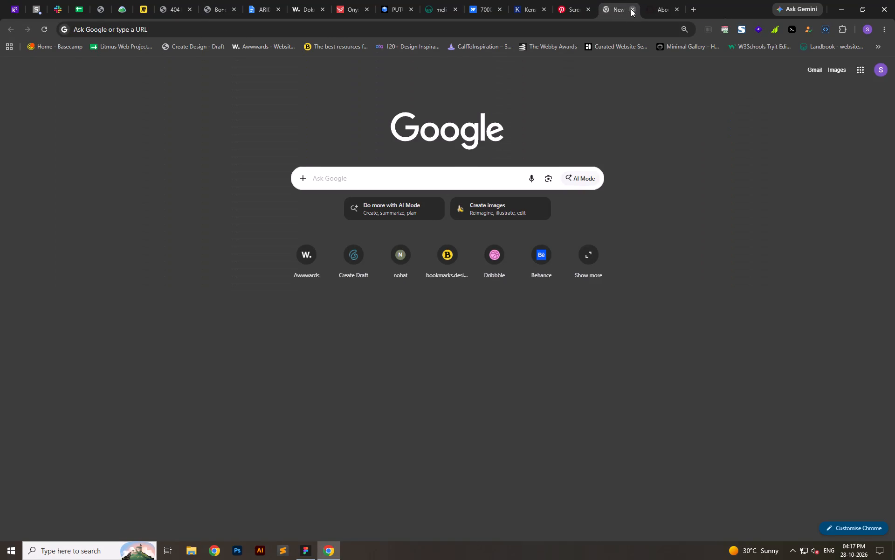
pyautogui.click(631, 9)
pyautogui.click(631, 9)
pyautogui.click(186, 0)
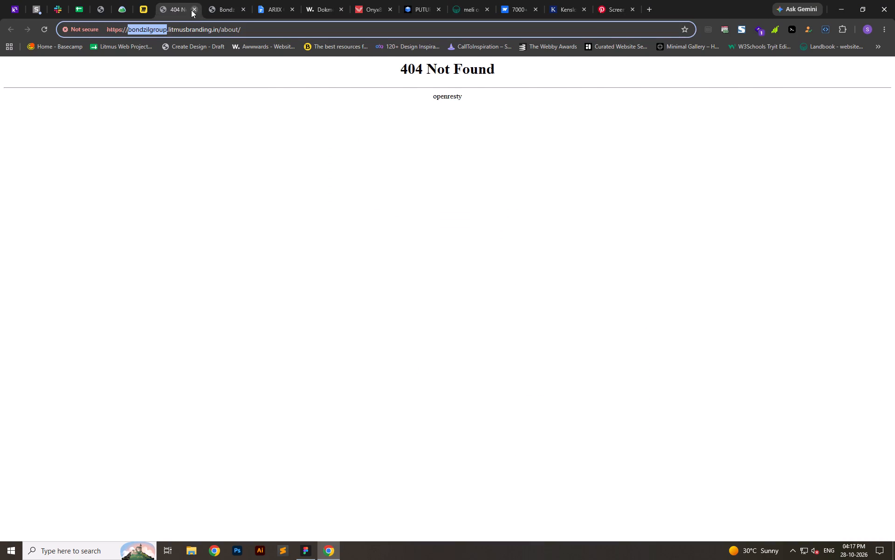
pyautogui.doubleClick(191, 10)
# From the bondzite group sheet of Litmus Web Projects Status, open the About development link and proceed past the privacy warning.
pyautogui.click(79, 1)
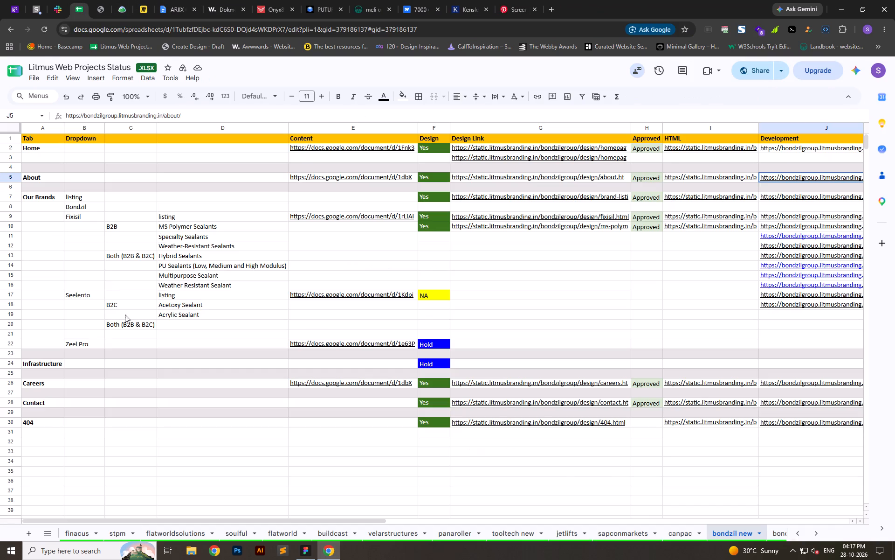
pyautogui.click(778, 533)
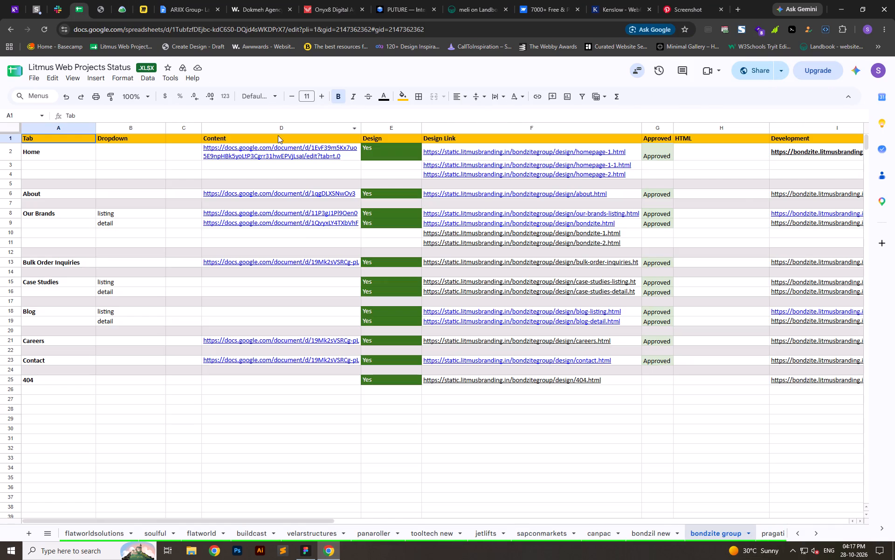
pyautogui.click(793, 192)
pyautogui.keyDown('ctrl'); pyautogui.click(791, 208); pyautogui.keyUp('ctrl')
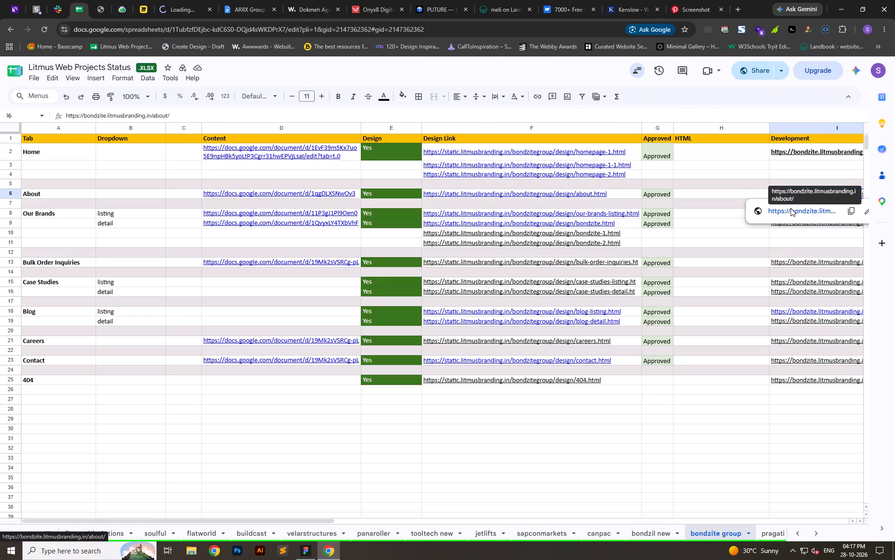
pyautogui.click(191, 0)
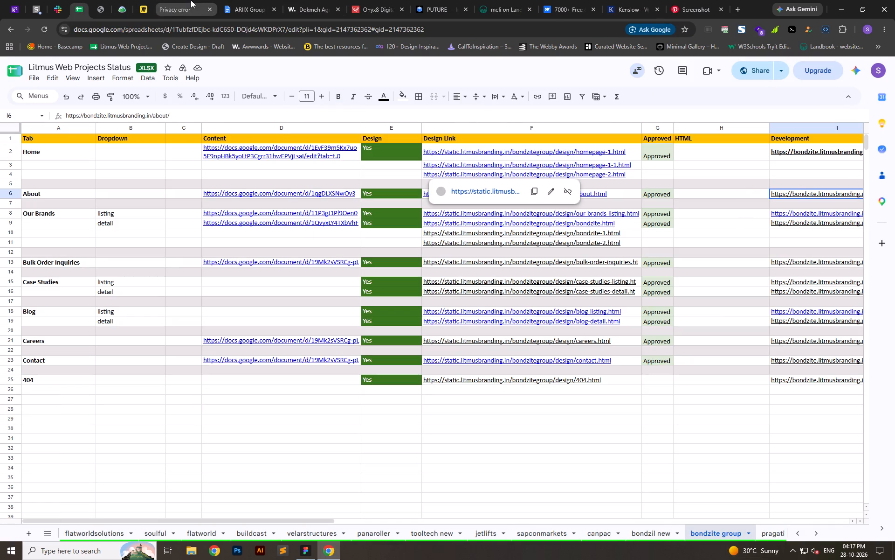
pyautogui.click(317, 309)
pyautogui.click(341, 383)
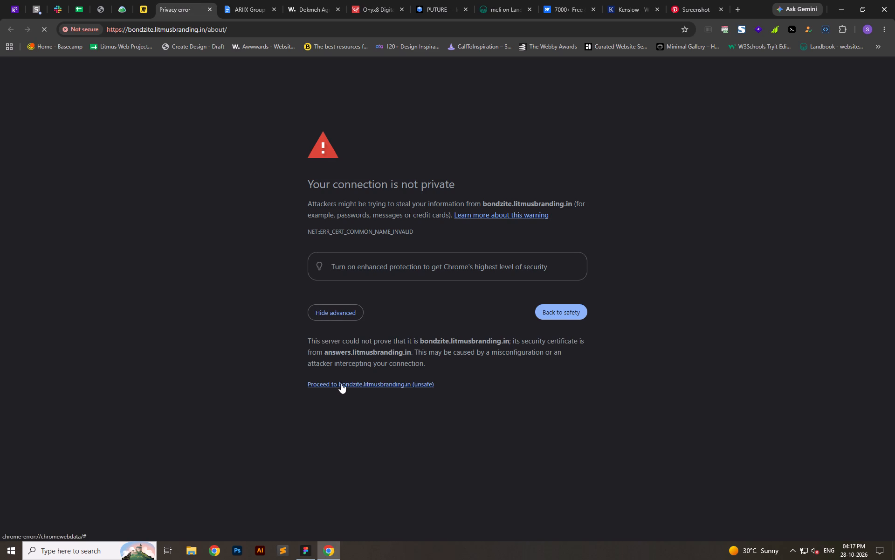
# Search the web for "bondzite", copied from the page's address, and look through the results for the company's site.
pyautogui.doubleClick(137, 30)
pyautogui.doubleClick(117, 27)
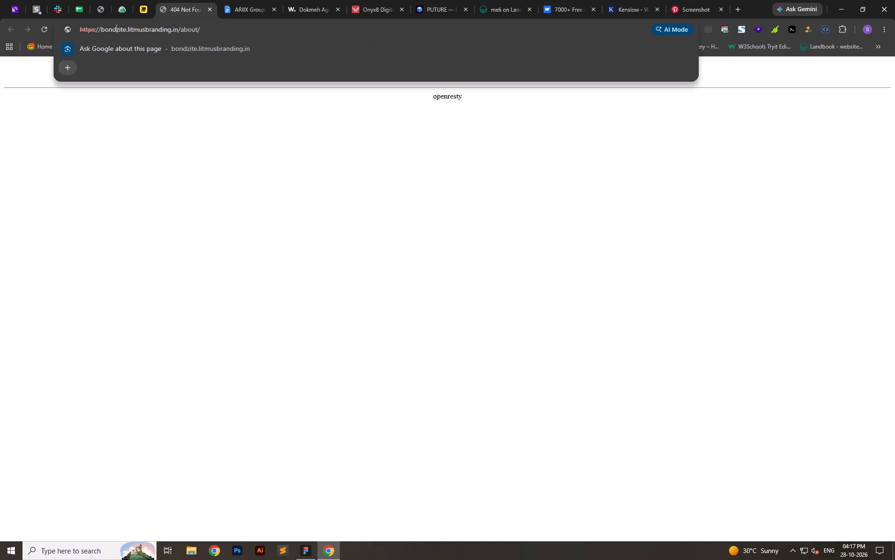
pyautogui.hotkey('ctrl', 'c')
pyautogui.click(738, 7)
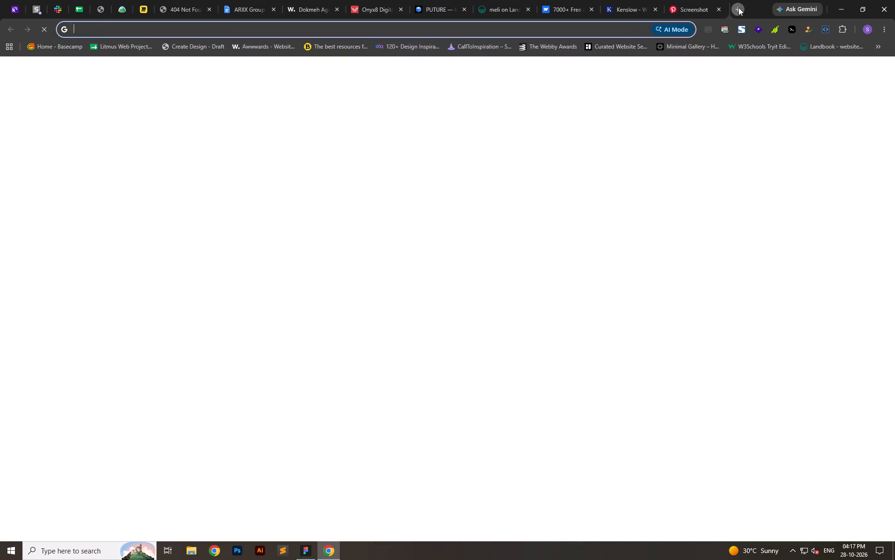
pyautogui.hotkey('ctrl', 'v')
pyautogui.press('Return')
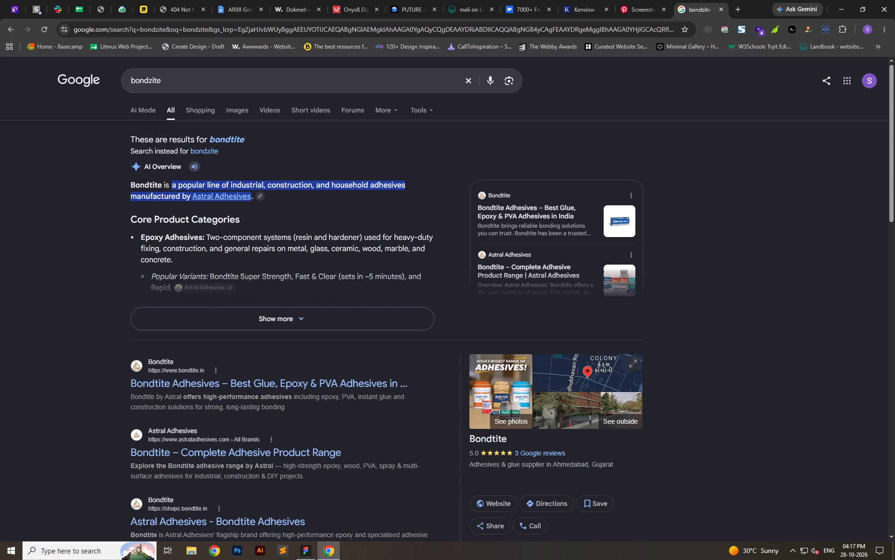
pyautogui.click(195, 81)
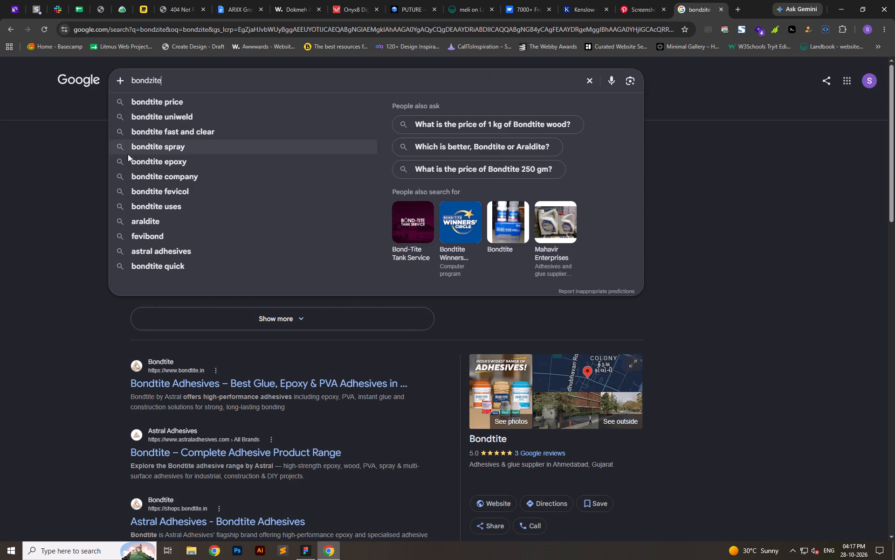
pyautogui.press('space')
pyautogui.click(49, 165)
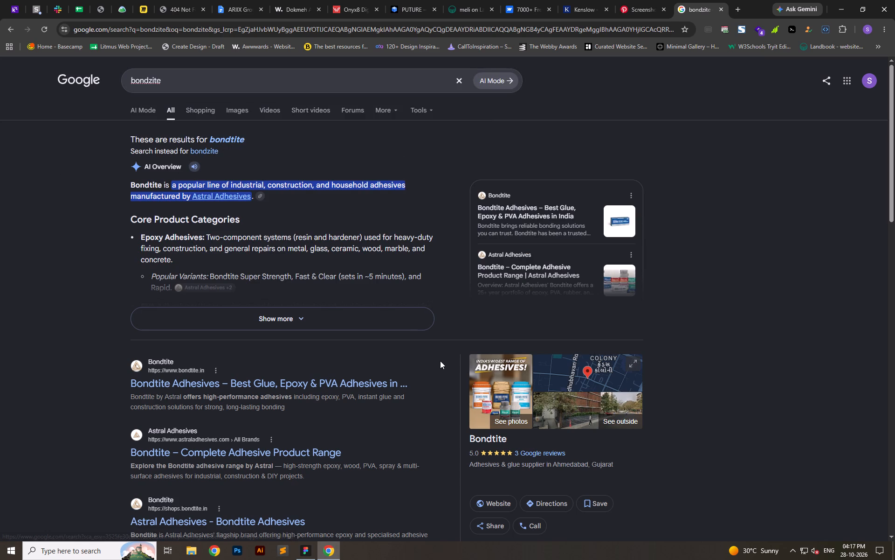
pyautogui.scroll(-5, 397, 339)
pyautogui.scroll(-1, 218, 424)
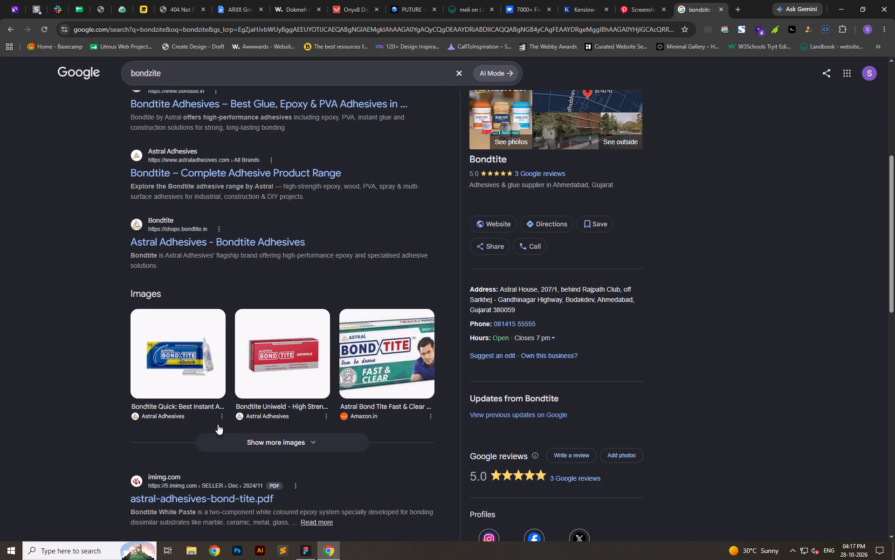
pyautogui.scroll(-5, 218, 424)
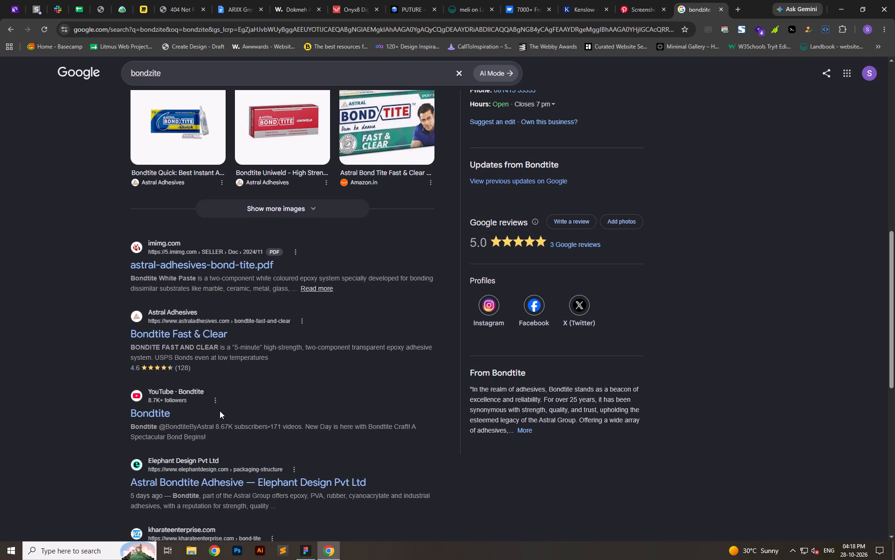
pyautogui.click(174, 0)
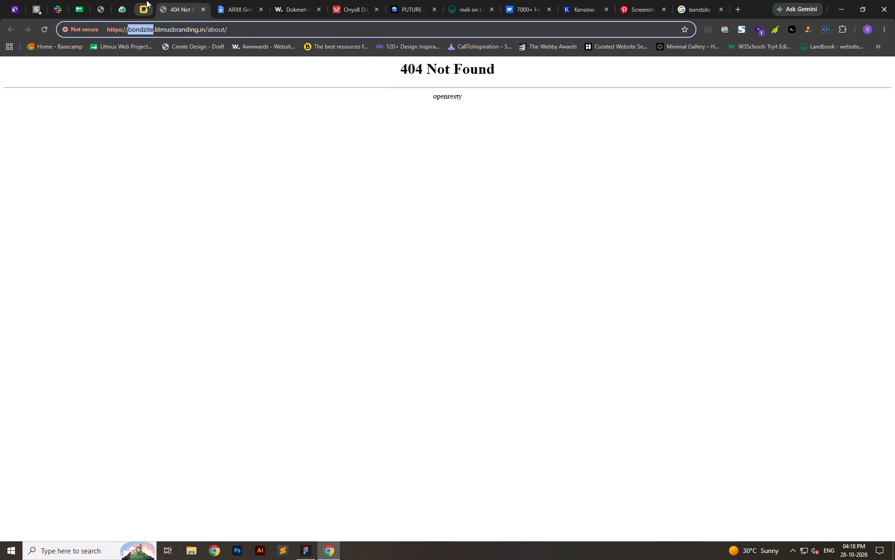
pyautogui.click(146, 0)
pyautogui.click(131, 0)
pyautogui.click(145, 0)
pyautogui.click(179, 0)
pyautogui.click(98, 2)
# From the pragati defence sheet, open the About page's development and HTML links, keeping only the HTML page's tab open.
pyautogui.click(77, 0)
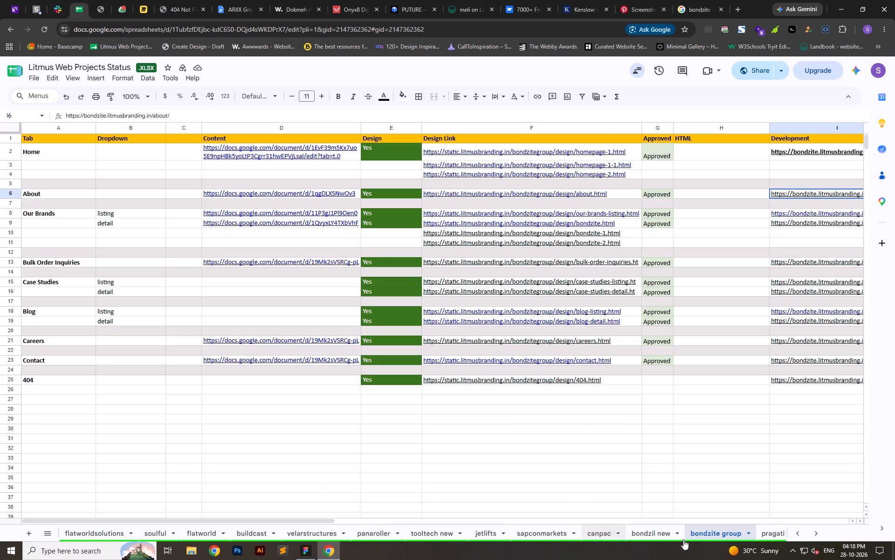
pyautogui.click(766, 533)
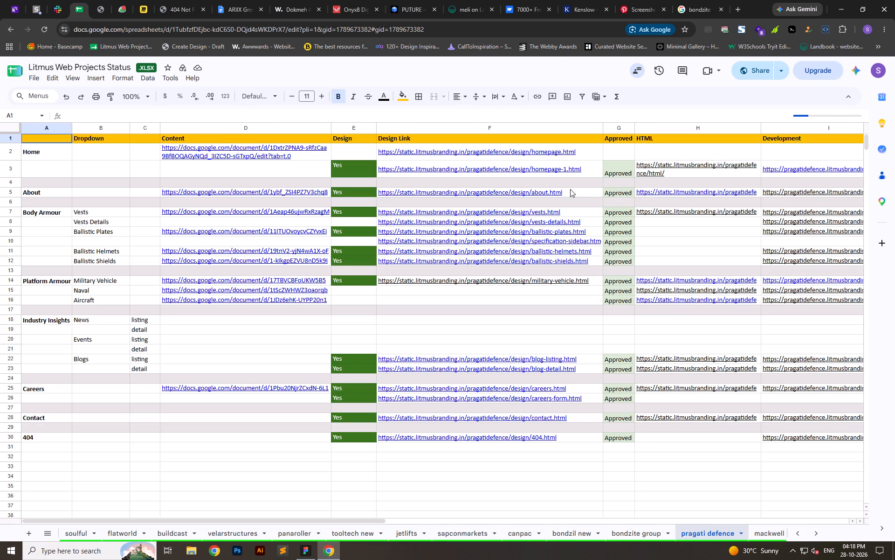
pyautogui.click(785, 195)
pyautogui.keyDown('ctrl'); pyautogui.click(784, 208); pyautogui.keyUp('ctrl')
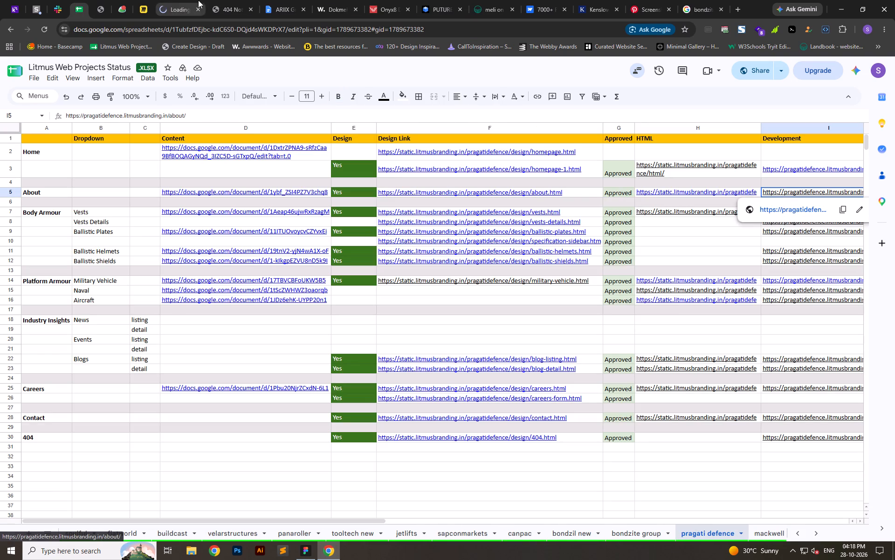
pyautogui.click(648, 191)
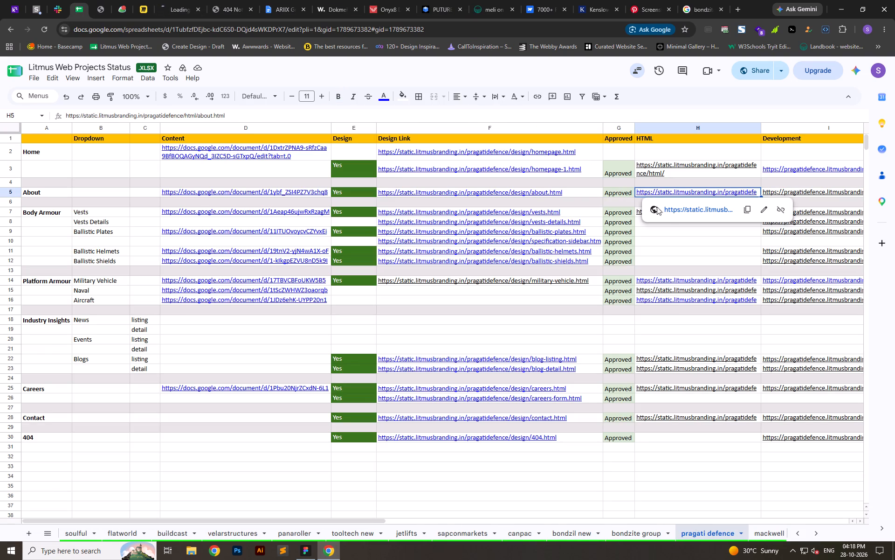
pyautogui.keyDown('ctrl'); pyautogui.click(669, 209); pyautogui.keyUp('ctrl')
pyautogui.click(178, 0)
pyautogui.click(212, 0)
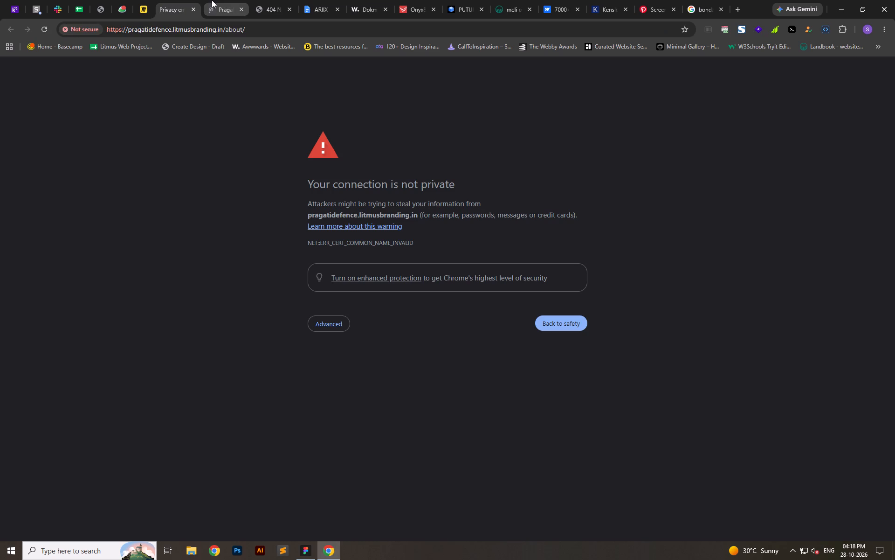
pyautogui.click(195, 8)
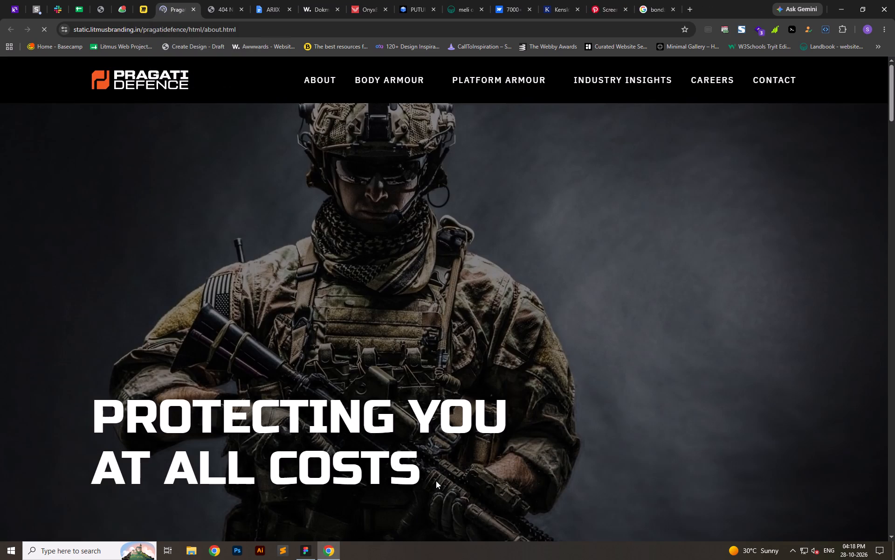
# Examine the Pragati Defence About page's sections as a layout reference, especially the certifications, Vision, Mission and values.
pyautogui.scroll(-6, 343, 411)
pyautogui.scroll(-8, 285, 357)
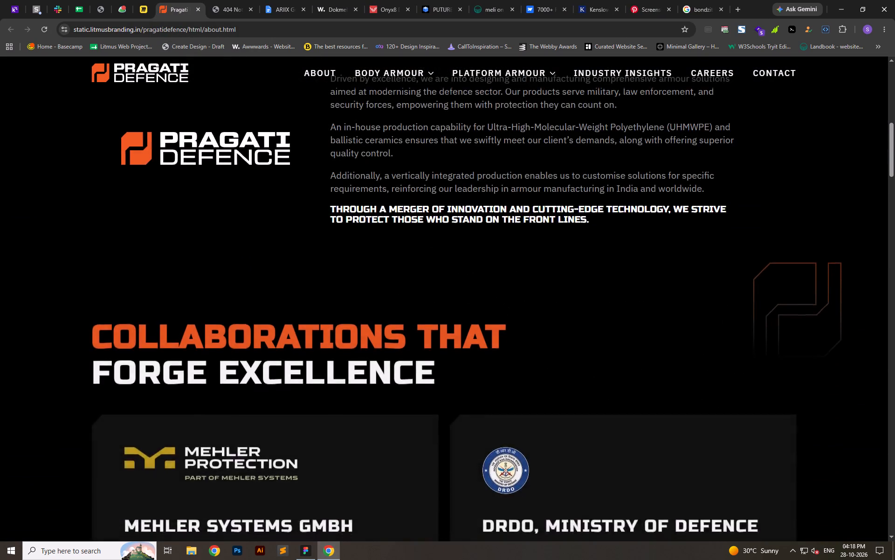
pyautogui.scroll(-1, 295, 359)
pyautogui.scroll(-6, 549, 358)
pyautogui.scroll(-3, 363, 325)
pyautogui.scroll(-6, 508, 286)
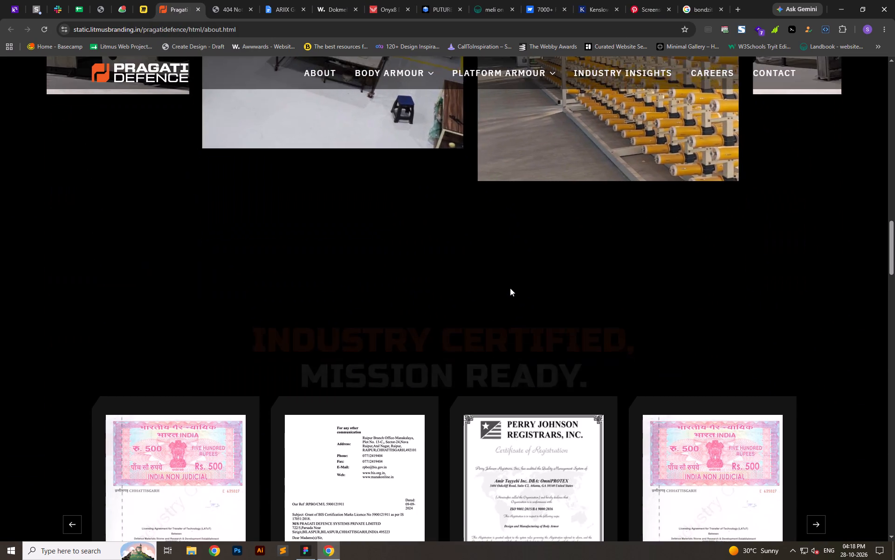
pyautogui.scroll(-5, 509, 288)
pyautogui.scroll(-6, 797, 371)
pyautogui.scroll(-4, 431, 332)
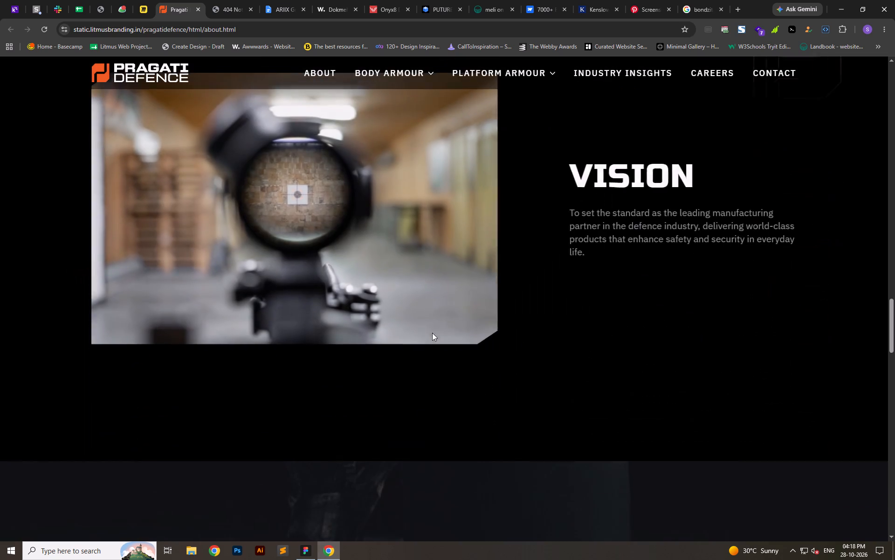
pyautogui.scroll(-14, 430, 328)
pyautogui.scroll(6, 424, 317)
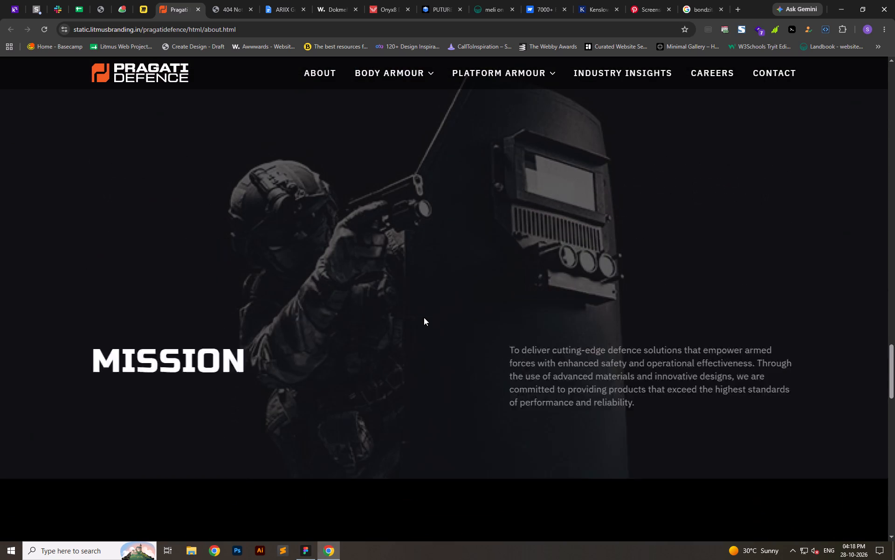
pyautogui.scroll(17, 464, 333)
pyautogui.scroll(-6, 469, 326)
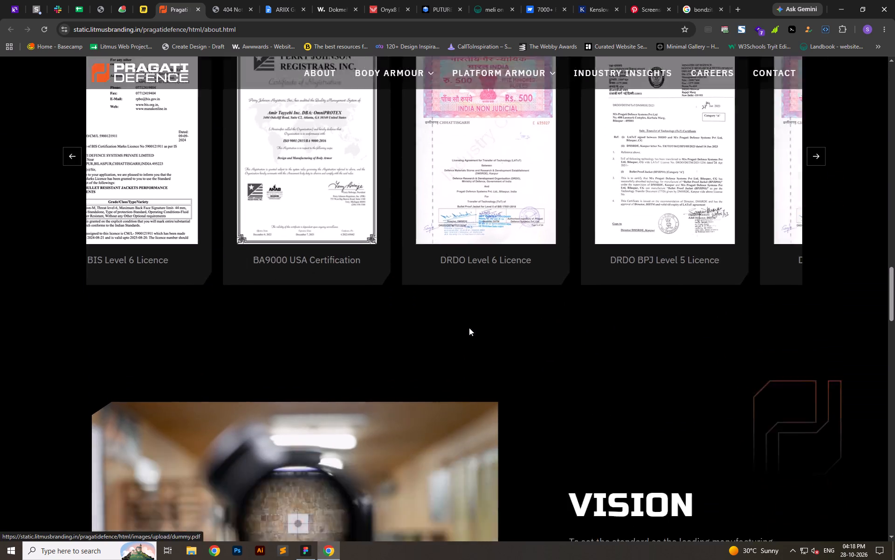
pyautogui.scroll(1, 469, 328)
pyautogui.scroll(-20, 469, 328)
pyautogui.scroll(-7, 469, 328)
pyautogui.scroll(1, 432, 323)
pyautogui.scroll(-7, 432, 323)
pyautogui.scroll(7, 499, 374)
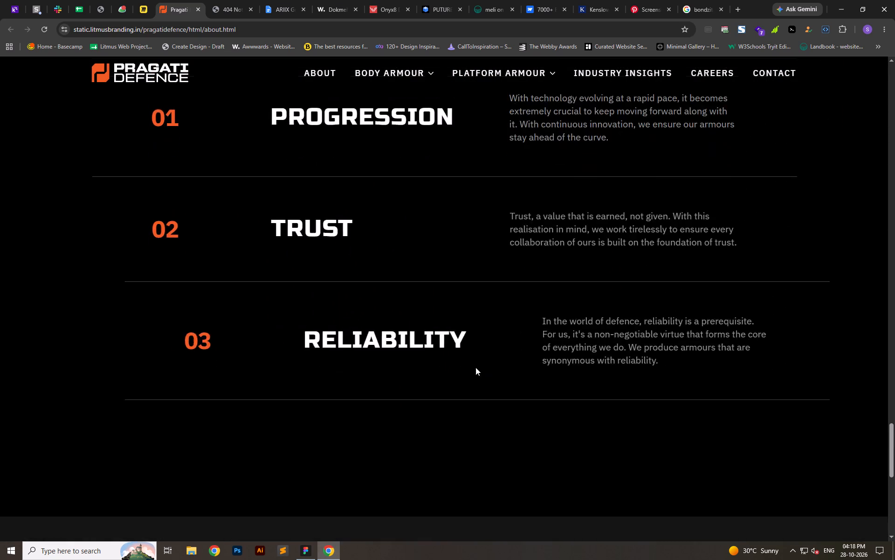
pyautogui.scroll(19, 475, 367)
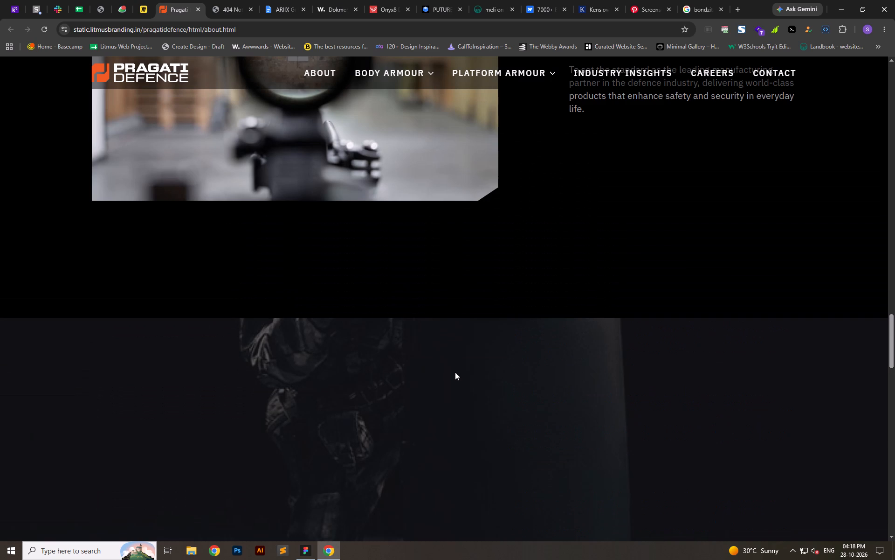
pyautogui.scroll(11, 436, 309)
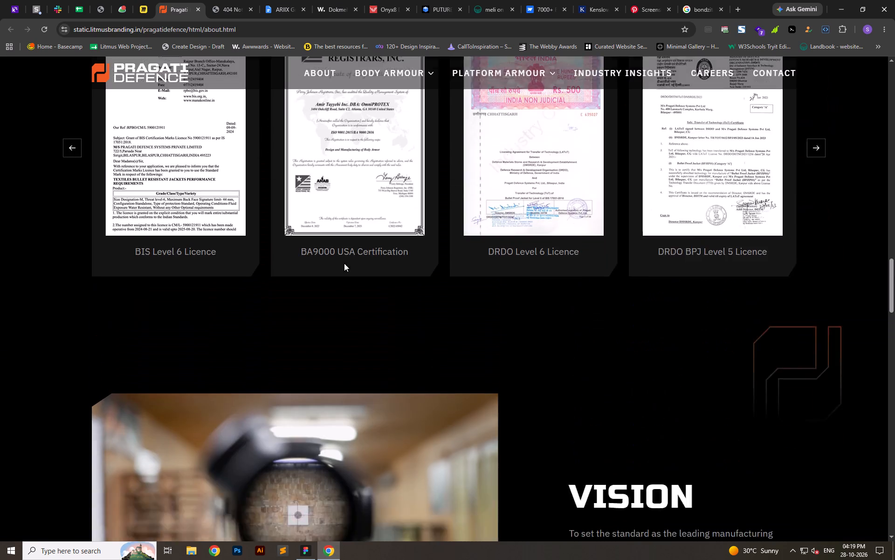
pyautogui.scroll(-5, 329, 256)
# Copy the web address of the Pragati Defence About page.
pyautogui.click(200, 31)
pyautogui.hotkey('ctrl', 'c')
pyautogui.click(337, 220)
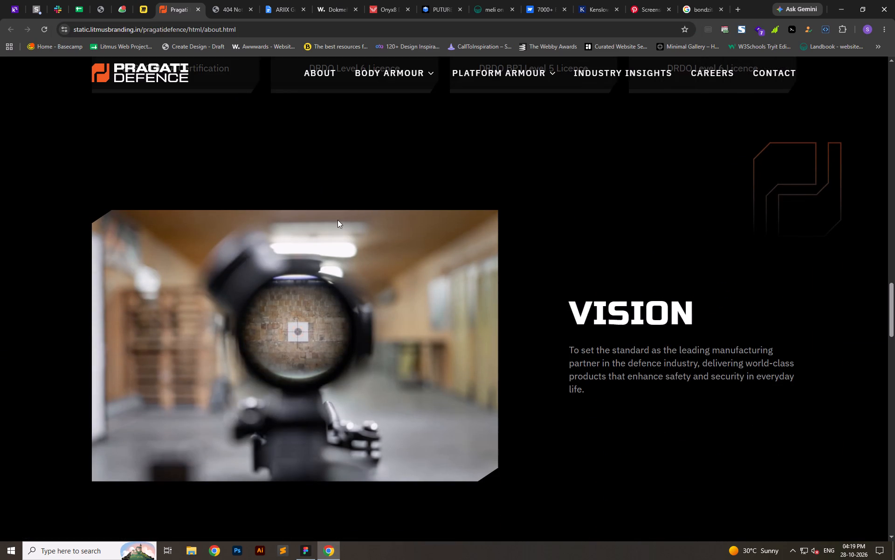
# Look over the Miro REF WEBSITE board around the Clone website frame.
pyautogui.click(140, 0)
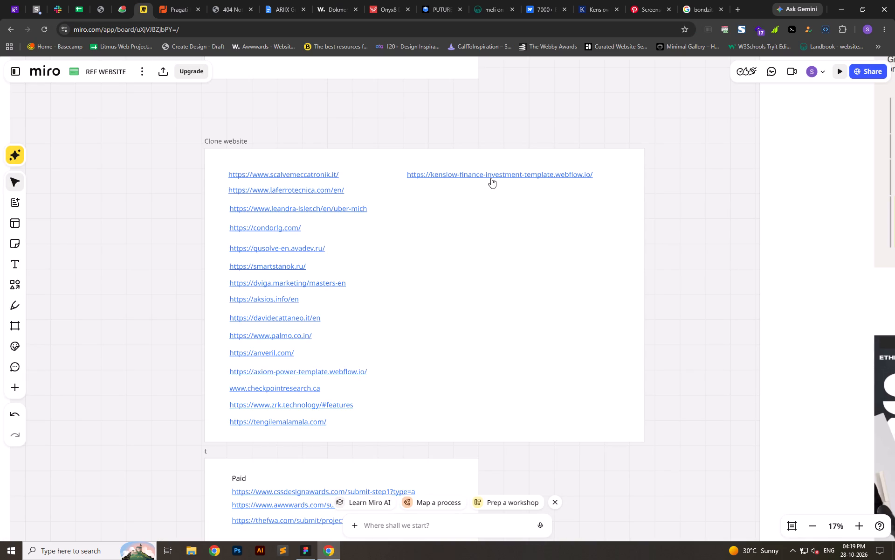
pyautogui.keyDown('ctrl'); pyautogui.scroll(-13, 465, 343); pyautogui.keyUp('ctrl')
pyautogui.click(499, 226)
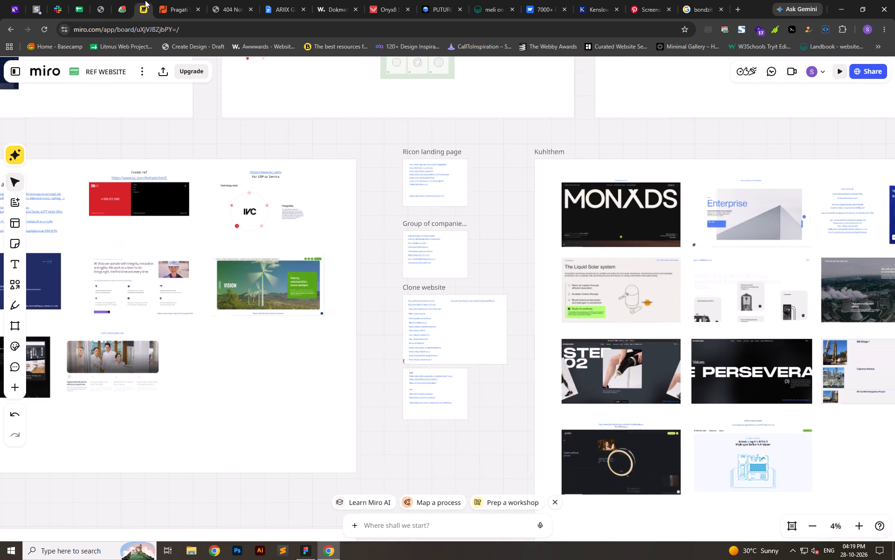
# In the Figma file Button - UI Component, paste the copied Pragati Defence About page address as text beside the company frame.
pyautogui.click(305, 551)
pyautogui.click(644, 242)
pyautogui.keyDown('ctrl'); pyautogui.scroll(-6, 532, 276); pyautogui.keyUp('ctrl')
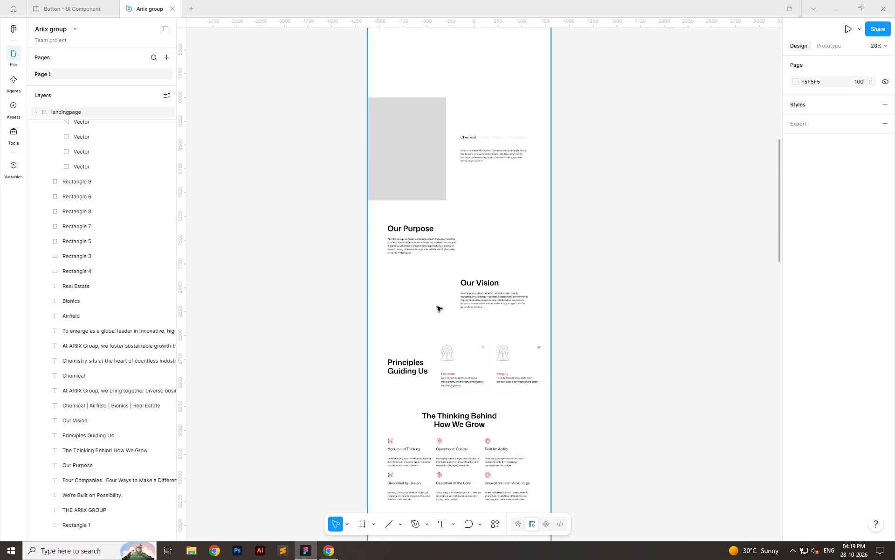
pyautogui.keyDown('ctrl'); pyautogui.scroll(6, 647, 231); pyautogui.keyUp('ctrl')
pyautogui.keyDown('ctrl'); pyautogui.scroll(-11, 617, 245); pyautogui.keyUp('ctrl')
pyautogui.click(49, 0)
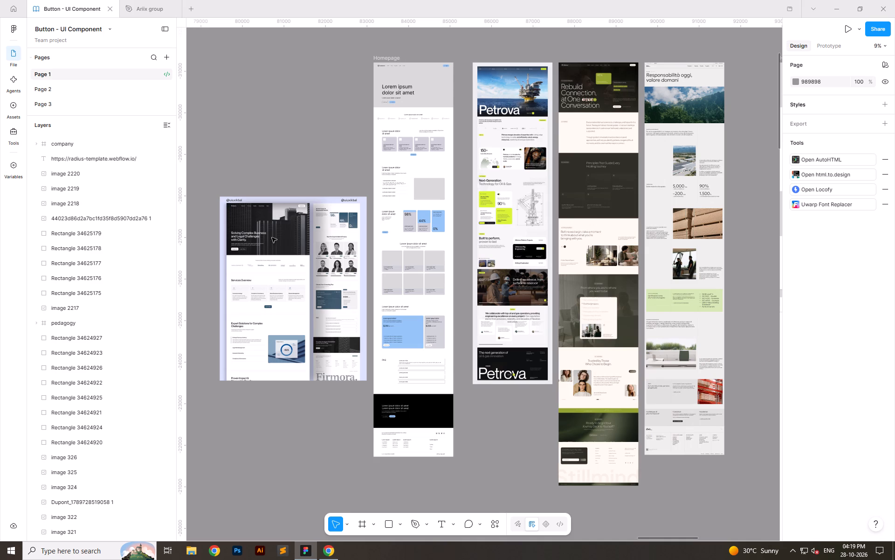
pyautogui.keyDown('ctrl'); pyautogui.scroll(-8, 475, 381); pyautogui.keyUp('ctrl')
pyautogui.keyDown('ctrl'); pyautogui.scroll(-6, 406, 365); pyautogui.keyUp('ctrl')
pyautogui.press('space')
pyautogui.press('space')
pyautogui.press('space')
pyautogui.press('space')
pyautogui.press('space')
pyautogui.press('space')
pyautogui.press('space')
pyautogui.press('space')
pyautogui.press('space')
pyautogui.press('space')
pyautogui.press('space')
pyautogui.press('space')
pyautogui.press('space')
pyautogui.press('space')
pyautogui.press('space')
pyautogui.press('space')
pyautogui.press('space')
pyautogui.press('space')
pyautogui.press('space')
pyautogui.press('space')
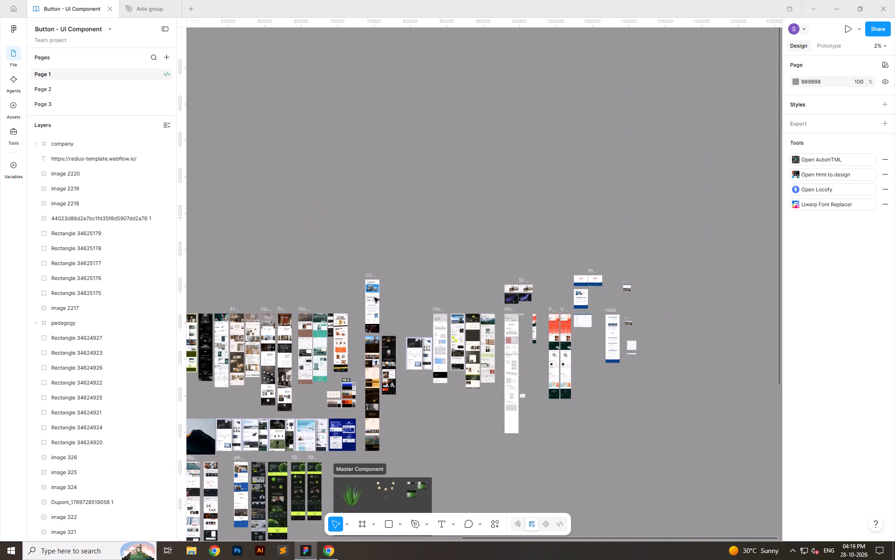
pyautogui.keyDown('ctrl'); pyautogui.scroll(20, 367, 308); pyautogui.keyUp('ctrl')
pyautogui.keyDown('ctrl'); pyautogui.scroll(3, 367, 308); pyautogui.keyUp('ctrl')
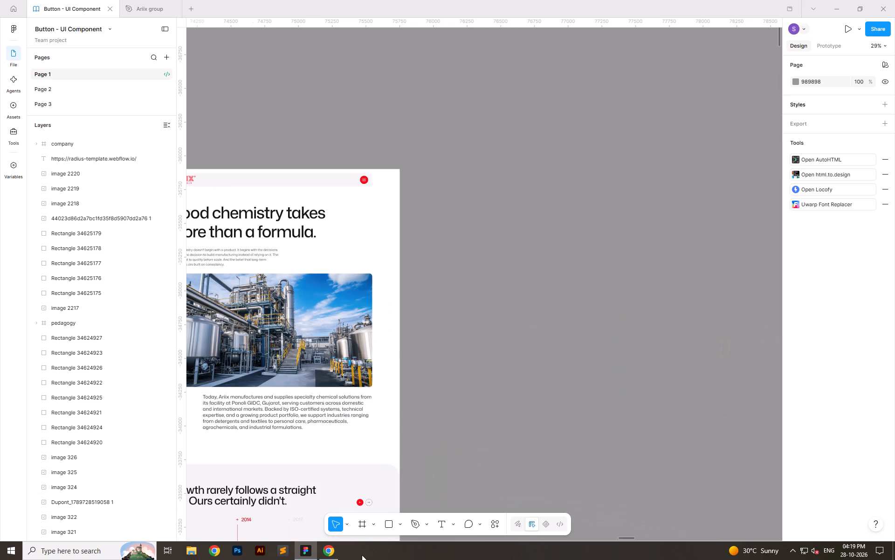
pyautogui.click(442, 529)
pyautogui.click(455, 203)
pyautogui.hotkey('ctrl', 'v')
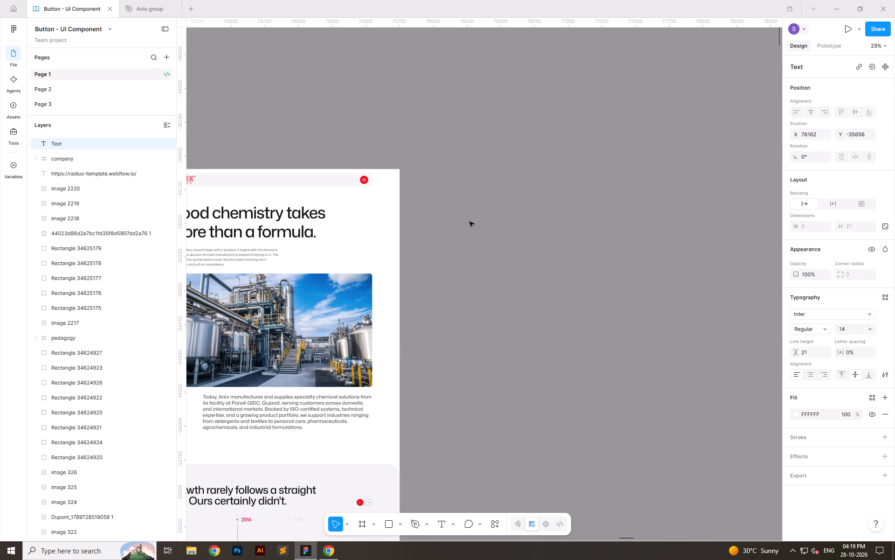
pyautogui.click(474, 233)
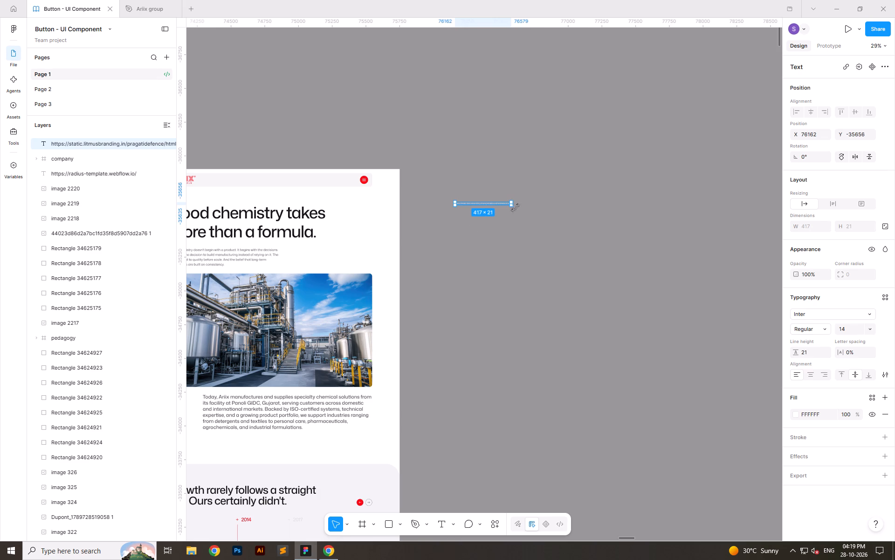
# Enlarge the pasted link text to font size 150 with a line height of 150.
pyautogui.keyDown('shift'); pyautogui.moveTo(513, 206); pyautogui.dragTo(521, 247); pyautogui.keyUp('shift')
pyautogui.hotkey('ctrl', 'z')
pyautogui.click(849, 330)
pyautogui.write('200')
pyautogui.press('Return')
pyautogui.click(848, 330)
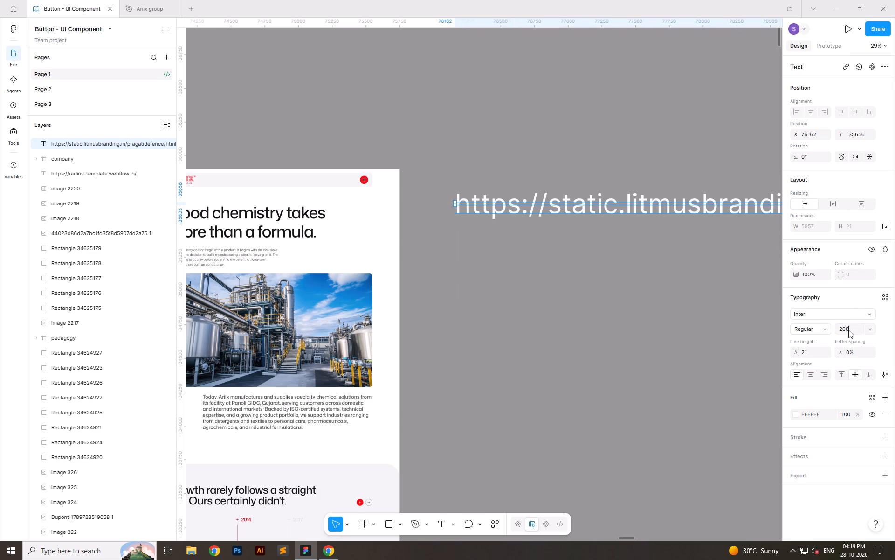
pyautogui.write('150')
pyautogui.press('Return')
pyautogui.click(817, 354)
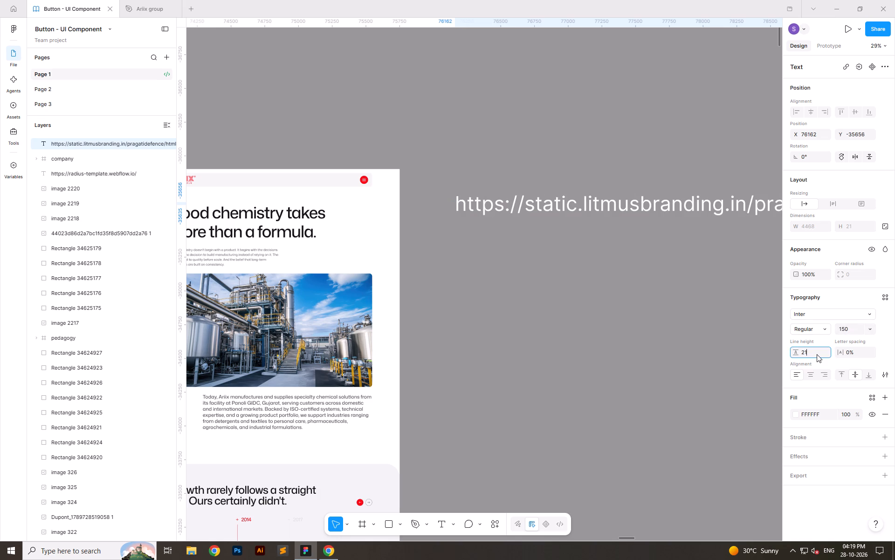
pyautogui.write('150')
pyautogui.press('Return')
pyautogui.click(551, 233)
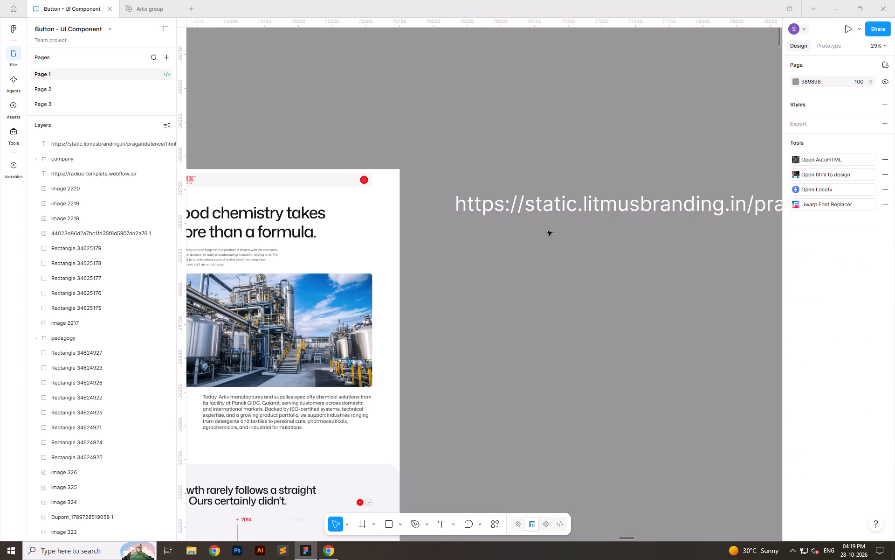
# Move the link text closer to the company frame, near its top edge.
pyautogui.moveTo(523, 207); pyautogui.dragTo(475, 183)
pyautogui.click(504, 264)
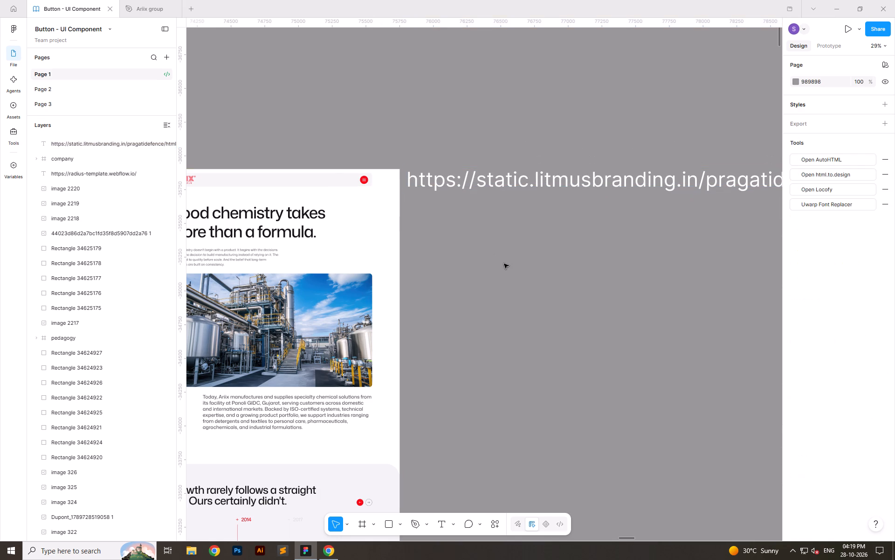
# Set the link text beside the company frame to font size 30 with a line height of 50.
pyautogui.keyDown('ctrl'); pyautogui.scroll(-6, 503, 219); pyautogui.keyUp('ctrl')
pyautogui.press('space')
pyautogui.press('space')
pyautogui.press('space')
pyautogui.press('space')
pyautogui.press('space')
pyautogui.press('space')
pyautogui.press('space')
pyautogui.press('space')
pyautogui.press('space')
pyautogui.press('space')
pyautogui.press('space')
pyautogui.press('space')
pyautogui.press('space')
pyautogui.press('space')
pyautogui.press('space')
pyautogui.press('space')
pyautogui.press('space')
pyautogui.press('space')
pyautogui.press('space')
pyautogui.press('space')
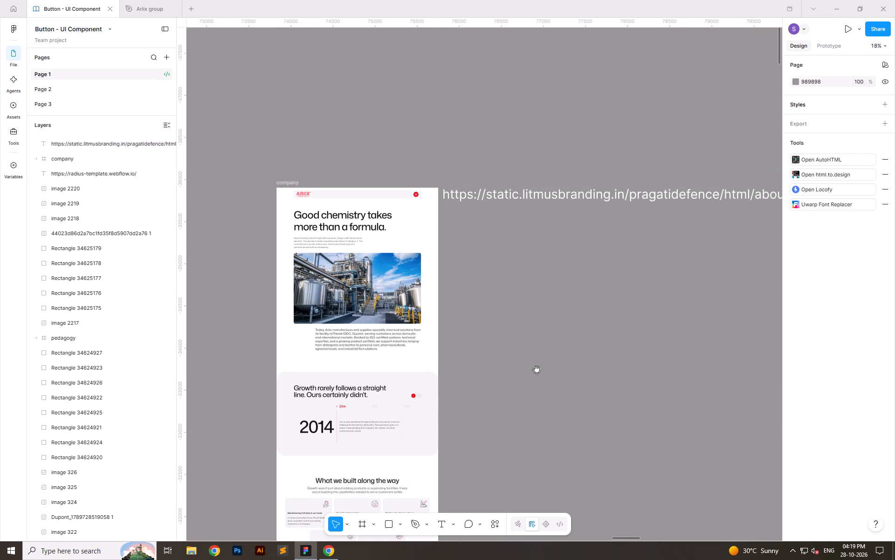
pyautogui.scroll(-5, 436, 189)
pyautogui.scroll(-6, 519, 282)
pyautogui.scroll(4, 519, 282)
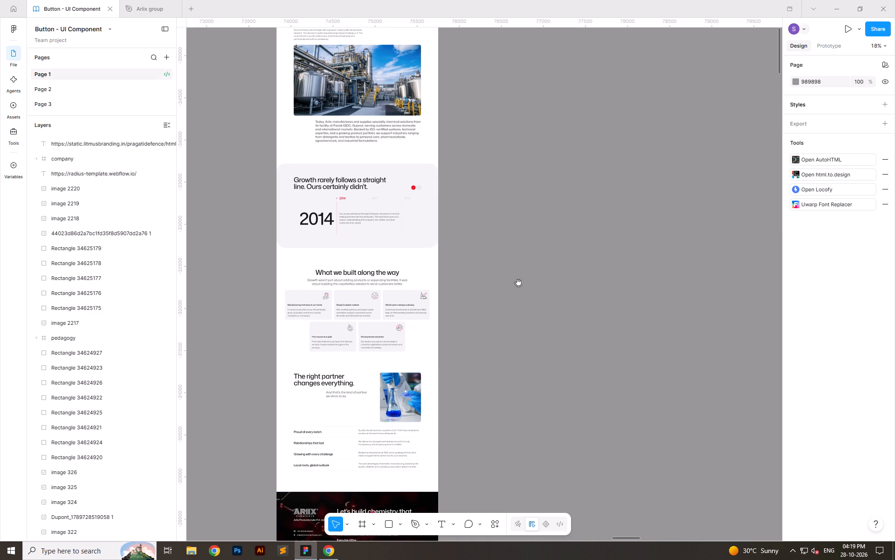
pyautogui.scroll(7, 518, 282)
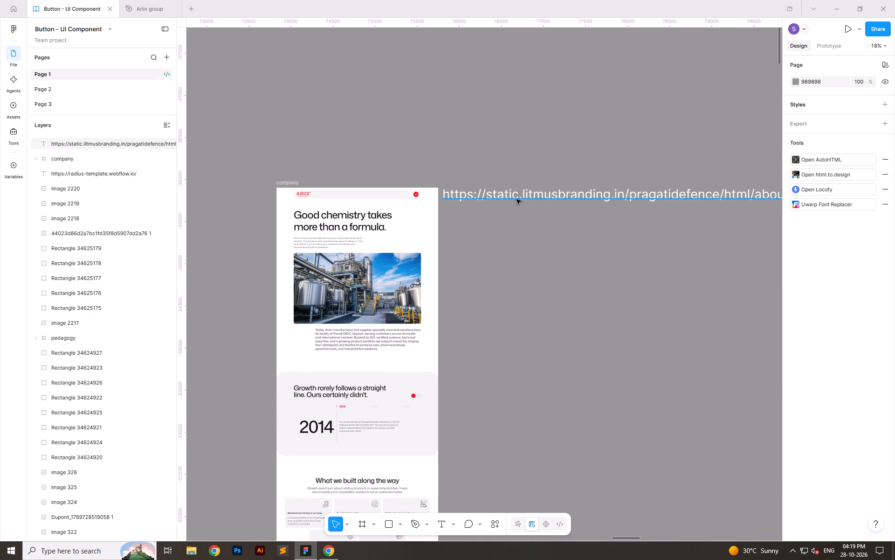
pyautogui.click(516, 199)
pyautogui.click(861, 322)
pyautogui.click(858, 328)
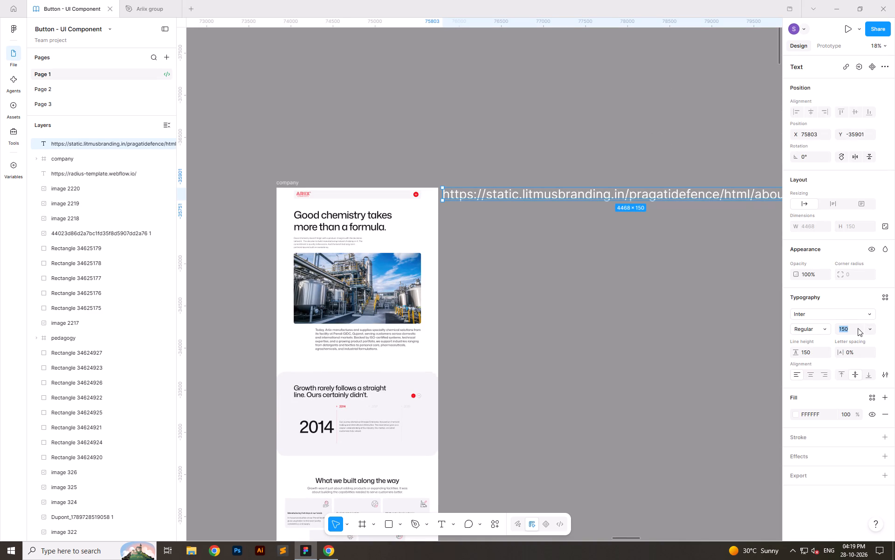
pyautogui.write('50')
pyautogui.press('Return')
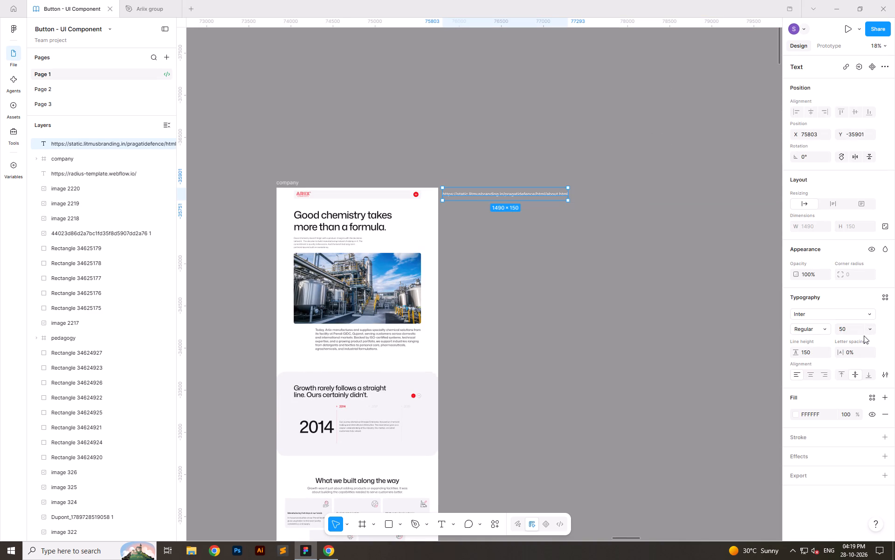
pyautogui.click(860, 331)
pyautogui.write('30')
pyautogui.press('Return')
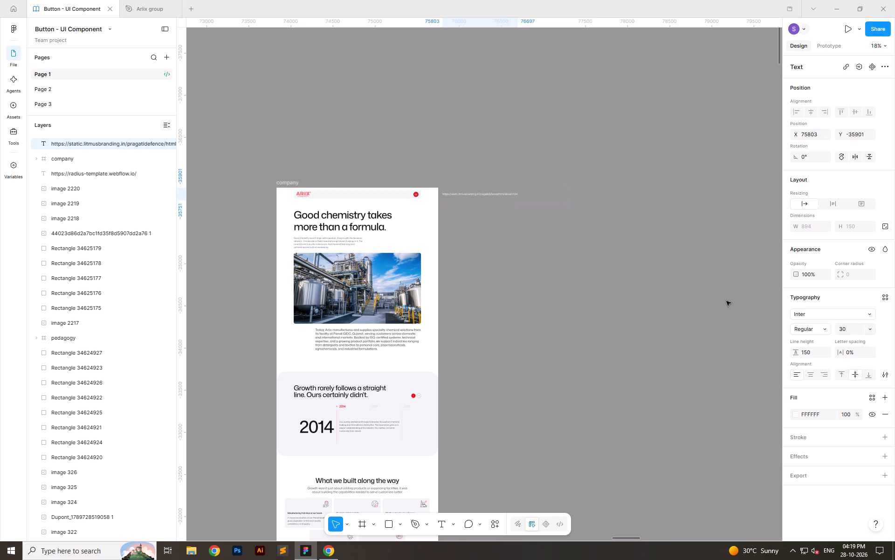
pyautogui.click(810, 354)
pyautogui.write('50')
pyautogui.press('Return')
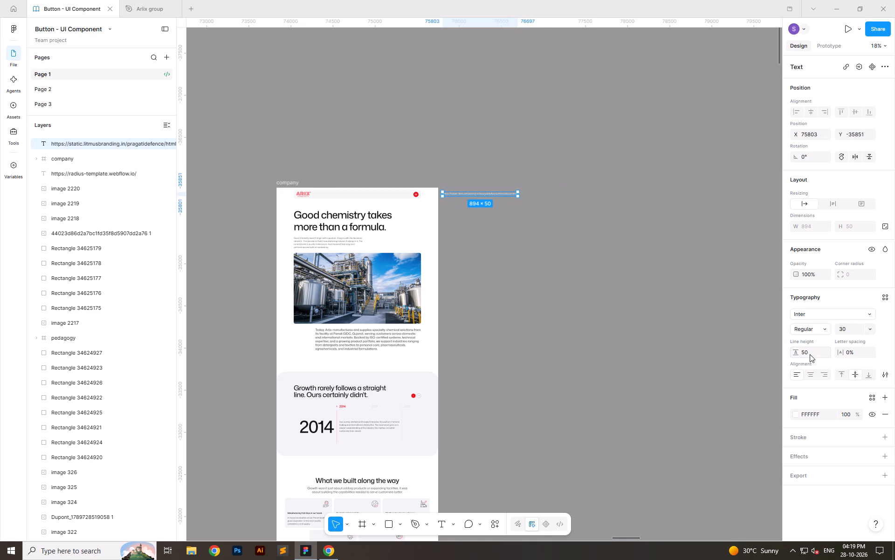
# Move the link text slightly further down beside the company frame.
pyautogui.click(676, 280)
pyautogui.keyDown('alt'); pyautogui.moveTo(463, 193); pyautogui.dragTo(463, 199); pyautogui.keyUp('alt')
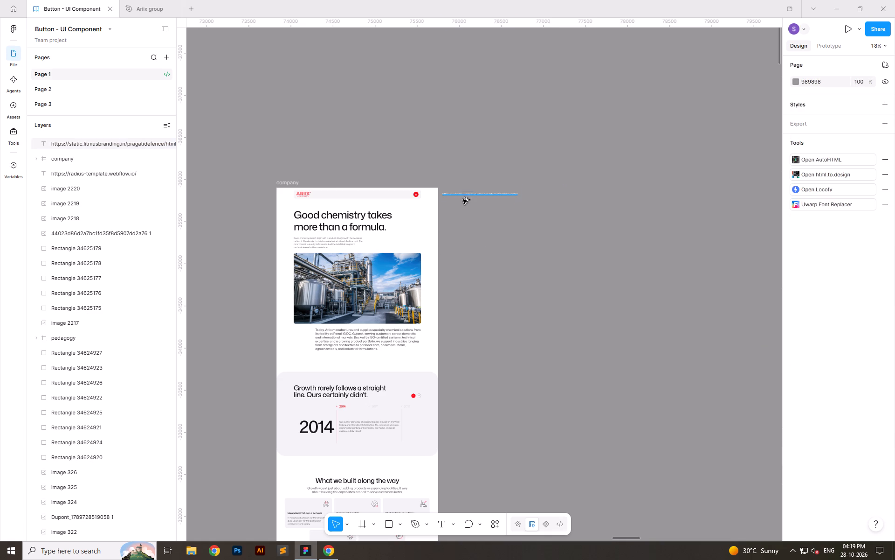
pyautogui.keyDown('alt'); pyautogui.moveTo(463, 199); pyautogui.dragTo(463, 221); pyautogui.keyUp('alt')
pyautogui.click(471, 245)
# Switch to Chrome and close the Pragati Defence and 404 page tabs.
pyautogui.hotkey('alt', 'Tab')
pyautogui.press('Tab')
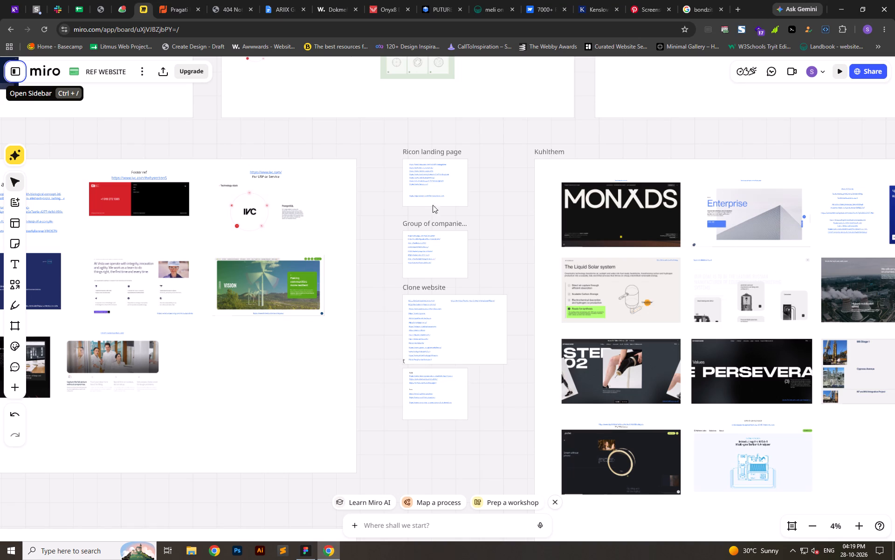
pyautogui.click(173, 0)
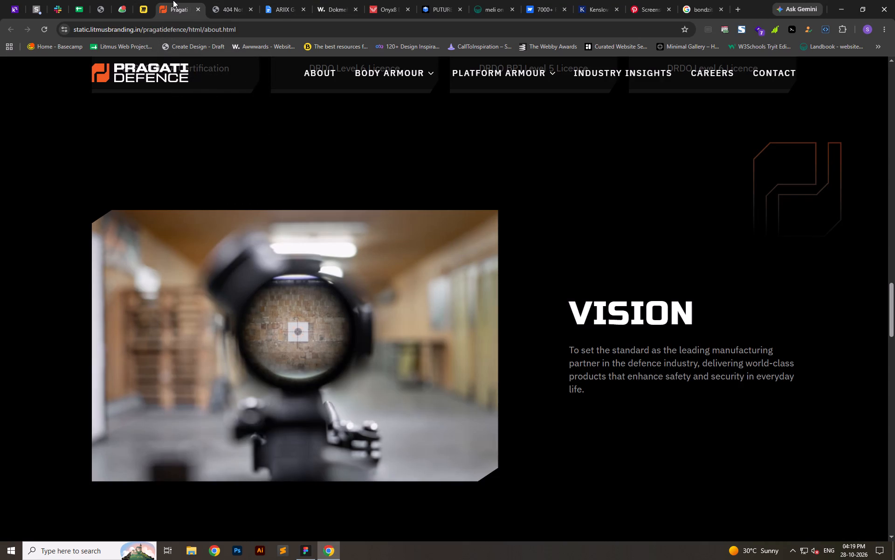
pyautogui.click(198, 14)
pyautogui.click(199, 10)
pyautogui.click(199, 10)
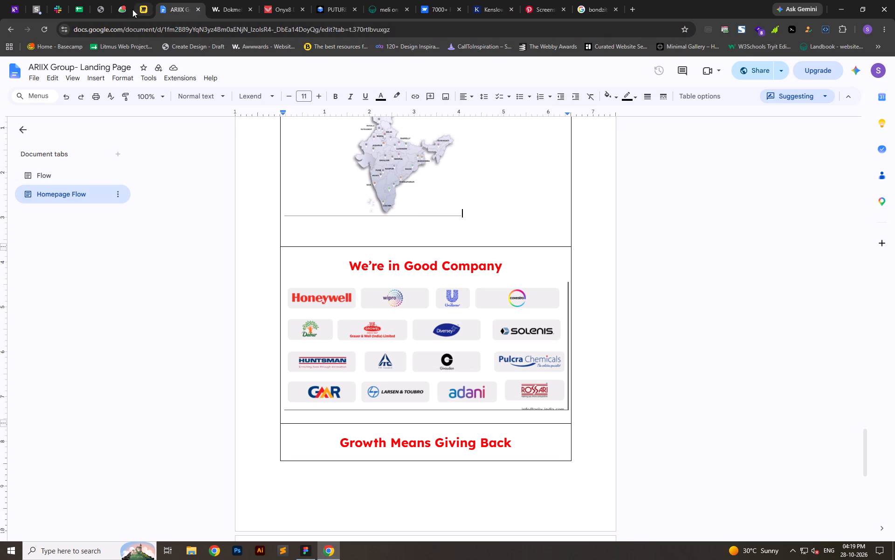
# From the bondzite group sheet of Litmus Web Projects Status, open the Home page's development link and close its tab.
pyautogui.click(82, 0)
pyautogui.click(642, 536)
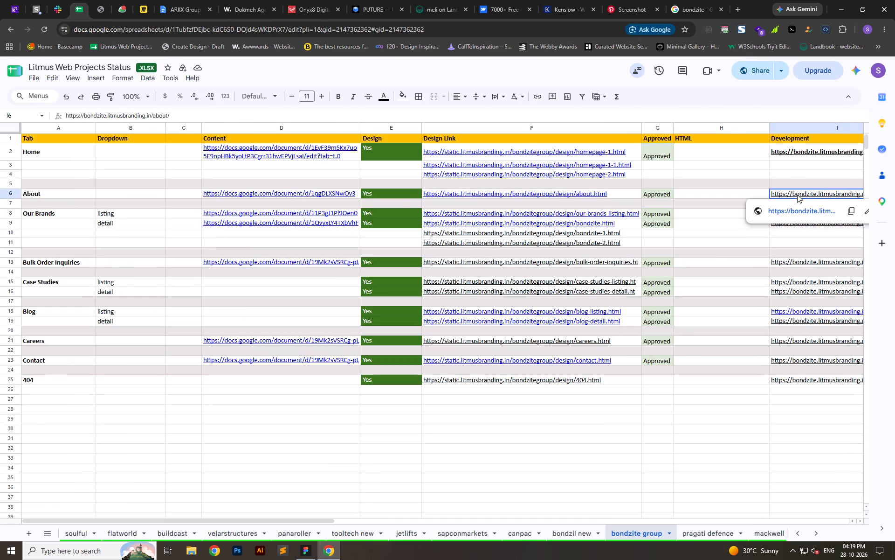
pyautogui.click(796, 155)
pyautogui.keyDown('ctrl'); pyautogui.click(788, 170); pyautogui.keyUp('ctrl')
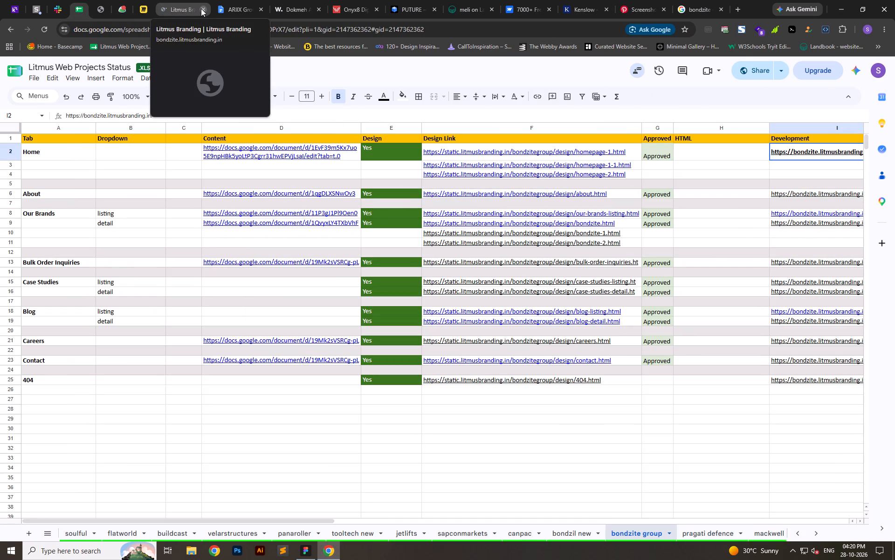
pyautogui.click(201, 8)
# From the mackwell sheet, open the About page's design link and bring up its tab.
pyautogui.click(758, 531)
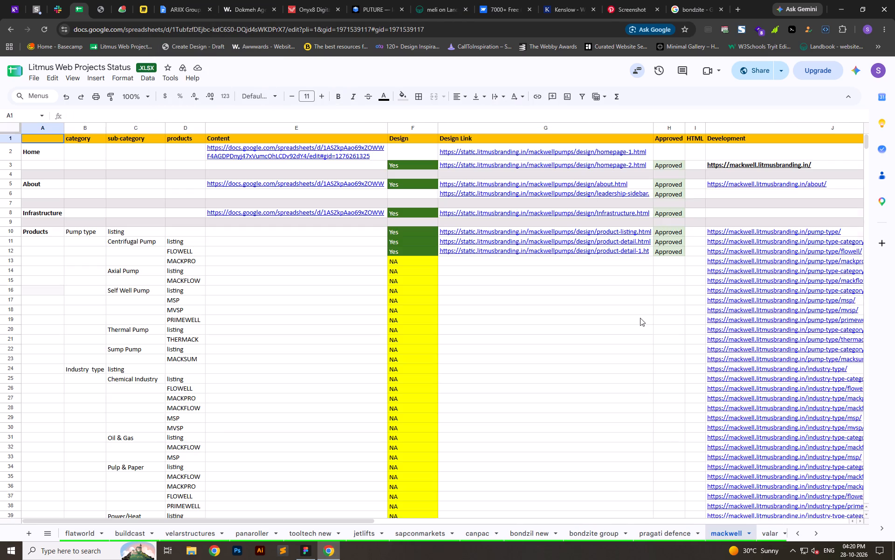
pyautogui.click(722, 189)
pyautogui.click(599, 178)
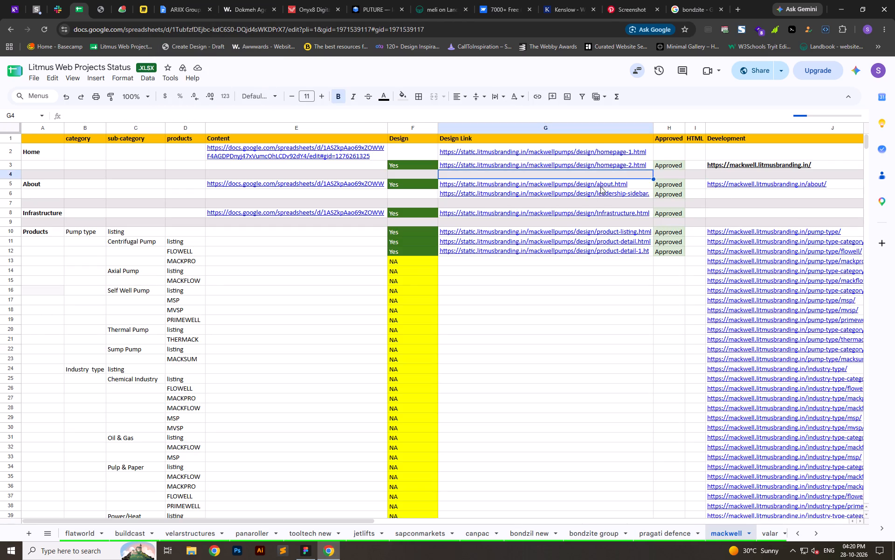
pyautogui.click(600, 186)
pyautogui.keyDown('ctrl'); pyautogui.click(509, 200); pyautogui.keyUp('ctrl')
pyautogui.click(497, 319)
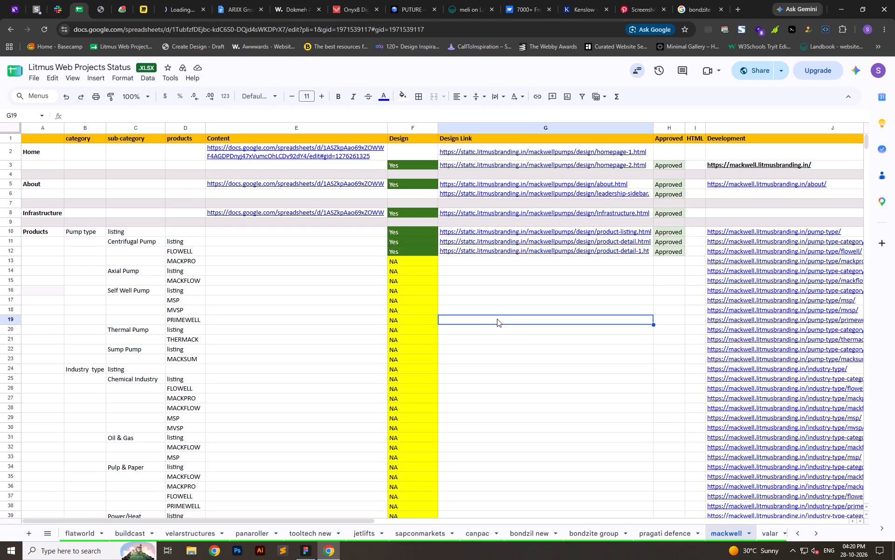
pyautogui.click(185, 0)
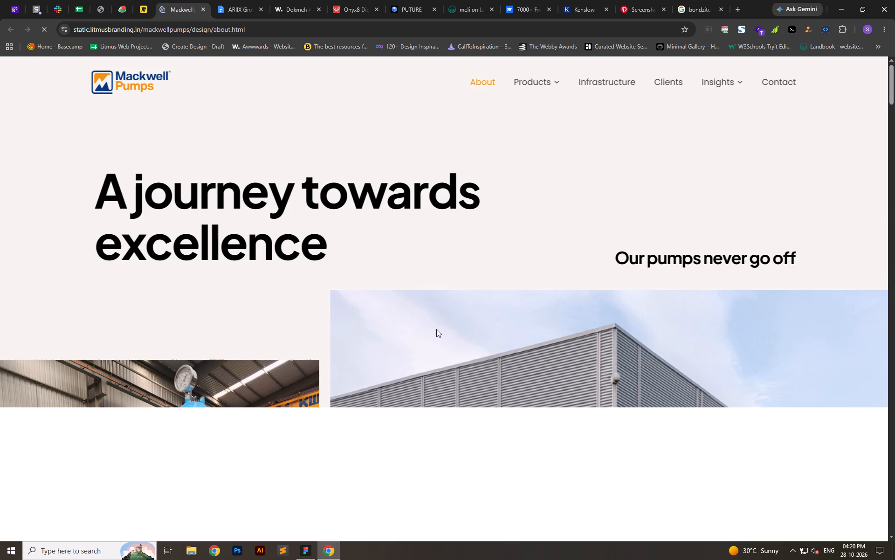
# Examine the Mackwell Pumps About page as a layout reference, especially the Vision and Mission accordion and The Objective section.
pyautogui.scroll(-7, 438, 319)
pyautogui.scroll(6, 434, 274)
pyautogui.scroll(-3, 433, 270)
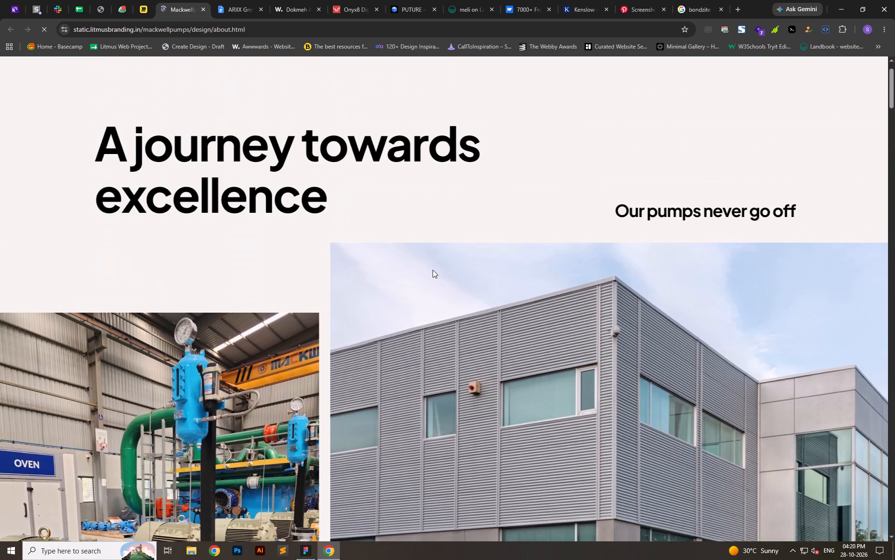
pyautogui.scroll(-3, 433, 270)
pyautogui.scroll(1, 433, 270)
pyautogui.scroll(-17, 433, 270)
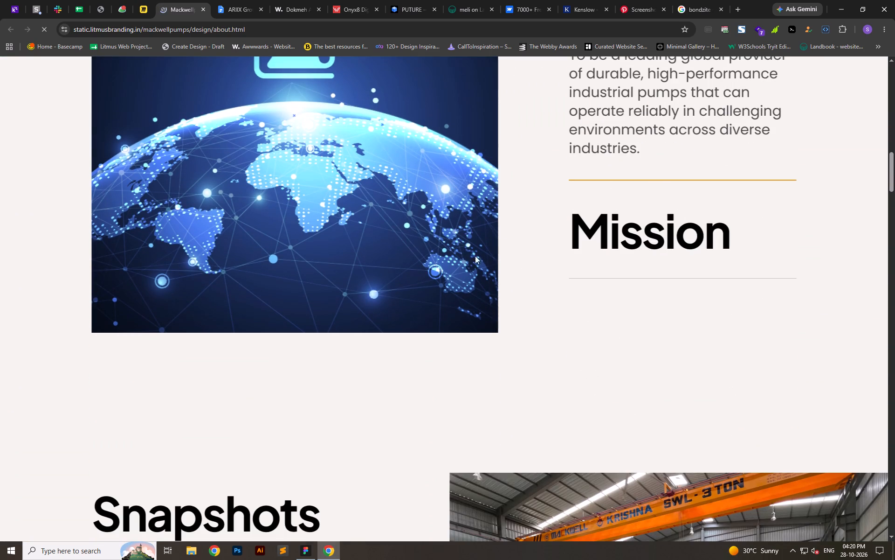
pyautogui.click(649, 238)
pyautogui.scroll(3, 522, 337)
pyautogui.scroll(-6, 537, 348)
pyautogui.scroll(1, 542, 348)
pyautogui.scroll(-5, 542, 348)
pyautogui.scroll(8, 542, 348)
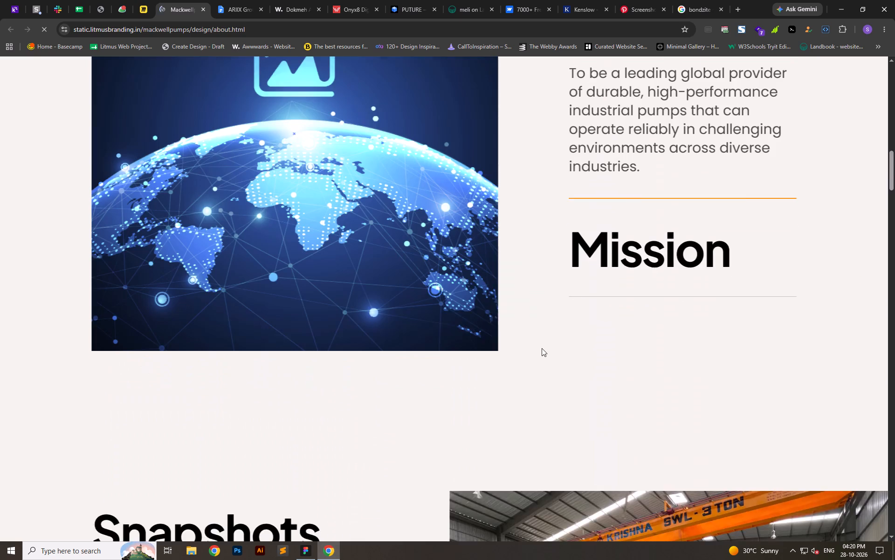
pyautogui.scroll(7, 542, 348)
pyautogui.click(617, 373)
pyautogui.scroll(-5, 599, 308)
pyautogui.click(625, 367)
pyautogui.scroll(1, 612, 362)
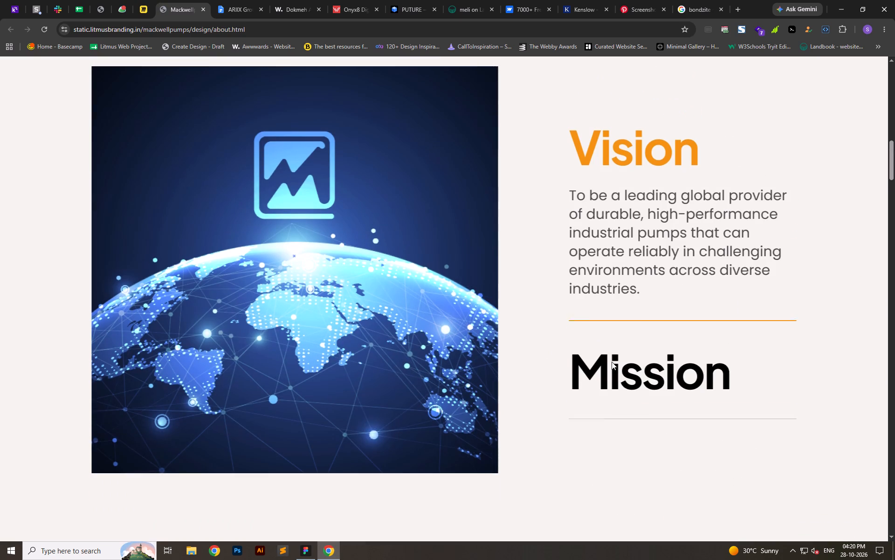
pyautogui.scroll(1, 612, 362)
pyautogui.scroll(-2, 626, 351)
pyautogui.scroll(1, 654, 356)
pyautogui.scroll(-9, 654, 356)
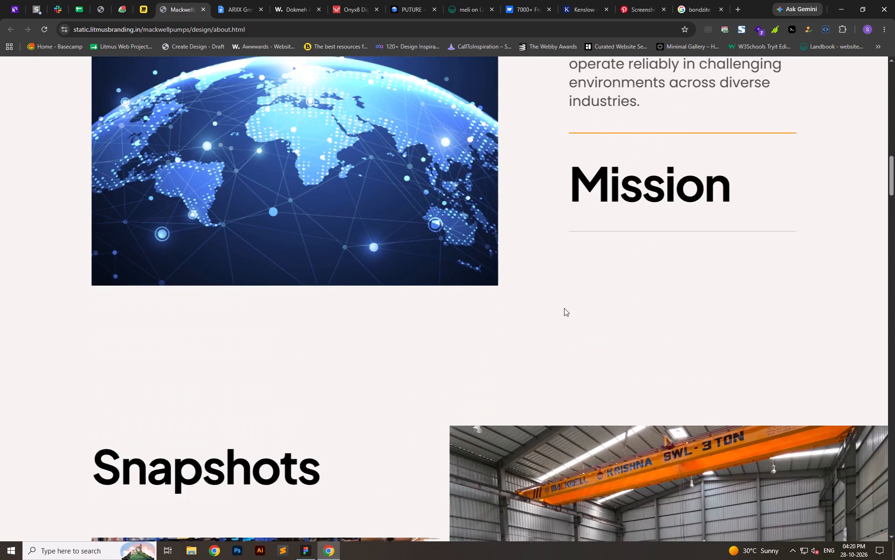
pyautogui.scroll(-2, 564, 308)
pyautogui.scroll(-12, 519, 308)
pyautogui.click(179, 236)
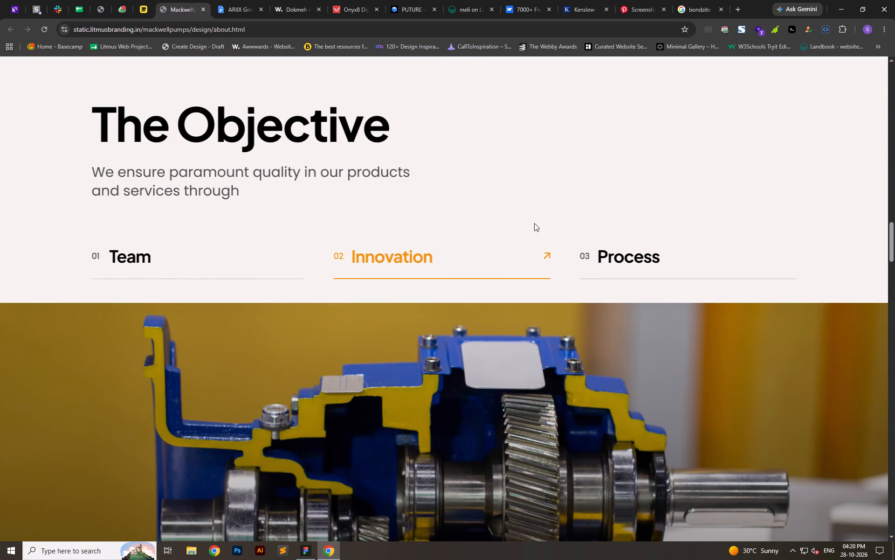
pyautogui.click(651, 243)
pyautogui.click(133, 234)
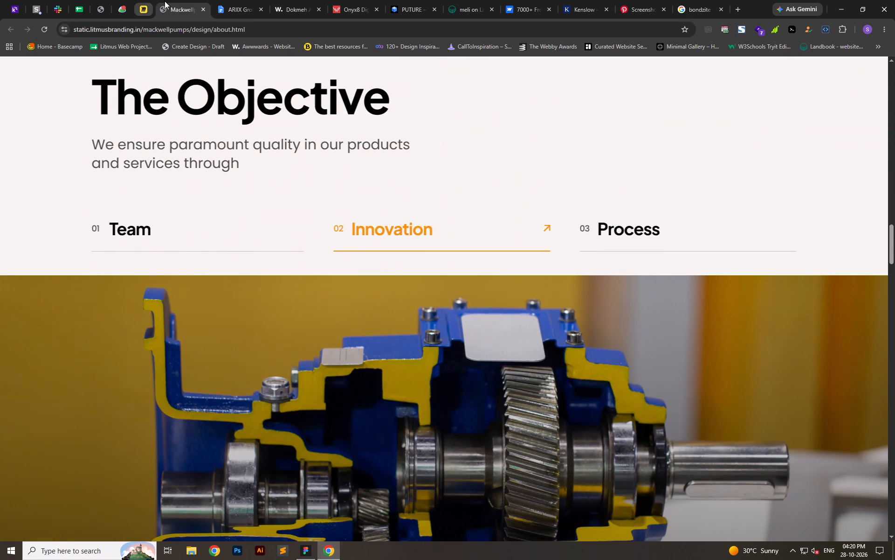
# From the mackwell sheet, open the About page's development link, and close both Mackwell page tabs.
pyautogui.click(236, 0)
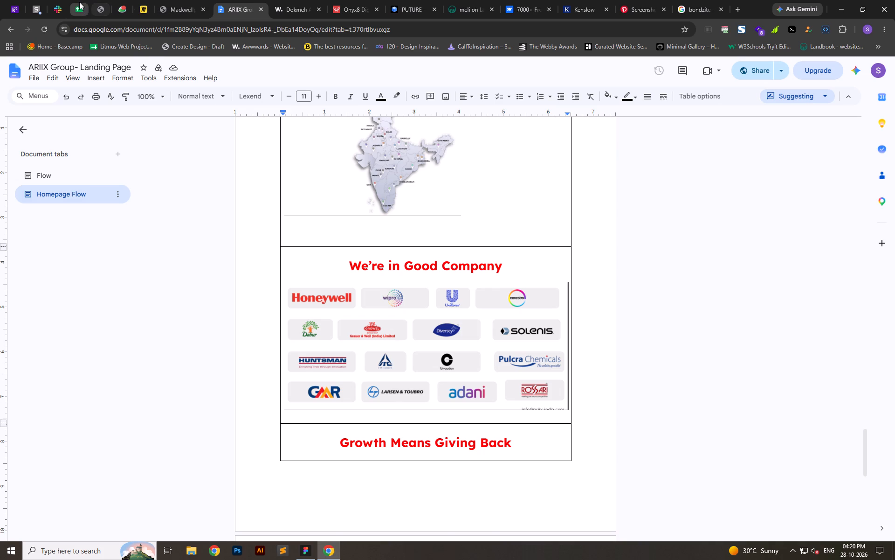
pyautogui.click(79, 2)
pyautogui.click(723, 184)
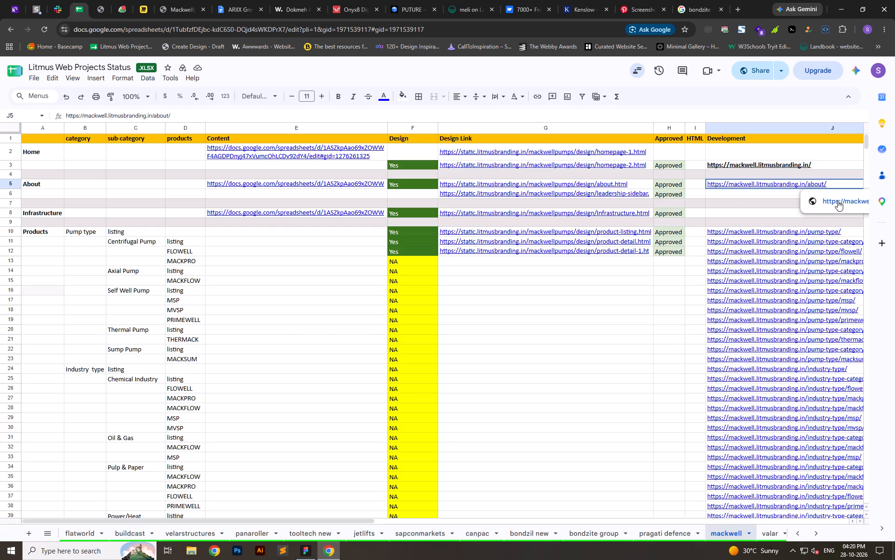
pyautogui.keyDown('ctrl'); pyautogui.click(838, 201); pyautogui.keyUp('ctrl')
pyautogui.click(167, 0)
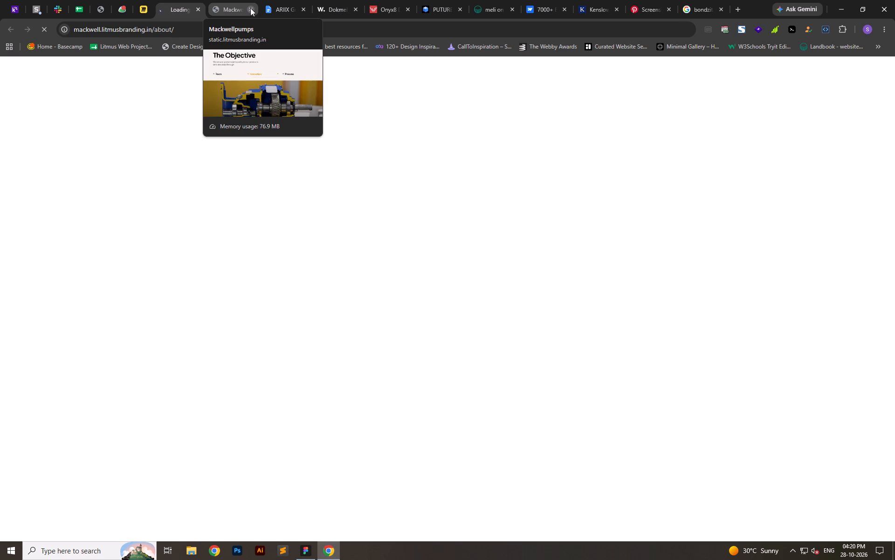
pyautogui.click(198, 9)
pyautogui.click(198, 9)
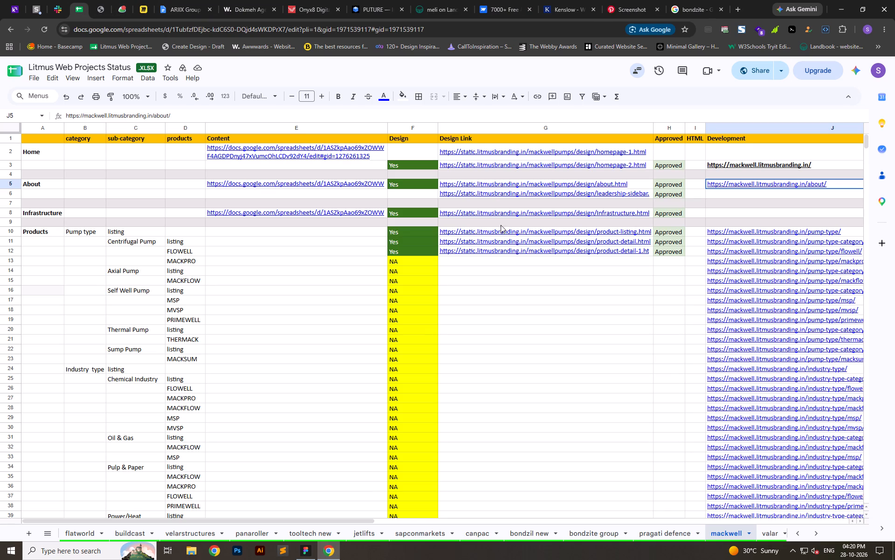
# Reopen the Mackwell About page's design link and examine how its Vision and Mission accordion is laid out.
pyautogui.click(572, 187)
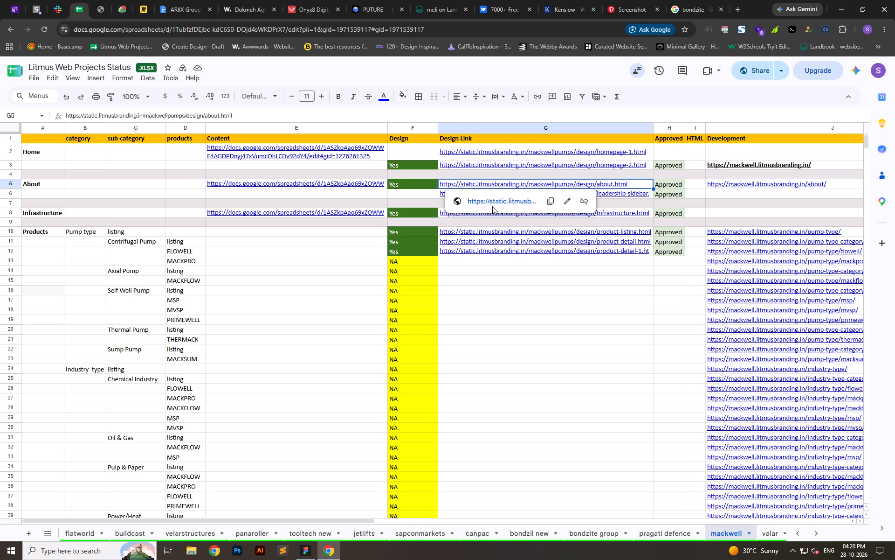
pyautogui.keyDown('ctrl'); pyautogui.click(490, 203); pyautogui.keyUp('ctrl')
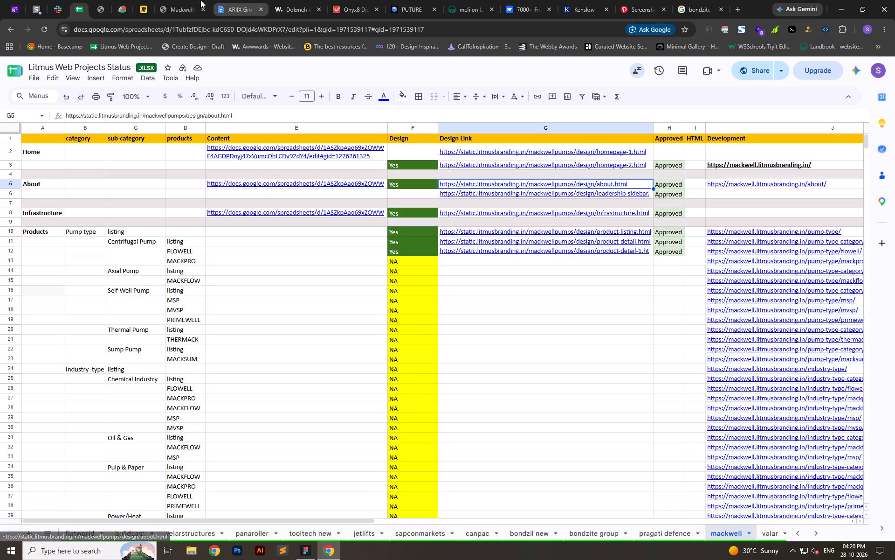
pyautogui.click(200, 0)
pyautogui.scroll(-14, 469, 342)
pyautogui.scroll(1, 467, 344)
pyautogui.scroll(-3, 467, 344)
pyautogui.scroll(-3, 544, 340)
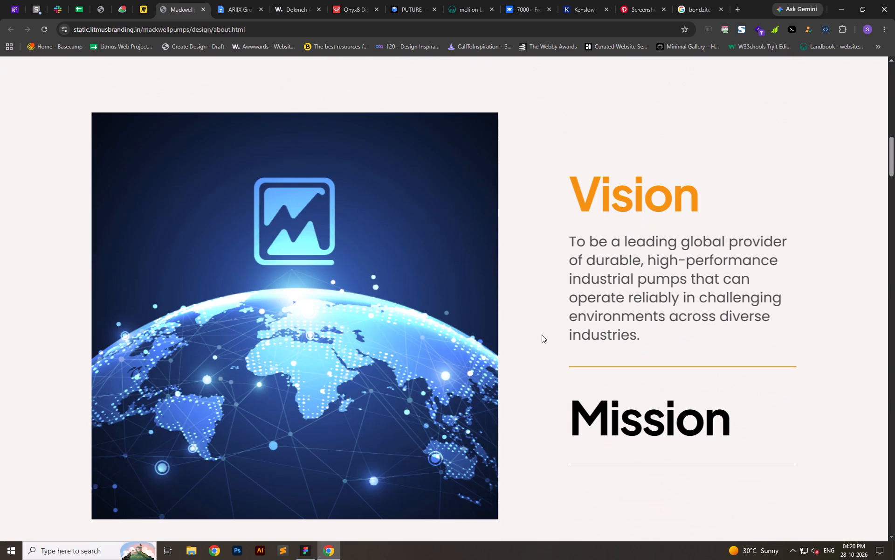
pyautogui.click(637, 422)
pyautogui.click(583, 190)
# Switch to the Ariix group file in Figma and show the layout guides over the Our Purpose and Our Vision sections.
pyautogui.hotkey('alt', 'Tab')
pyautogui.click(504, 354)
pyautogui.scroll(-6, 435, 294)
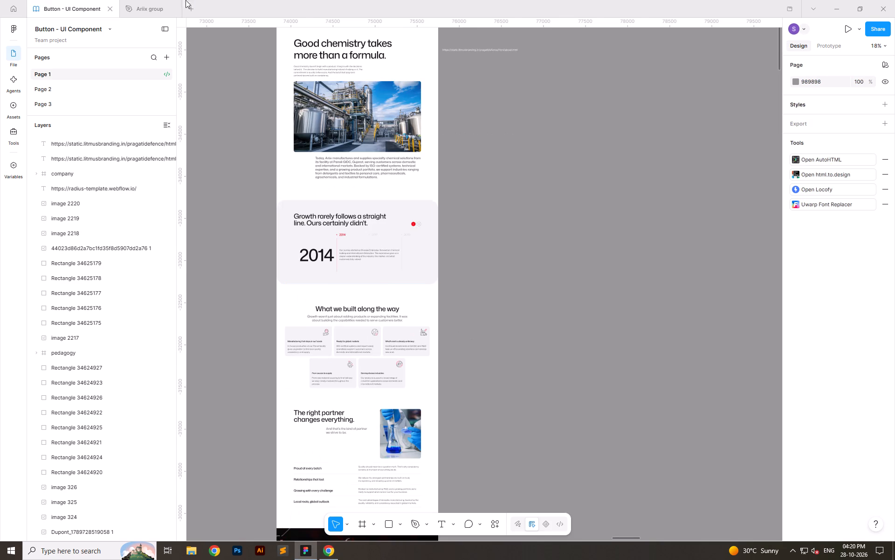
pyautogui.click(156, 0)
pyautogui.keyDown('ctrl'); pyautogui.scroll(5, 474, 188); pyautogui.keyUp('ctrl')
pyautogui.keyDown('ctrl'); pyautogui.scroll(-6, 469, 186); pyautogui.keyUp('ctrl')
pyautogui.keyDown('ctrl'); pyautogui.scroll(4, 430, 343); pyautogui.keyUp('ctrl')
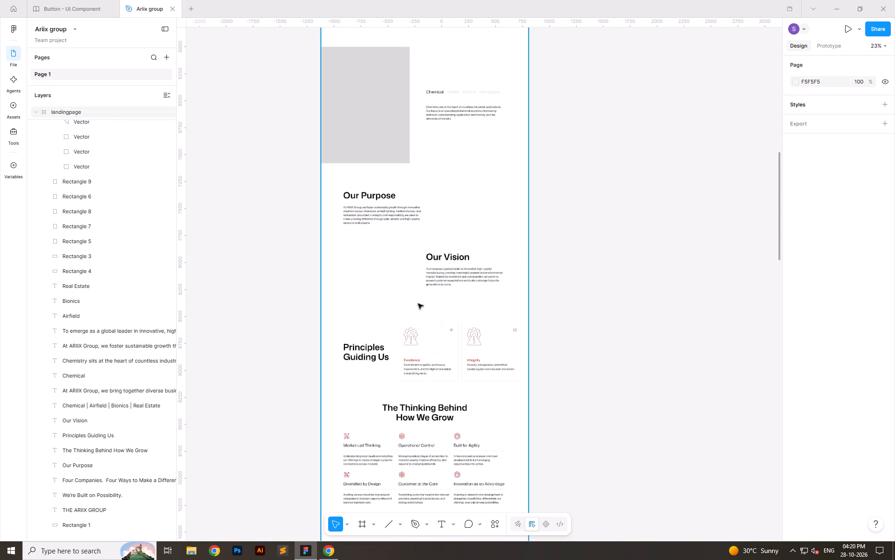
pyautogui.keyDown('ctrl'); pyautogui.scroll(6, 418, 304); pyautogui.keyUp('ctrl')
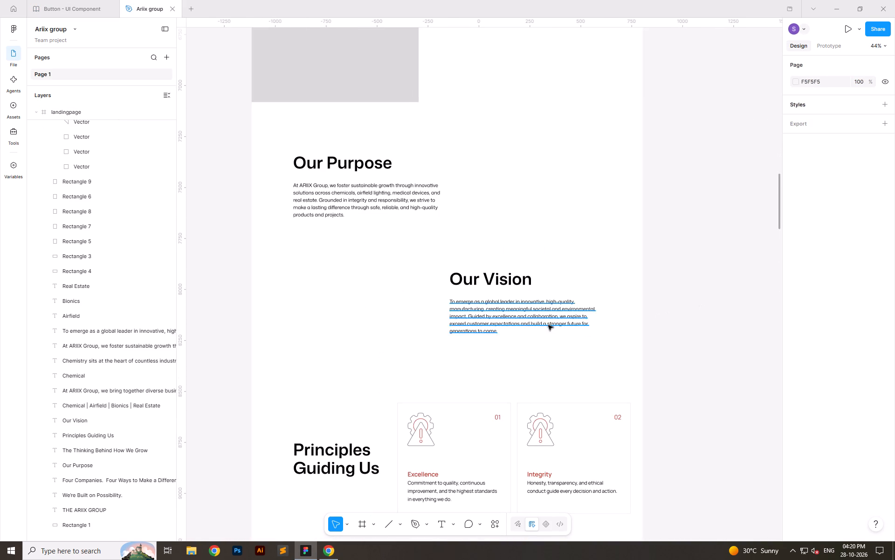
pyautogui.keyDown('ctrl'); pyautogui.scroll(-6, 337, 303); pyautogui.keyUp('ctrl')
pyautogui.keyDown('ctrl'); pyautogui.scroll(2, 351, 338); pyautogui.keyUp('ctrl')
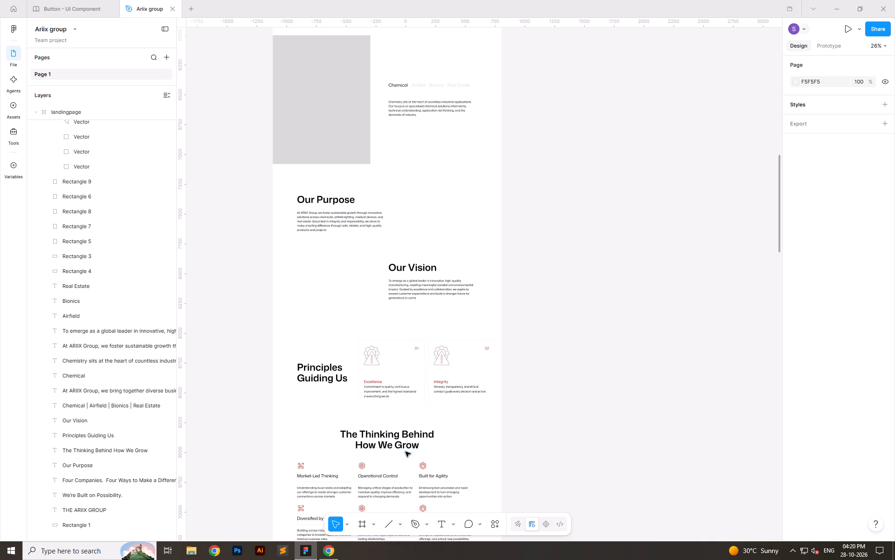
pyautogui.hotkey('shift', 'h')
pyautogui.hotkey('shift', 'g')
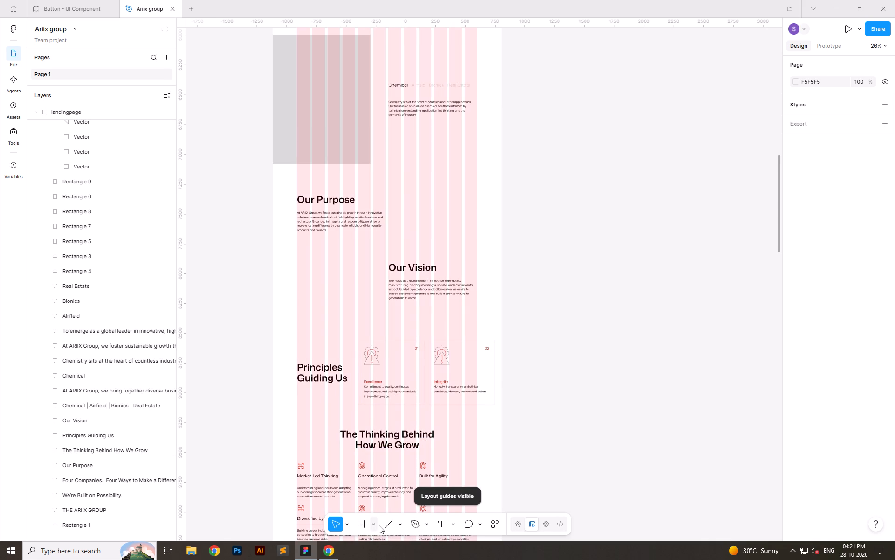
# Draw a grey square placeholder of about 978 × 978 beside the landing page frame.
pyautogui.click(372, 525)
pyautogui.click(402, 530)
pyautogui.click(400, 526)
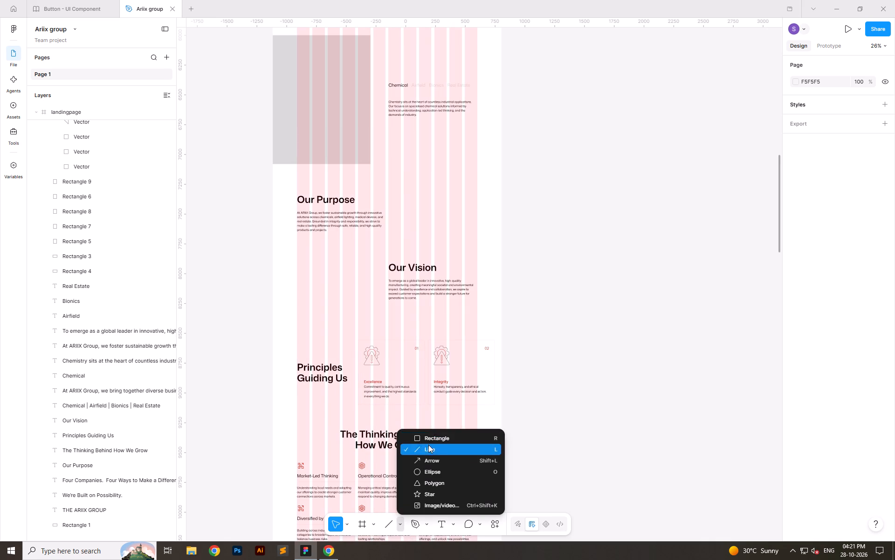
pyautogui.click(428, 443)
pyautogui.keyDown('shift'); pyautogui.moveTo(510, 209); pyautogui.dragTo(594, 326); pyautogui.keyUp('shift')
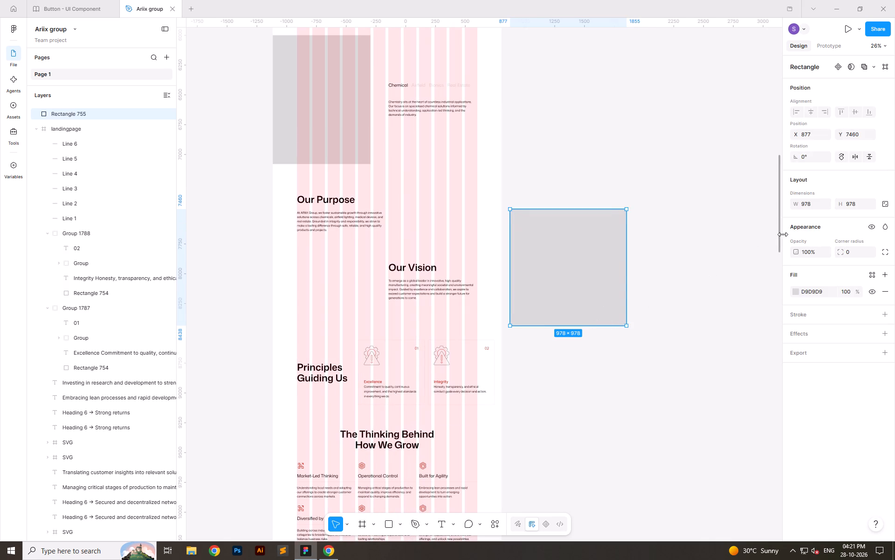
pyautogui.click(812, 205)
pyautogui.hotkey('ctrl', 'c')
pyautogui.click(701, 228)
pyautogui.click(606, 256)
# Place the square beside Our Purpose with its left edge at X 972 and scale it down to 744 × 744.
pyautogui.moveTo(573, 263); pyautogui.dragTo(475, 194)
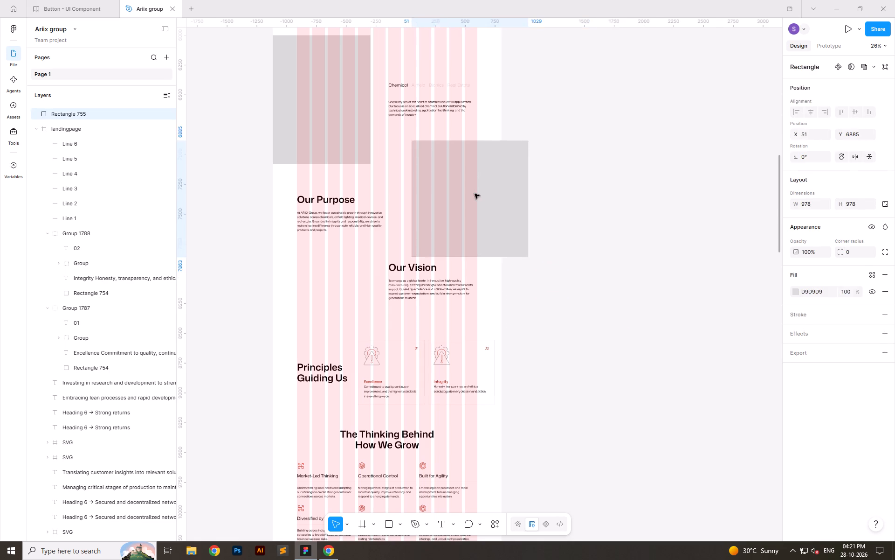
pyautogui.moveTo(475, 194); pyautogui.dragTo(451, 188)
pyautogui.keyDown('ctrl'); pyautogui.scroll(10, 409, 232); pyautogui.keyUp('ctrl')
pyautogui.click(393, 227)
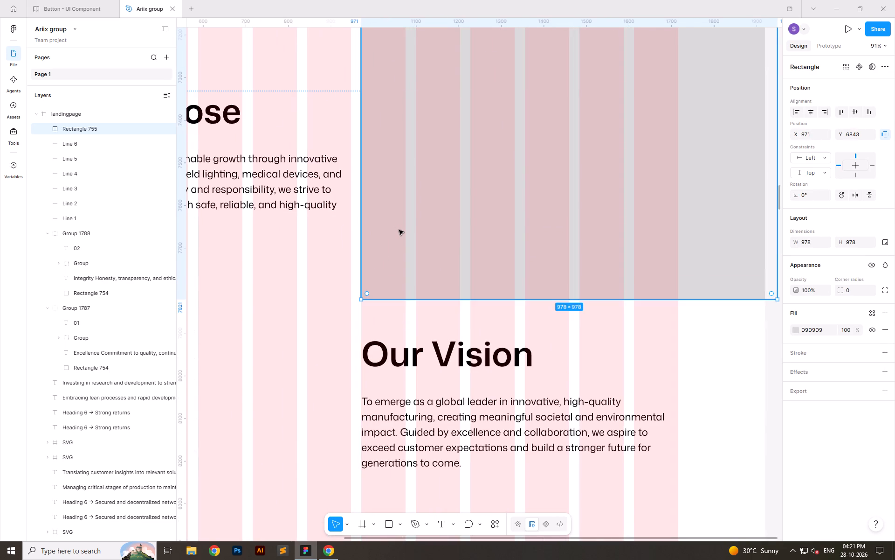
pyautogui.click(398, 229)
pyautogui.keyDown('ctrl'); pyautogui.scroll(-6, 400, 330); pyautogui.keyUp('ctrl')
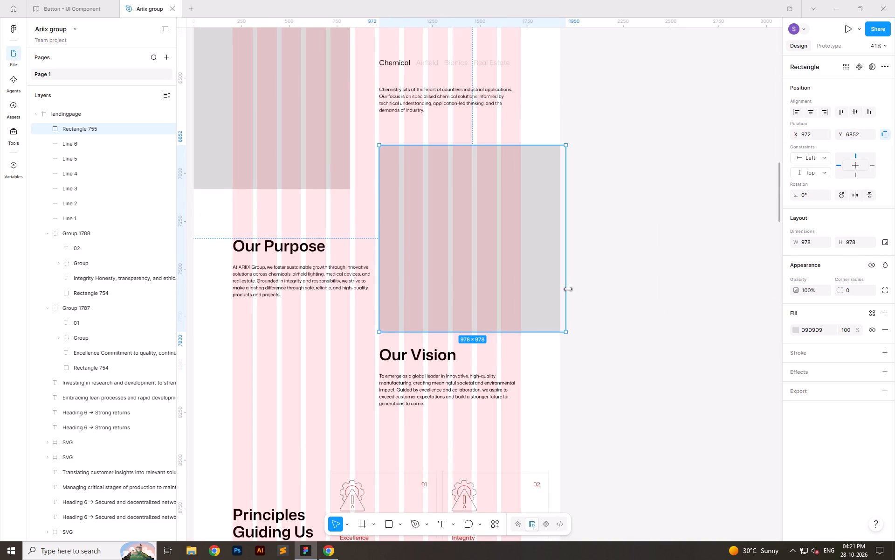
pyautogui.keyDown('shift'); pyautogui.moveTo(568, 289); pyautogui.dragTo(520, 287); pyautogui.keyUp('shift')
pyautogui.keyDown('shift'); pyautogui.moveTo(485, 269); pyautogui.dragTo(486, 282); pyautogui.keyUp('shift')
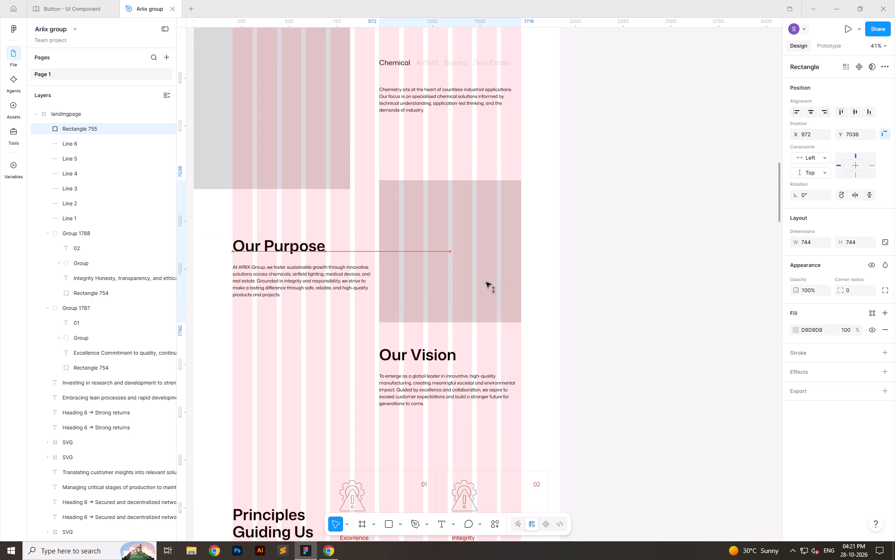
pyautogui.keyDown('shift'); pyautogui.moveTo(486, 282); pyautogui.dragTo(485, 292); pyautogui.keyUp('shift')
# Set the placeholder's size to 500 wide by 400 high.
pyautogui.click(820, 238)
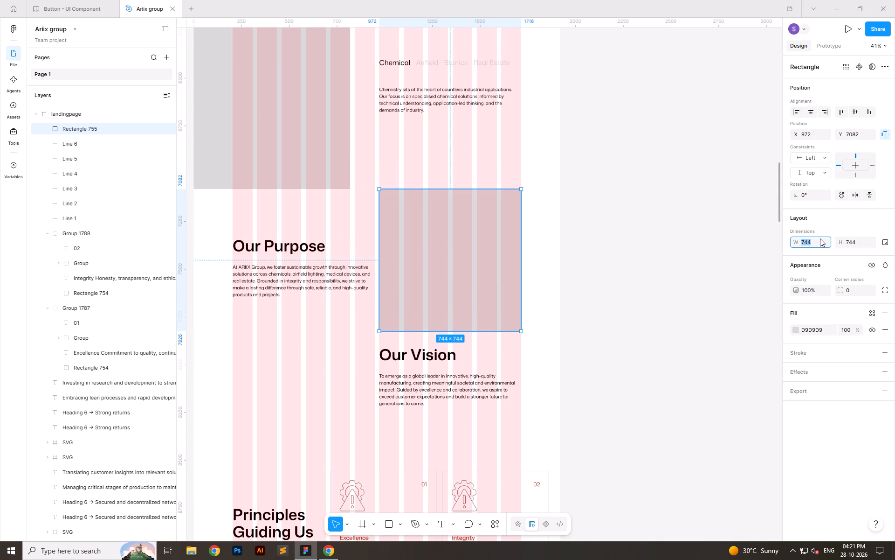
pyautogui.write('500')
pyautogui.press('Tab')
pyautogui.write('400')
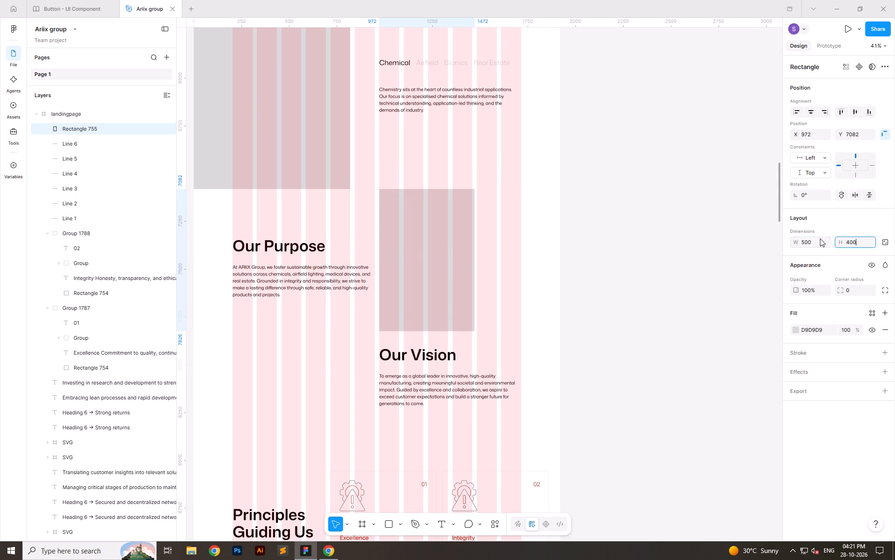
pyautogui.press('Return')
# Scale the placeholder proportionally to 744 × 596 to span its grid columns and position it beside Our Purpose.
pyautogui.keyDown('shift'); pyautogui.moveTo(473, 232); pyautogui.dragTo(521, 238); pyautogui.keyUp('shift')
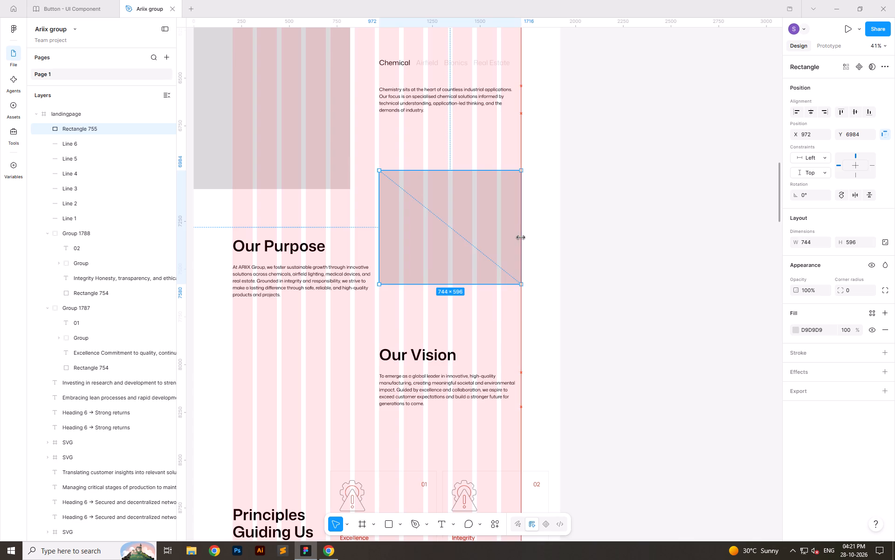
pyautogui.keyDown('shift'); pyautogui.moveTo(521, 238); pyautogui.dragTo(521, 238); pyautogui.keyUp('shift')
pyautogui.moveTo(480, 237); pyautogui.dragTo(482, 279)
pyautogui.keyDown('shift'); pyautogui.moveTo(450, 278); pyautogui.dragTo(450, 273); pyautogui.keyUp('shift')
# Center the Our Purpose heading and paragraph vertically against the grey placeholder.
pyautogui.click(252, 257)
pyautogui.keyDown('shift'); pyautogui.click(269, 271); pyautogui.keyUp('shift')
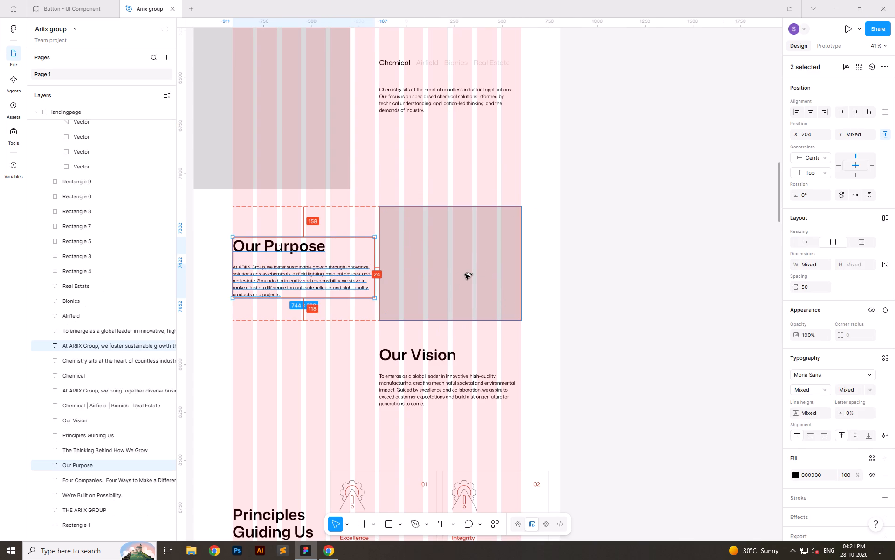
pyautogui.hotkey('alt', 'Down')
pyautogui.hotkey('alt', 'Down')
pyautogui.hotkey('alt', 'shift', 'Up')
pyautogui.hotkey('alt', 'shift', 'Up')
pyautogui.hotkey('alt', 'shift', 'Up')
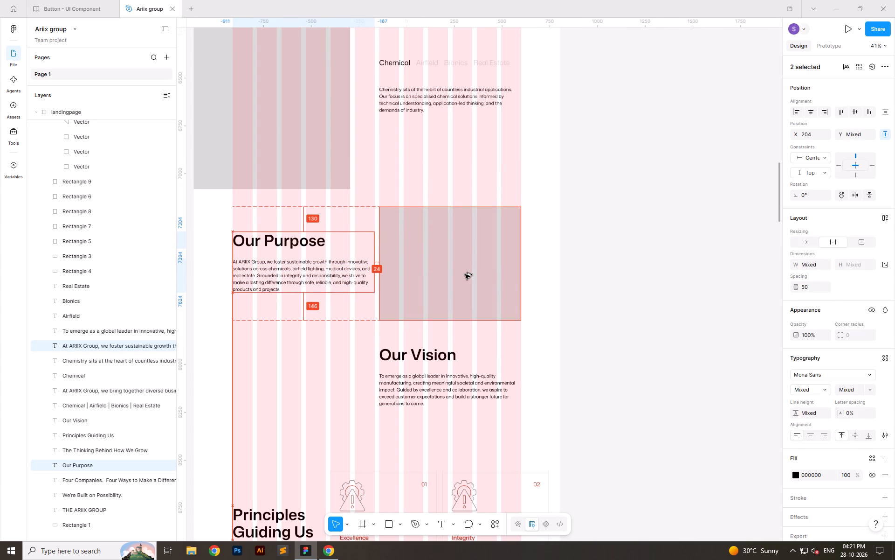
pyautogui.hotkey('alt', 'shift', 'Down')
pyautogui.hotkey('alt', 'Up')
pyautogui.hotkey('alt', 'Up')
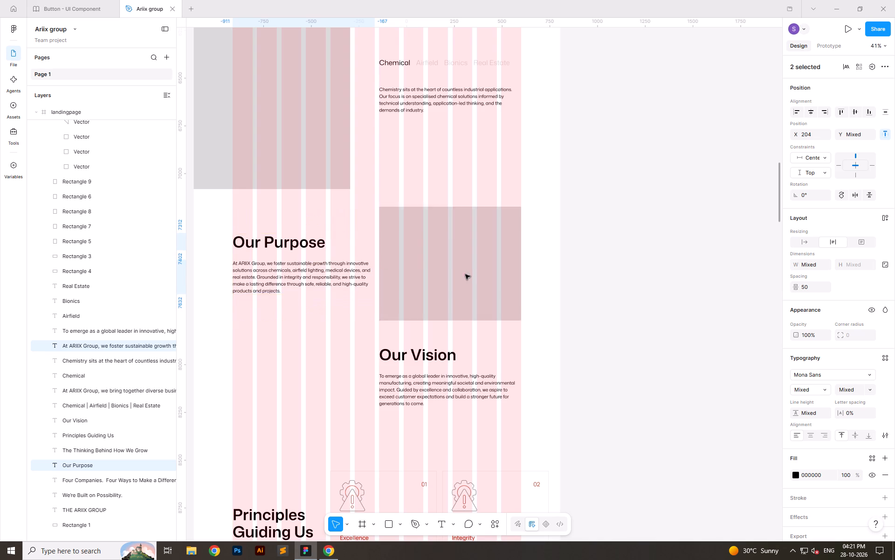
# Move the Principles Guiding Us and The Thinking Behind How We Grow sections further down the landing page.
pyautogui.keyDown('shift'); pyautogui.click(436, 268); pyautogui.keyUp('shift')
pyautogui.keyDown('ctrl'); pyautogui.scroll(-10, 420, 180); pyautogui.keyUp('ctrl')
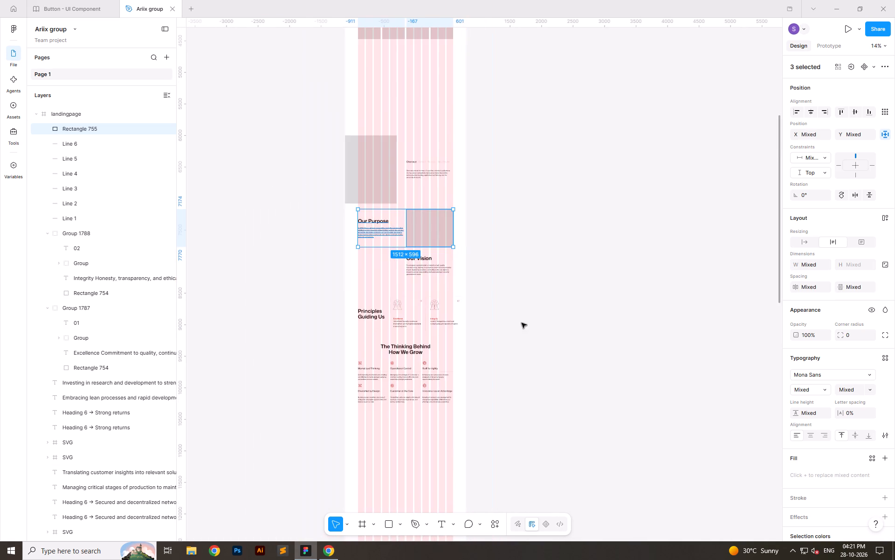
pyautogui.keyDown('ctrl'); pyautogui.scroll(-6, 368, 343); pyautogui.keyUp('ctrl')
pyautogui.keyDown('ctrl'); pyautogui.scroll(7, 346, 306); pyautogui.keyUp('ctrl')
pyautogui.keyDown('ctrl'); pyautogui.moveTo(343, 293); pyautogui.dragTo(561, 468); pyautogui.keyUp('ctrl')
pyautogui.moveTo(430, 325); pyautogui.dragTo(437, 404)
pyautogui.click(596, 367)
# Move the Our Vision heading and paragraph down to about Y 8236, away from the placeholder above.
pyautogui.keyDown('ctrl'); pyautogui.scroll(7, 387, 224); pyautogui.keyUp('ctrl')
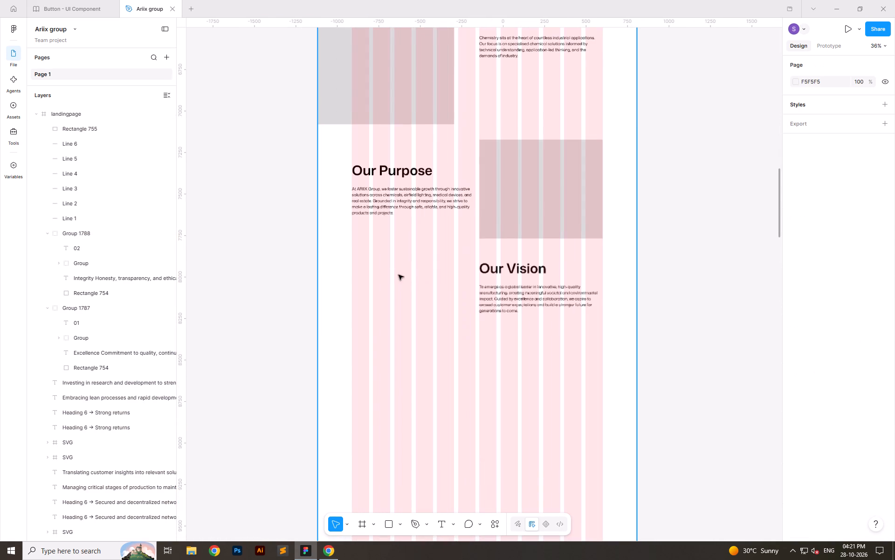
pyautogui.keyDown('ctrl'); pyautogui.moveTo(446, 258); pyautogui.dragTo(544, 333); pyautogui.keyUp('ctrl')
pyautogui.moveTo(510, 292); pyautogui.dragTo(512, 348)
pyautogui.click(687, 253)
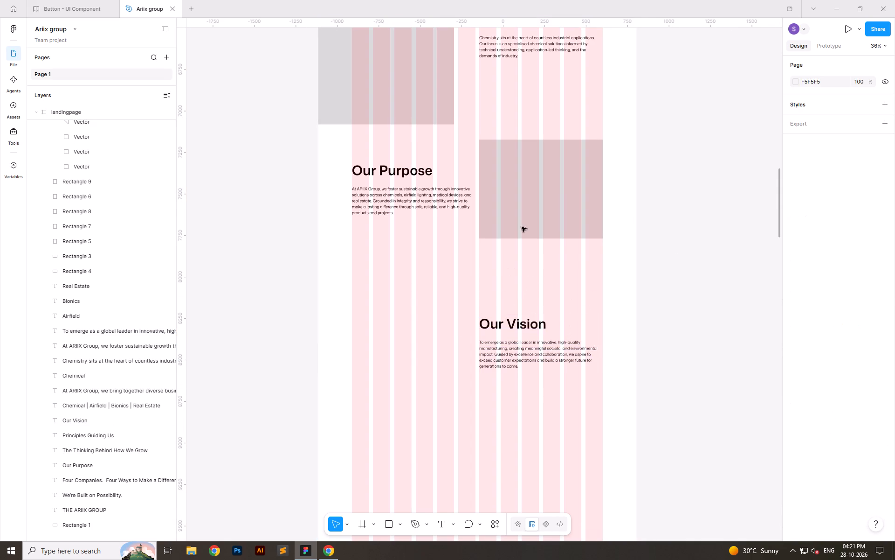
# Shift the Our Purpose text and its placeholder down to leave a 200 gap below the large grey rectangle above.
pyautogui.moveTo(344, 143); pyautogui.dragTo(527, 282)
pyautogui.hotkey('alt', 'shift', 'Down')
pyautogui.hotkey('alt', 'shift', 'Down')
pyautogui.hotkey('alt', 'shift', 'Down')
pyautogui.hotkey('alt', 'shift', 'Down')
pyautogui.hotkey('alt', 'shift', 'Down')
pyautogui.hotkey('alt', 'shift', 'Down')
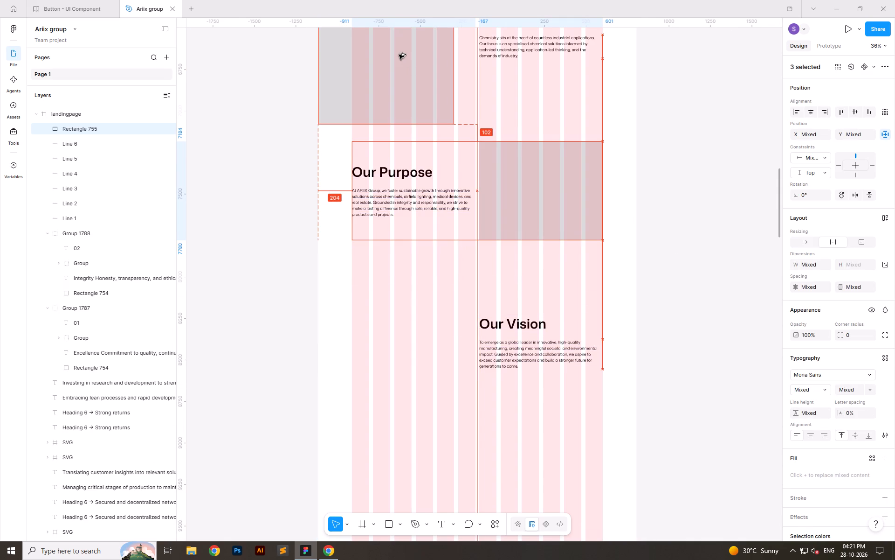
pyautogui.hotkey('alt', 'shift', 'Down')
pyautogui.hotkey('alt', 'shift', 'Down')
pyautogui.hotkey('alt', 'shift', 'Down')
pyautogui.hotkey('alt', 'shift', 'Down')
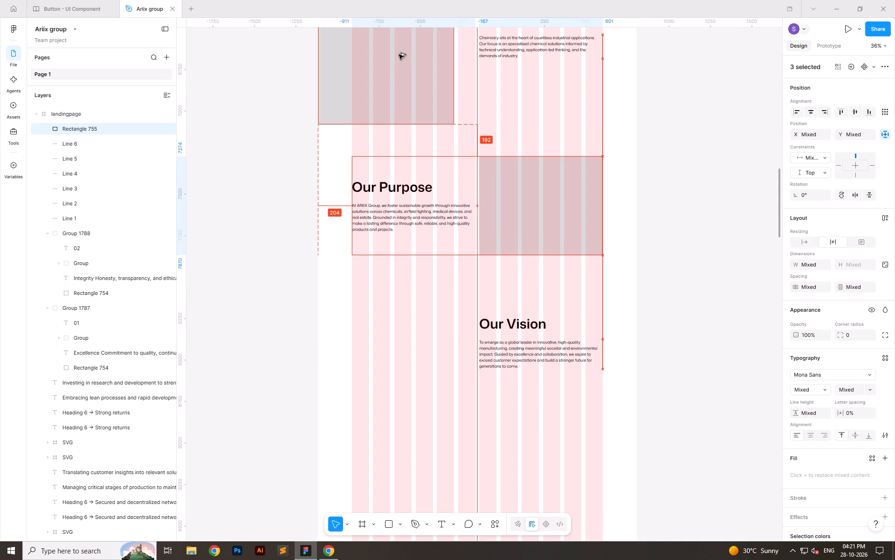
pyautogui.hotkey('alt', 'shift', 'Down')
pyautogui.hotkey('alt', 'Up')
pyautogui.hotkey('alt', 'Up')
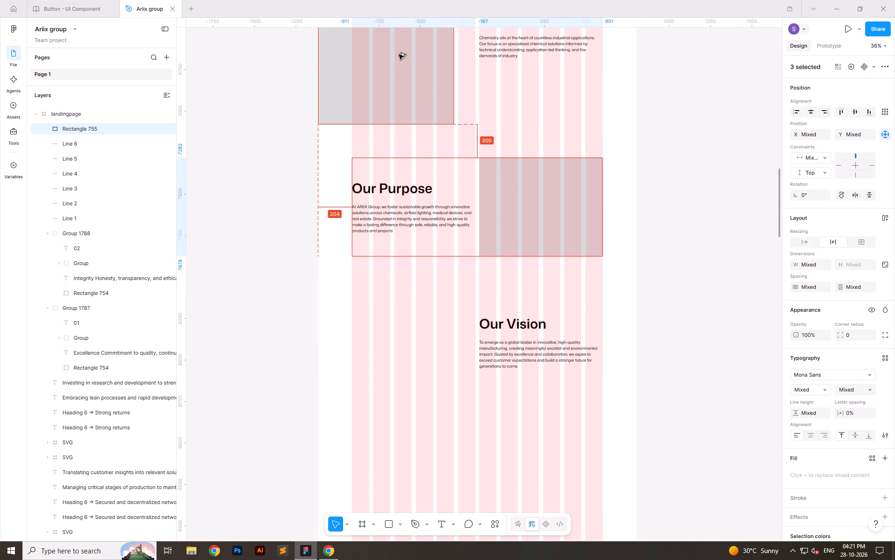
pyautogui.click(695, 294)
# Duplicate the 744 × 596 placeholder and place the copy at X 204 alongside Our Vision.
pyautogui.click(562, 206)
pyautogui.keyDown('alt'); pyautogui.keyDown('shift'); pyautogui.moveTo(527, 186); pyautogui.dragTo(529, 420); pyautogui.keyUp('shift'); pyautogui.keyUp('alt')
pyautogui.keyDown('shift'); pyautogui.moveTo(538, 423); pyautogui.dragTo(412, 426); pyautogui.keyUp('shift')
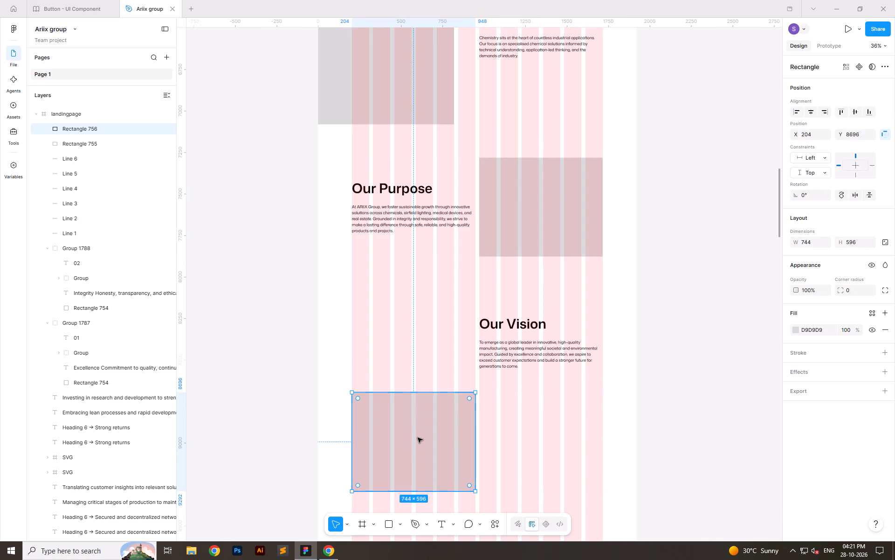
pyautogui.moveTo(418, 438); pyautogui.dragTo(433, 332)
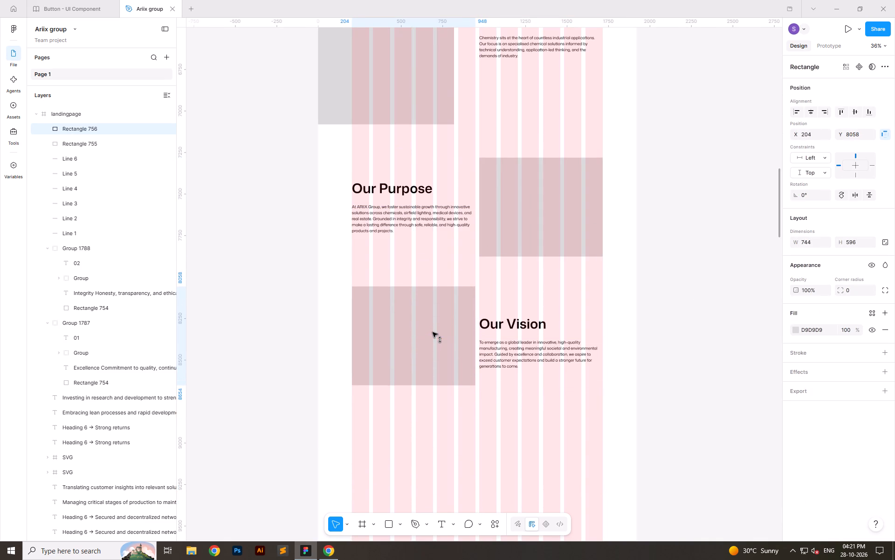
pyautogui.moveTo(433, 332); pyautogui.dragTo(433, 329)
pyautogui.click(553, 415)
# Center the Our Vision heading and paragraph vertically against its placeholder, with 138 above and below.
pyautogui.click(496, 346)
pyautogui.keyDown('shift'); pyautogui.click(494, 322); pyautogui.keyUp('shift')
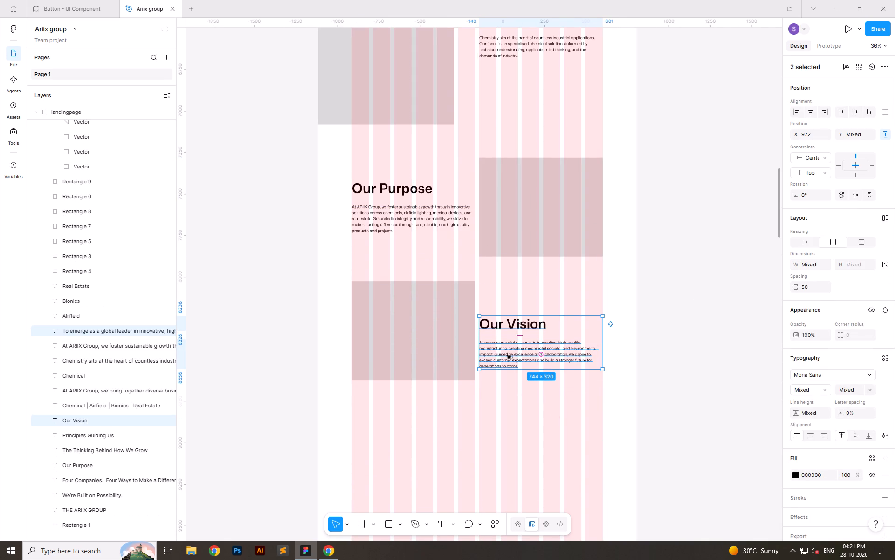
pyautogui.moveTo(502, 354); pyautogui.dragTo(503, 342)
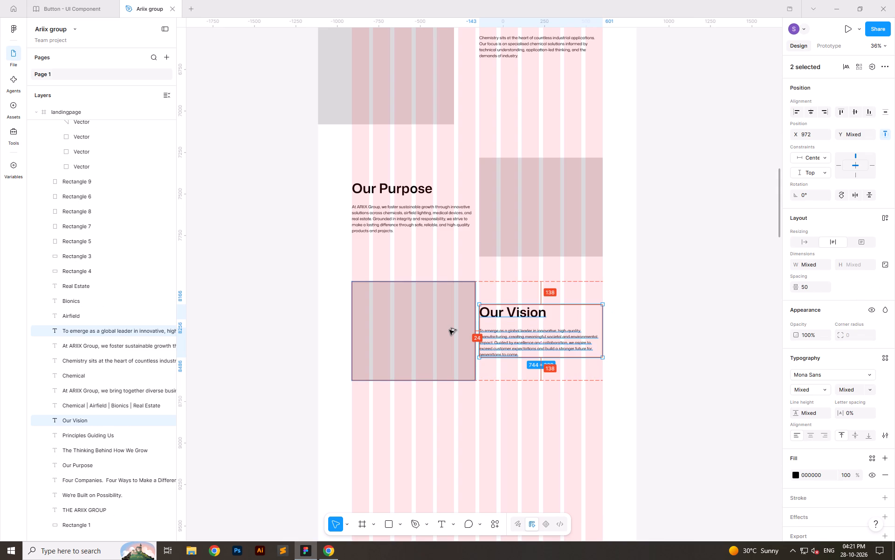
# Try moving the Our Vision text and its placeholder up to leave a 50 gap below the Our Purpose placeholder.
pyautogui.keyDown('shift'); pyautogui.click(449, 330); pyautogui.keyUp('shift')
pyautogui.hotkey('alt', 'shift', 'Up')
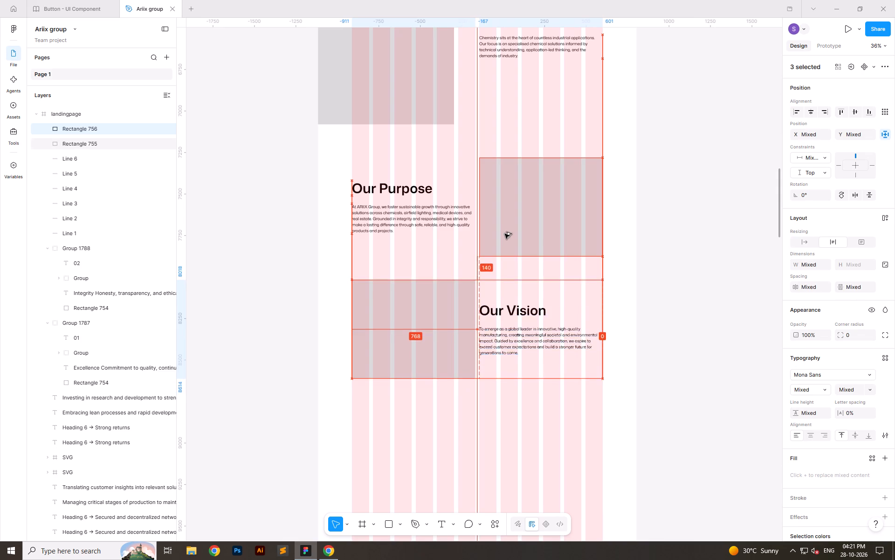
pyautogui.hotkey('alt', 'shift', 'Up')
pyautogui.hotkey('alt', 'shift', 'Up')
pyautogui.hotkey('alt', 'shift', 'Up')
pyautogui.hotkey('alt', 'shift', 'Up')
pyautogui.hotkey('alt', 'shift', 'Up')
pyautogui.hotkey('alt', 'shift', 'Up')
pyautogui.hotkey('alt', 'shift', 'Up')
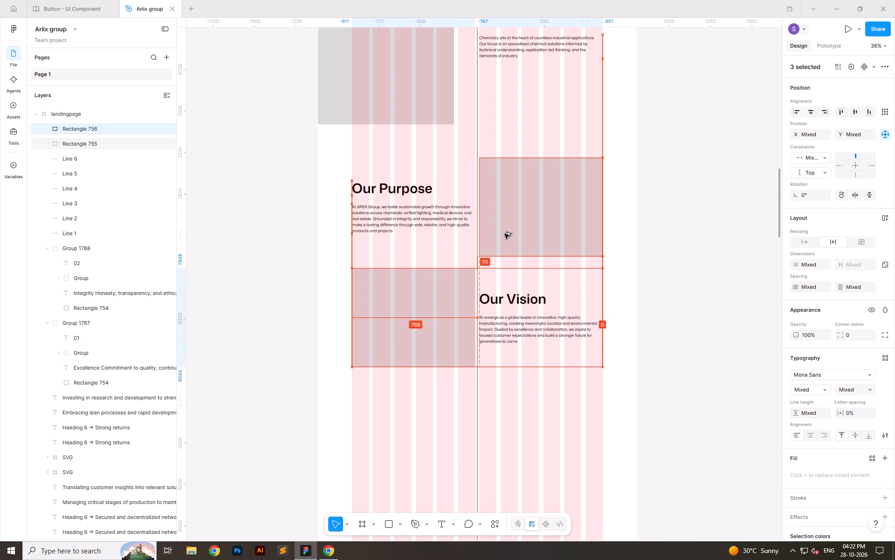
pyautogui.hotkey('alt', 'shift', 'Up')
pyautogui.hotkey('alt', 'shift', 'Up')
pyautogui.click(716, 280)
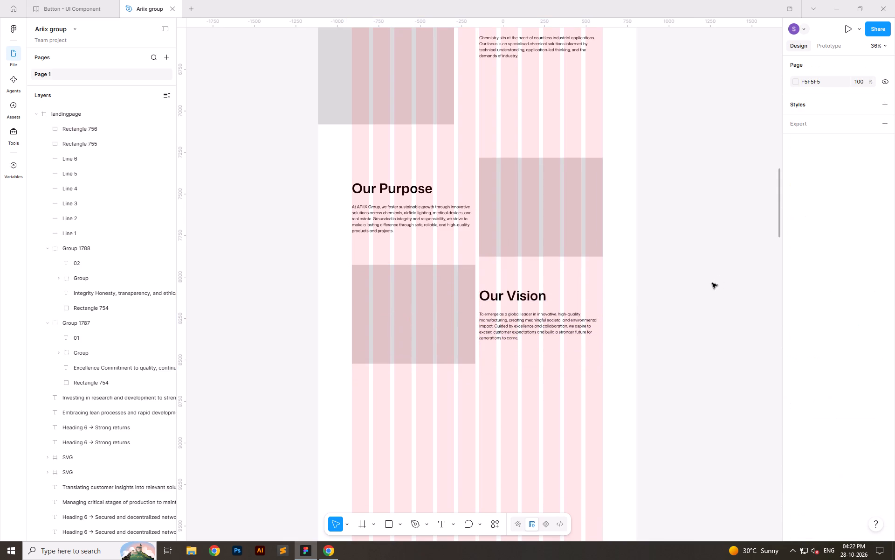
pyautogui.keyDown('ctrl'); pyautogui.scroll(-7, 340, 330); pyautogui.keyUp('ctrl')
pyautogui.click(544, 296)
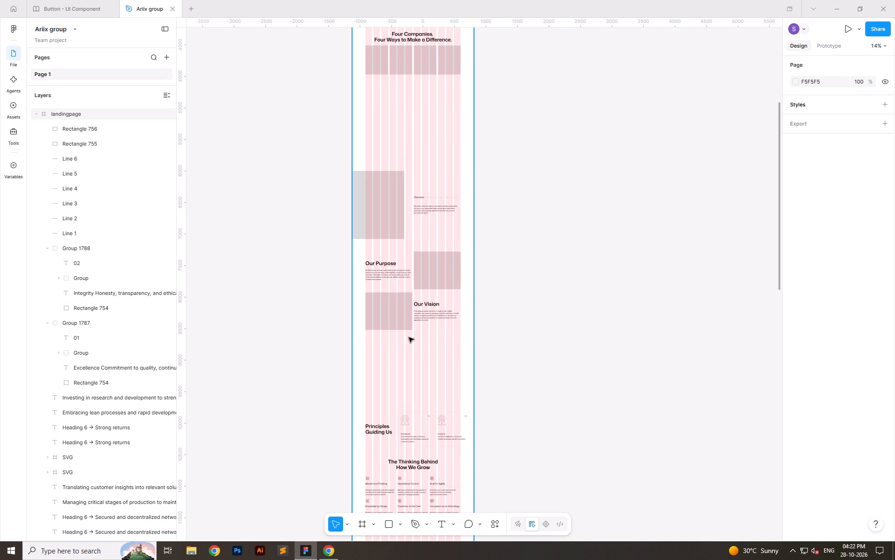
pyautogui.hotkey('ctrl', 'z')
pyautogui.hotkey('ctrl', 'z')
# Move the Our Vision text and its placeholder up to leave a 100 gap below the Our Purpose placeholder.
pyautogui.hotkey('alt', 'shift', 'Up')
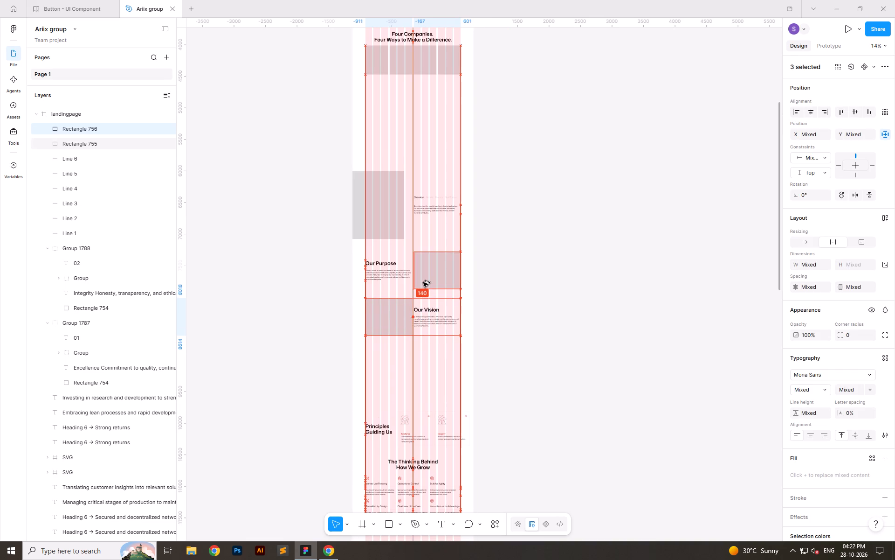
pyautogui.hotkey('alt', 'shift', 'Up')
pyautogui.hotkey('alt', 'shift', 'Up')
pyautogui.hotkey('alt', 'shift', 'Up')
pyautogui.hotkey('alt', 'shift', 'Up')
pyautogui.click(587, 333)
# Move the Principles Guiding Us and The Thinking Behind How We Grow sections up to leave a 200 gap below the Our Vision placeholder.
pyautogui.keyDown('ctrl'); pyautogui.scroll(-7, 411, 264); pyautogui.keyUp('ctrl')
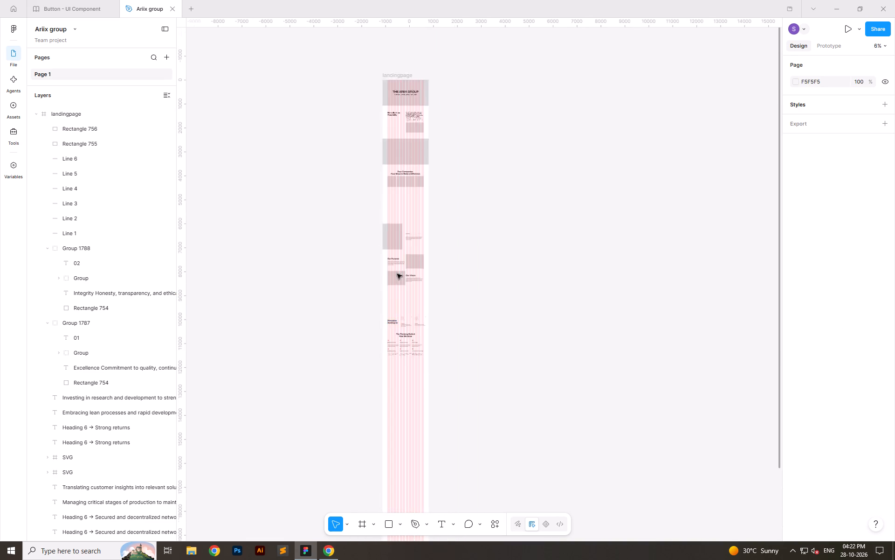
pyautogui.keyDown('ctrl'); pyautogui.scroll(4, 345, 392); pyautogui.keyUp('ctrl')
pyautogui.keyDown('ctrl'); pyautogui.moveTo(383, 259); pyautogui.dragTo(503, 392); pyautogui.keyUp('ctrl')
pyautogui.keyDown('ctrl'); pyautogui.scroll(7, 444, 246); pyautogui.keyUp('ctrl')
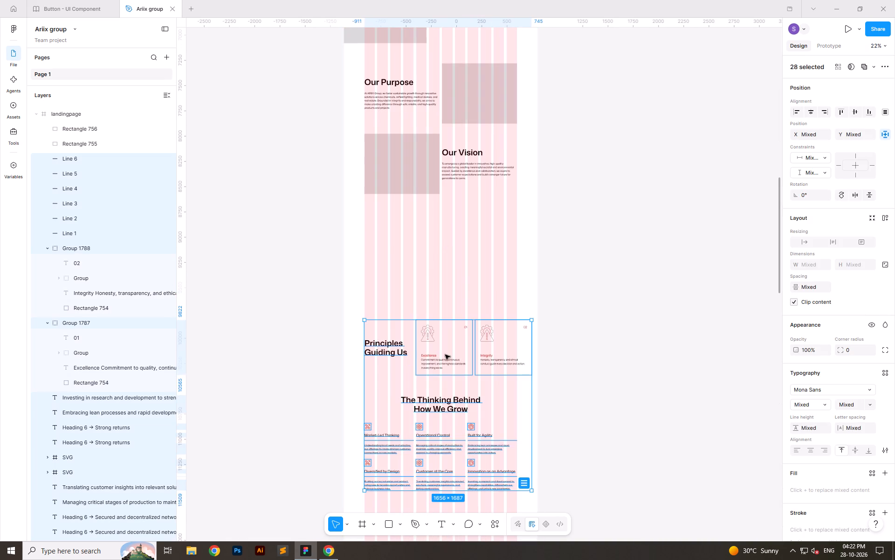
pyautogui.moveTo(443, 355); pyautogui.dragTo(451, 256)
pyautogui.hotkey('alt', 'shift', 'Up')
pyautogui.hotkey('alt', 'shift', 'Up')
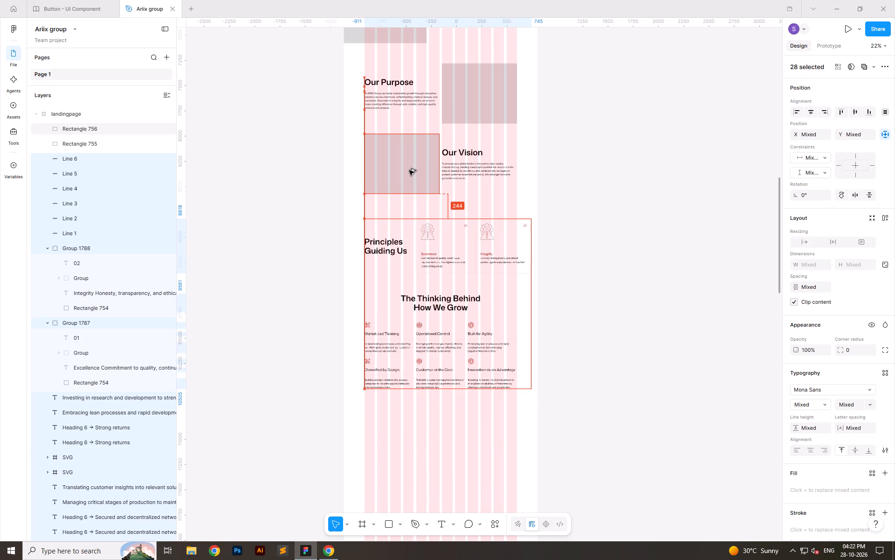
pyautogui.hotkey('alt', 'shift', 'Up')
pyautogui.hotkey('alt', 'shift', 'Up')
pyautogui.hotkey('alt', 'shift', 'Up')
pyautogui.hotkey('alt', 'shift', 'Up')
pyautogui.hotkey('alt', 'Up')
pyautogui.hotkey('alt', 'Up')
pyautogui.hotkey('alt', 'Up')
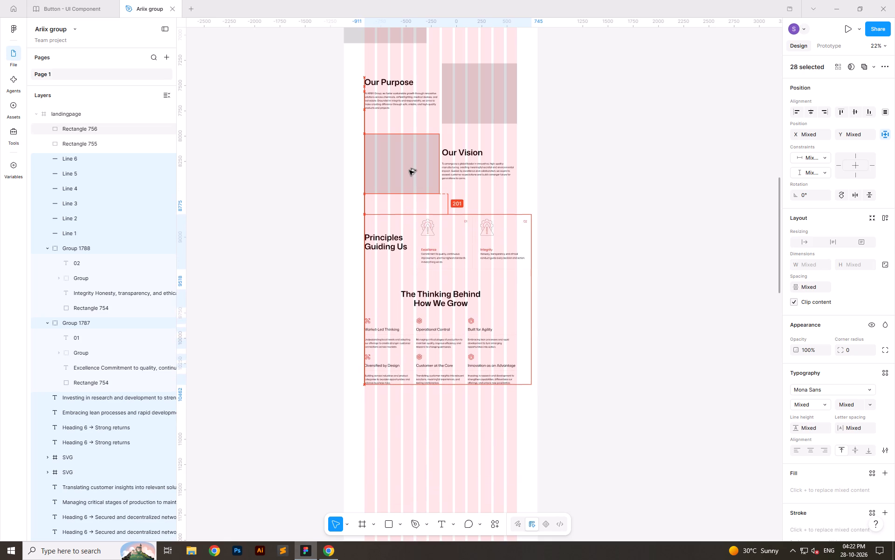
pyautogui.hotkey('alt', 'Up')
pyautogui.click(591, 186)
# Measure the gap between the large grey rectangle and the block of sections starting at Our Purpose.
pyautogui.keyDown('ctrl'); pyautogui.scroll(-5, 522, 267); pyautogui.keyUp('ctrl')
pyautogui.keyDown('ctrl'); pyautogui.scroll(5, 470, 213); pyautogui.keyUp('ctrl')
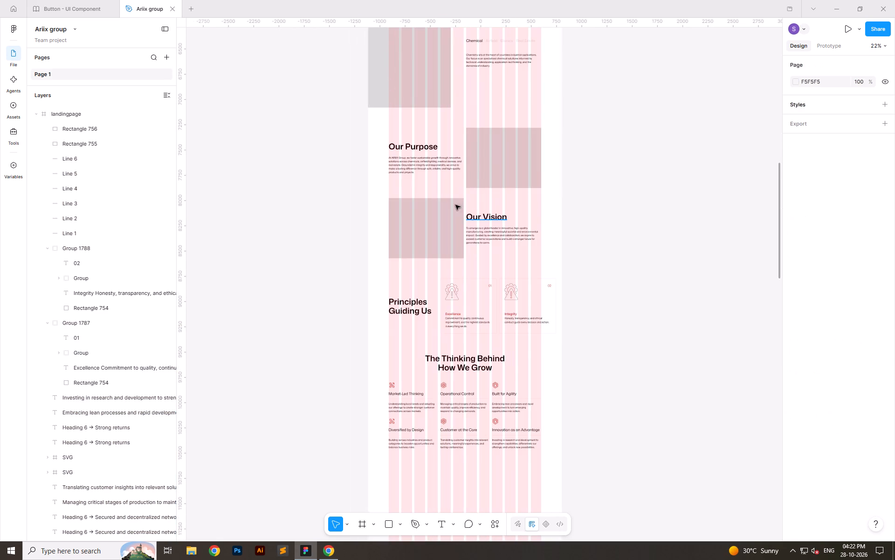
pyautogui.keyDown('ctrl'); pyautogui.moveTo(332, 110); pyautogui.dragTo(668, 546); pyautogui.keyUp('ctrl')
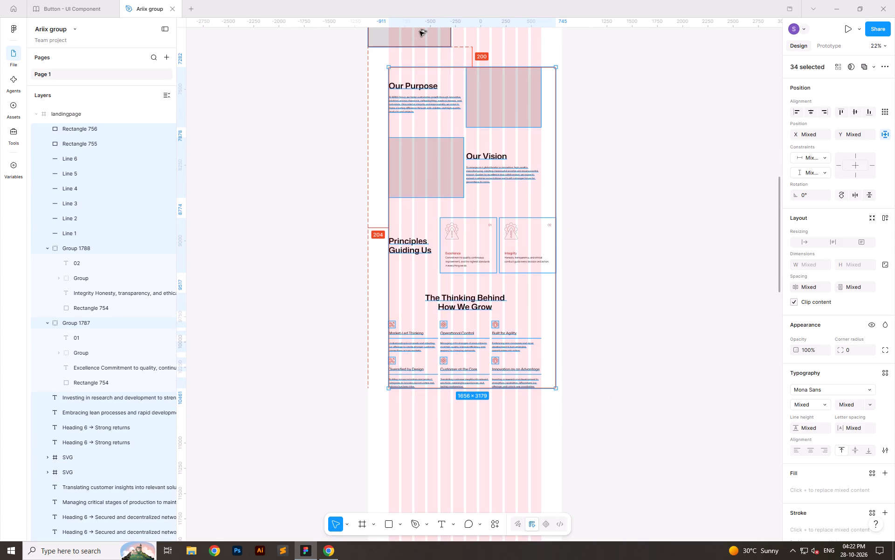
pyautogui.click(628, 218)
pyautogui.keyDown('ctrl'); pyautogui.scroll(-11, 443, 304); pyautogui.keyUp('ctrl')
pyautogui.keyDown('ctrl'); pyautogui.scroll(5, 414, 257); pyautogui.keyUp('ctrl')
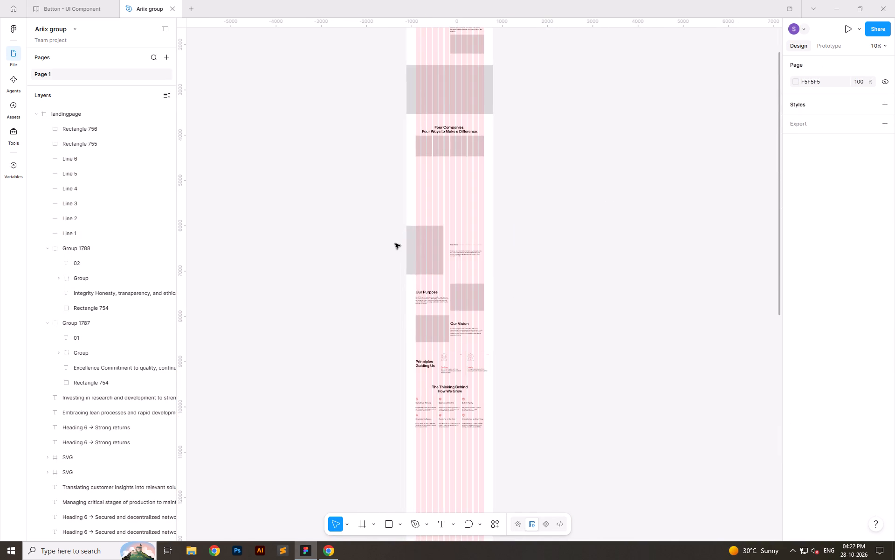
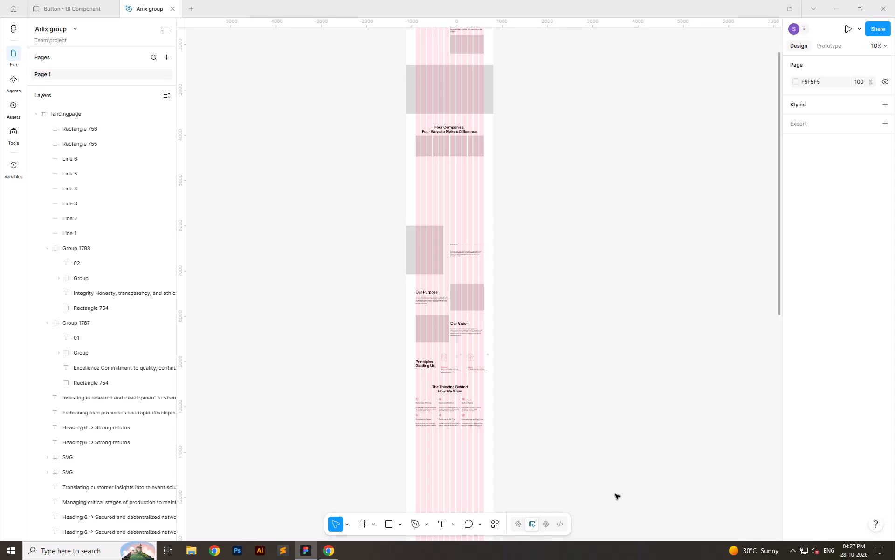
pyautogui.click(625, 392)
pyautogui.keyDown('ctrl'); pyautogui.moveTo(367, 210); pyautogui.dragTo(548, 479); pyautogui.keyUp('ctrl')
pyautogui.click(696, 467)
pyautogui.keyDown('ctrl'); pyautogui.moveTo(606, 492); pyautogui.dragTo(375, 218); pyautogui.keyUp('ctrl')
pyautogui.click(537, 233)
# Switch to Chrome and capture a screenshot of the Vision and Mission section on the Mackwell Pumps about page.
pyautogui.click(335, 555)
pyautogui.scroll(-6, 428, 448)
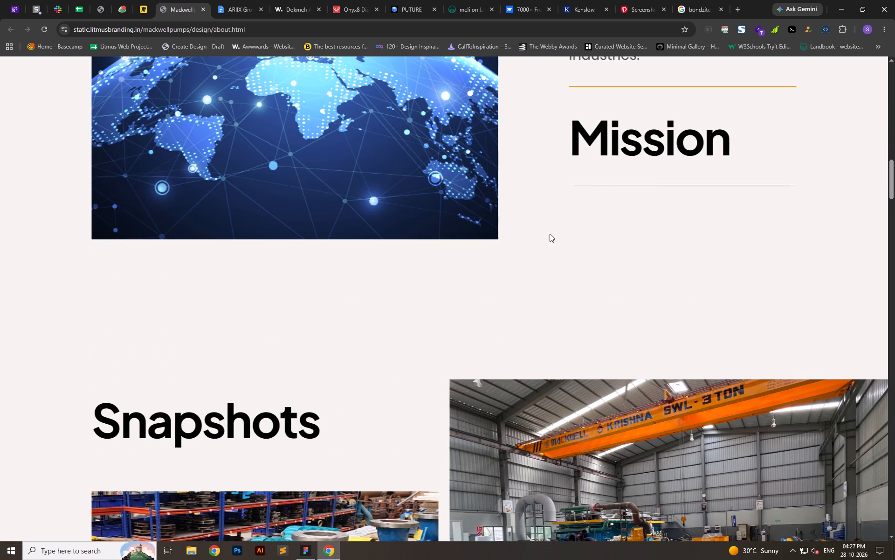
pyautogui.click(624, 153)
pyautogui.scroll(-6, 447, 523)
pyautogui.scroll(12, 395, 480)
pyautogui.scroll(-1, 394, 467)
pyautogui.scroll(1, 394, 467)
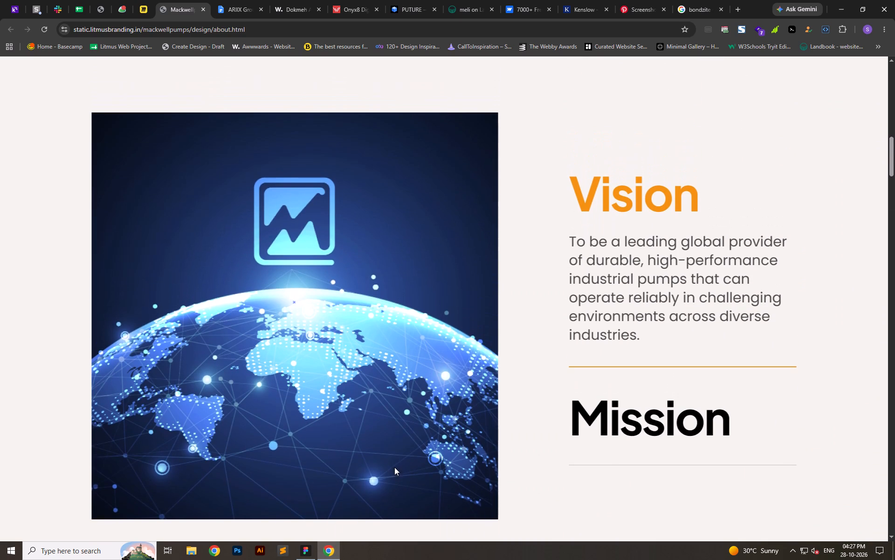
pyautogui.press('shift+super+s')
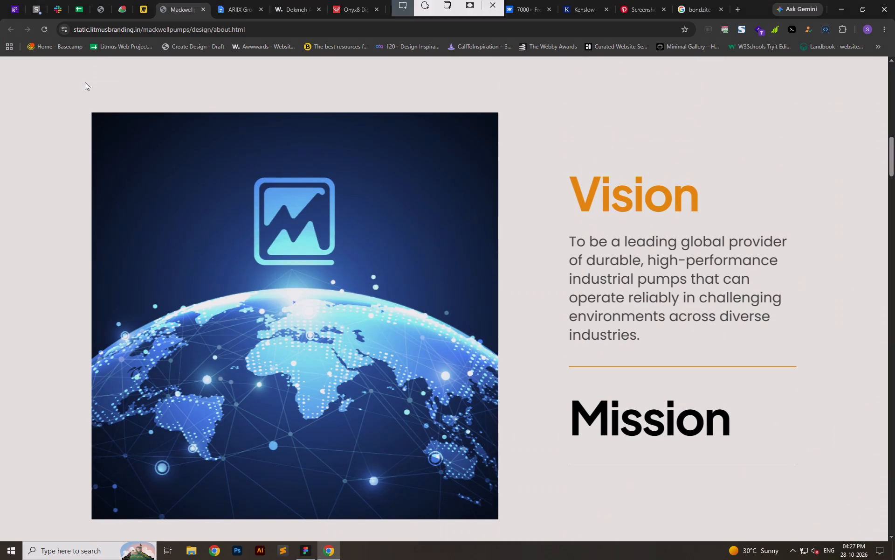
pyautogui.moveTo(78, 89); pyautogui.dragTo(825, 544)
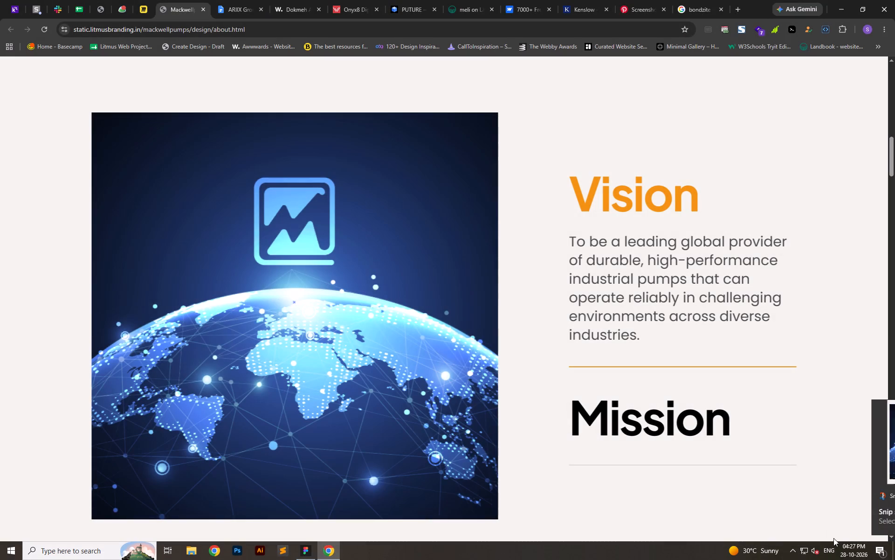
pyautogui.click(833, 538)
# Return to Figma and paste the Vision and Mission screenshot into the Button - UI Component file, placing it above the company frame.
pyautogui.hotkey('alt', 'Tab')
pyautogui.hotkey('alt', 'Tab')
pyautogui.hotkey('alt', 'Tab')
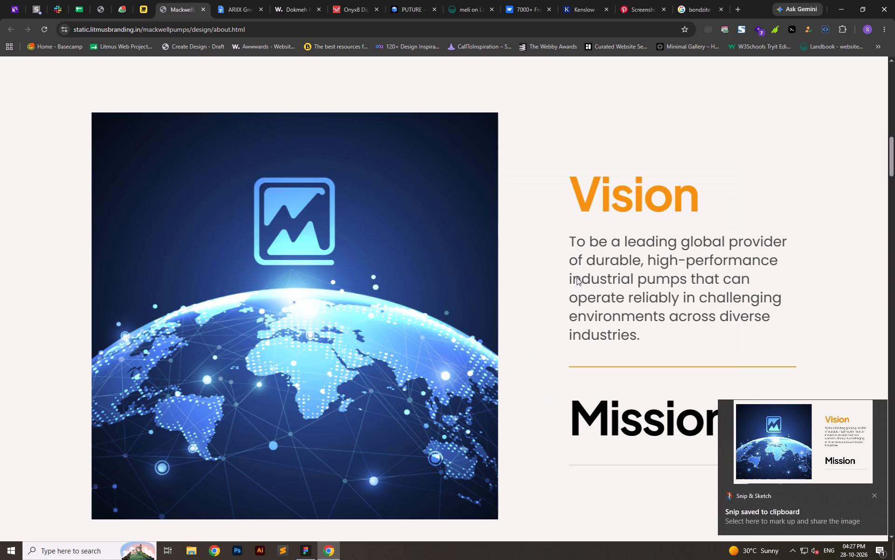
pyautogui.hotkey('alt', 'Tab')
pyautogui.keyDown('alt'); pyautogui.click(577, 269); pyautogui.keyUp('alt')
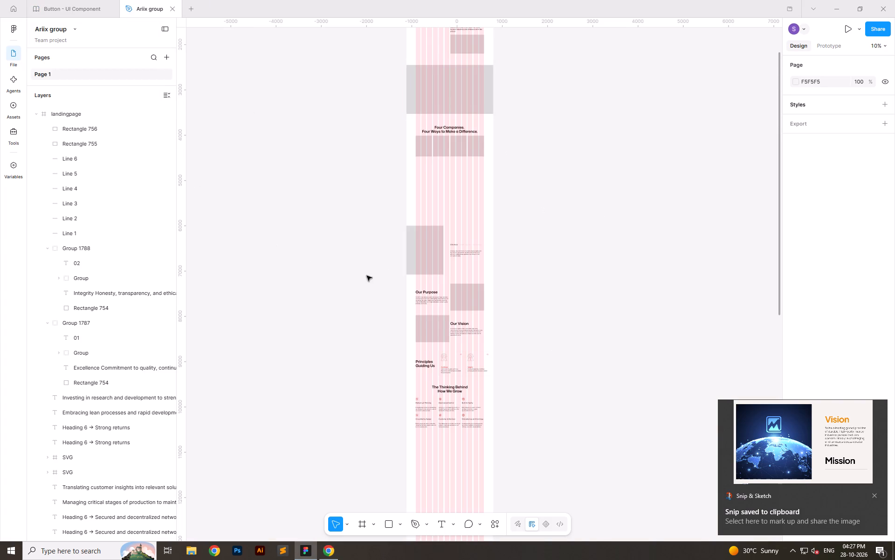
pyautogui.keyDown('ctrl'); pyautogui.scroll(12, 417, 255); pyautogui.keyUp('ctrl')
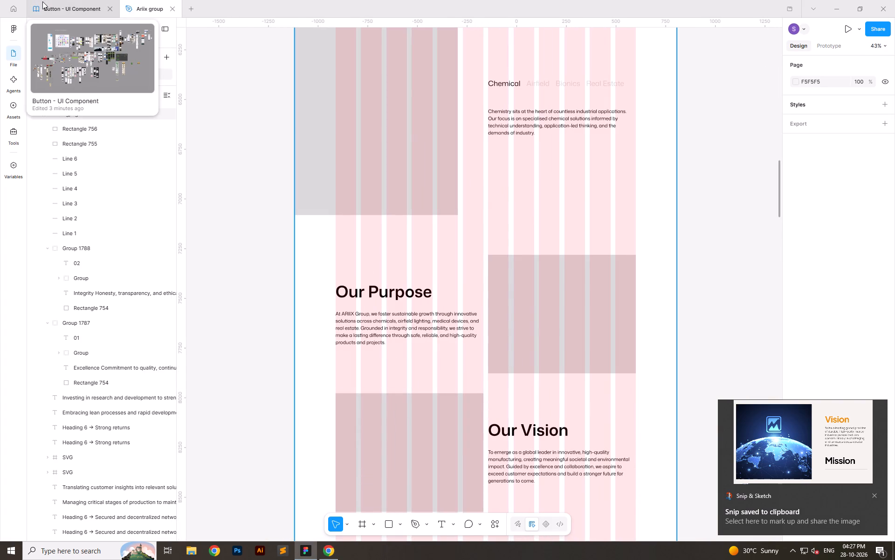
pyautogui.click(42, 1)
pyautogui.hotkey('ctrl', 'v')
pyautogui.click(188, 0)
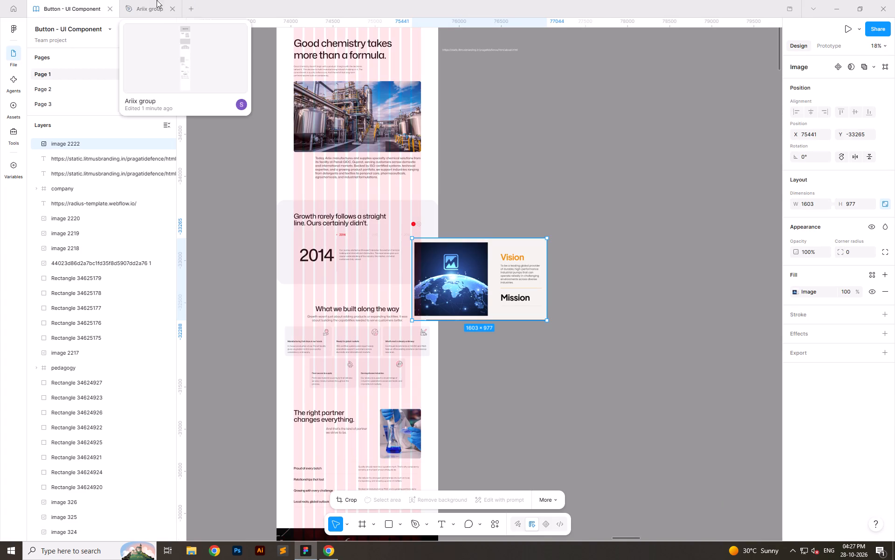
pyautogui.keyDown('ctrl'); pyautogui.scroll(-5, 457, 302); pyautogui.keyUp('ctrl')
pyautogui.moveTo(455, 251); pyautogui.dragTo(390, 66)
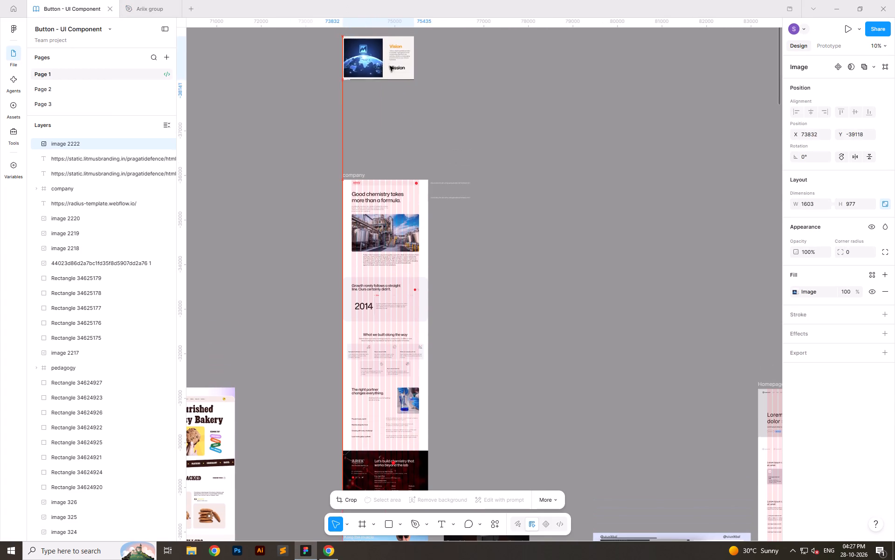
pyautogui.moveTo(390, 66); pyautogui.dragTo(385, 125)
pyautogui.moveTo(546, 328); pyautogui.dragTo(544, 322)
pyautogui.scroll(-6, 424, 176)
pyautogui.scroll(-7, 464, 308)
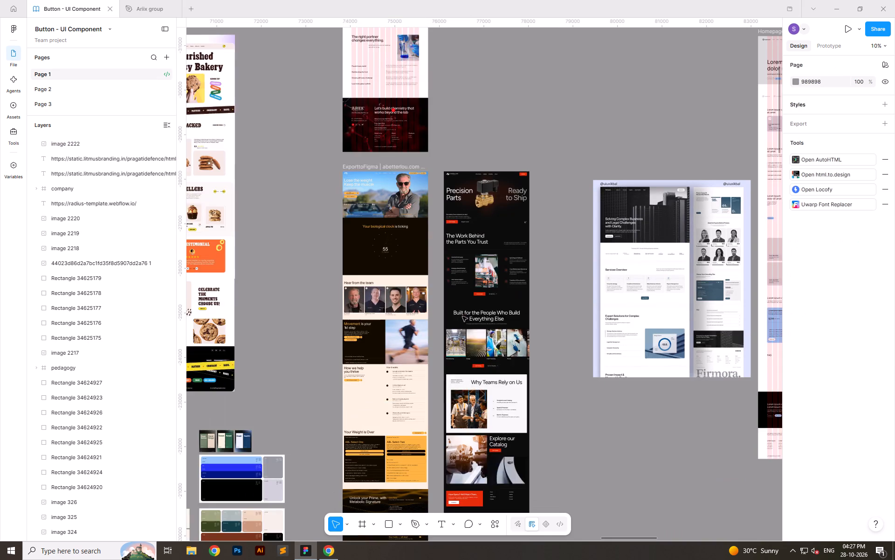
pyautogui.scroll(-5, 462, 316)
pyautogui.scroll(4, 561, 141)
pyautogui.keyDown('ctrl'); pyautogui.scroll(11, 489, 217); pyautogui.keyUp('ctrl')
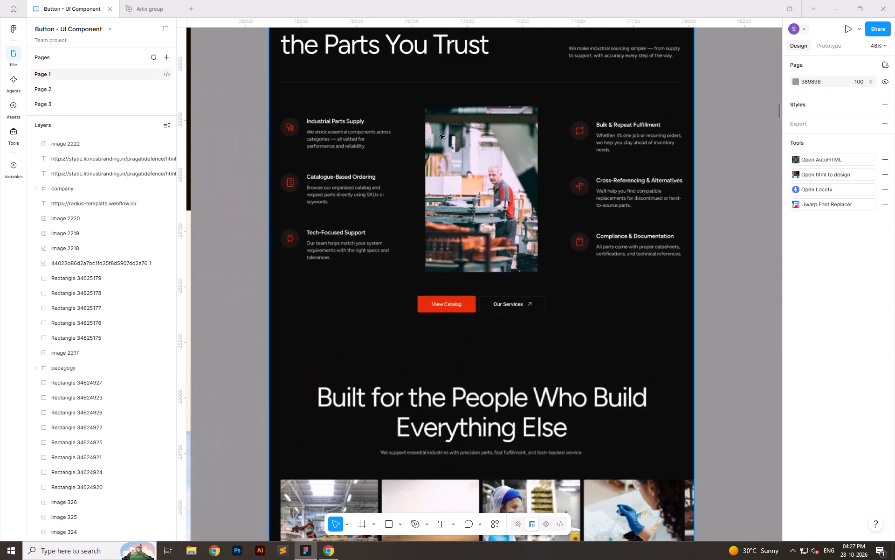
# In the Ariix group file, narrow the Our Vision paragraph to 616 wide and align the heading with its left edge at X 1100.
pyautogui.click(163, 0)
pyautogui.click(754, 305)
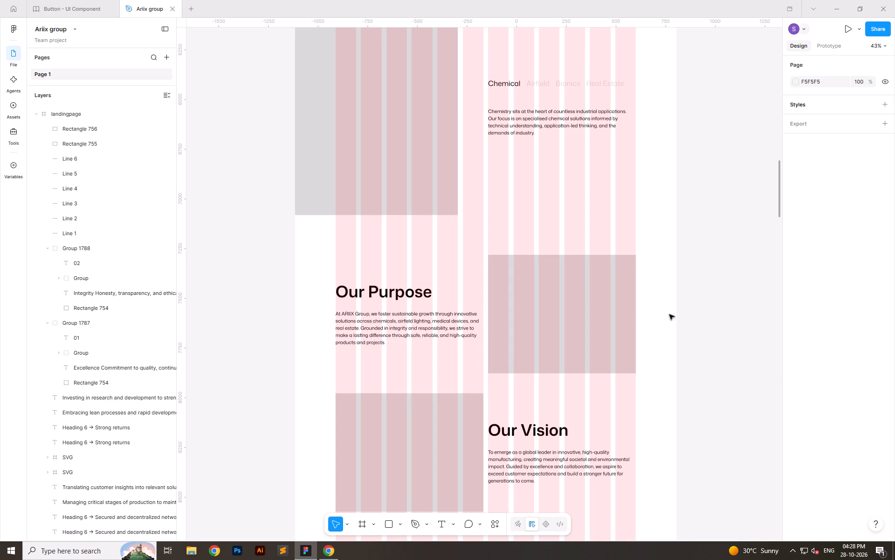
pyautogui.click(631, 326)
pyautogui.click(682, 310)
pyautogui.keyDown('ctrl'); pyautogui.scroll(-6, 504, 236); pyautogui.keyUp('ctrl')
pyautogui.keyDown('ctrl'); pyautogui.scroll(5, 491, 387); pyautogui.keyUp('ctrl')
pyautogui.keyDown('ctrl'); pyautogui.scroll(3, 537, 373); pyautogui.keyUp('ctrl')
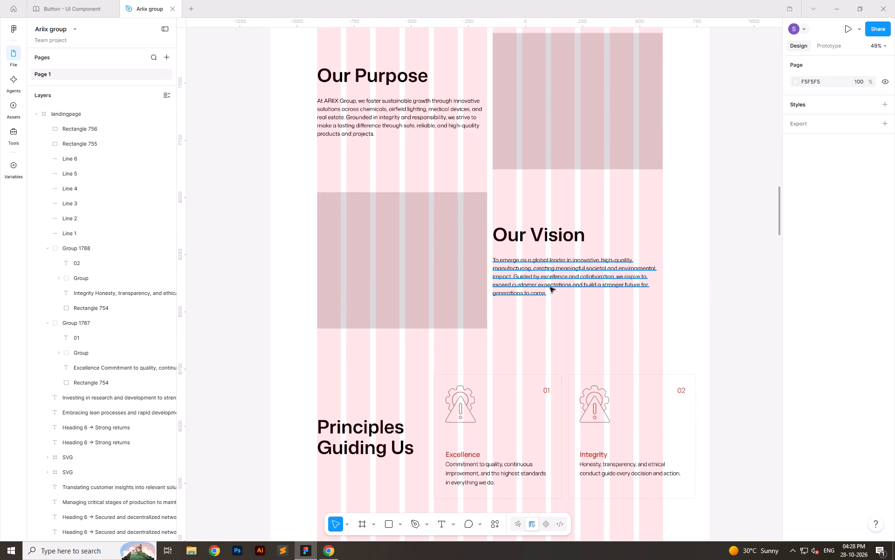
pyautogui.click(538, 264)
pyautogui.moveTo(491, 273); pyautogui.dragTo(524, 278)
pyautogui.click(527, 242)
pyautogui.keyDown('shift'); pyautogui.moveTo(508, 238); pyautogui.dragTo(536, 241); pyautogui.keyUp('shift')
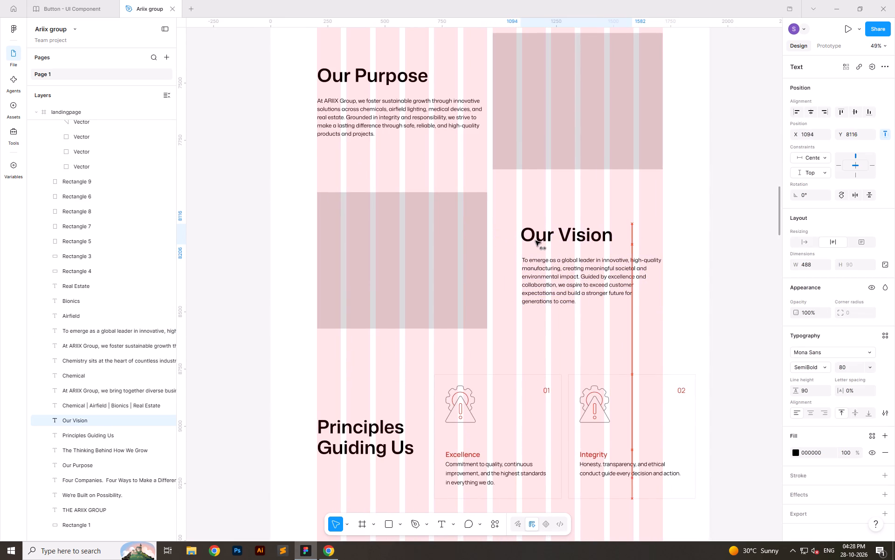
pyautogui.keyDown('shift'); pyautogui.moveTo(536, 241); pyautogui.dragTo(536, 241); pyautogui.keyUp('shift')
pyautogui.keyDown('shift'); pyautogui.moveTo(536, 241); pyautogui.dragTo(537, 240); pyautogui.keyUp('shift')
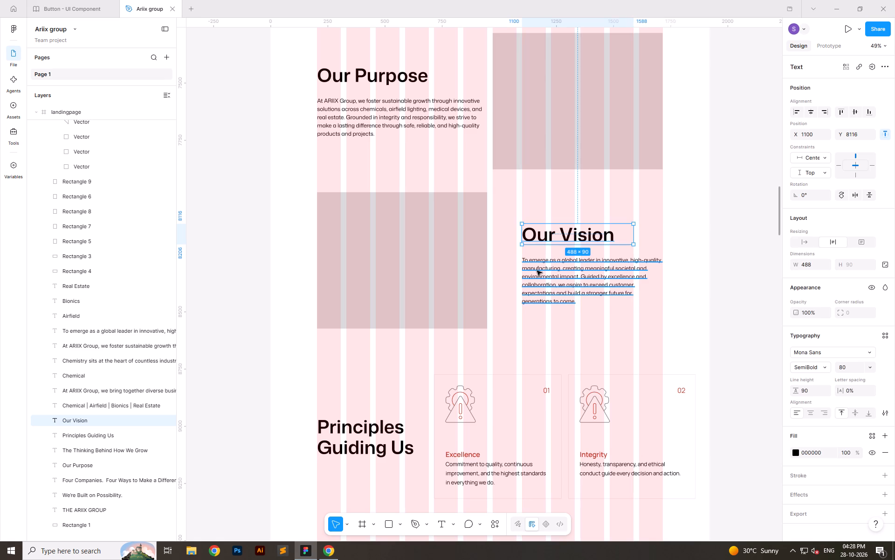
# Move the Our Vision heading and paragraph up to center them vertically against their placeholder, leaving 120 above and below.
pyautogui.keyDown('shift'); pyautogui.click(541, 281); pyautogui.keyUp('shift')
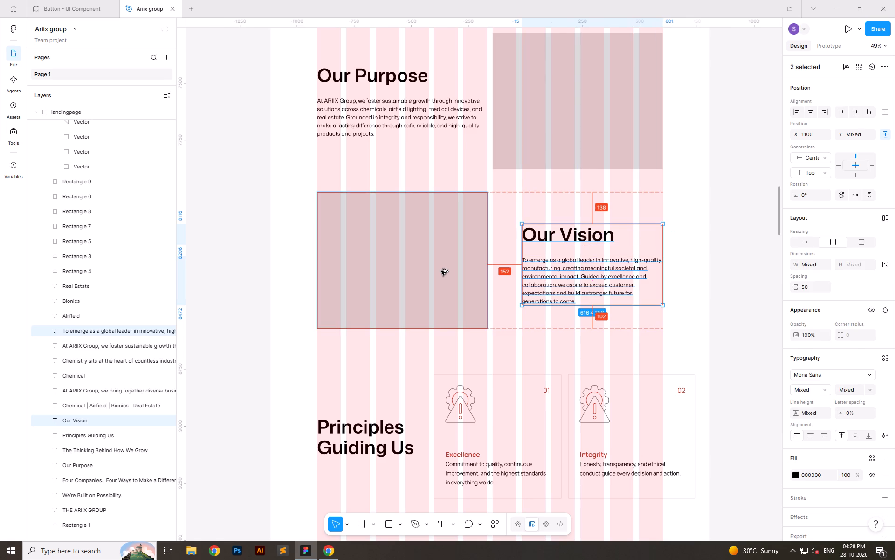
pyautogui.hotkey('alt', 'shift', 'Up')
pyautogui.hotkey('alt', 'shift', 'Up')
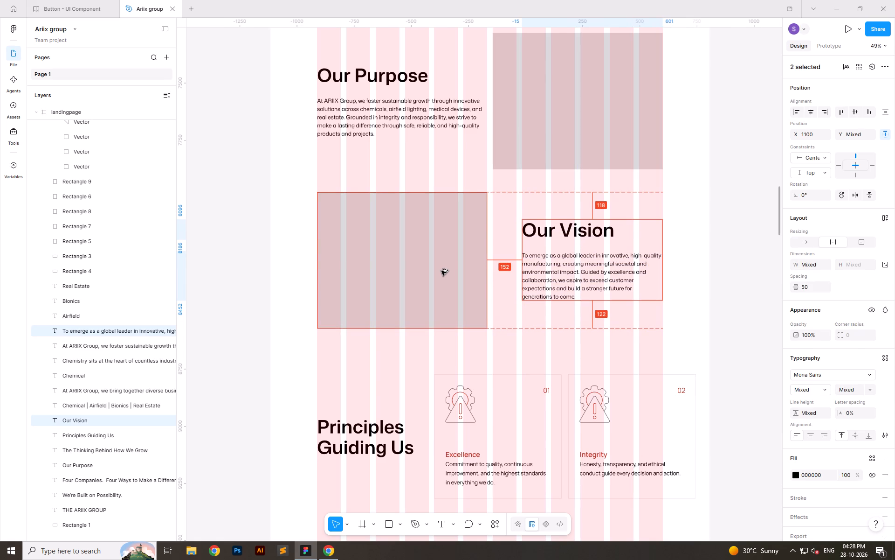
pyautogui.hotkey('alt', 'Down')
pyautogui.hotkey('alt', 'Down')
pyautogui.hotkey('alt', 'Down')
pyautogui.hotkey('alt', 'Up')
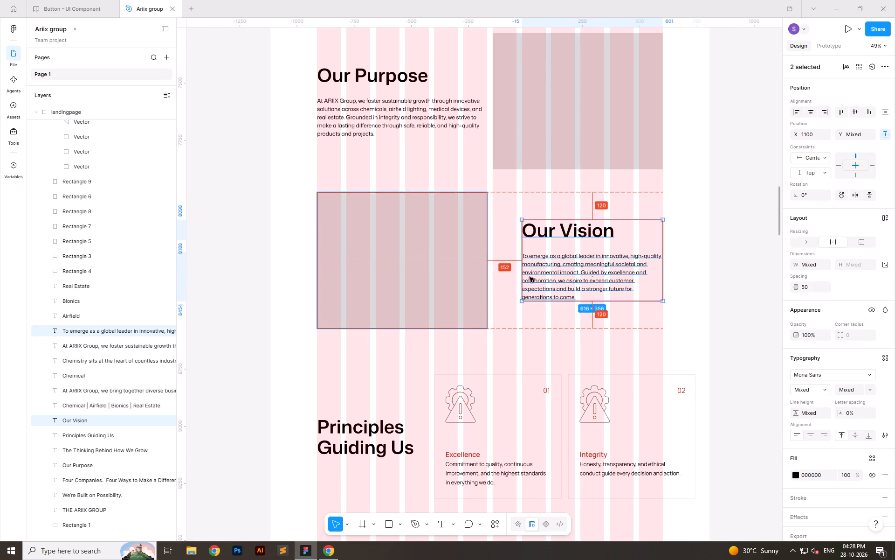
pyautogui.click(683, 276)
# Narrow the Our Purpose paragraph to 616 wide, keeping its left edge in place.
pyautogui.keyDown('ctrl'); pyautogui.scroll(-4, 617, 312); pyautogui.keyUp('ctrl')
pyautogui.keyDown('ctrl'); pyautogui.scroll(7, 476, 204); pyautogui.keyUp('ctrl')
pyautogui.click(447, 174)
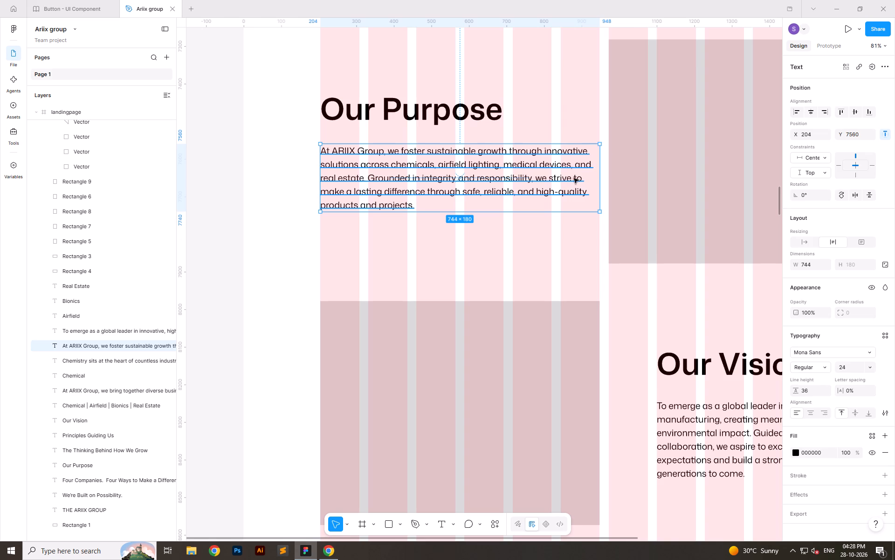
pyautogui.moveTo(598, 180); pyautogui.dragTo(554, 176)
# Move the Our Purpose heading and paragraph up together to Y 7402, centering them vertically against their placeholder.
pyautogui.click(746, 371)
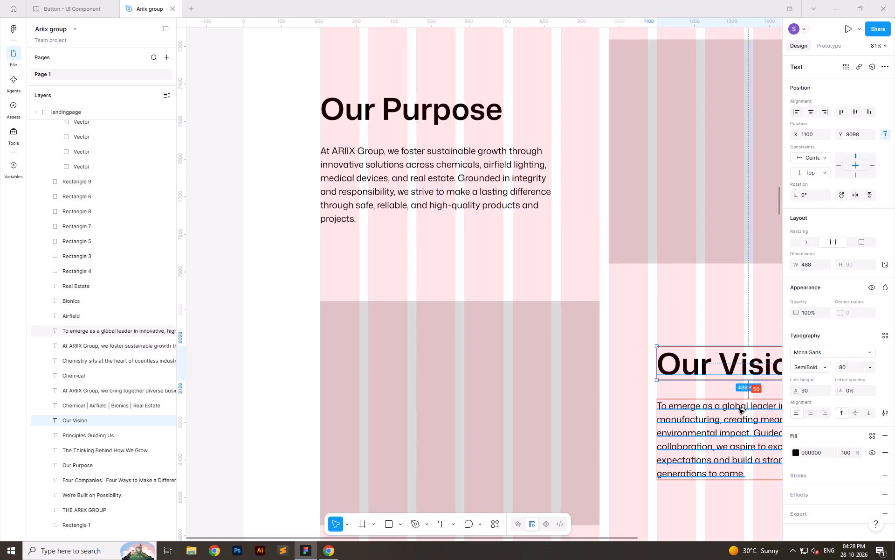
pyautogui.keyDown('shift'); pyautogui.click(426, 112); pyautogui.keyUp('shift')
pyautogui.click(430, 180)
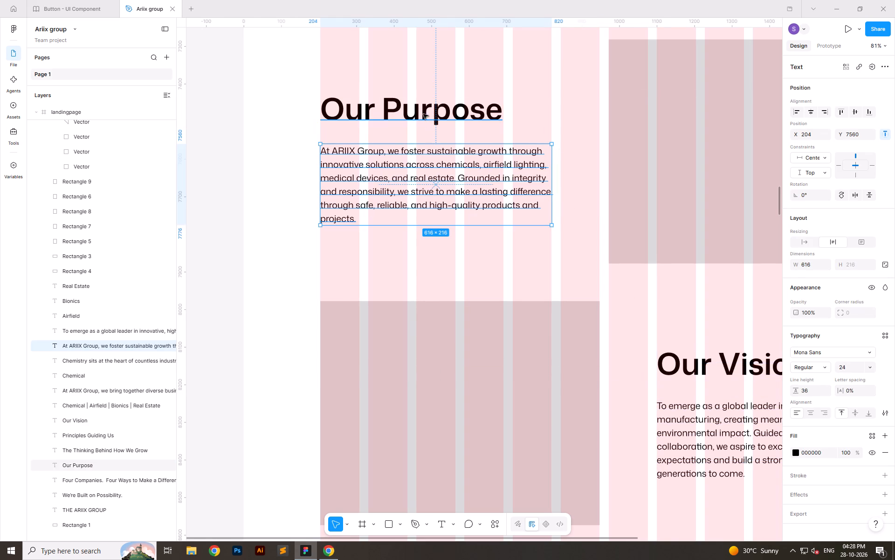
pyautogui.keyDown('shift'); pyautogui.click(423, 114); pyautogui.keyUp('shift')
pyautogui.hotkey('alt', 'Up')
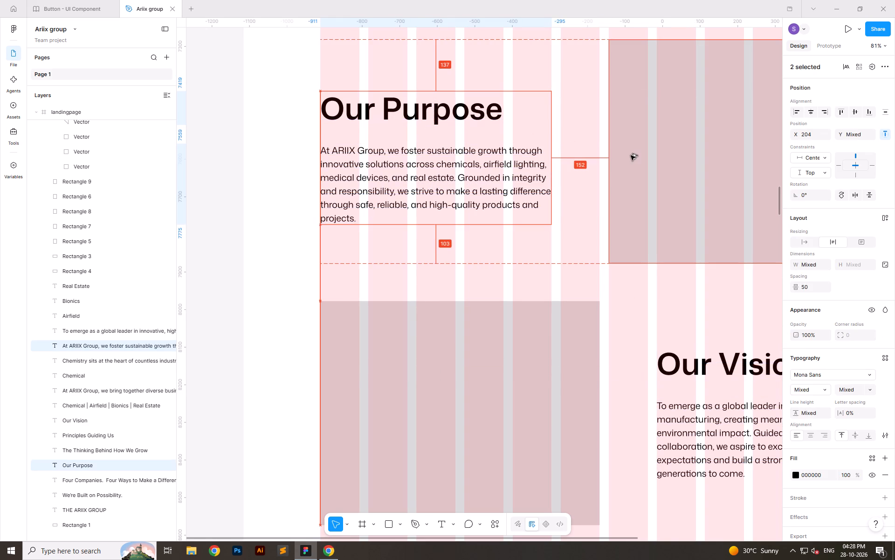
pyautogui.hotkey('alt', 'shift', 'Up')
pyautogui.click(492, 182)
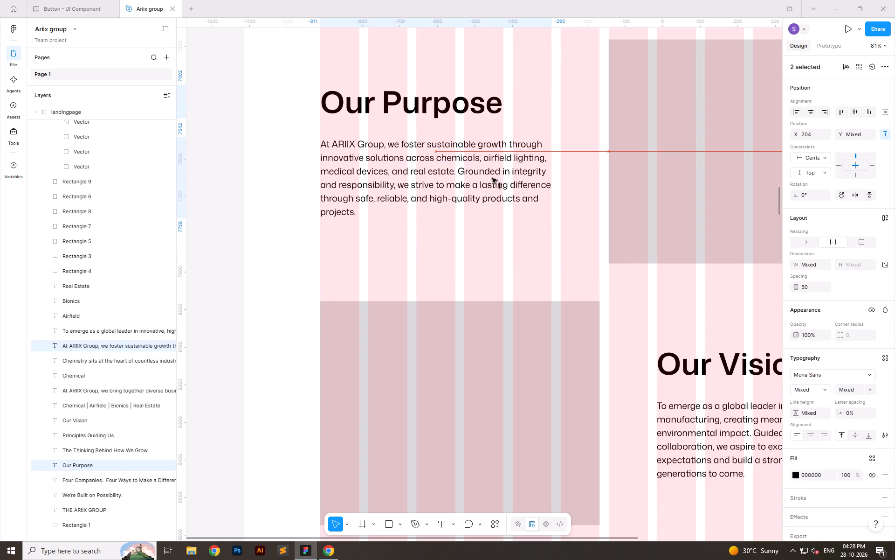
# Hide the layout guides on the landing page.
pyautogui.keyDown('ctrl'); pyautogui.scroll(-7, 411, 177); pyautogui.keyUp('ctrl')
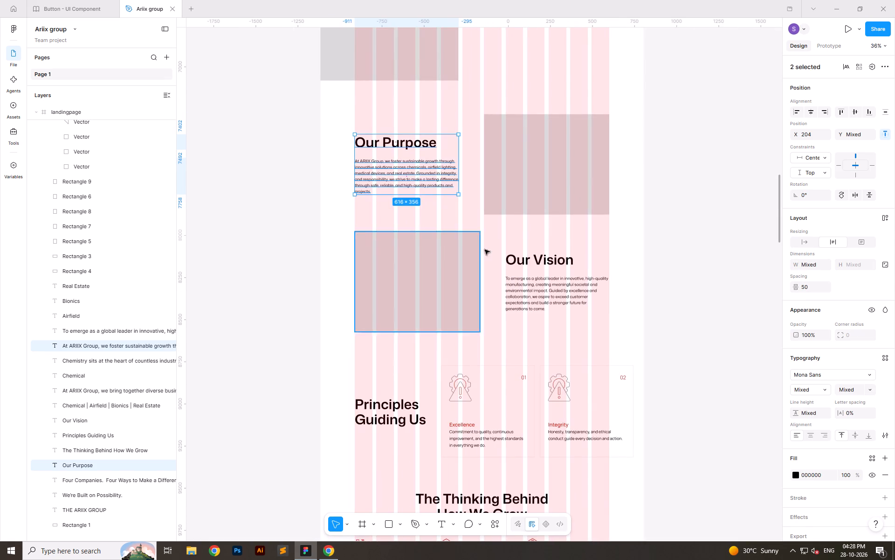
pyautogui.click(513, 259)
pyautogui.keyDown('shift'); pyautogui.click(520, 283); pyautogui.keyUp('shift')
pyautogui.click(755, 274)
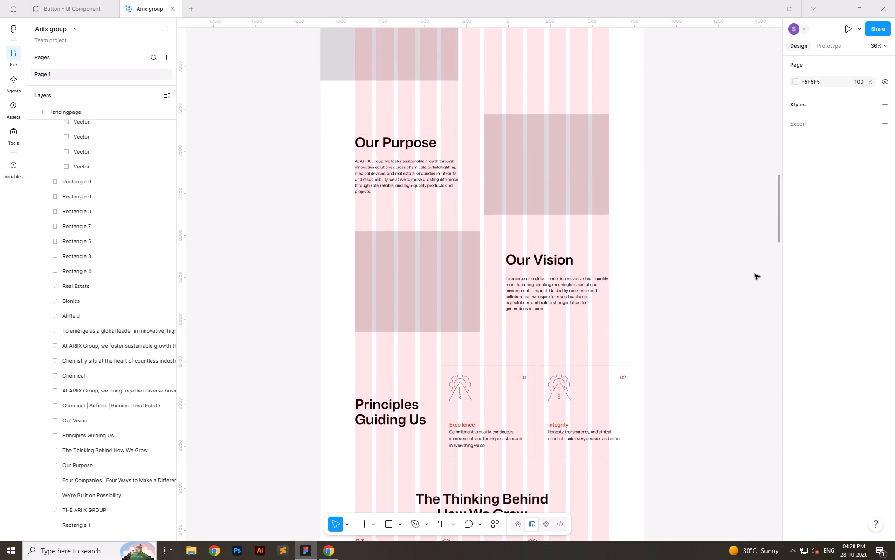
pyautogui.keyDown('ctrl'); pyautogui.scroll(-6, 454, 152); pyautogui.keyUp('ctrl')
pyautogui.click(637, 217)
pyautogui.hotkey('shift', 'g')
# Examine the spacing and layout of the sections from Our Purpose down to The Thinking Behind How We Grow.
pyautogui.keyDown('ctrl'); pyautogui.scroll(3, 417, 167); pyautogui.keyUp('ctrl')
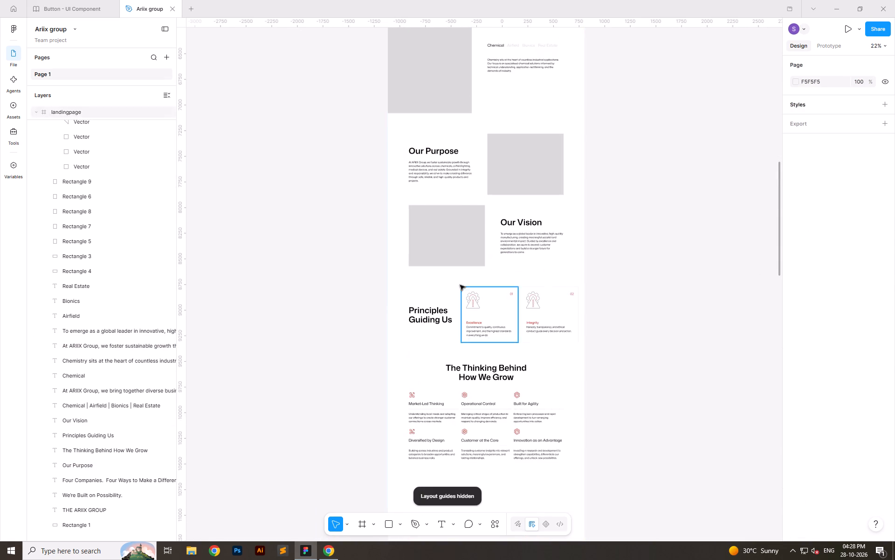
pyautogui.keyDown('ctrl'); pyautogui.scroll(-4, 450, 284); pyautogui.keyUp('ctrl')
pyautogui.keyDown('ctrl'); pyautogui.scroll(5, 438, 201); pyautogui.keyUp('ctrl')
pyautogui.keyDown('ctrl'); pyautogui.scroll(-6, 491, 340); pyautogui.keyUp('ctrl')
pyautogui.keyDown('ctrl'); pyautogui.scroll(7, 436, 467); pyautogui.keyUp('ctrl')
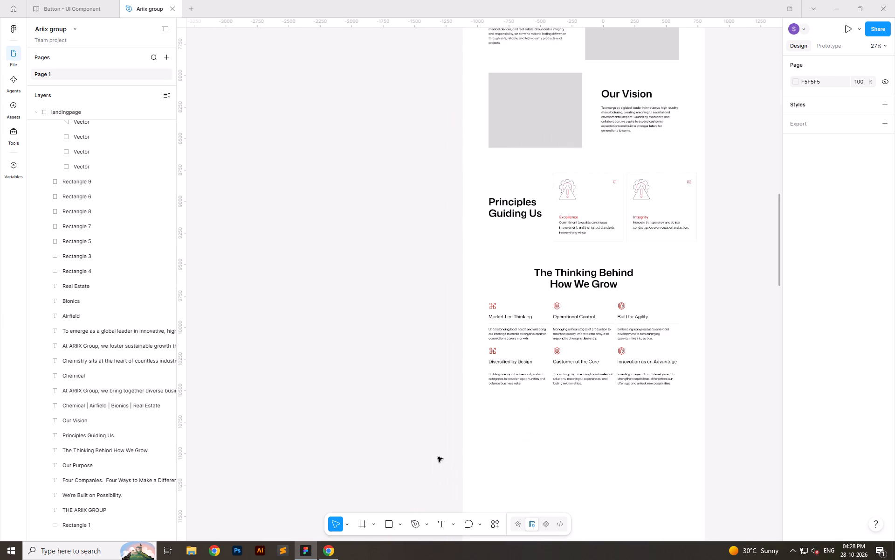
pyautogui.keyDown('ctrl'); pyautogui.scroll(7, 727, 401); pyautogui.keyUp('ctrl')
pyautogui.keyDown('ctrl'); pyautogui.scroll(-6, 549, 298); pyautogui.keyUp('ctrl')
pyautogui.keyDown('ctrl'); pyautogui.scroll(3, 559, 312); pyautogui.keyUp('ctrl')
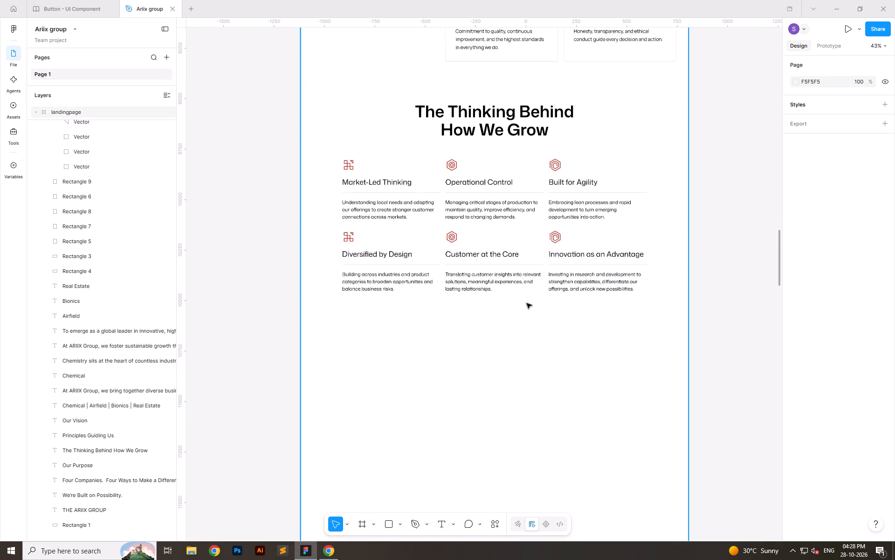
# Switch to the ARIIX Group landing page document in Chrome and close the Mackwell Pumps page.
pyautogui.hotkey('alt', 'Tab')
pyautogui.click(227, 0)
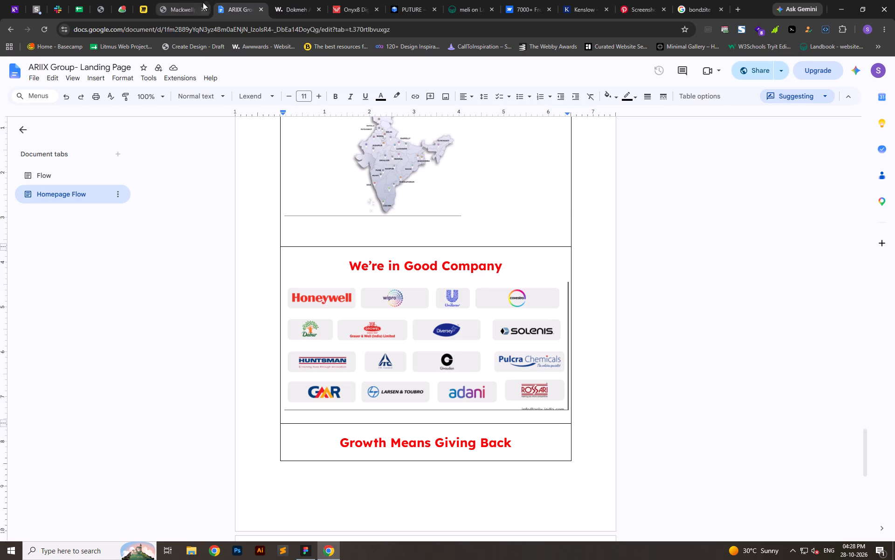
pyautogui.click(205, 10)
# Compare the Homepage Flow document in Chrome with the Figma landing page to find the section that follows The Thinking Behind How We Grow.
pyautogui.scroll(-3, 411, 311)
pyautogui.click(666, 306)
pyautogui.scroll(11, 591, 307)
pyautogui.scroll(6, 521, 301)
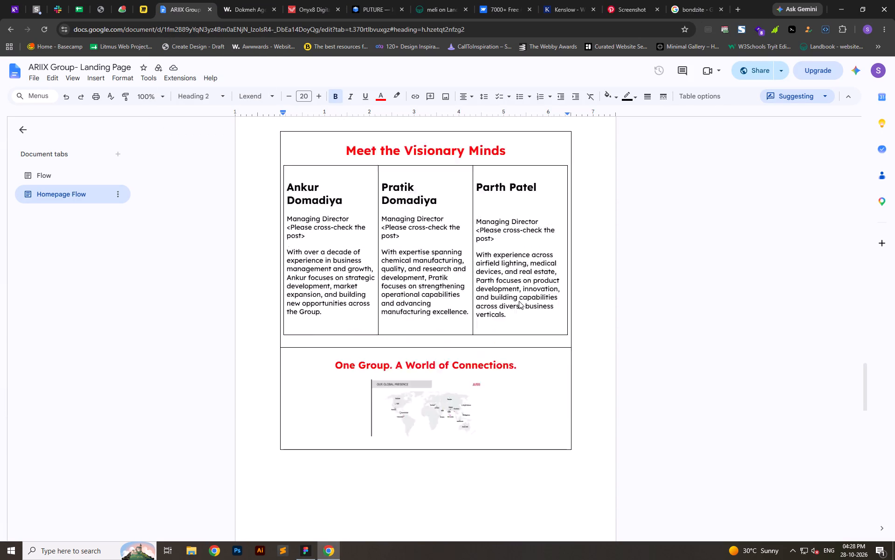
pyautogui.scroll(3, 519, 301)
pyautogui.hotkey('alt', 'Tab')
pyautogui.scroll(-2, 519, 301)
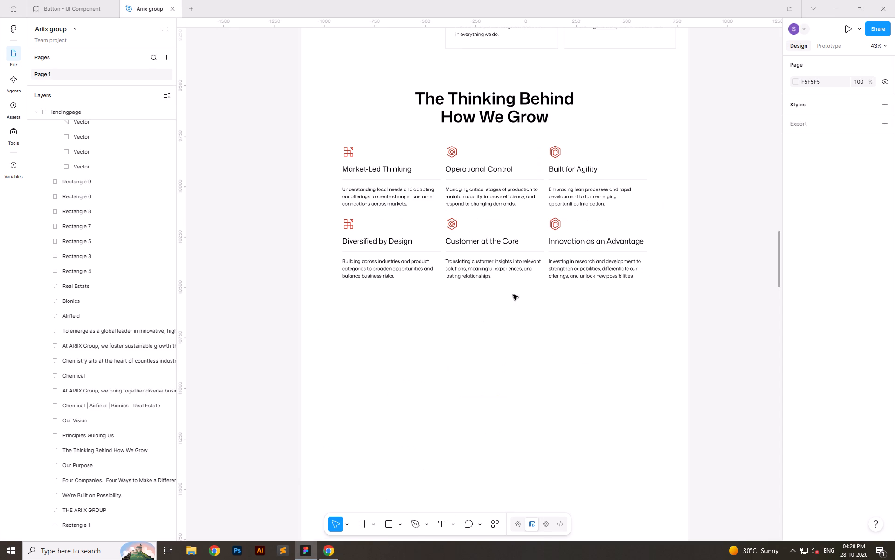
pyautogui.hotkey('alt', 'Tab')
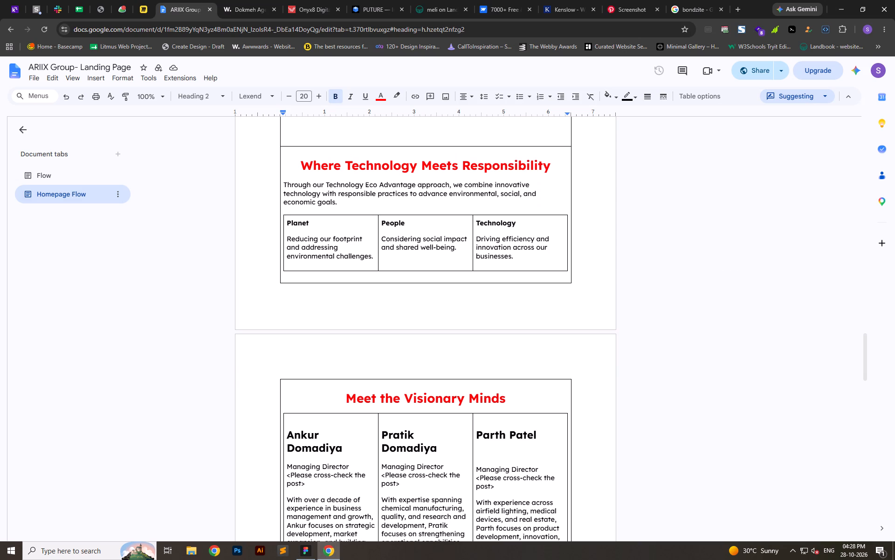
pyautogui.hotkey('alt', 'Tab')
pyautogui.scroll(4, 448, 352)
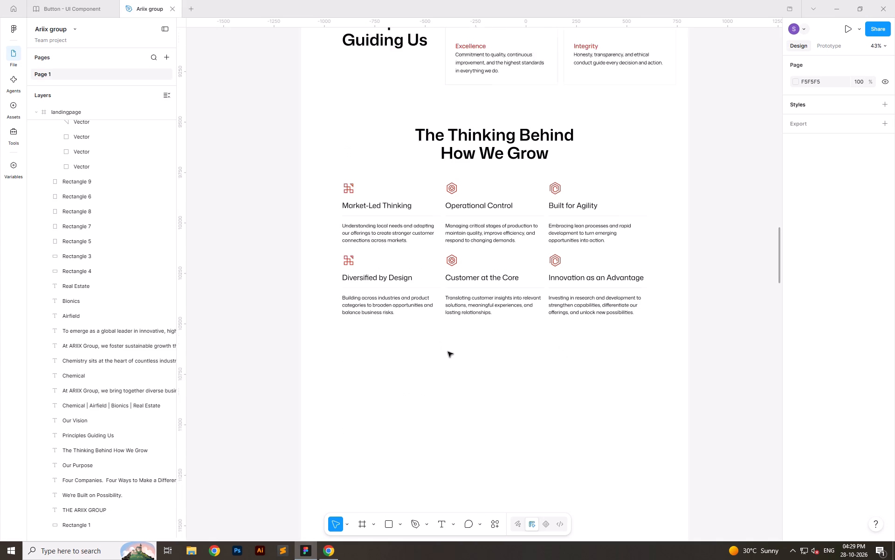
pyautogui.scroll(3, 448, 352)
pyautogui.scroll(-8, 448, 352)
pyautogui.hotkey('alt', 'Tab')
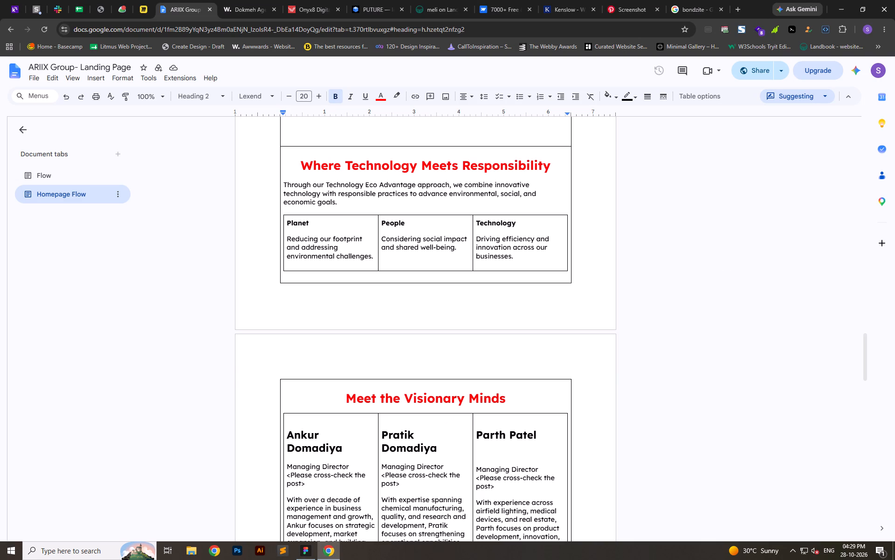
# Duplicate the section heading below the How We Grow grid, replace its text with the document's "Where Technology Meets Responsibility", and left-align it.
pyautogui.moveTo(303, 166); pyautogui.dragTo(549, 169)
pyautogui.hotkey('ctrl', 'c')
pyautogui.hotkey('alt', 'Tab')
pyautogui.click(686, 239)
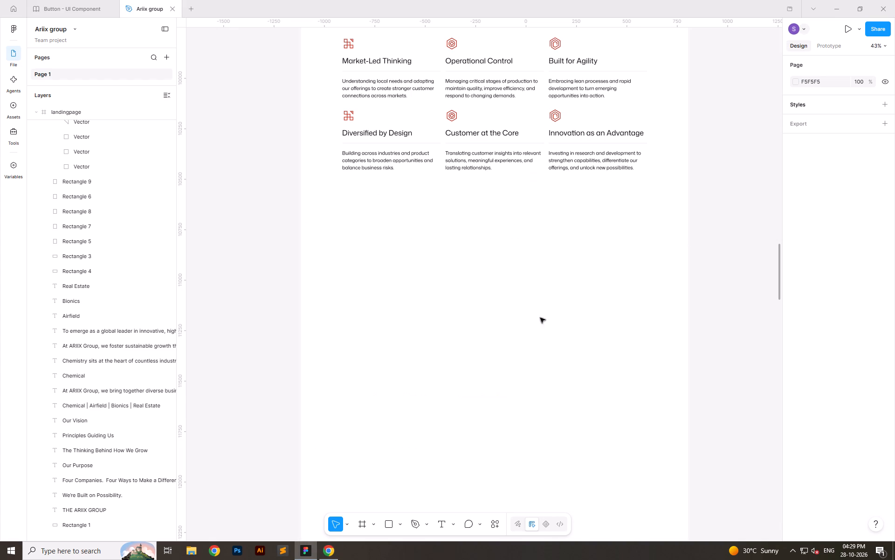
pyautogui.keyDown('ctrl'); pyautogui.scroll(-6, 379, 370); pyautogui.keyUp('ctrl')
pyautogui.click(427, 211)
pyautogui.keyDown('alt'); pyautogui.keyDown('shift'); pyautogui.moveTo(427, 207); pyautogui.dragTo(436, 315); pyautogui.keyUp('shift'); pyautogui.keyUp('alt')
pyautogui.doubleClick(436, 315)
pyautogui.hotkey('ctrl', 'v')
pyautogui.click(797, 412)
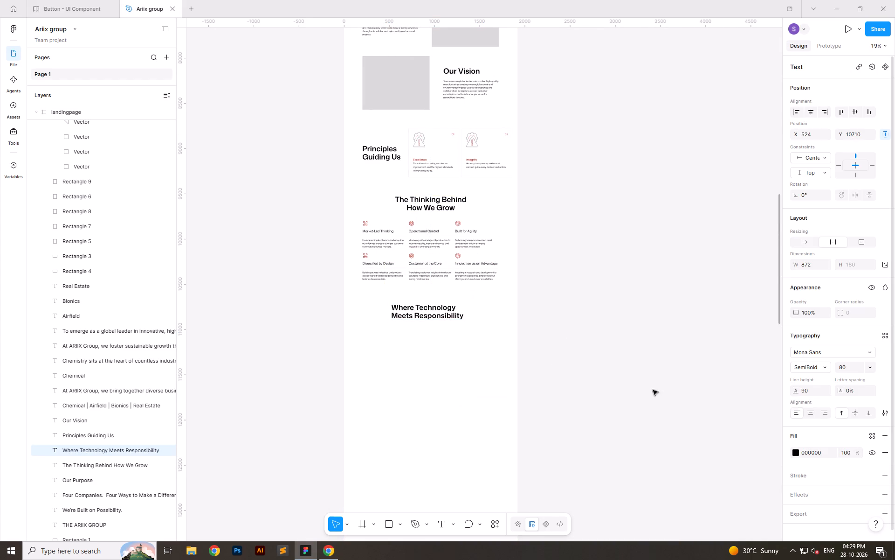
# Show the layout guides and move the Where Technology Meets Responsibility heading to the first column at X 204.
pyautogui.keyDown('ctrl'); pyautogui.scroll(8, 370, 340); pyautogui.keyUp('ctrl')
pyautogui.click(499, 313)
pyautogui.hotkey('shift', 'g')
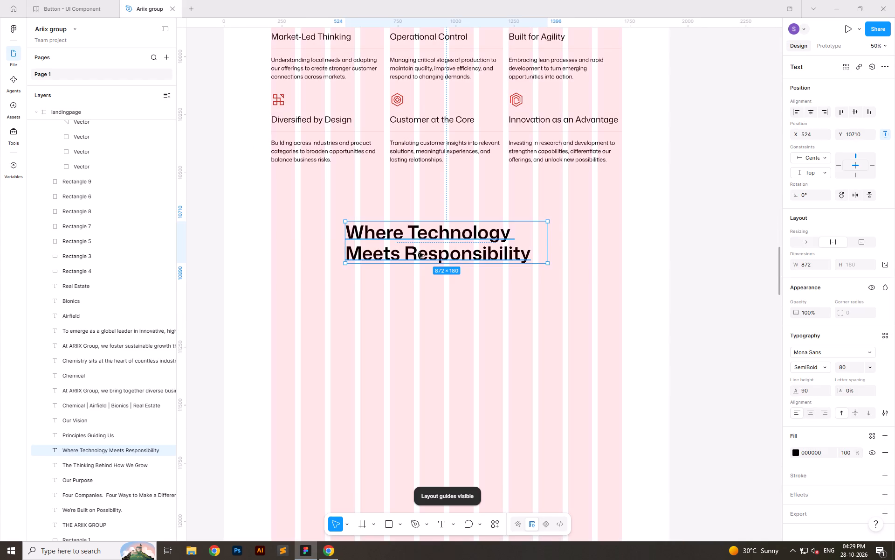
pyautogui.moveTo(401, 247); pyautogui.dragTo(327, 253)
pyautogui.click(356, 328)
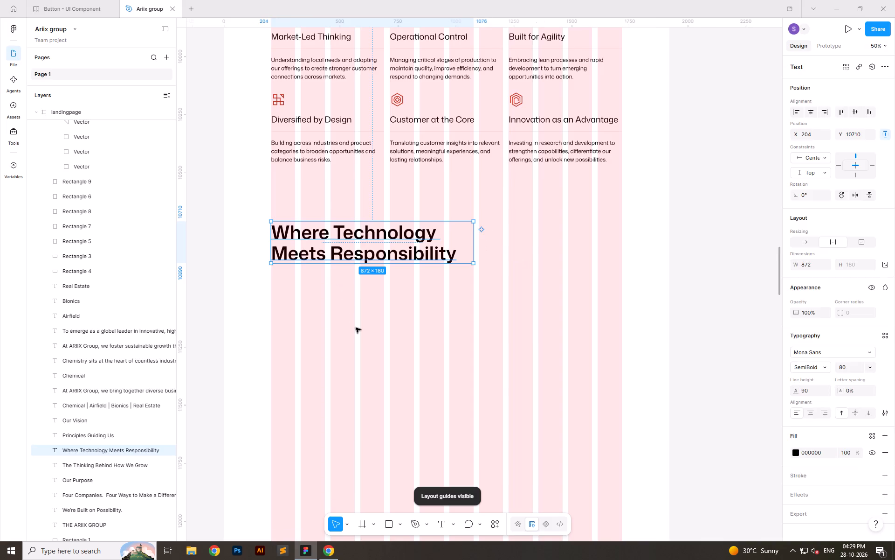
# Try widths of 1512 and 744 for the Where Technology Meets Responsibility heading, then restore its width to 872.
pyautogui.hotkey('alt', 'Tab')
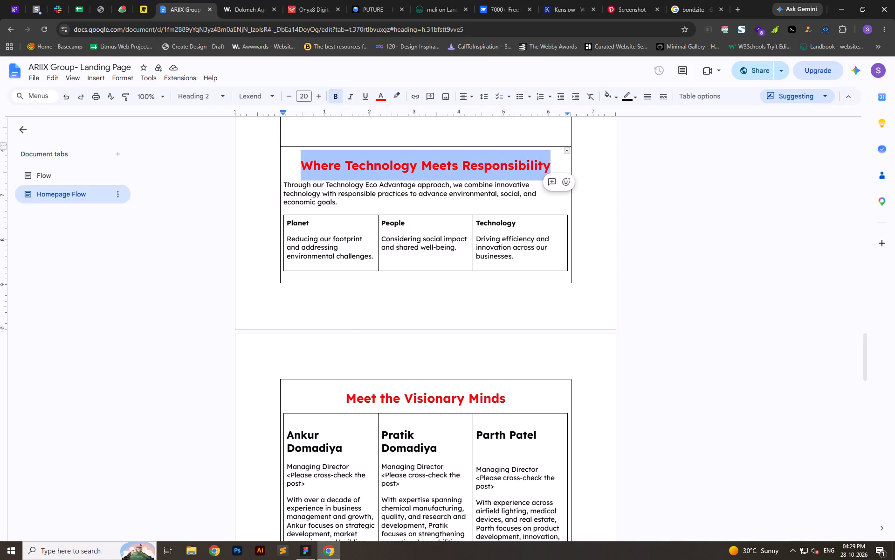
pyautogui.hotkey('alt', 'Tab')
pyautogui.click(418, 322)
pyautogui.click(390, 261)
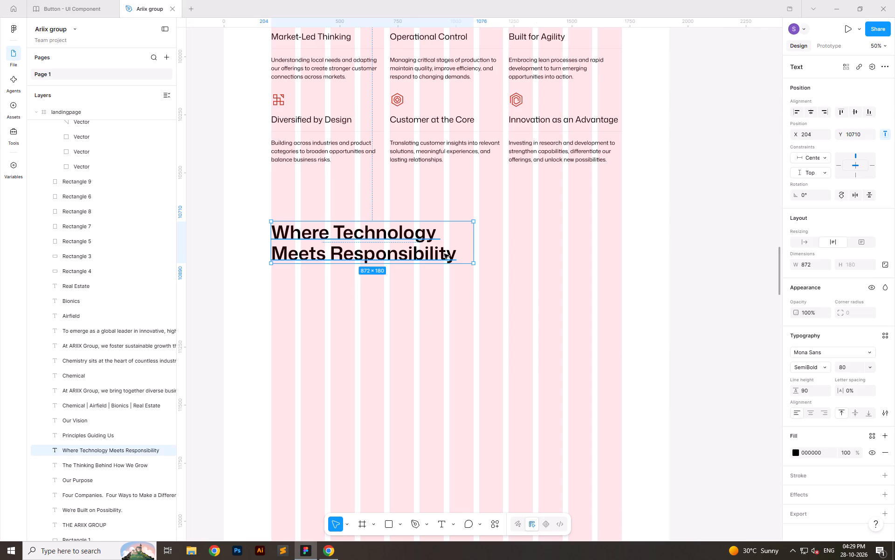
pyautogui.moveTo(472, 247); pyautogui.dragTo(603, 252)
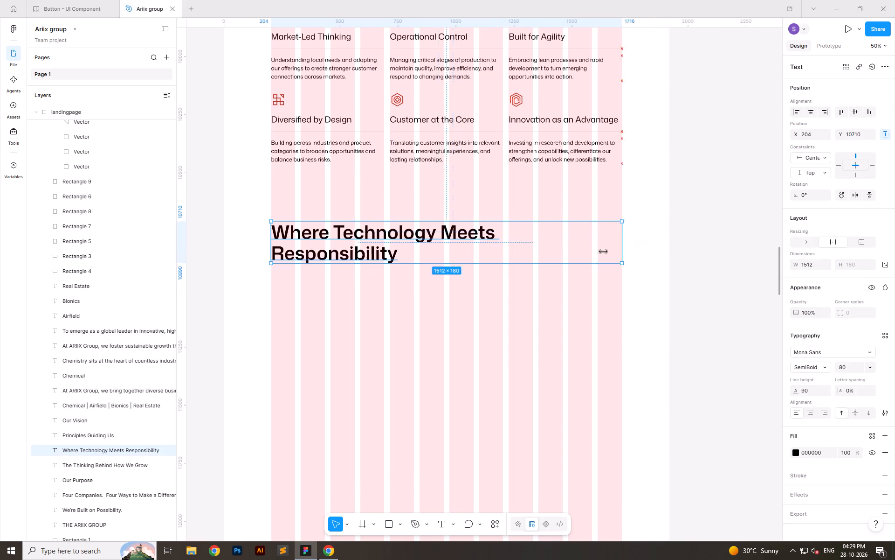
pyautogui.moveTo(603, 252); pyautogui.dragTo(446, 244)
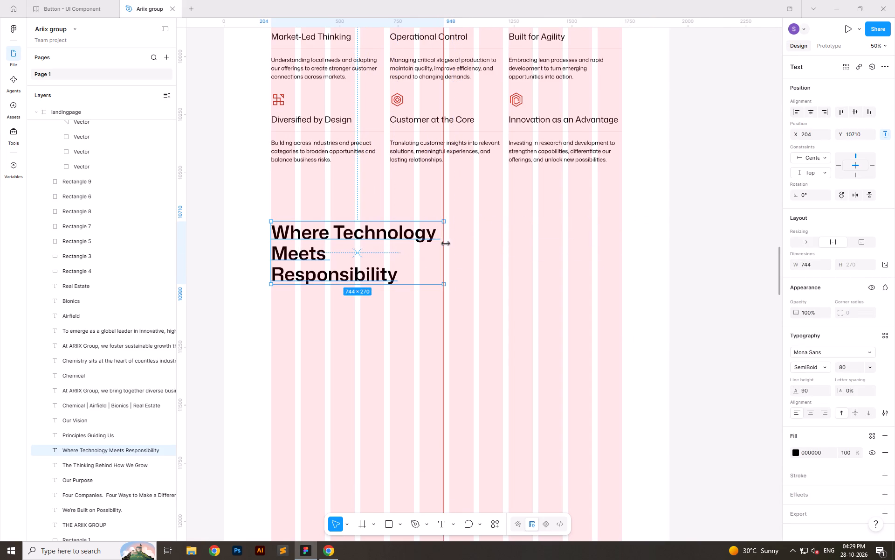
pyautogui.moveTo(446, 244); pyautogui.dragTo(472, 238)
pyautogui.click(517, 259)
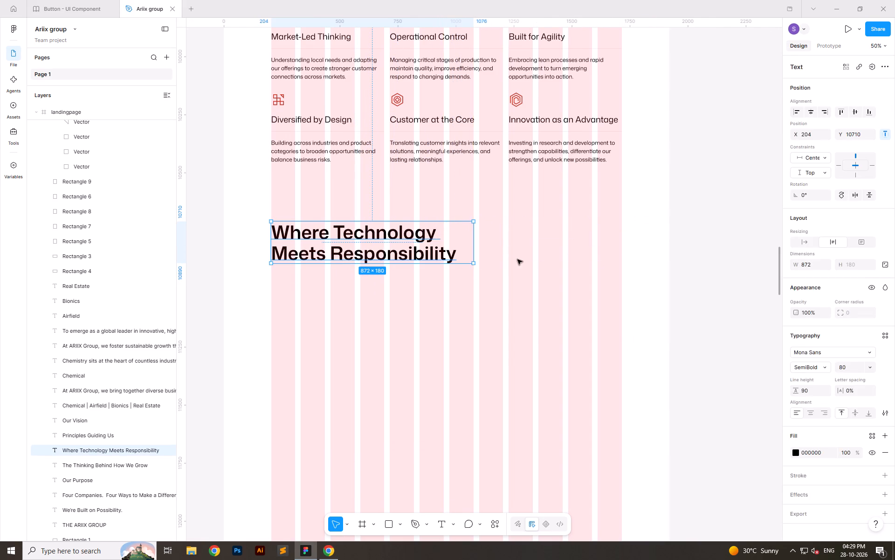
# Duplicate a body paragraph below the new heading and replace its text with the document's Technology Eco Advantage paragraph.
pyautogui.hotkey('alt', 'Tab')
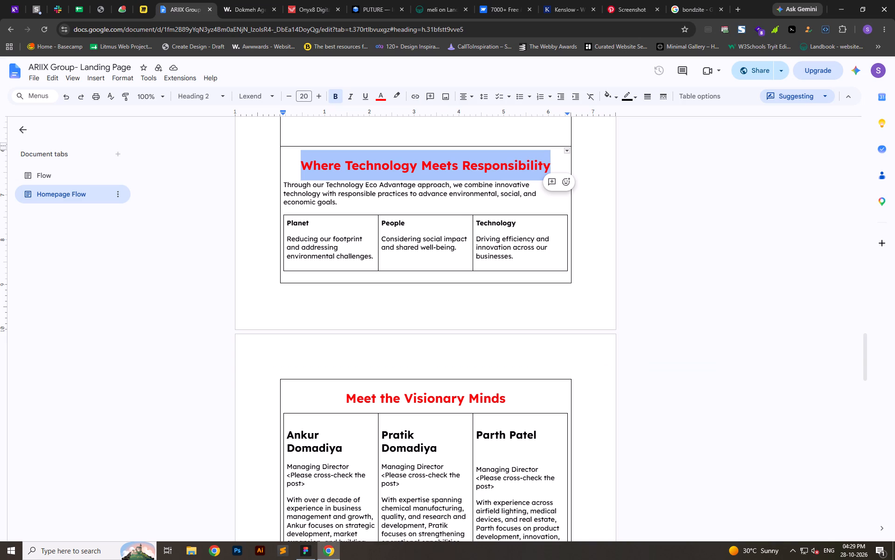
pyautogui.moveTo(341, 207); pyautogui.dragTo(283, 185)
pyautogui.hotkey('ctrl', 'c')
pyautogui.hotkey('ctrl', 'c')
pyautogui.hotkey('alt', 'Tab')
pyautogui.click(644, 320)
pyautogui.keyDown('ctrl'); pyautogui.scroll(-7, 430, 312); pyautogui.keyUp('ctrl')
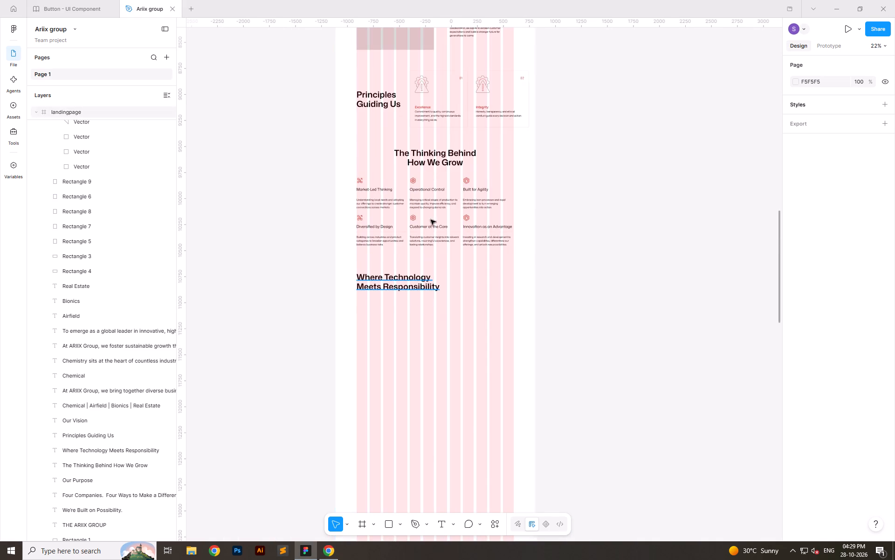
pyautogui.keyDown('ctrl'); pyautogui.scroll(-4, 435, 297); pyautogui.keyUp('ctrl')
pyautogui.click(451, 133)
pyautogui.keyDown('alt'); pyautogui.moveTo(450, 132); pyautogui.dragTo(454, 308); pyautogui.keyUp('alt')
pyautogui.doubleClick(454, 308)
pyautogui.hotkey('ctrl', 'v')
pyautogui.click(598, 340)
# Remove the empty trailing line from the Technology Eco Advantage paragraph.
pyautogui.keyDown('ctrl'); pyautogui.scroll(10, 466, 317); pyautogui.keyUp('ctrl')
pyautogui.doubleClick(447, 283)
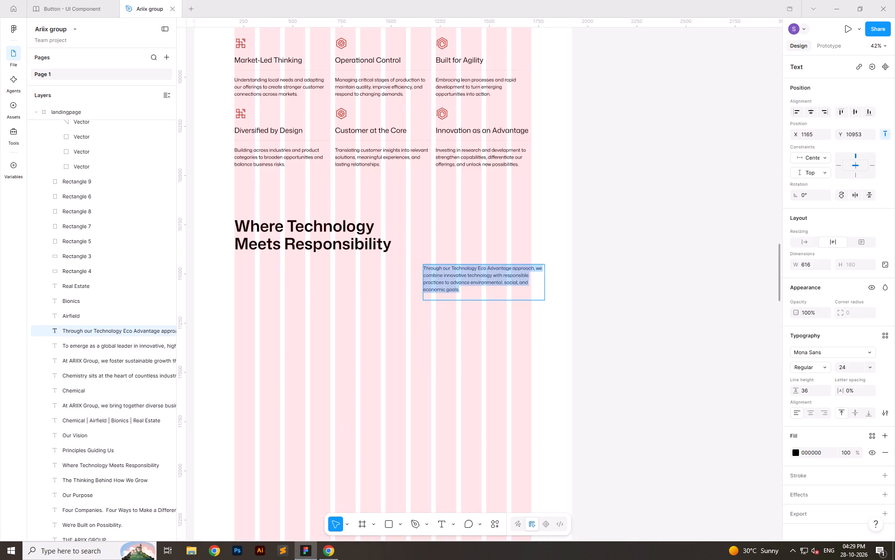
pyautogui.click(436, 297)
pyautogui.press('BackSpace')
pyautogui.click(477, 332)
# Place the Technology Eco Advantage paragraph under its heading at X 204, Y 10940, leaving a 50 px gap.
pyautogui.keyDown('shift'); pyautogui.moveTo(466, 280); pyautogui.dragTo(277, 280); pyautogui.keyUp('shift')
pyautogui.hotkey('alt', 'shift', 'Up')
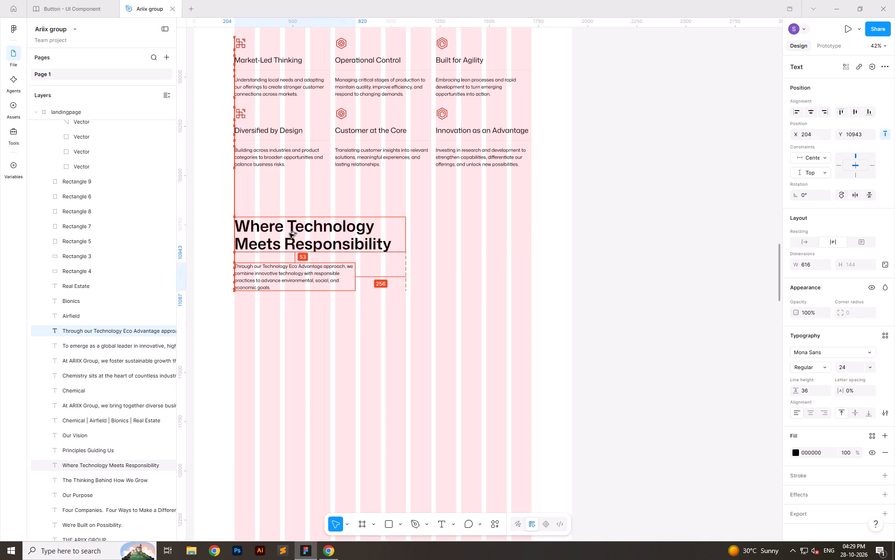
pyautogui.hotkey('alt', 'Up')
pyautogui.hotkey('alt', 'Up')
pyautogui.hotkey('alt', 'Up')
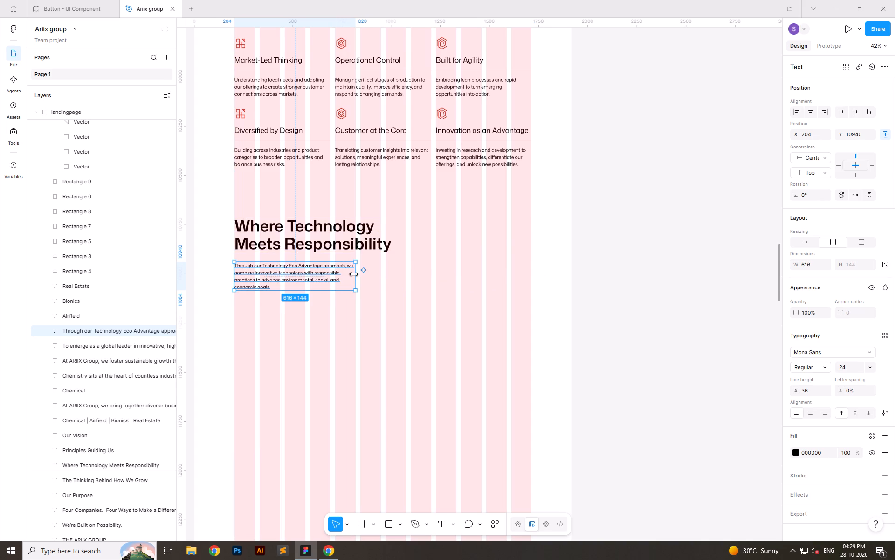
# Widen the Technology Eco Advantage paragraph to 744 so it ends on a column edge.
pyautogui.moveTo(356, 274); pyautogui.dragTo(404, 274)
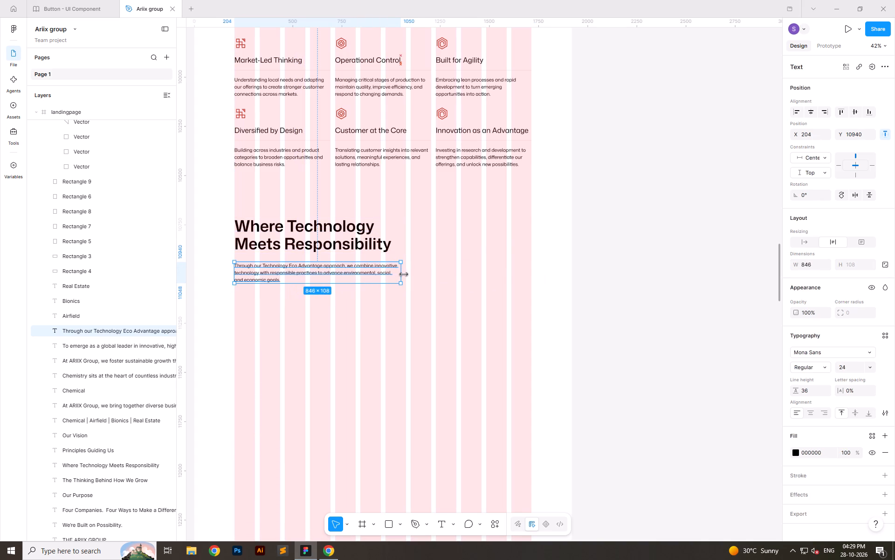
pyautogui.moveTo(404, 274); pyautogui.dragTo(382, 276)
pyautogui.click(497, 320)
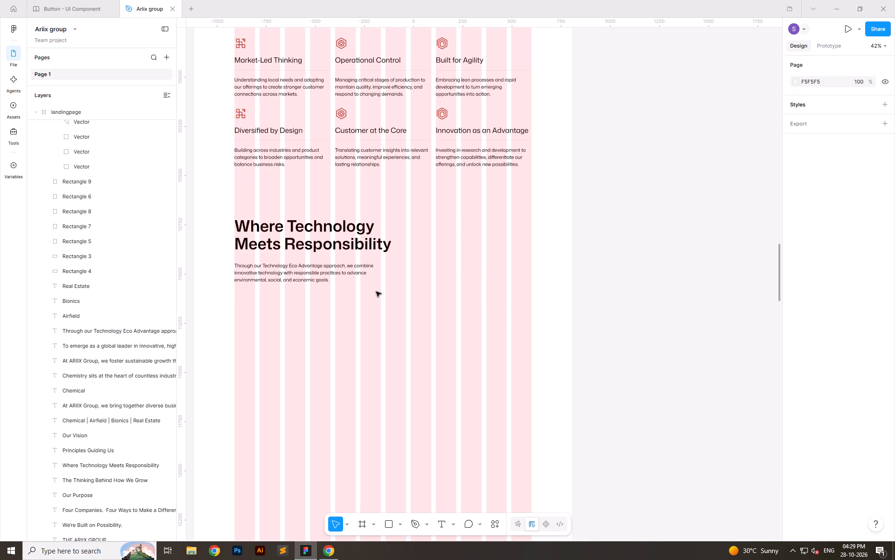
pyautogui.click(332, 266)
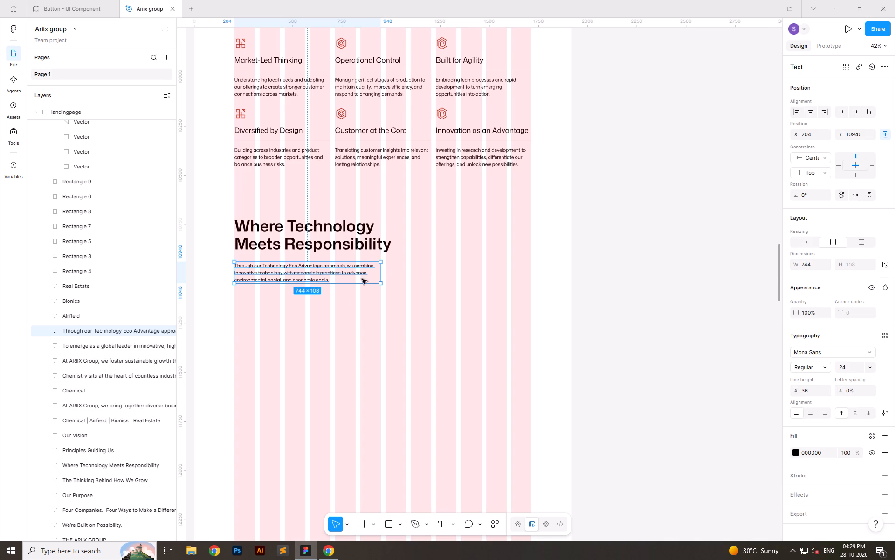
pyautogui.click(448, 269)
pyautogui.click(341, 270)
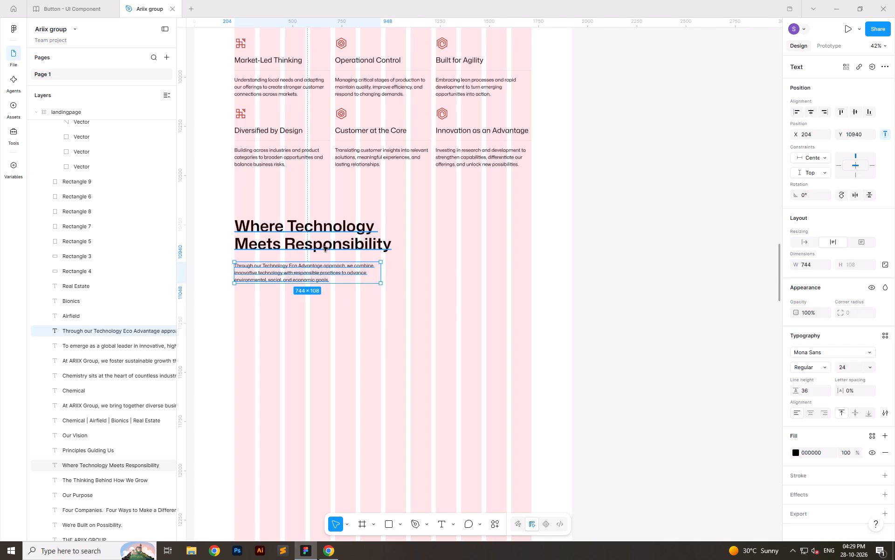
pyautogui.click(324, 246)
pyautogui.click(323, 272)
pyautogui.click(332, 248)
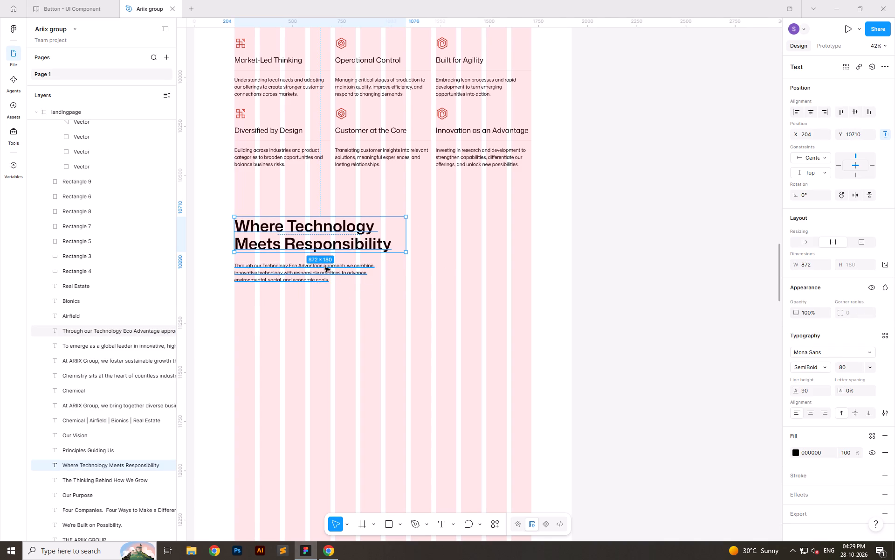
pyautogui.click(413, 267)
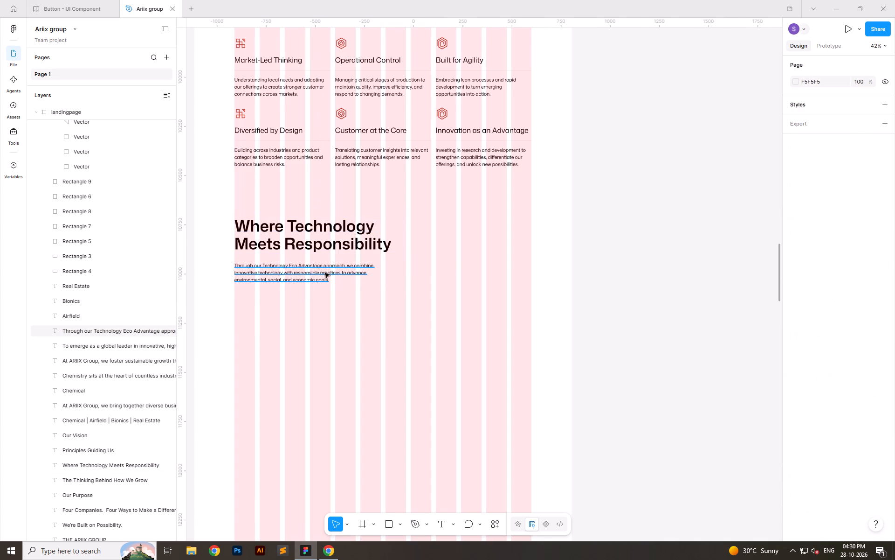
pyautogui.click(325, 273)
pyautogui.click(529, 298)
# Switch to the REF WEBSITE Miro board in Chrome and browse its saved website screenshots for section layout references.
pyautogui.hotkey('alt', 'Tab')
pyautogui.click(136, 0)
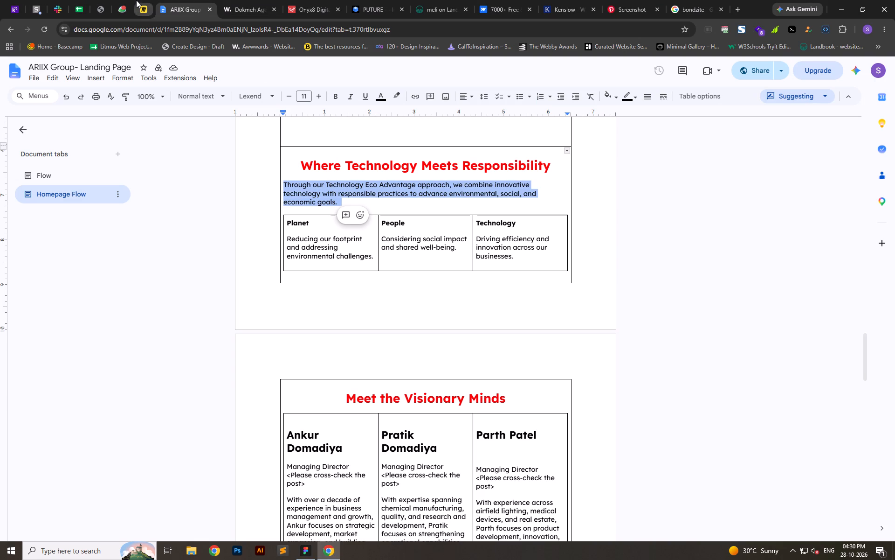
pyautogui.keyDown('ctrl'); pyautogui.scroll(-7, 290, 226); pyautogui.keyUp('ctrl')
pyautogui.press('space')
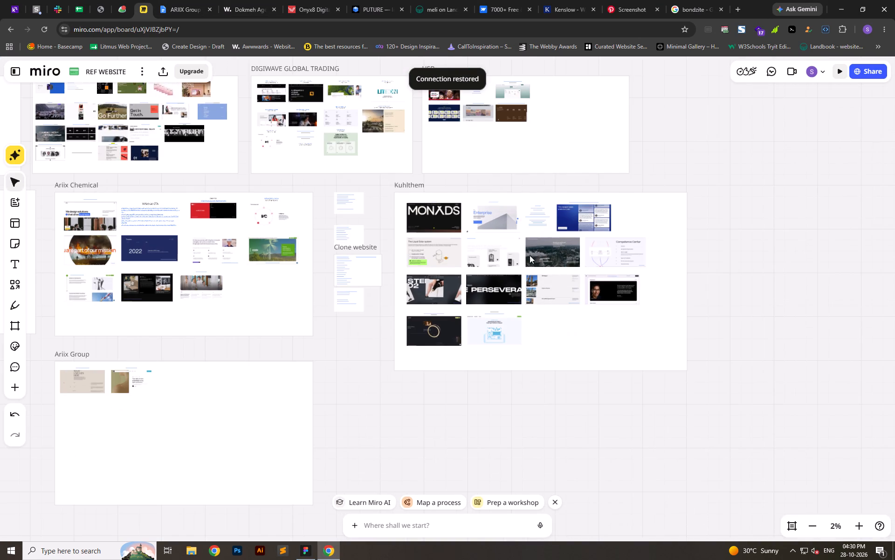
pyautogui.keyDown('ctrl'); pyautogui.scroll(6, 530, 255); pyautogui.keyUp('ctrl')
pyautogui.keyDown('ctrl'); pyautogui.scroll(6, 592, 262); pyautogui.keyUp('ctrl')
pyautogui.keyDown('ctrl'); pyautogui.scroll(-7, 557, 293); pyautogui.keyUp('ctrl')
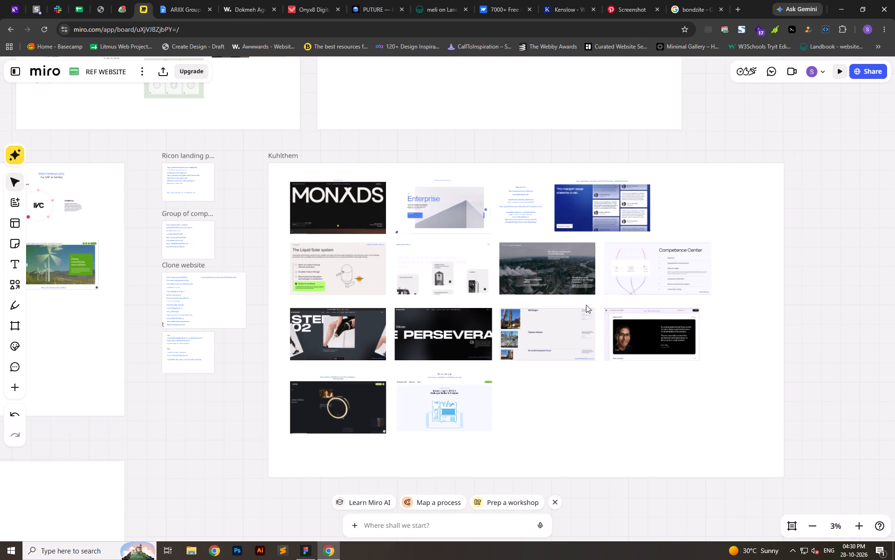
pyautogui.keyDown('ctrl'); pyautogui.scroll(-5, 431, 299); pyautogui.keyUp('ctrl')
pyautogui.keyDown('ctrl'); pyautogui.scroll(-3, 458, 342); pyautogui.keyUp('ctrl')
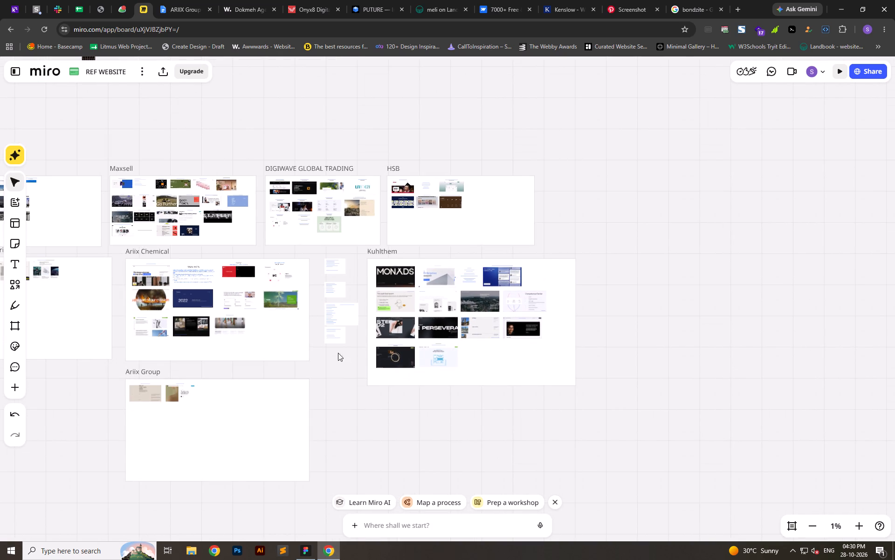
pyautogui.press('space')
pyautogui.press('space')
pyautogui.press('space')
pyautogui.press('space')
pyautogui.press('space')
pyautogui.press('space')
pyautogui.press('space')
pyautogui.press('space')
pyautogui.press('space')
pyautogui.press('space')
pyautogui.press('space')
pyautogui.press('space')
pyautogui.press('space')
pyautogui.press('space')
pyautogui.press('space')
pyautogui.press('space')
pyautogui.press('space')
pyautogui.press('space')
pyautogui.press('space')
pyautogui.press('space')
pyautogui.moveTo(338, 353); pyautogui.dragTo(544, 362)
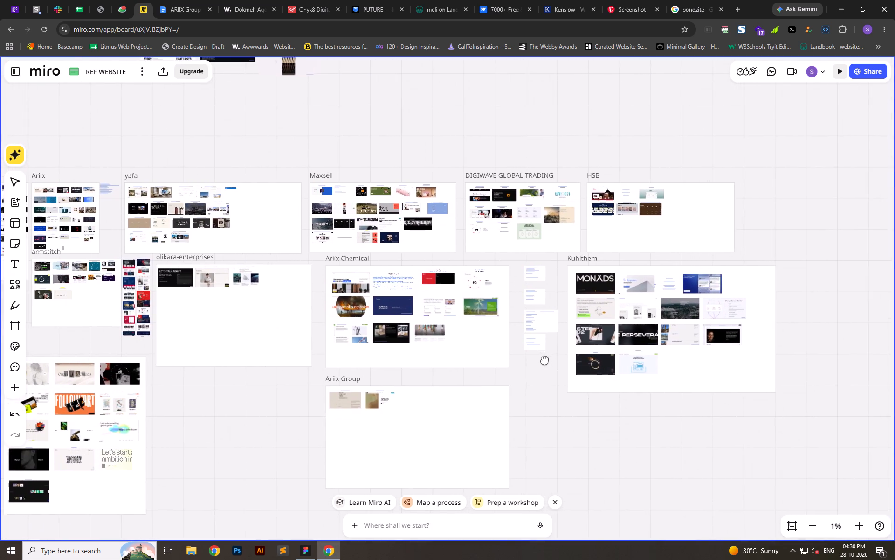
pyautogui.moveTo(544, 362); pyautogui.dragTo(509, 489)
pyautogui.keyDown('ctrl'); pyautogui.scroll(-4, 259, 290); pyautogui.keyUp('ctrl')
pyautogui.press('space')
pyautogui.press('space')
pyautogui.press('space')
pyautogui.press('space')
pyautogui.press('space')
pyautogui.press('space')
pyautogui.press('space')
pyautogui.press('space')
pyautogui.press('space')
pyautogui.press('space')
pyautogui.press('space')
pyautogui.press('space')
pyautogui.press('space')
pyautogui.press('space')
pyautogui.press('space')
pyautogui.press('space')
pyautogui.press('space')
pyautogui.press('space')
pyautogui.press('space')
pyautogui.press('space')
pyautogui.moveTo(613, 230); pyautogui.dragTo(487, 277)
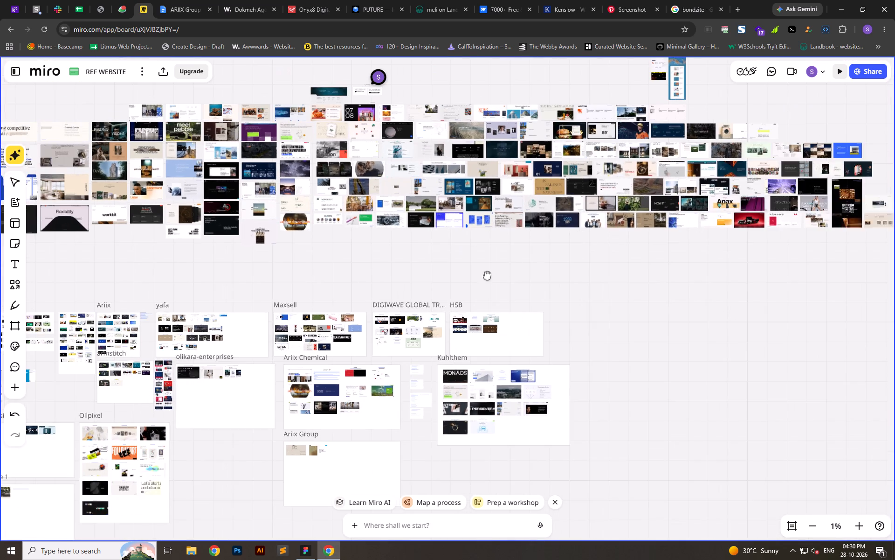
pyautogui.moveTo(487, 277); pyautogui.dragTo(464, 287)
pyautogui.keyDown('ctrl'); pyautogui.scroll(10, 634, 249); pyautogui.keyUp('ctrl')
pyautogui.keyDown('ctrl'); pyautogui.scroll(7, 470, 168); pyautogui.keyUp('ctrl')
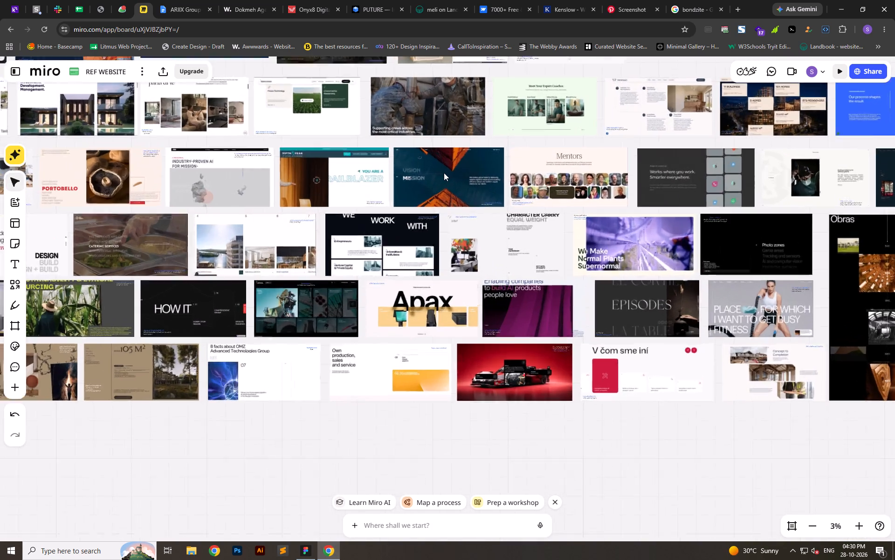
pyautogui.keyDown('ctrl'); pyautogui.scroll(7, 444, 173); pyautogui.keyUp('ctrl')
# Open the unitedcarriers.com/about page linked from the Vision and Mission reference.
pyautogui.keyDown('ctrl'); pyautogui.click(599, 292); pyautogui.keyUp('ctrl')
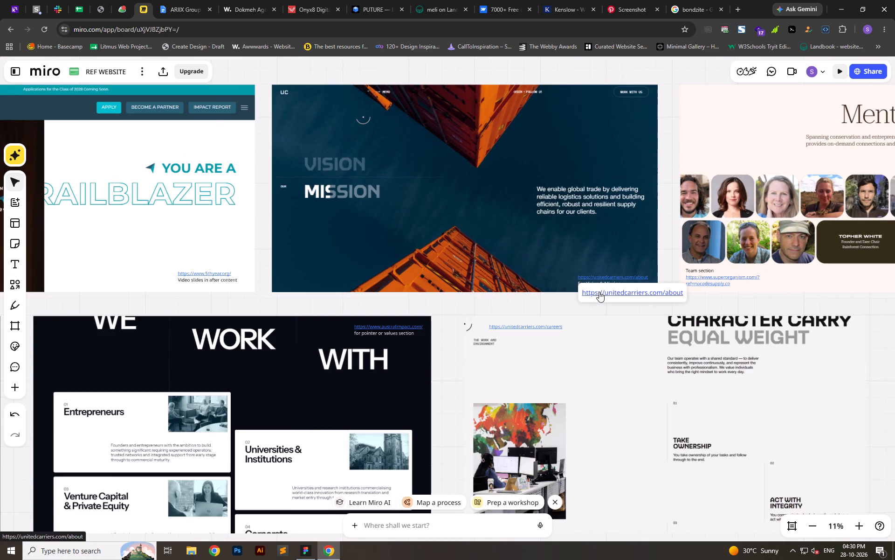
pyautogui.click(178, 0)
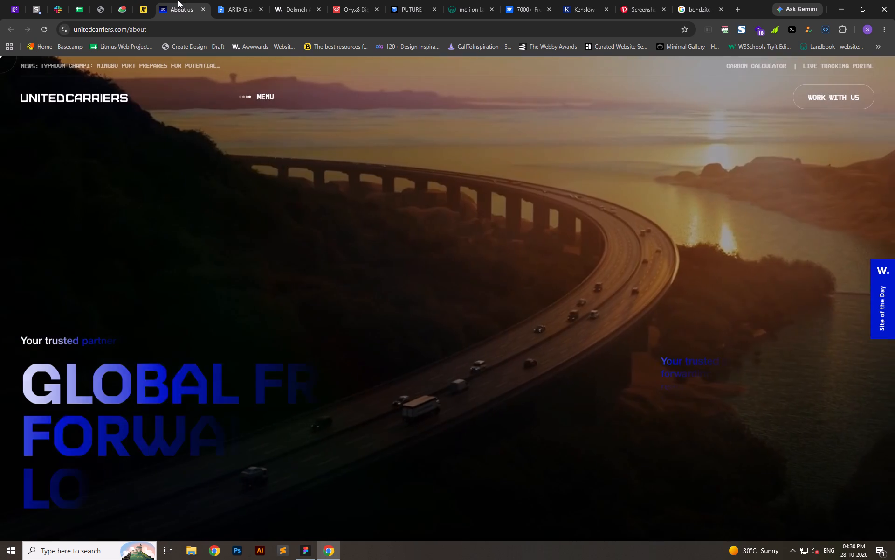
# Examine the United Carriers About page from its hero through the Our Story, approach and Our Difference sections for layout ideas.
pyautogui.scroll(-6, 420, 399)
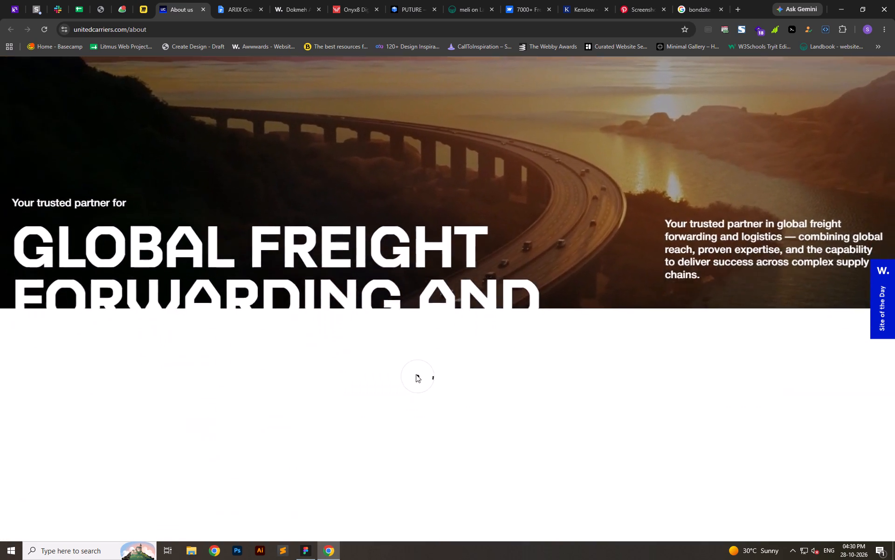
pyautogui.scroll(-4, 416, 374)
pyautogui.scroll(1, 408, 364)
pyautogui.scroll(-14, 408, 364)
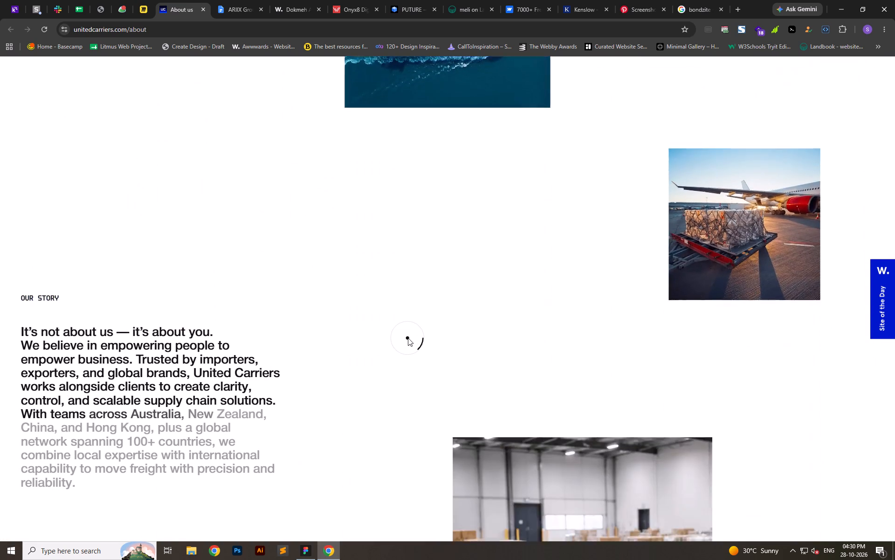
pyautogui.scroll(-15, 408, 338)
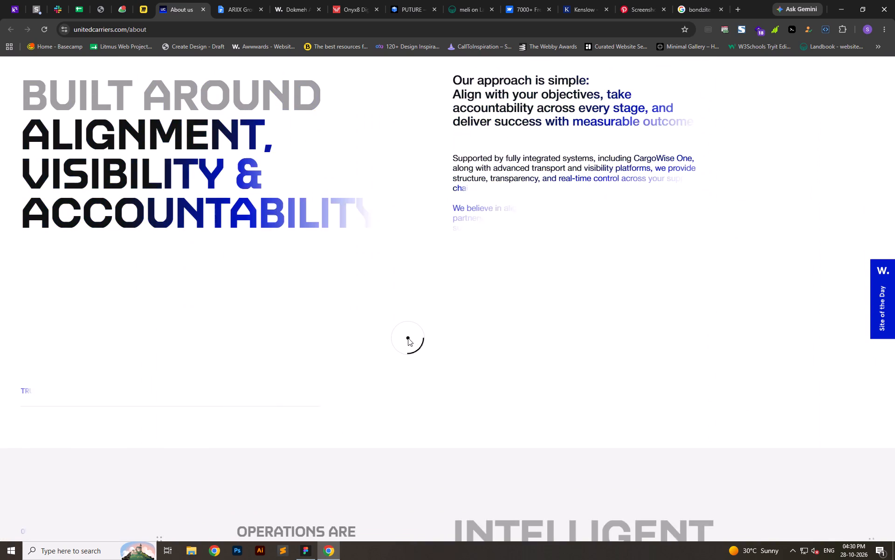
pyautogui.scroll(-8, 408, 338)
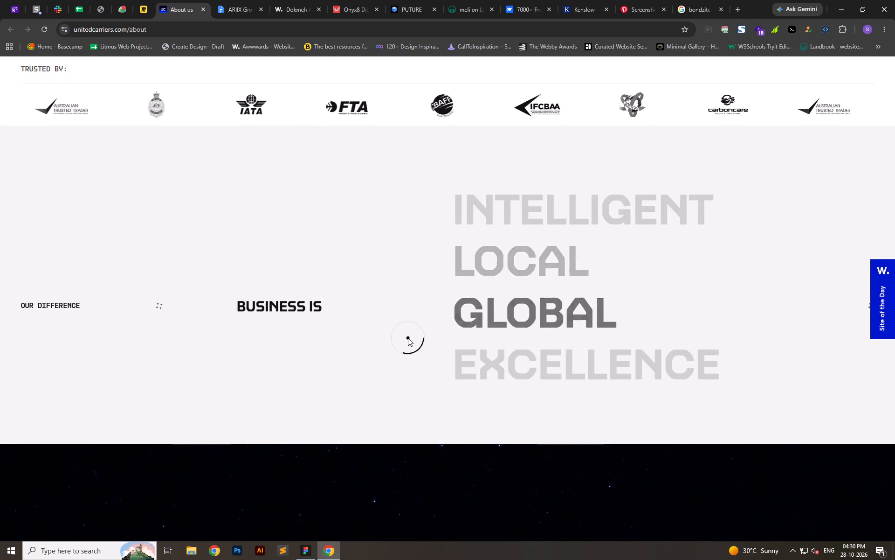
pyautogui.scroll(3, 481, 204)
pyautogui.scroll(-2, 596, 262)
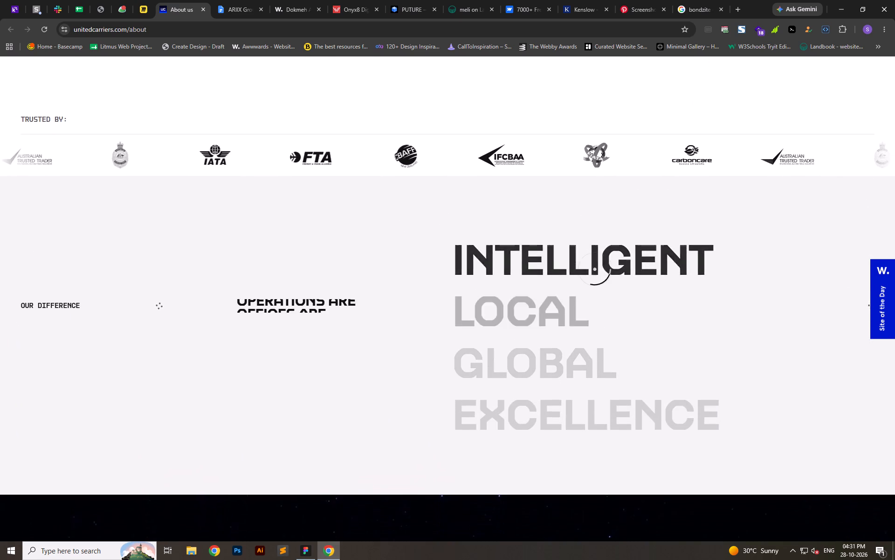
pyautogui.scroll(-4, 595, 271)
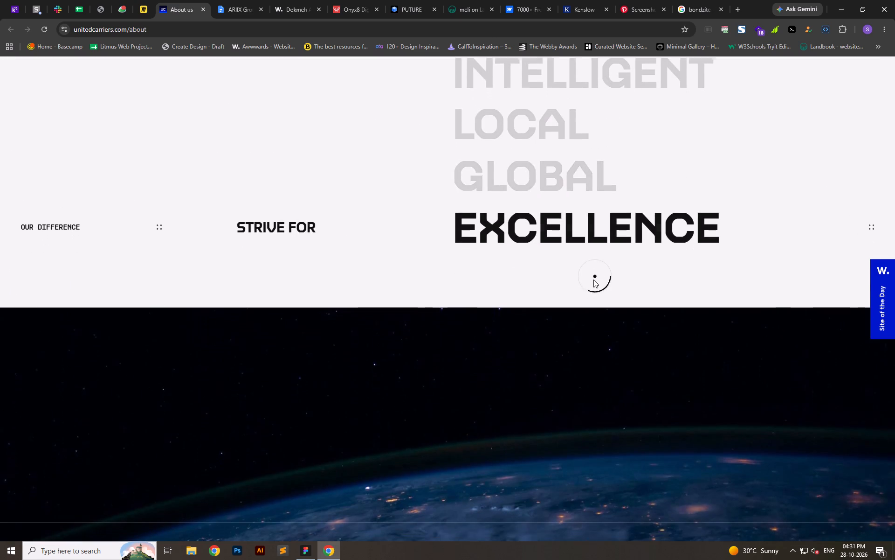
# Study how the headings, text and background images change across the Vision, Mission and Strategy section, going back and forth through it.
pyautogui.scroll(-17, 413, 344)
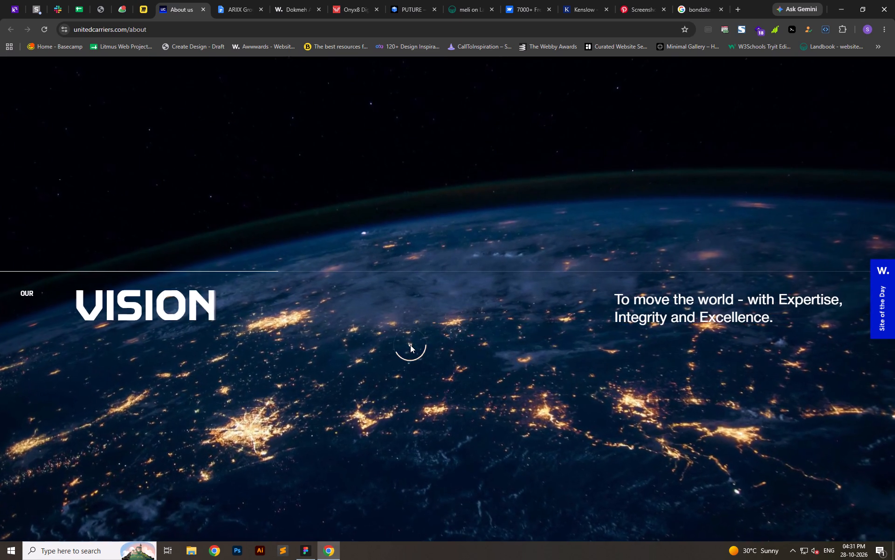
pyautogui.scroll(-20, 410, 345)
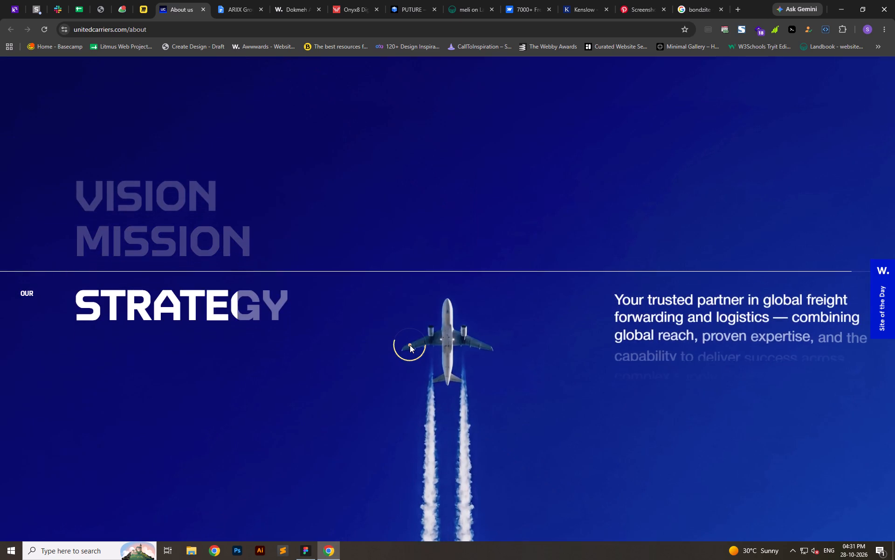
pyautogui.scroll(-5, 409, 346)
pyautogui.scroll(18, 409, 346)
pyautogui.scroll(-1, 436, 383)
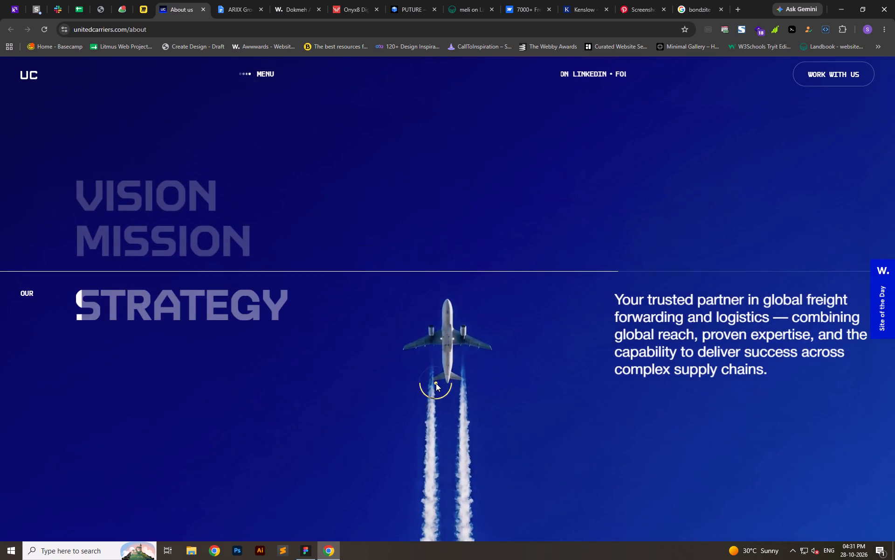
pyautogui.scroll(7, 436, 383)
pyautogui.scroll(-1, 436, 383)
pyautogui.scroll(11, 440, 386)
pyautogui.scroll(-4, 438, 388)
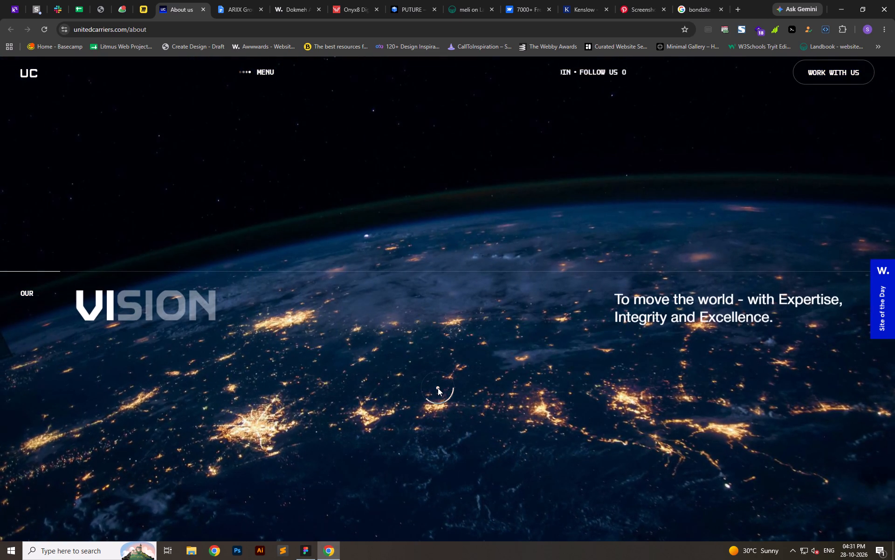
pyautogui.scroll(-13, 438, 388)
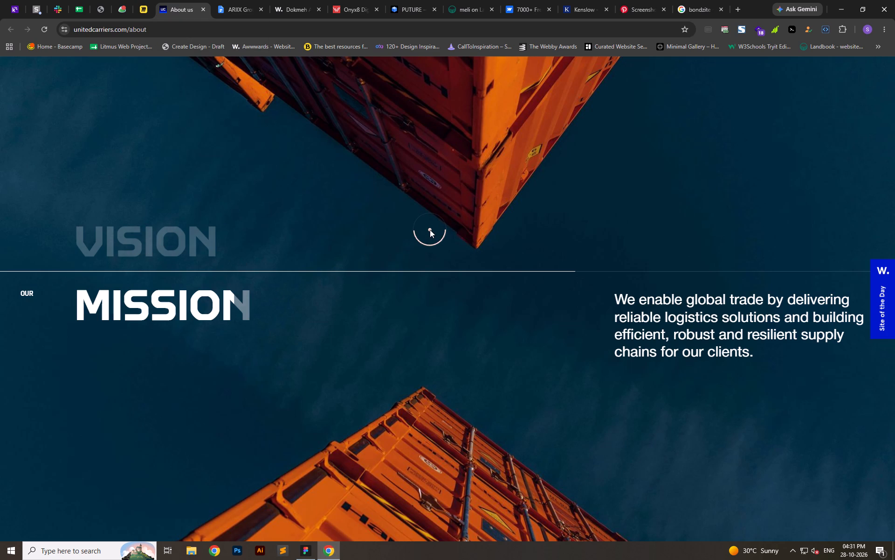
# Close the United Carriers page and browse the REF WEBSITE Miro board for another section layout reference.
pyautogui.click(200, 9)
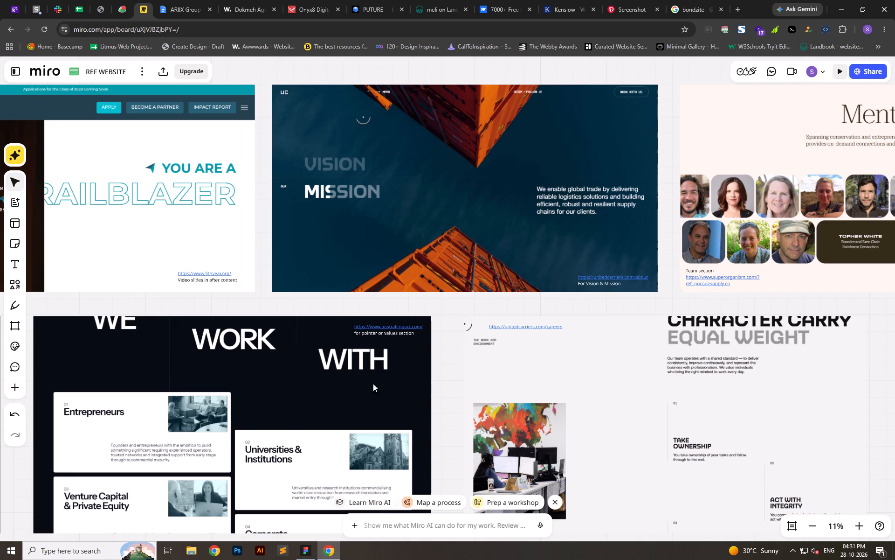
pyautogui.keyDown('ctrl'); pyautogui.scroll(-7, 363, 253); pyautogui.keyUp('ctrl')
pyautogui.keyDown('ctrl'); pyautogui.scroll(-5, 453, 282); pyautogui.keyUp('ctrl')
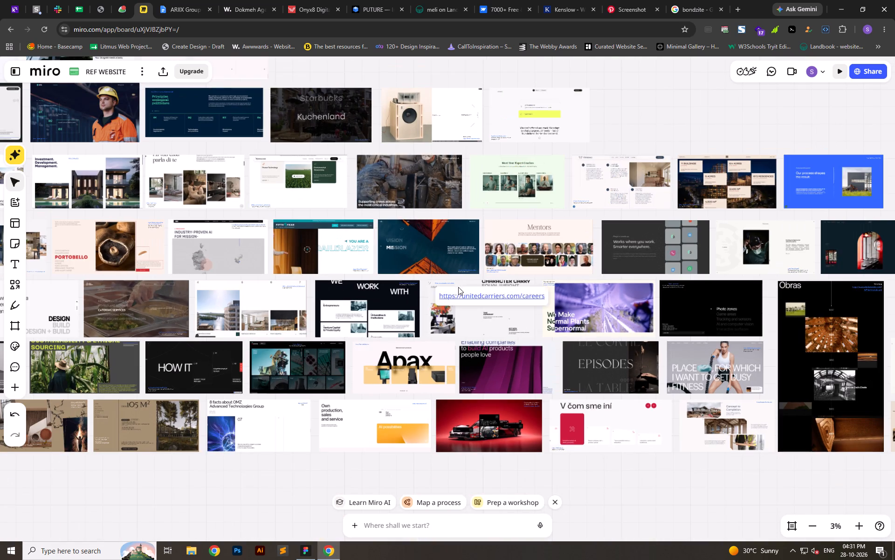
pyautogui.keyDown('ctrl'); pyautogui.scroll(1, 378, 374); pyautogui.keyUp('ctrl')
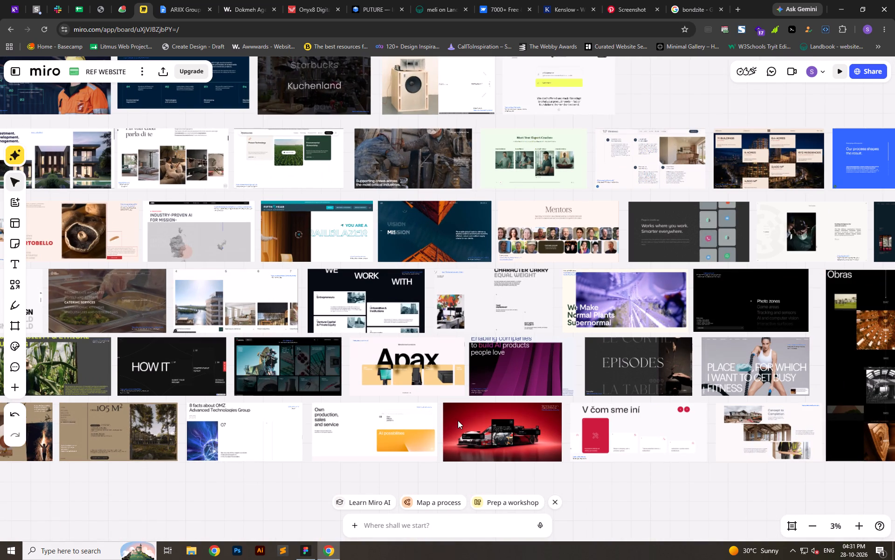
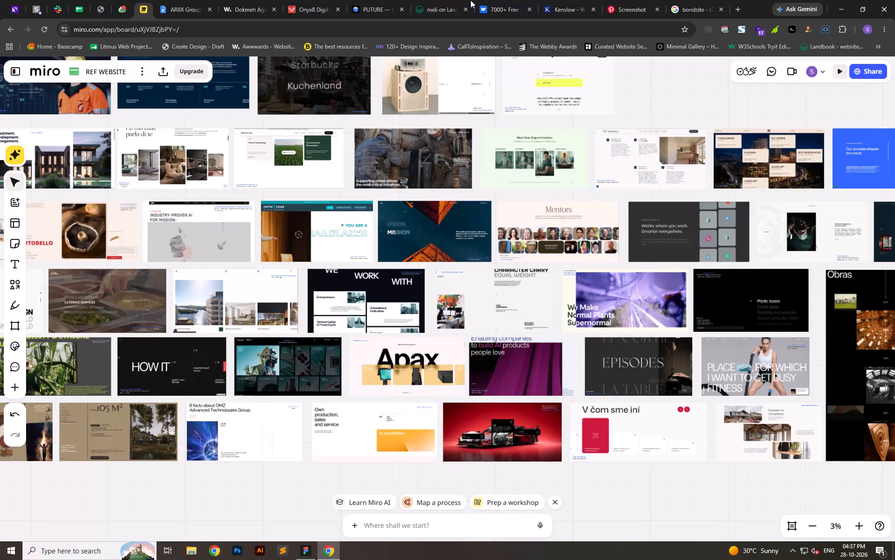
# Switch to Pinterest and search for "counter", refining the search to "counter website".
pyautogui.click(440, 0)
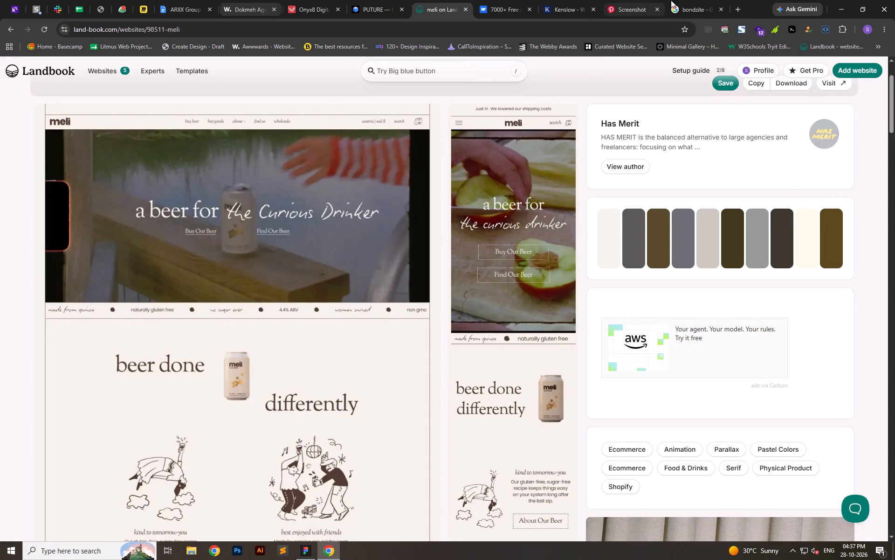
pyautogui.click(634, 0)
pyautogui.click(241, 82)
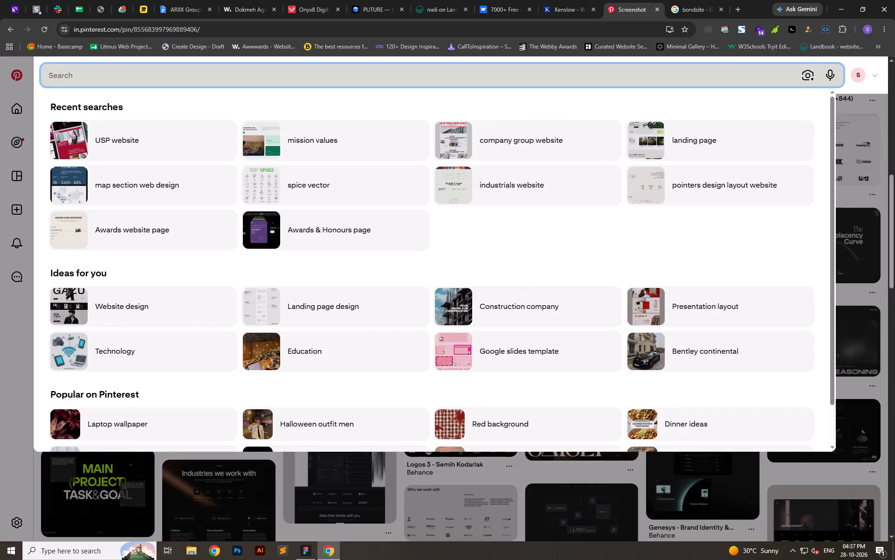
pyautogui.write('counter')
pyautogui.press('Return')
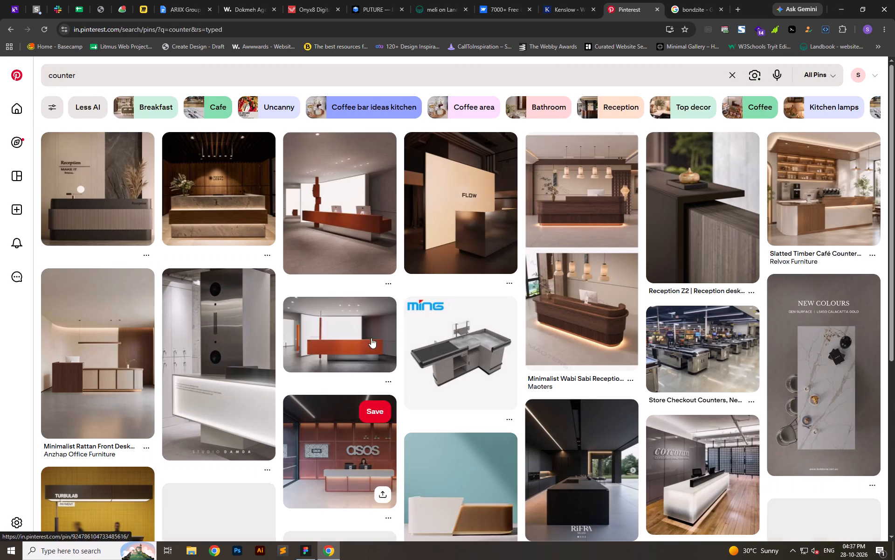
pyautogui.click(225, 77)
pyautogui.press('space')
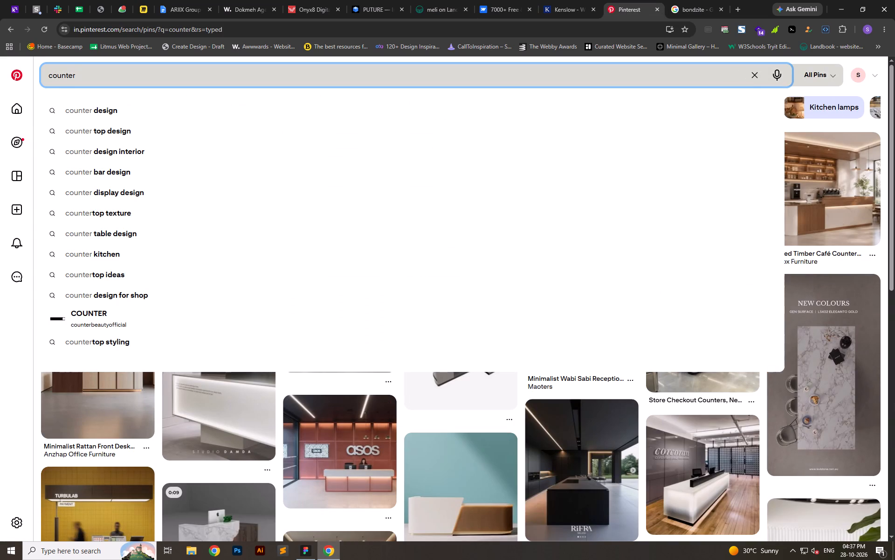
pyautogui.write('website')
pyautogui.press('Return')
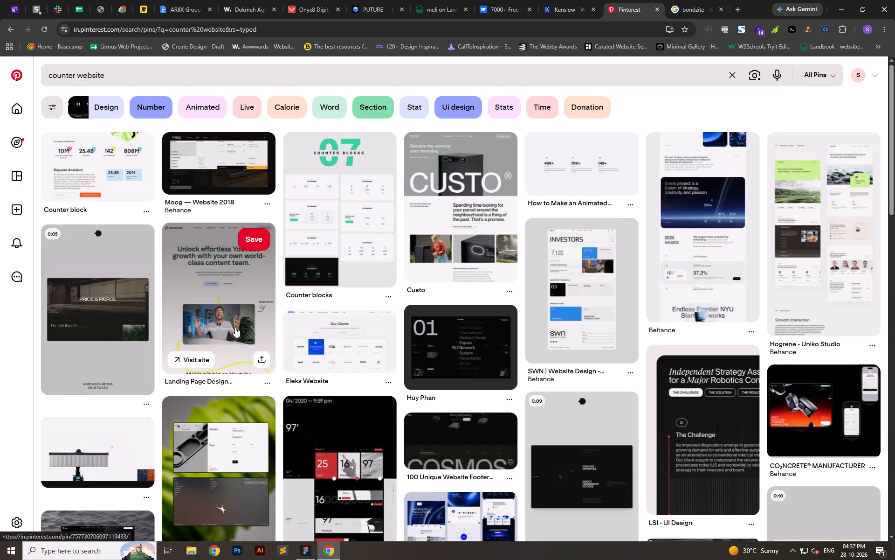
# Browse the "counter website" pins for number section layouts and open the Card: Key Metrics / Number UI pin.
pyautogui.scroll(-5, 237, 326)
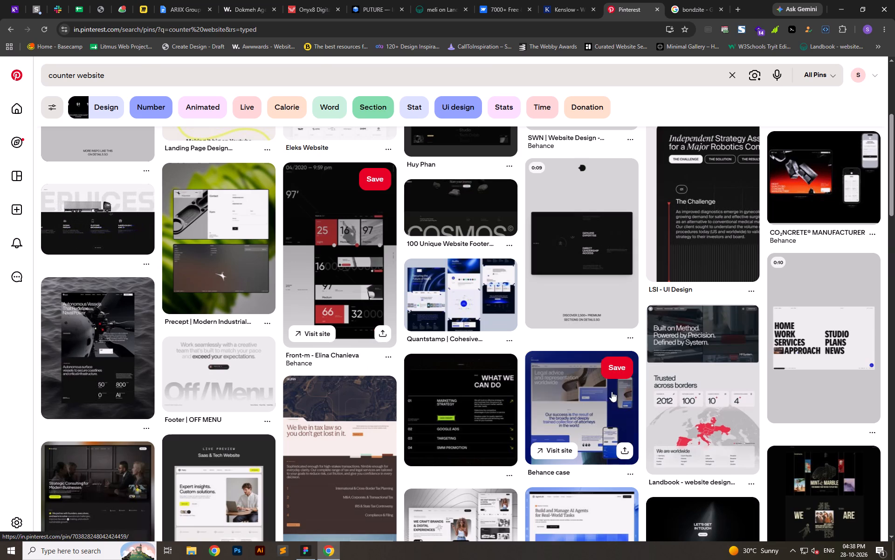
pyautogui.scroll(-2, 625, 388)
pyautogui.scroll(-3, 554, 388)
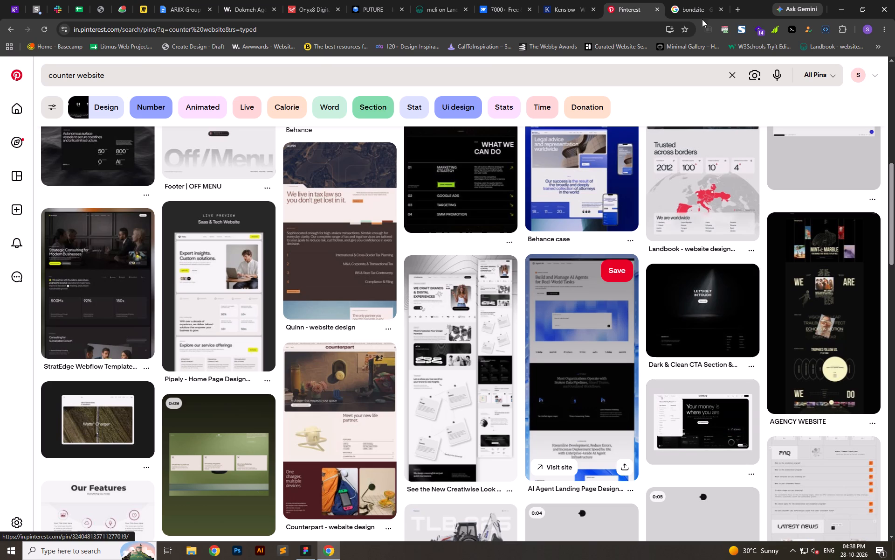
pyautogui.scroll(-3, 374, 368)
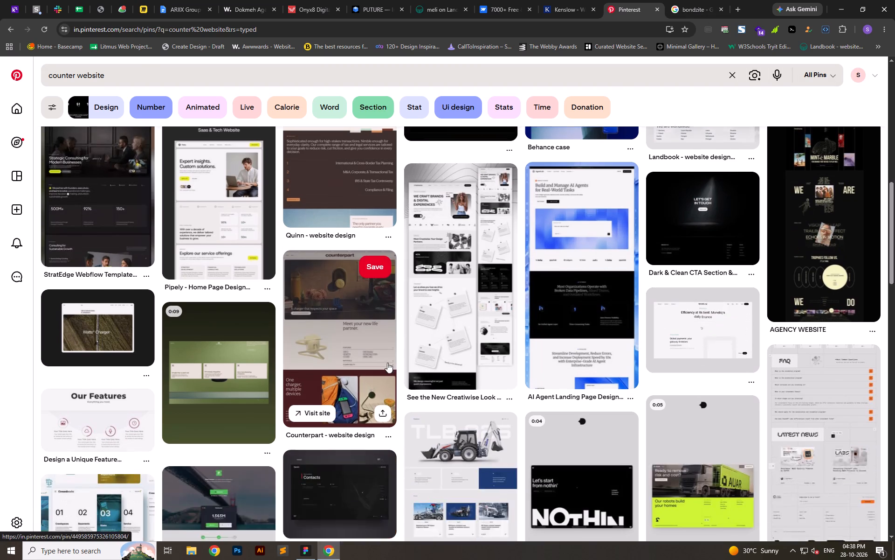
pyautogui.scroll(-5, 445, 372)
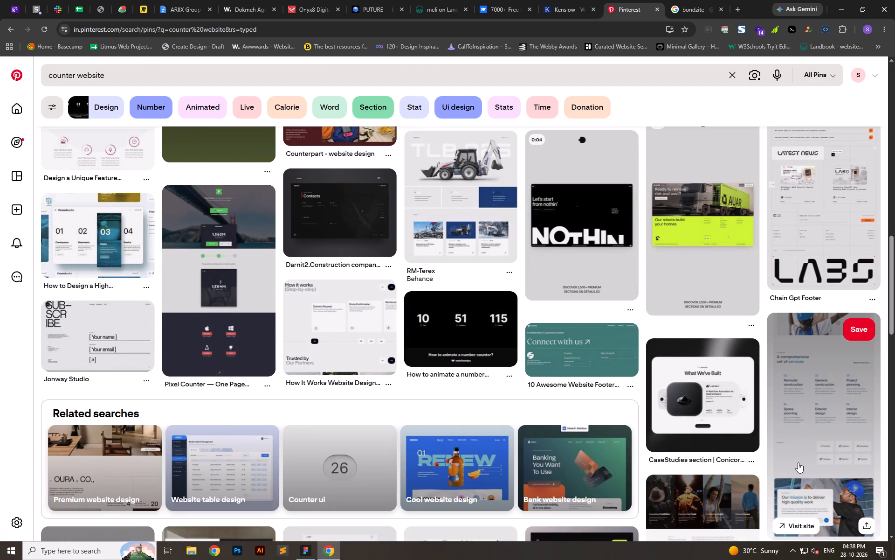
pyautogui.scroll(-2, 731, 453)
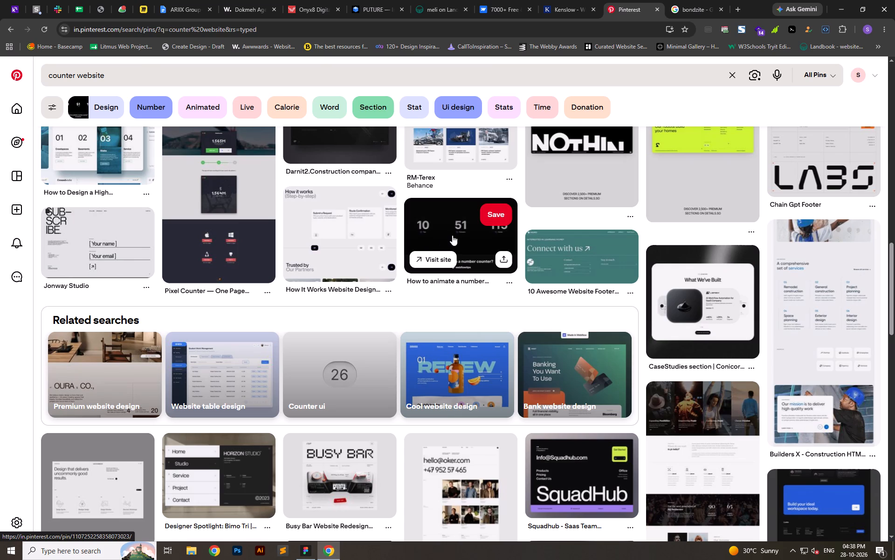
pyautogui.scroll(-5, 206, 382)
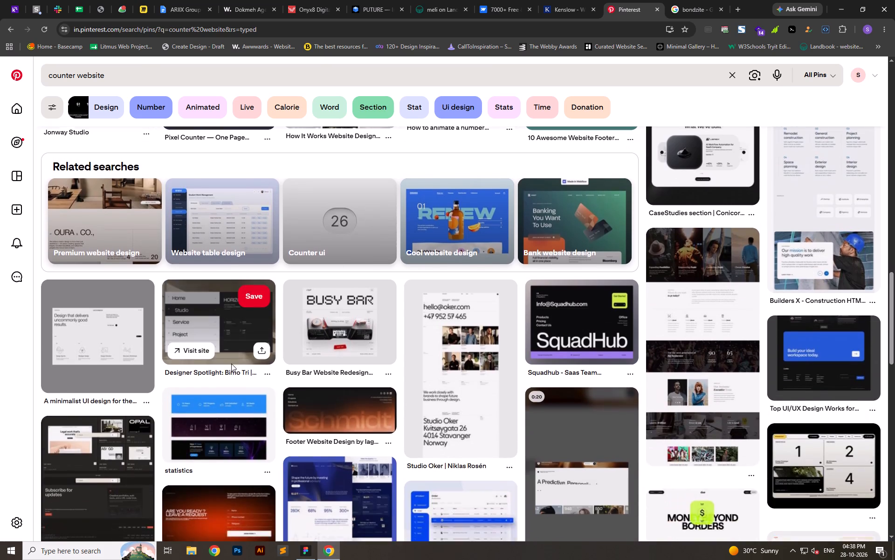
pyautogui.scroll(6, 239, 360)
pyautogui.scroll(-4, 397, 371)
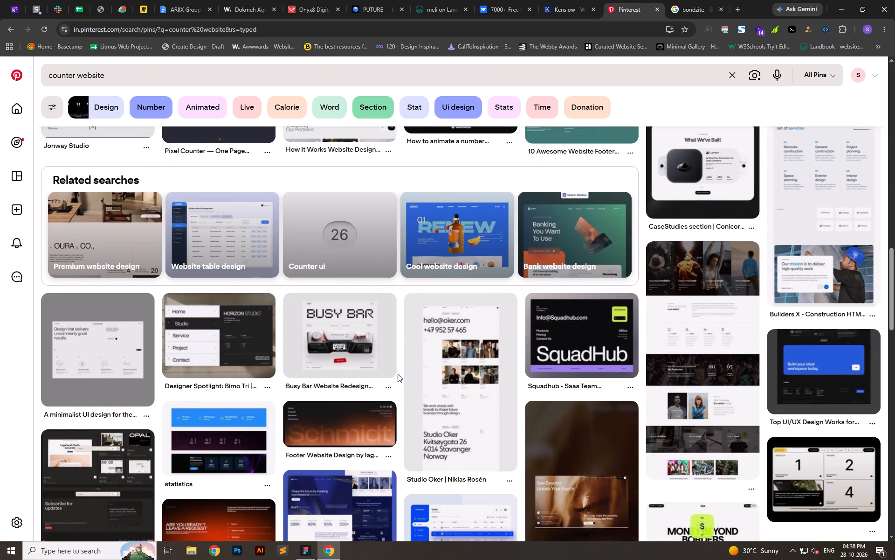
pyautogui.scroll(-4, 402, 374)
pyautogui.scroll(-3, 461, 404)
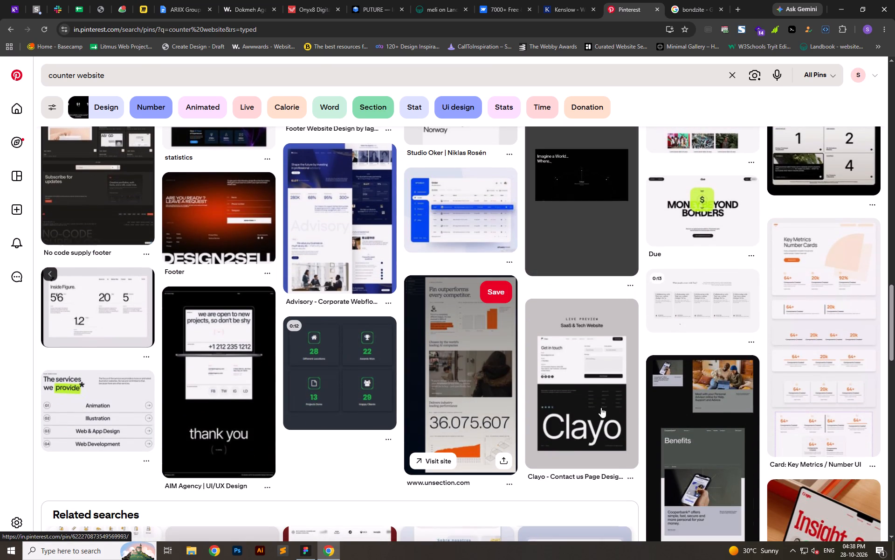
pyautogui.click(803, 362)
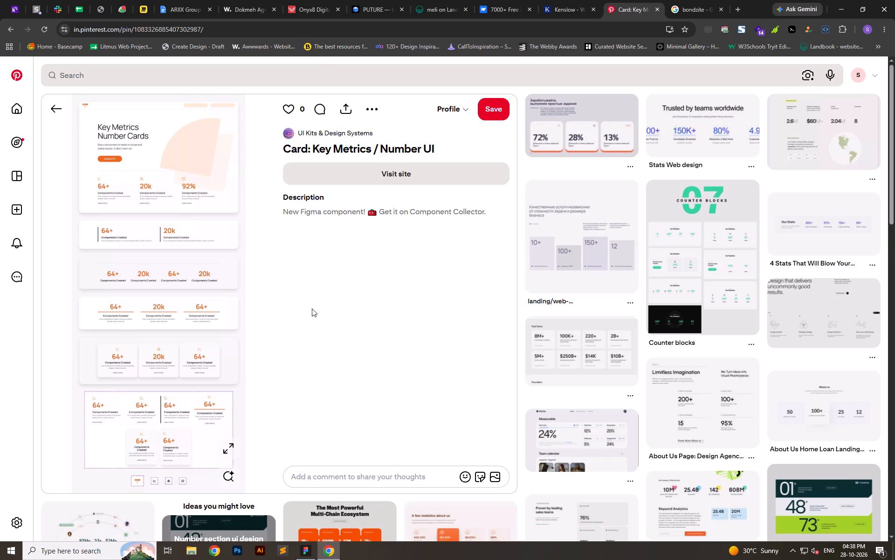
# Close the Pinterest pin page and the bondzite Google search page.
pyautogui.click(655, 11)
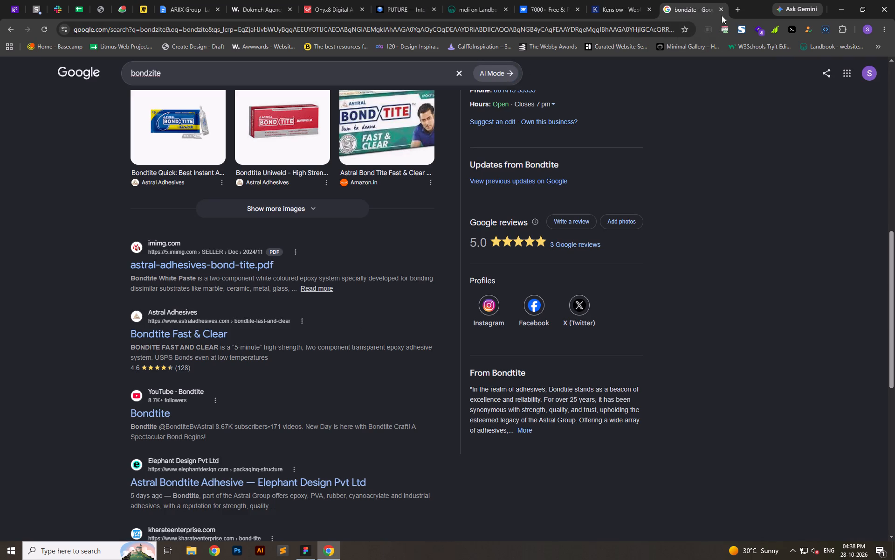
pyautogui.click(721, 10)
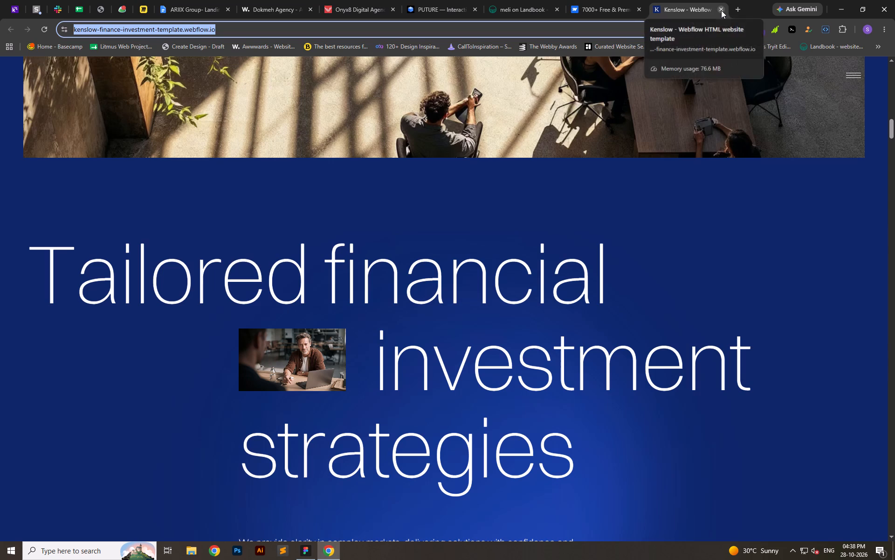
# Look through the Webflow templates page, from the FAQ back up through the free, new and featured templates, for layout references.
pyautogui.click(630, 0)
pyautogui.scroll(5, 330, 296)
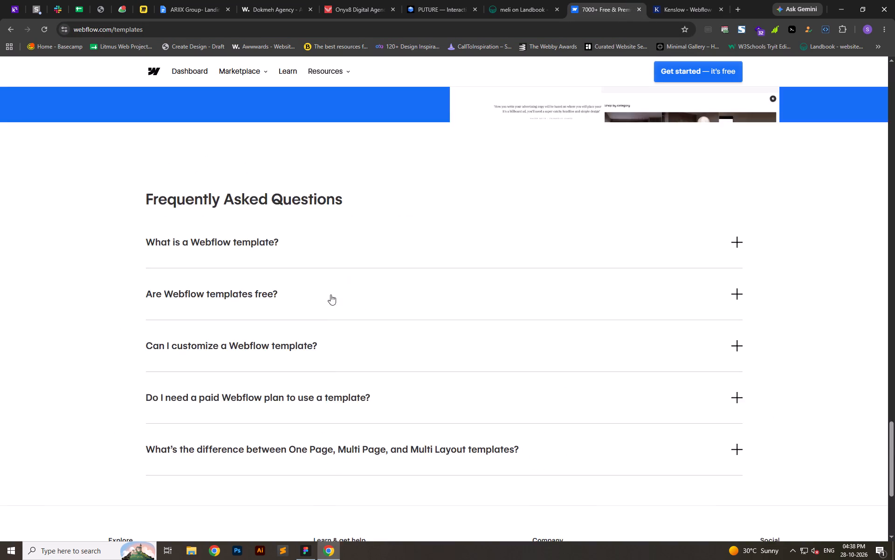
pyautogui.scroll(5, 358, 290)
pyautogui.scroll(6, 416, 315)
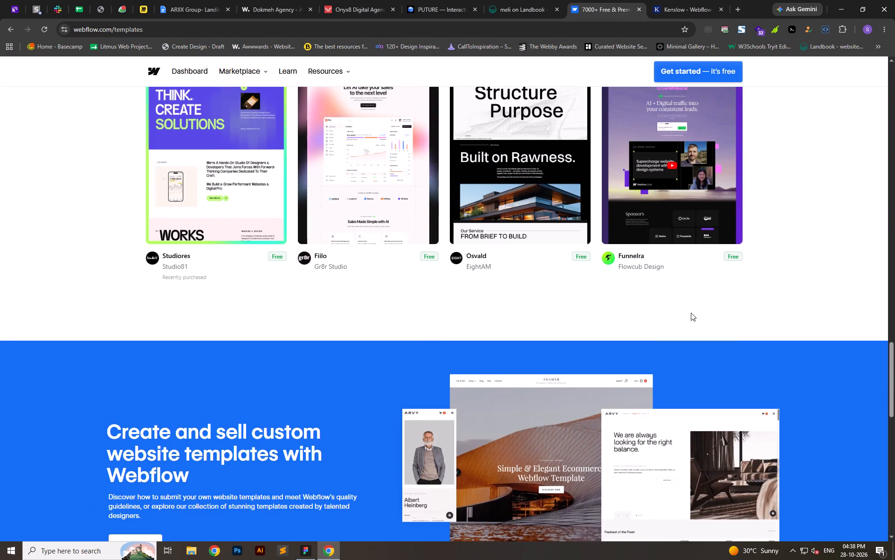
pyautogui.scroll(14, 858, 287)
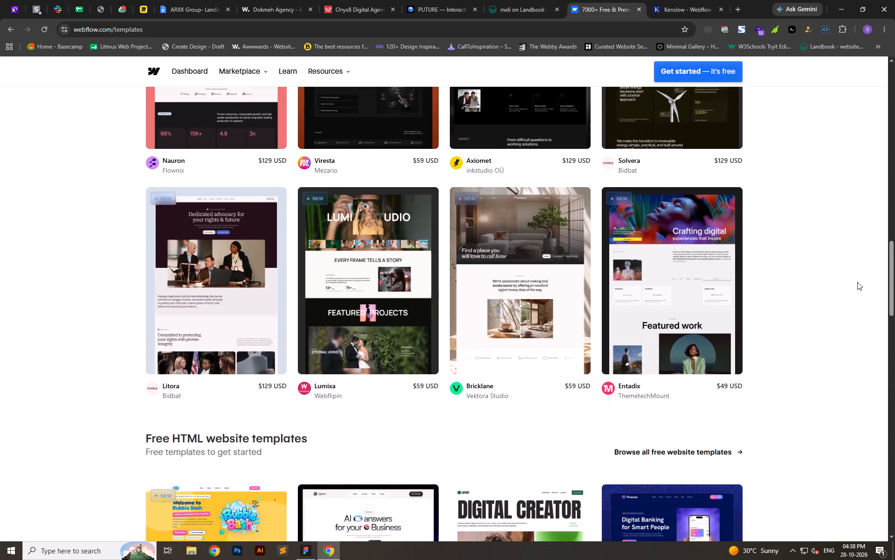
pyautogui.scroll(10, 850, 281)
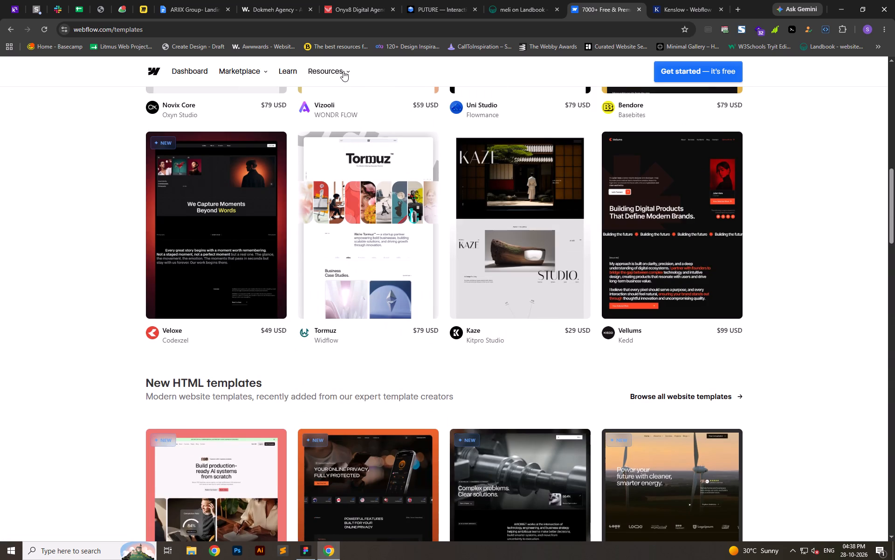
# Open the Dashboard link on the Webflow templates page.
pyautogui.click(343, 71)
pyautogui.click(196, 67)
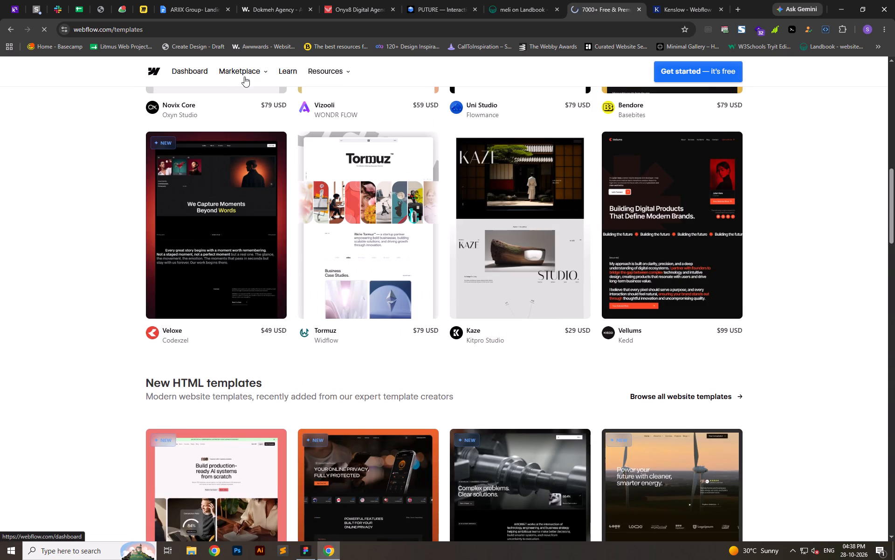
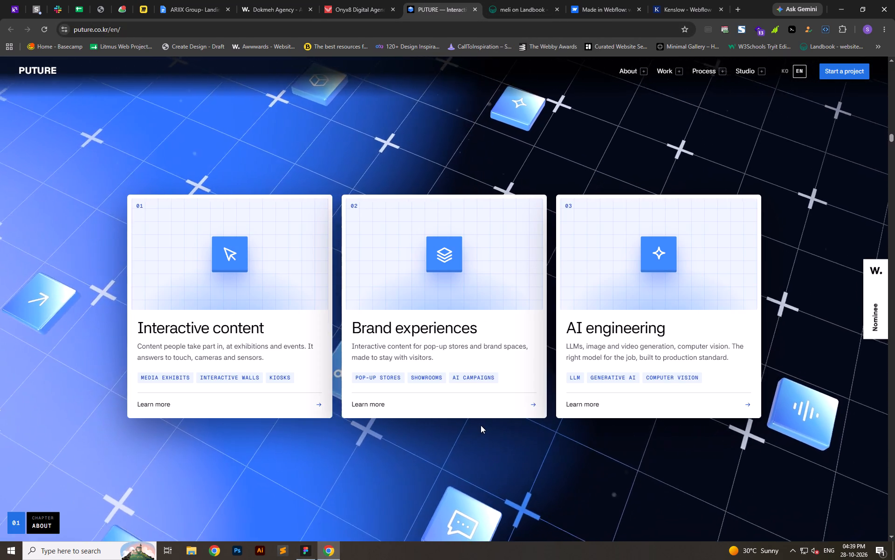
# Look back up the PUTURE homepage from the three service cards to the "Experiences, engineered." hero for layout references.
pyautogui.scroll(15, 481, 425)
pyautogui.scroll(8, 511, 441)
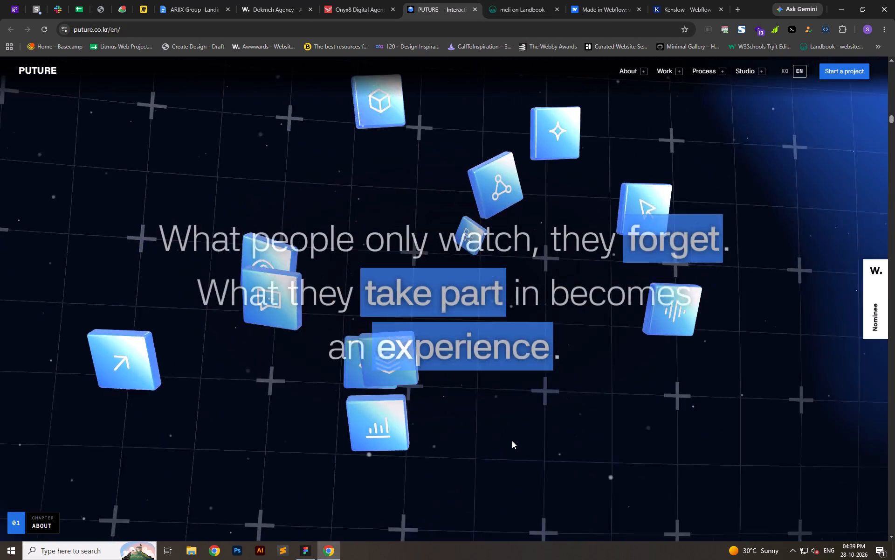
pyautogui.scroll(6, 512, 437)
pyautogui.scroll(18, 517, 378)
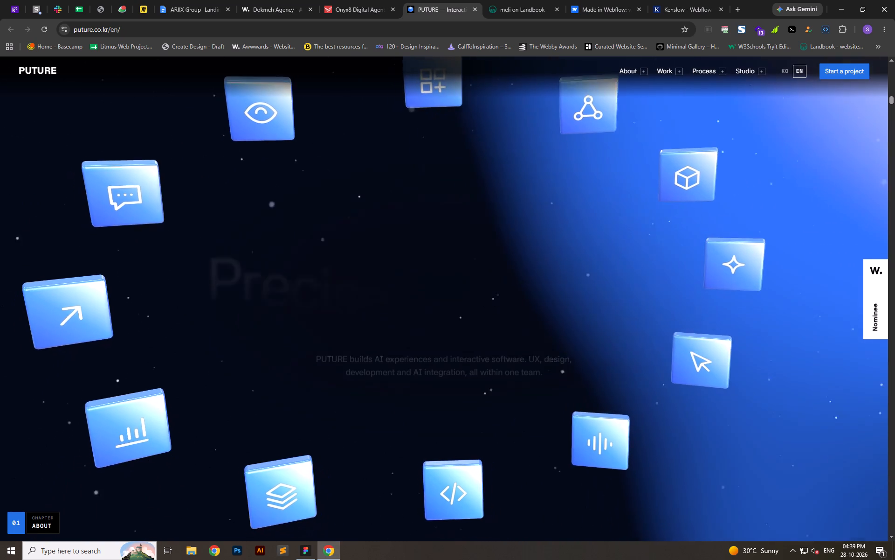
pyautogui.scroll(11, 513, 385)
pyautogui.scroll(17, 459, 398)
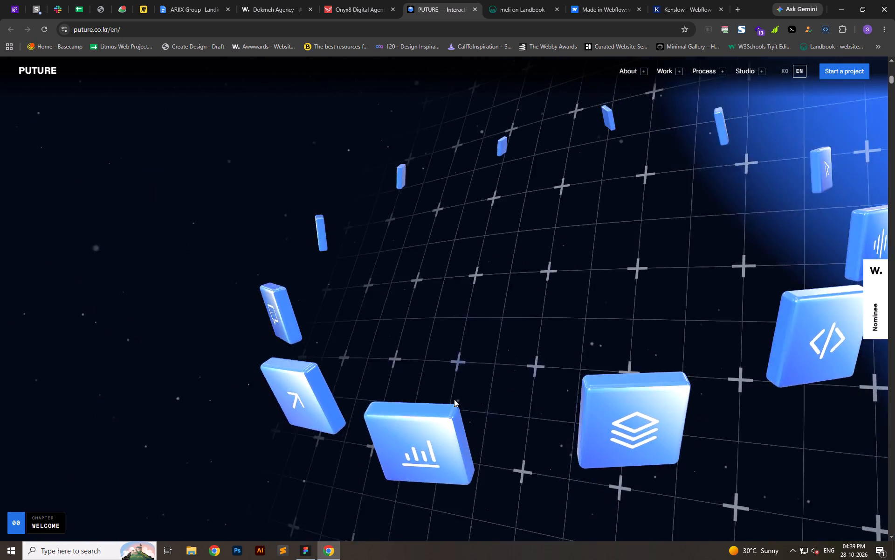
pyautogui.scroll(3, 454, 399)
pyautogui.scroll(-2, 454, 399)
pyautogui.scroll(6, 454, 399)
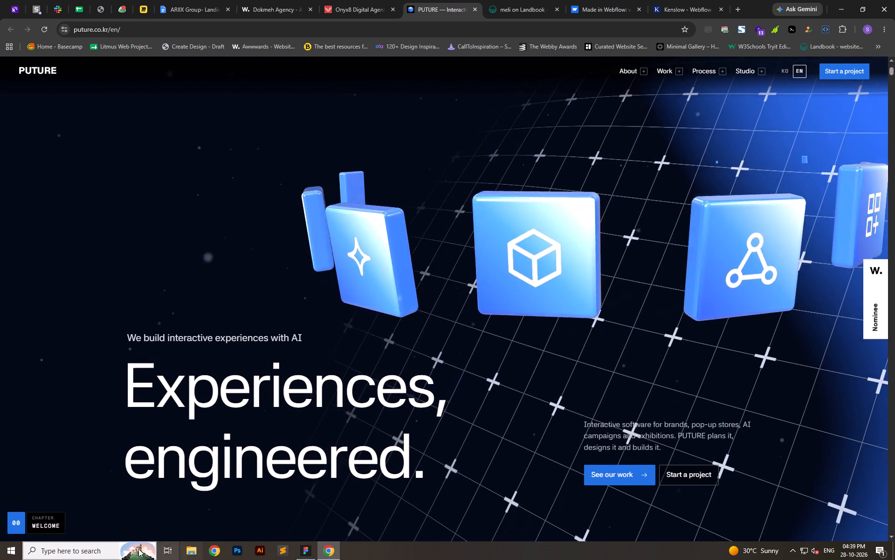
pyautogui.scroll(7, 484, 483)
pyautogui.scroll(7, 578, 474)
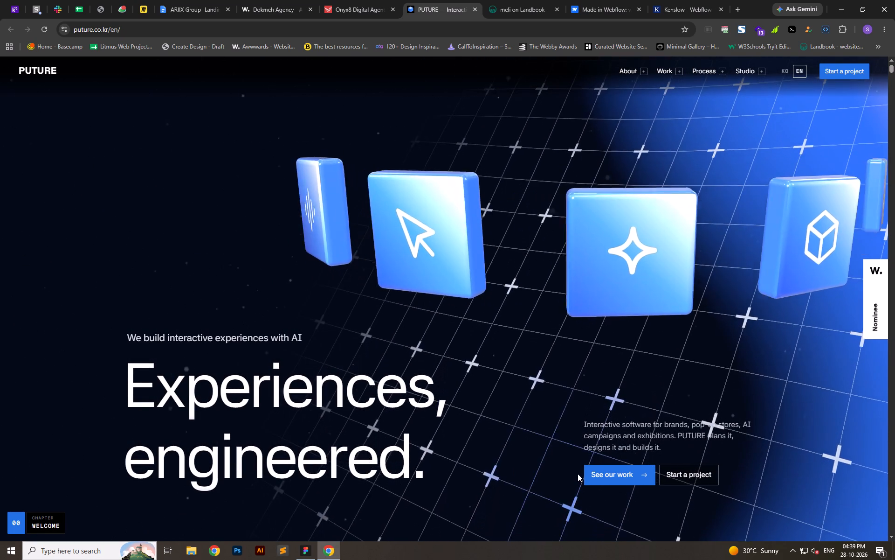
# Examine the PUTURE hero and its animated tile transition into the "Precisely designed. Vividly experienced." About heading.
pyautogui.scroll(-2, 330, 448)
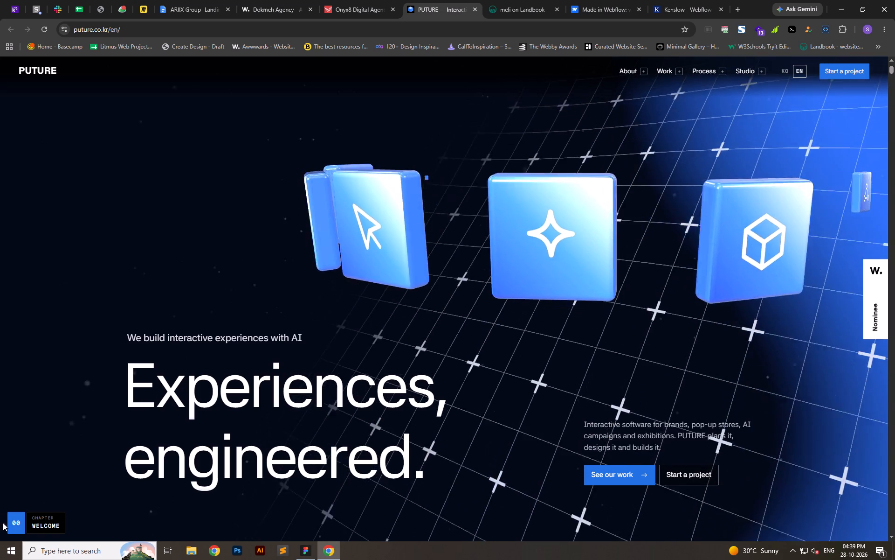
pyautogui.scroll(-6, 499, 418)
pyautogui.scroll(-1, 662, 467)
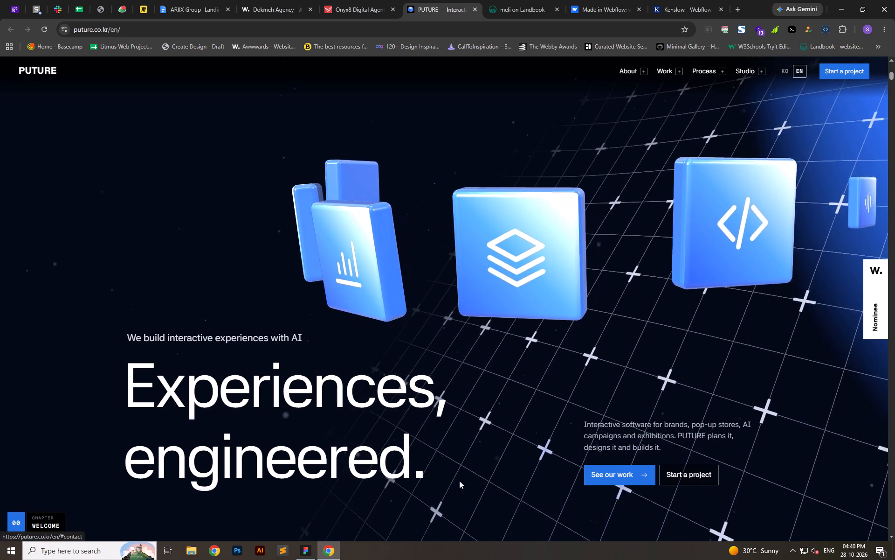
pyautogui.scroll(-11, 443, 454)
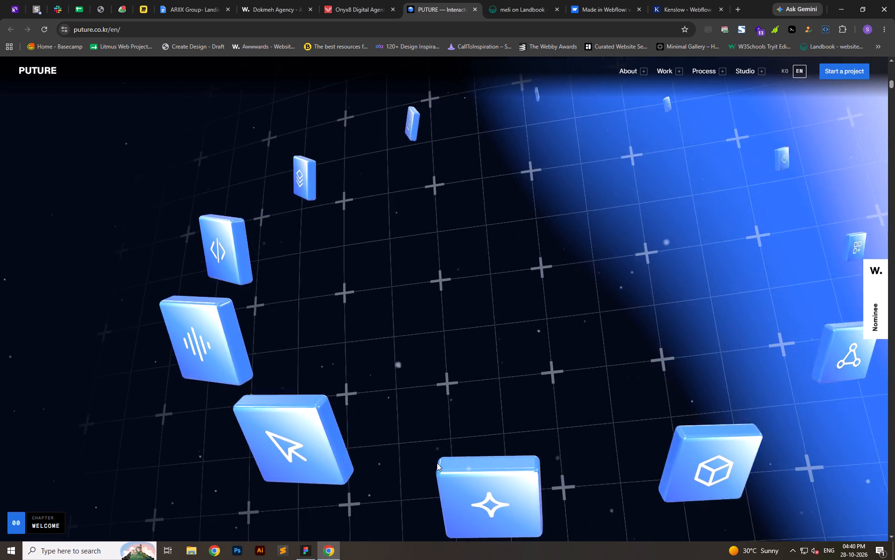
pyautogui.scroll(-3, 435, 474)
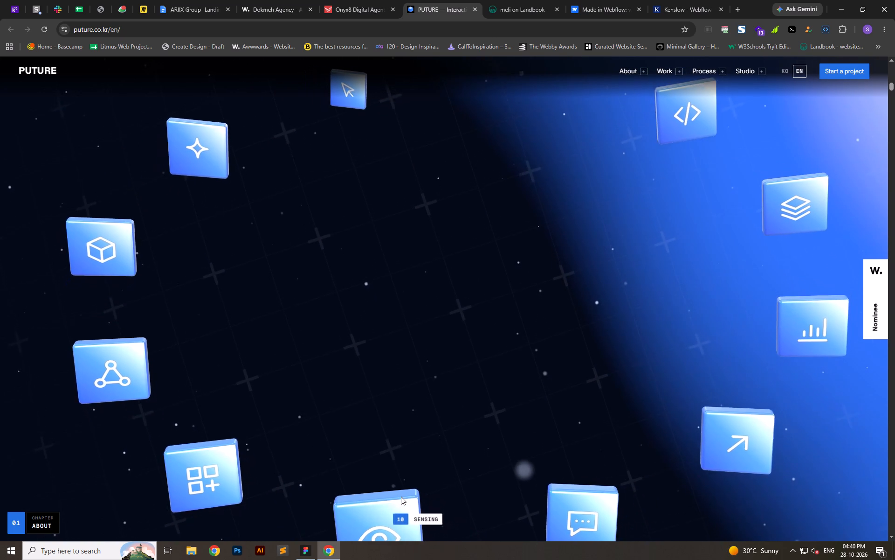
pyautogui.scroll(-1, 401, 497)
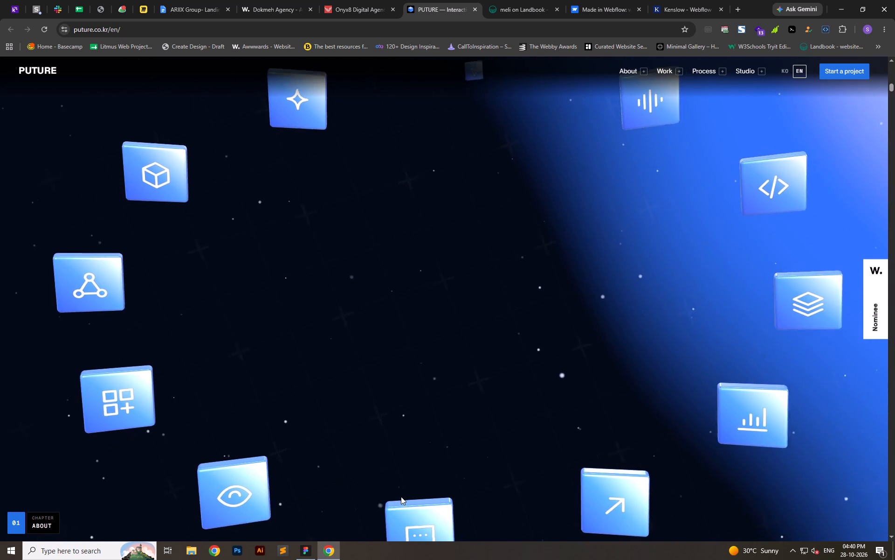
pyautogui.scroll(-14, 401, 497)
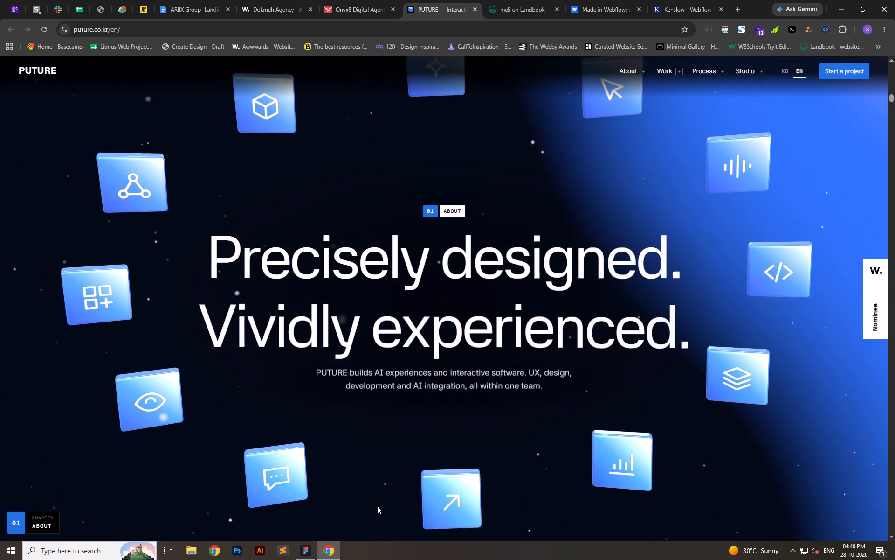
pyautogui.scroll(1, 377, 497)
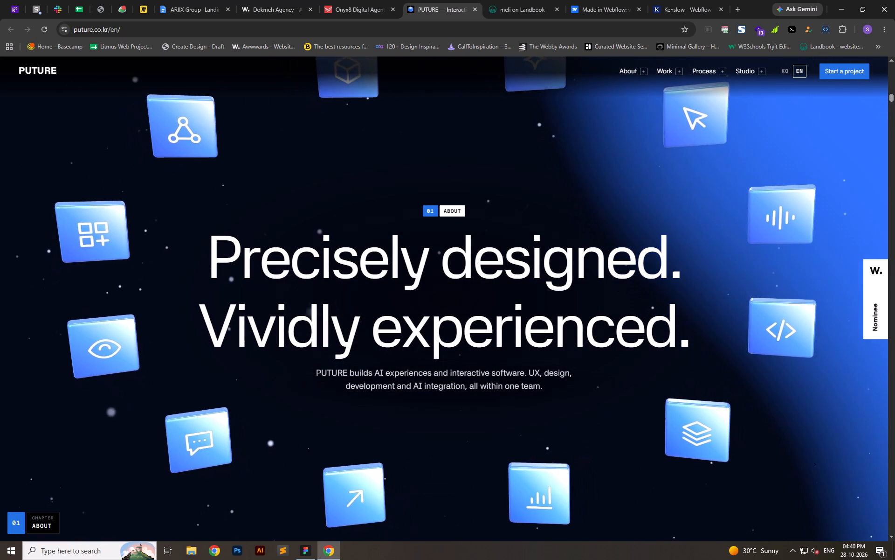
pyautogui.scroll(9, 552, 269)
pyautogui.scroll(-6, 480, 363)
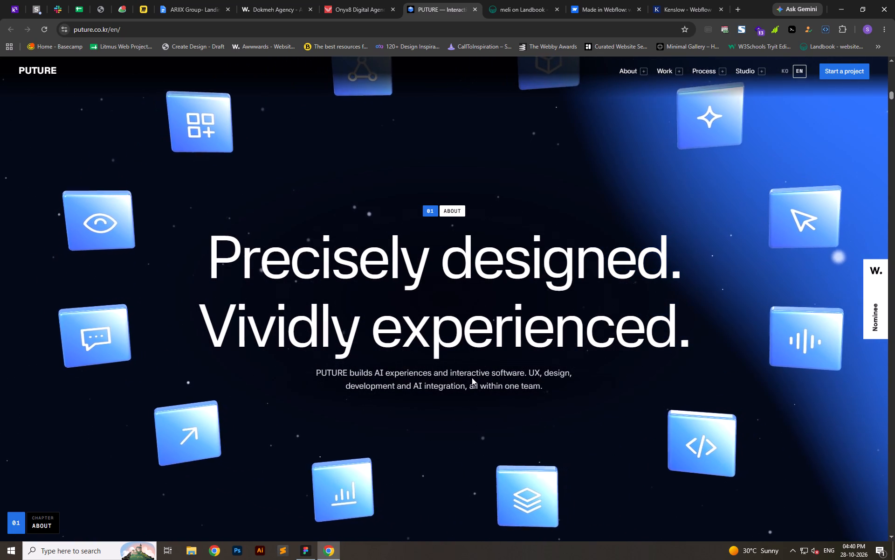
pyautogui.scroll(-4, 472, 378)
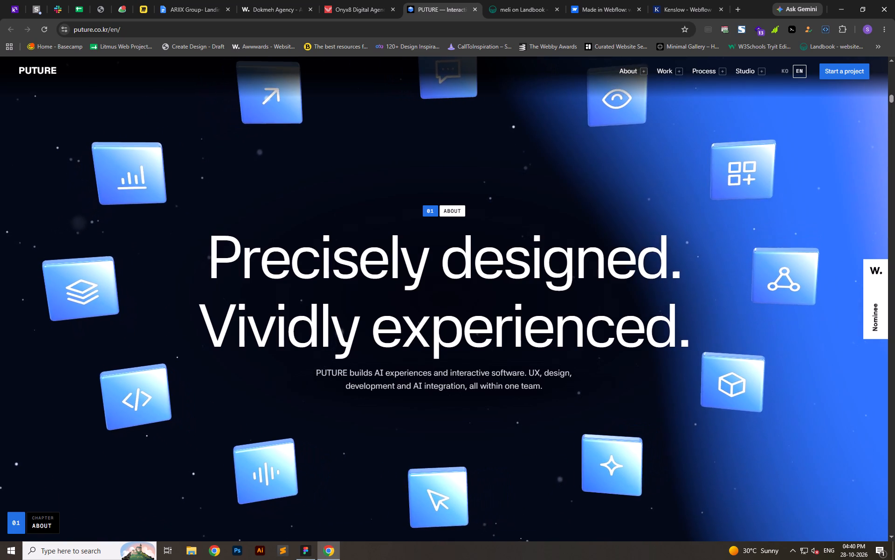
# Study the About chapter's "What people only watch, they forget" statement animation and the three service cards that follow.
pyautogui.scroll(-5, 396, 420)
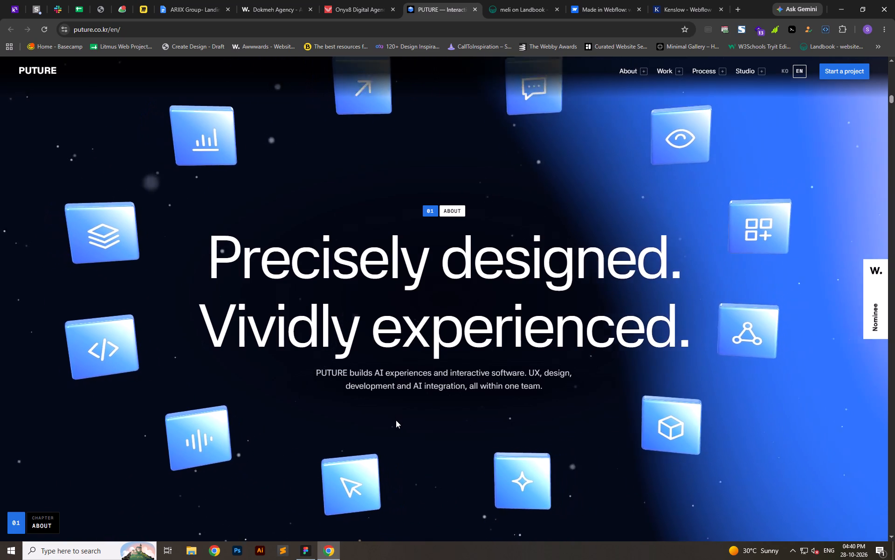
pyautogui.scroll(-14, 396, 420)
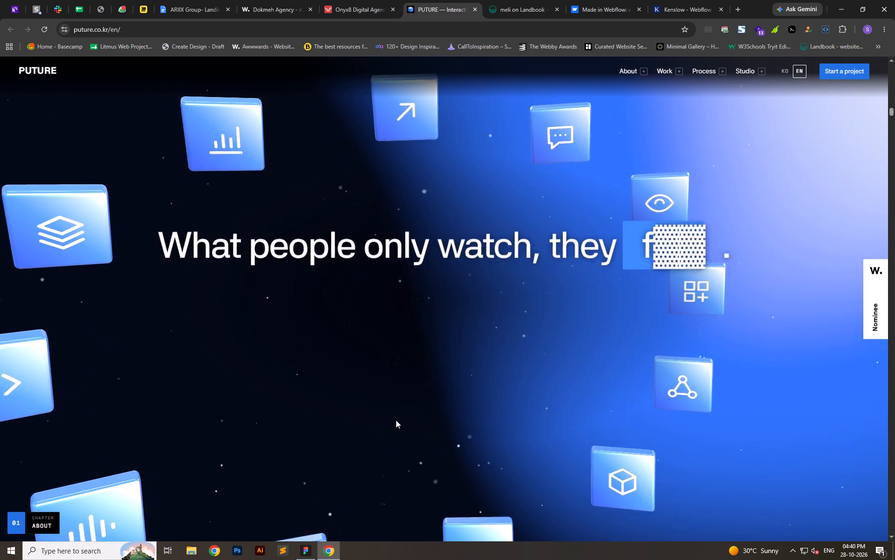
pyautogui.scroll(-3, 396, 420)
pyautogui.click(550, 275)
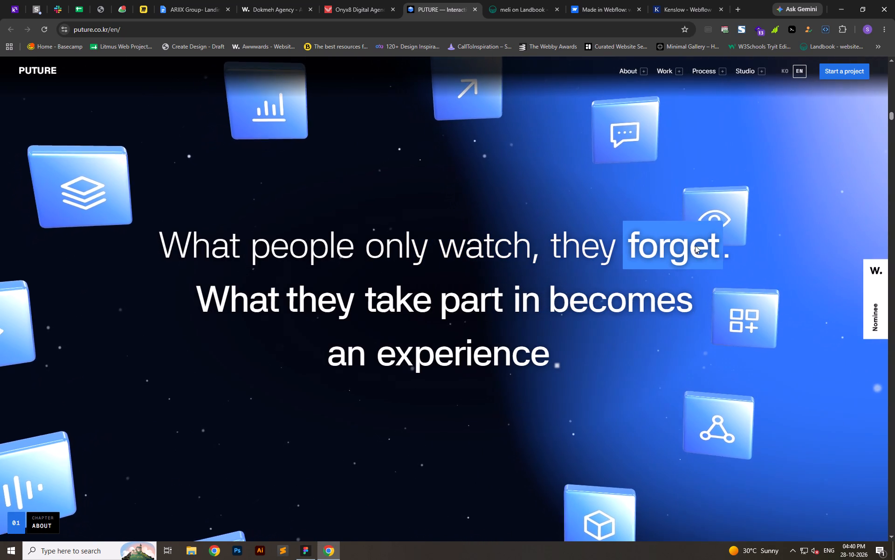
pyautogui.click(682, 245)
pyautogui.scroll(-11, 447, 341)
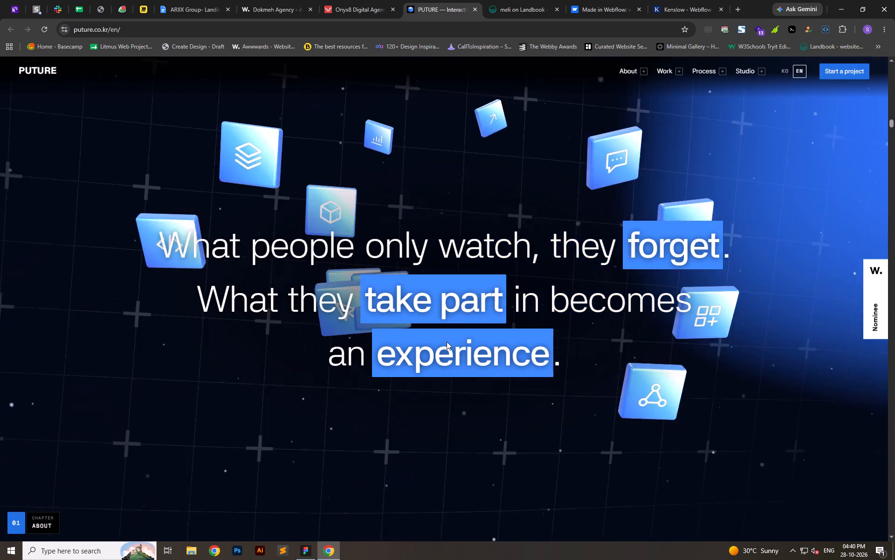
pyautogui.scroll(-9, 447, 342)
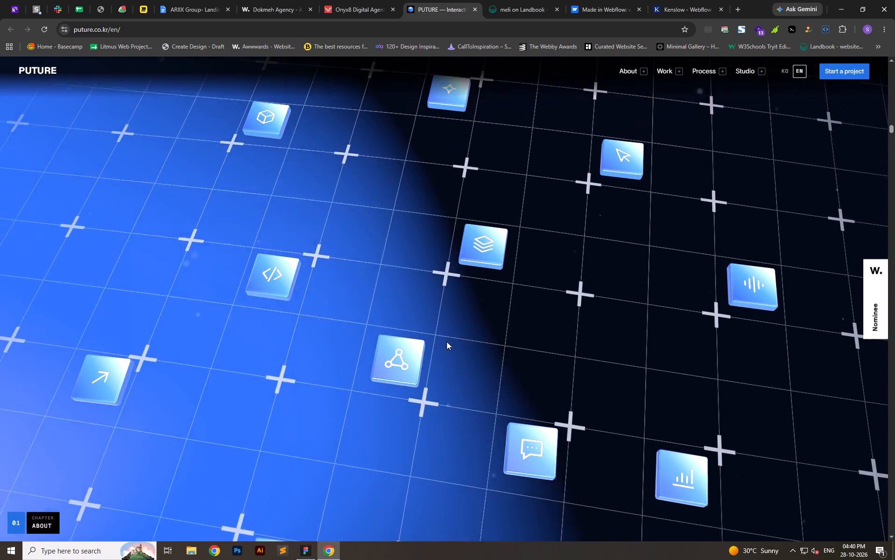
pyautogui.scroll(-12, 447, 342)
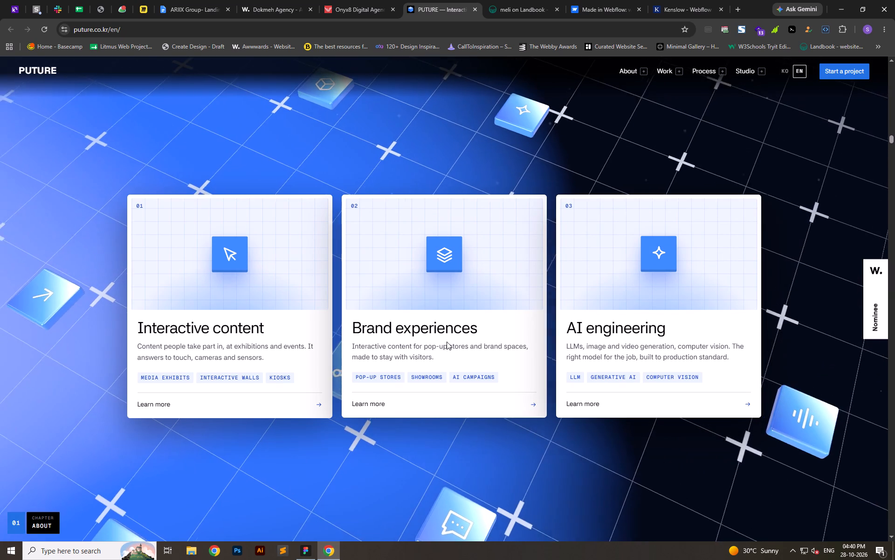
# Examine the transition into the Work chapter and its WSIS Prize 2026 intro card, highlighting some of the card's text.
pyautogui.scroll(-17, 447, 342)
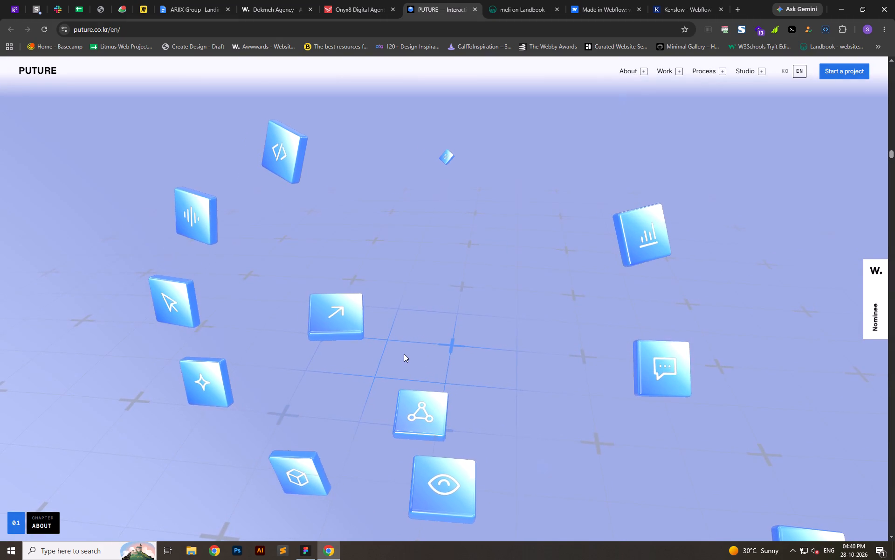
pyautogui.scroll(-3, 400, 355)
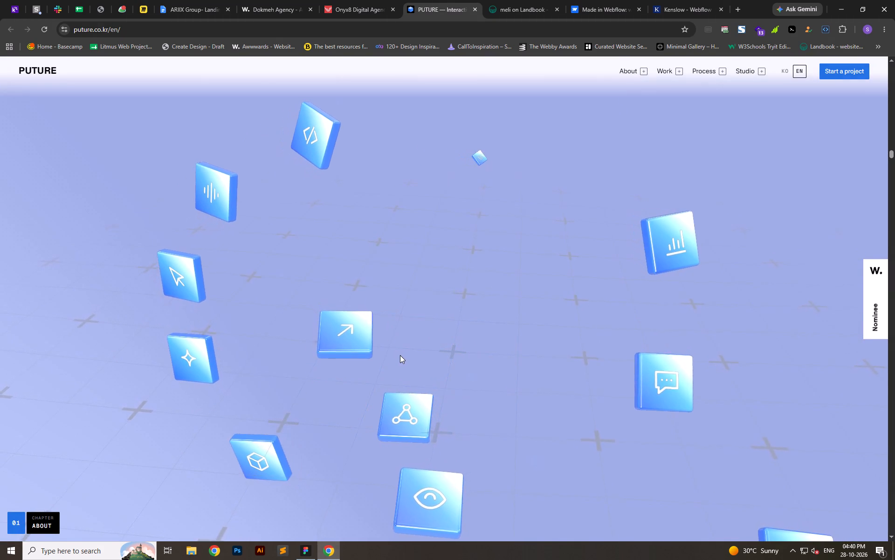
pyautogui.scroll(-13, 400, 355)
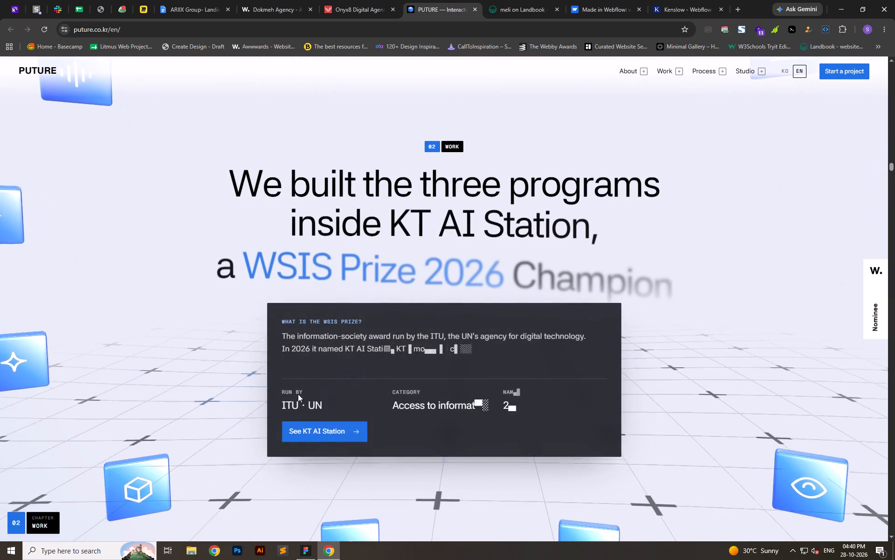
pyautogui.moveTo(582, 406); pyautogui.dragTo(318, 352)
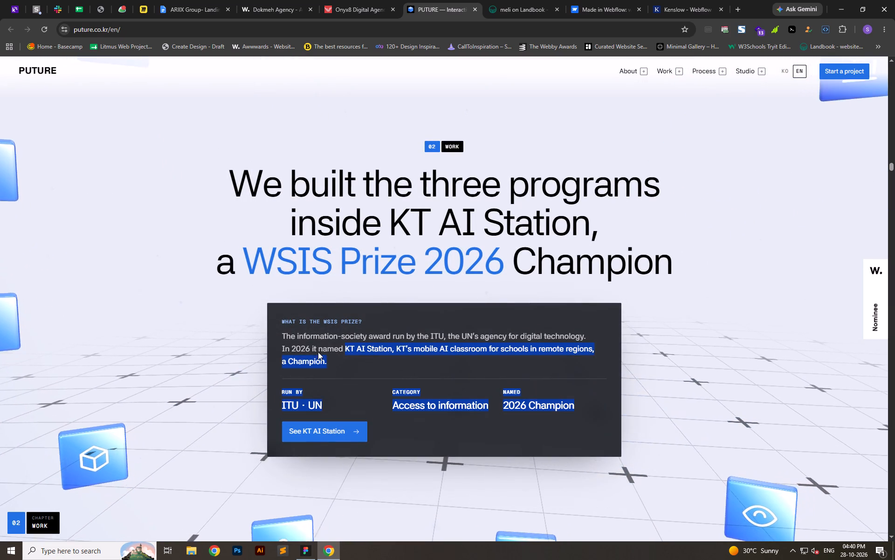
pyautogui.moveTo(318, 352); pyautogui.dragTo(270, 328)
pyautogui.click(270, 328)
pyautogui.moveTo(273, 318); pyautogui.dragTo(302, 341)
pyautogui.click(302, 341)
pyautogui.scroll(-3, 393, 404)
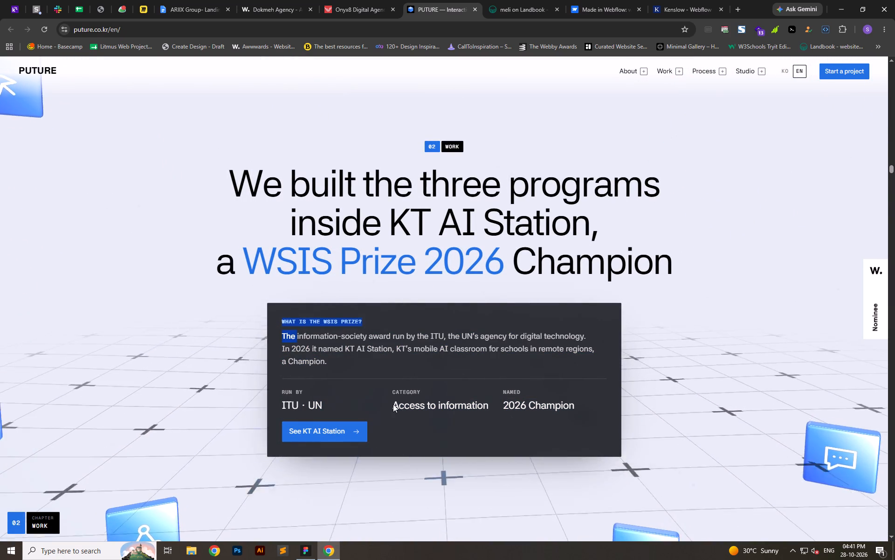
pyautogui.scroll(-13, 393, 404)
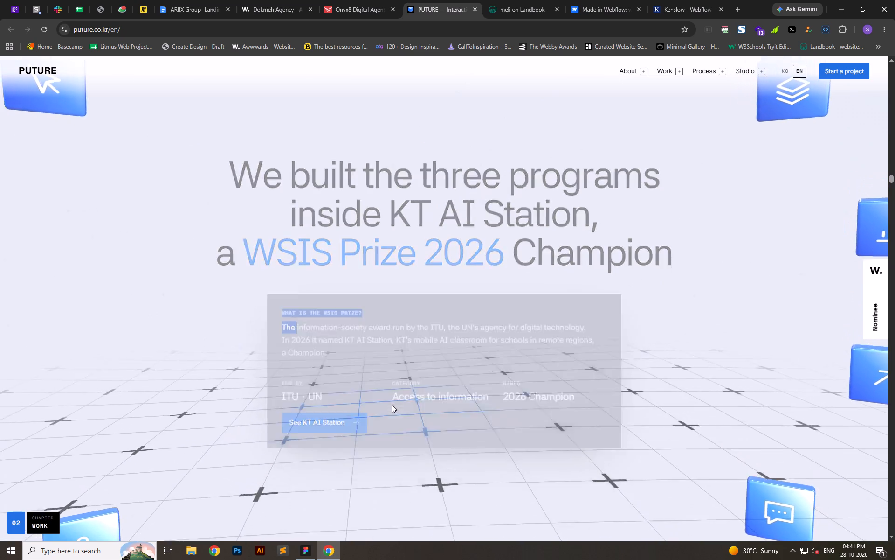
# Study the Work chapter's 3D project panels and transitions for Deepfake, Fake news and Digital Citizen Type Test (DCTI).
pyautogui.scroll(-5, 392, 405)
pyautogui.scroll(1, 392, 405)
pyautogui.scroll(-2, 392, 405)
pyautogui.scroll(-5, 268, 426)
pyautogui.scroll(-6, 215, 430)
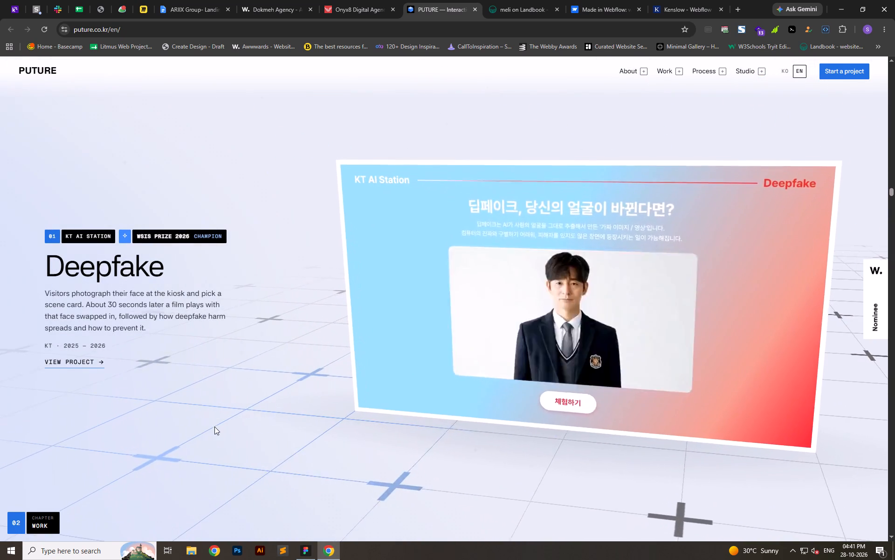
pyautogui.scroll(-18, 214, 427)
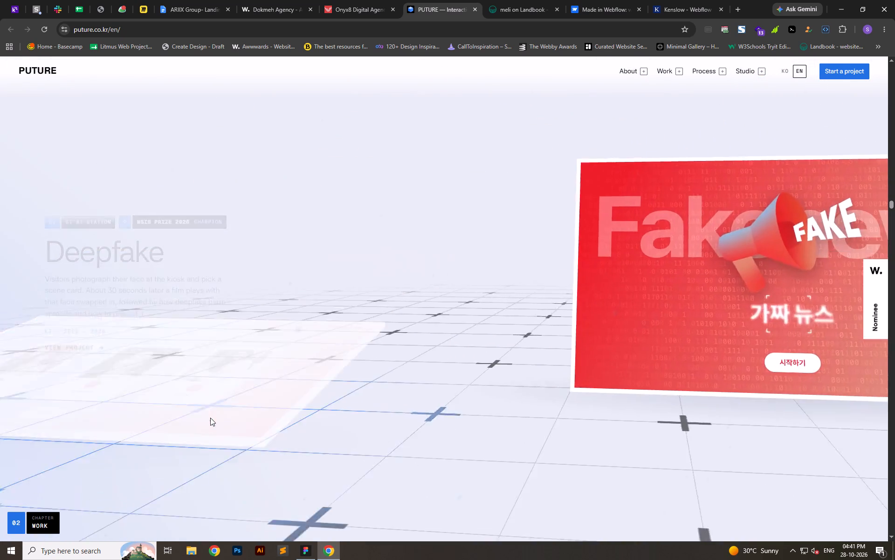
pyautogui.scroll(-18, 210, 418)
pyautogui.scroll(-4, 202, 414)
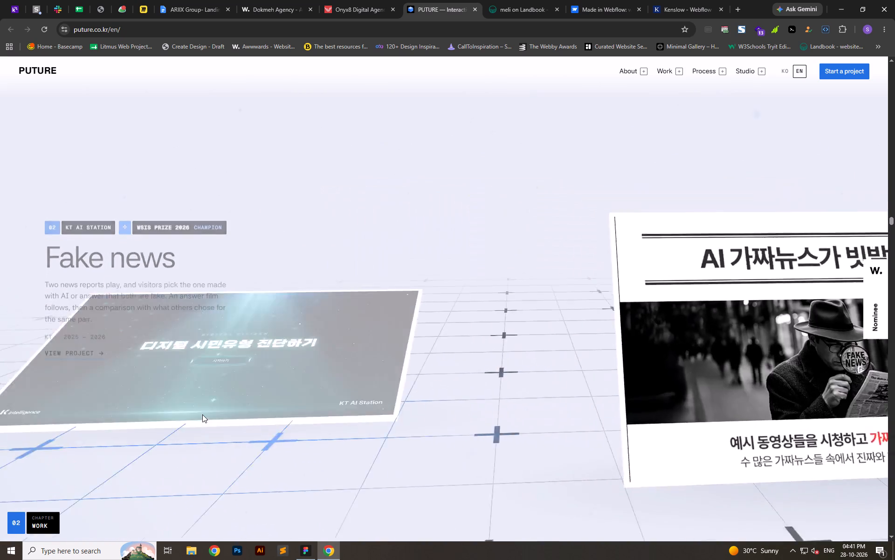
pyautogui.scroll(-4, 202, 414)
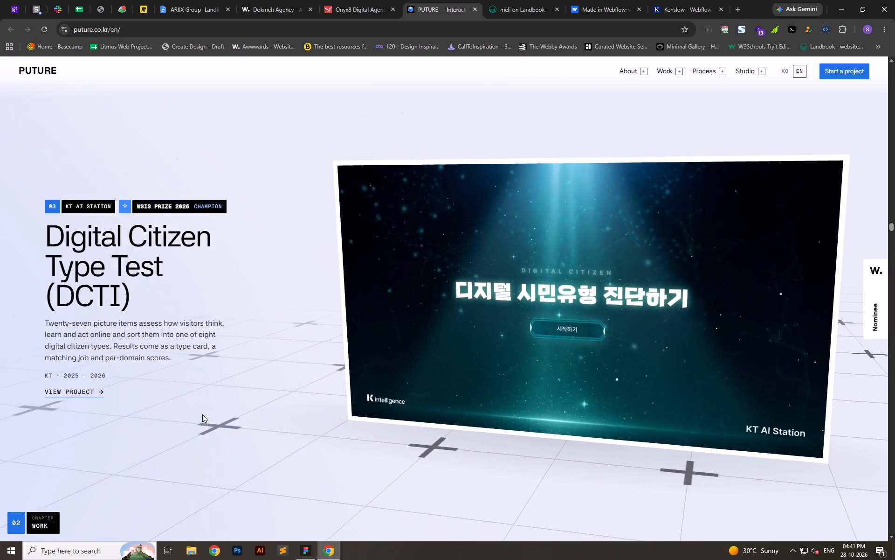
pyautogui.scroll(-5, 202, 414)
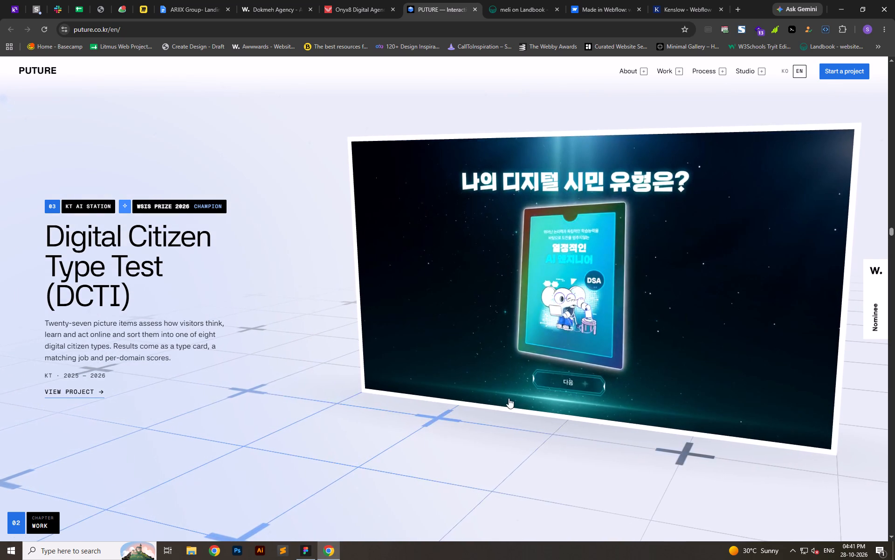
# Examine the portrait project panels that follow in the Work chapter: Jimssalabium, Me in a Genre and Today's Picnic.
pyautogui.scroll(-13, 447, 411)
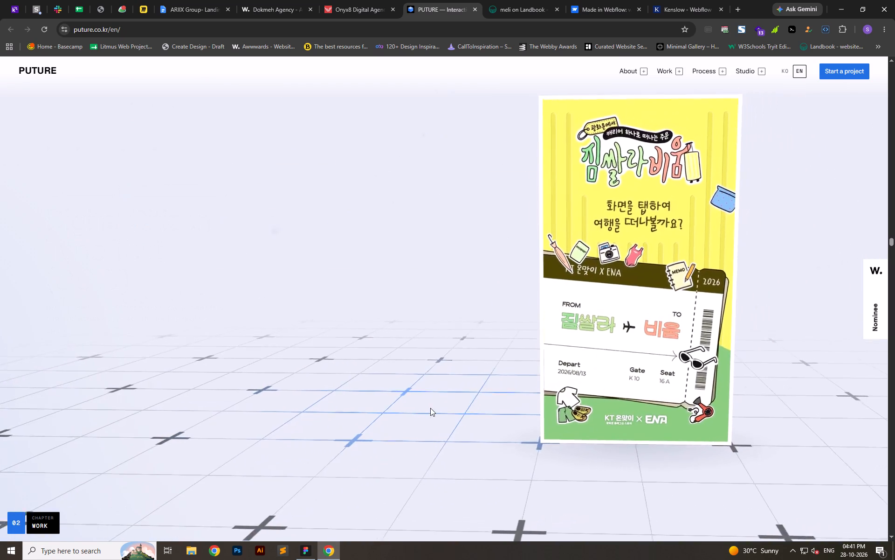
pyautogui.scroll(-18, 430, 403)
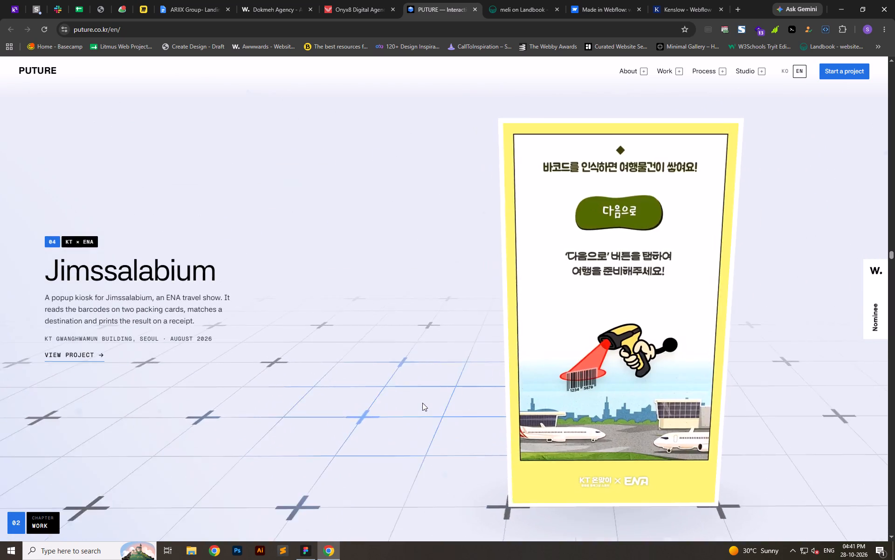
pyautogui.scroll(-5, 422, 403)
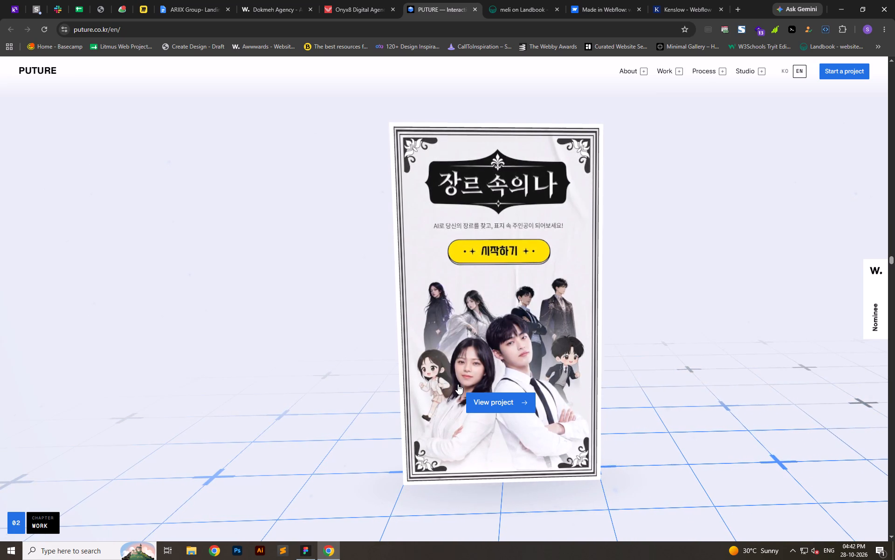
pyautogui.scroll(-5, 458, 384)
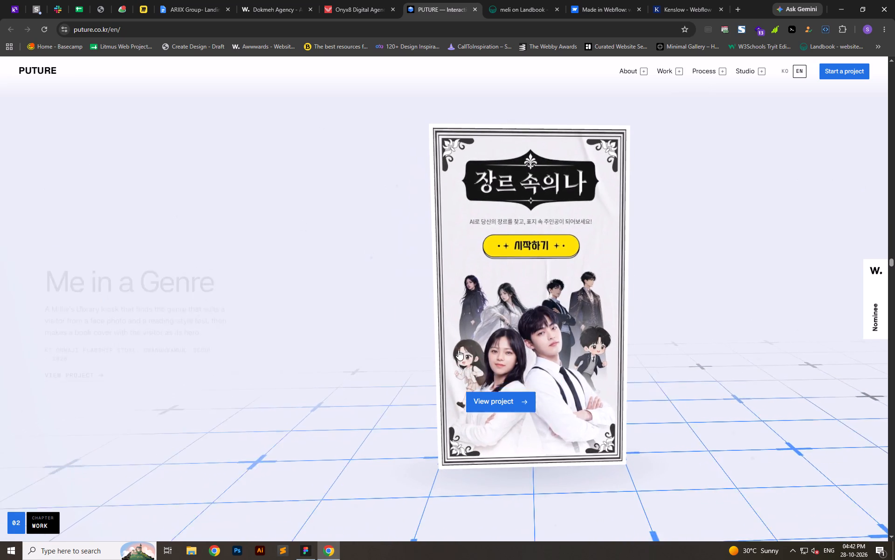
pyautogui.scroll(-12, 452, 346)
pyautogui.scroll(1, 410, 341)
pyautogui.scroll(-20, 403, 342)
pyautogui.scroll(-5, 403, 342)
pyautogui.scroll(1, 392, 342)
pyautogui.scroll(-5, 392, 342)
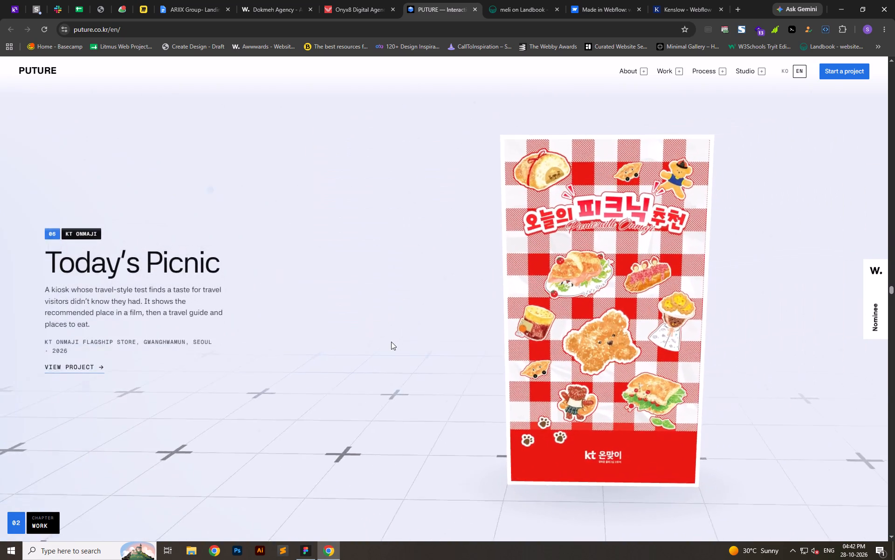
pyautogui.scroll(-20, 391, 342)
pyautogui.scroll(-3, 391, 342)
# Skip ahead to the dark Process chapter and study the "From idea to something that works." heading reveal back and forth.
pyautogui.moveTo(891, 315); pyautogui.dragTo(894, 346)
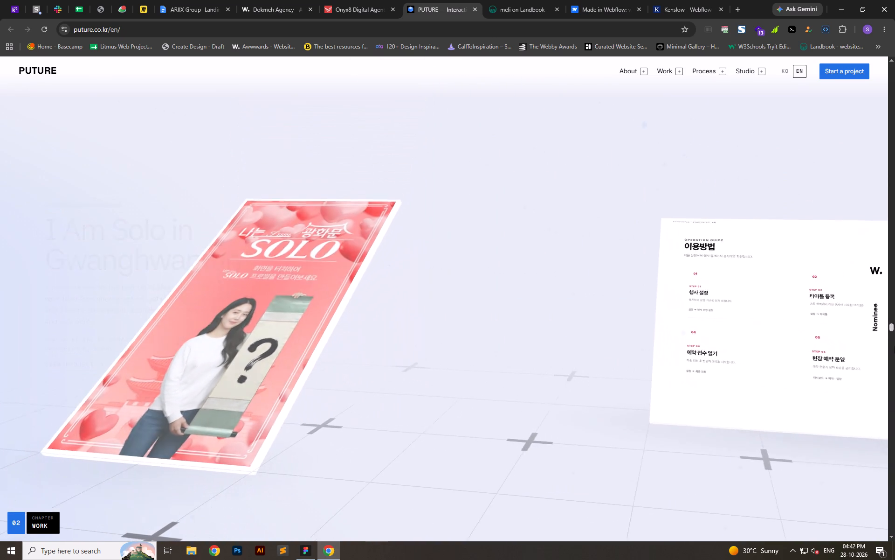
pyautogui.moveTo(894, 346); pyautogui.dragTo(894, 355)
pyautogui.scroll(-19, 611, 405)
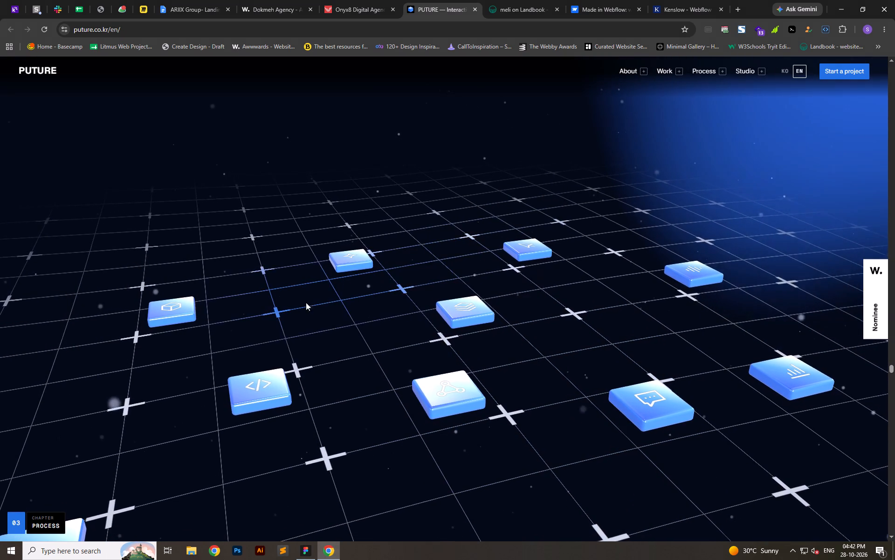
pyautogui.scroll(-4, 343, 326)
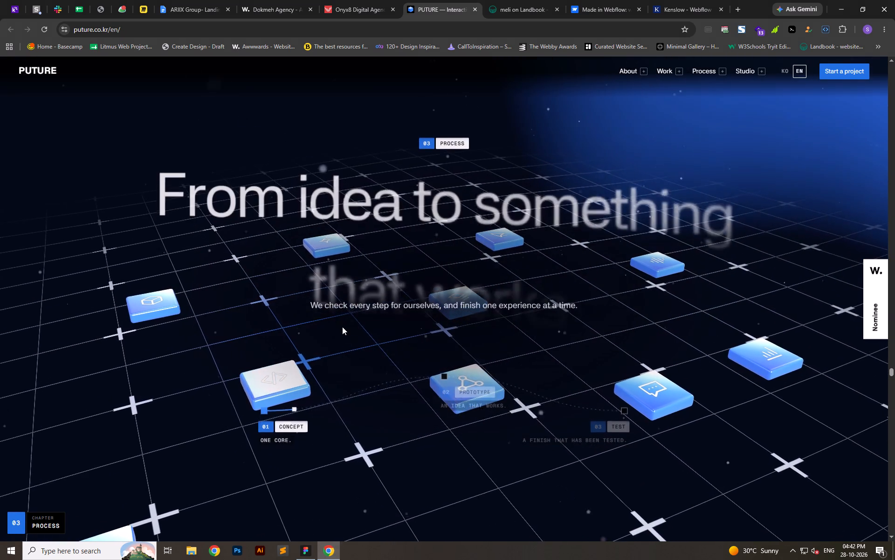
pyautogui.scroll(5, 343, 322)
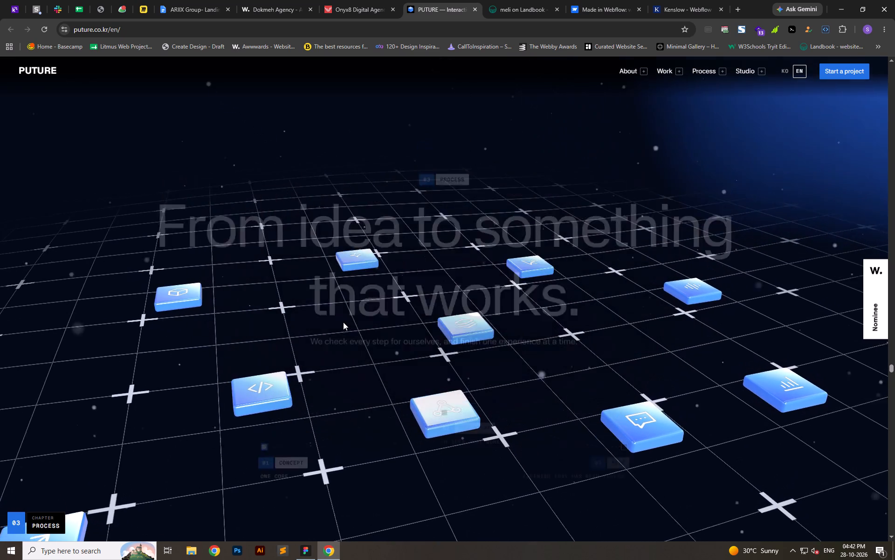
pyautogui.scroll(-3, 343, 322)
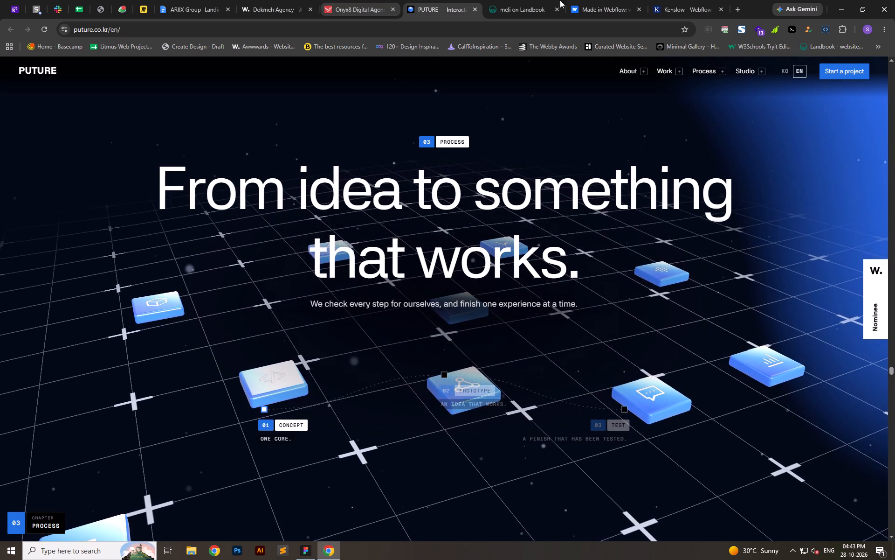
# Switch to the Made in Webflow gallery and browse its popular site thumbnails for design references.
pyautogui.click(579, 0)
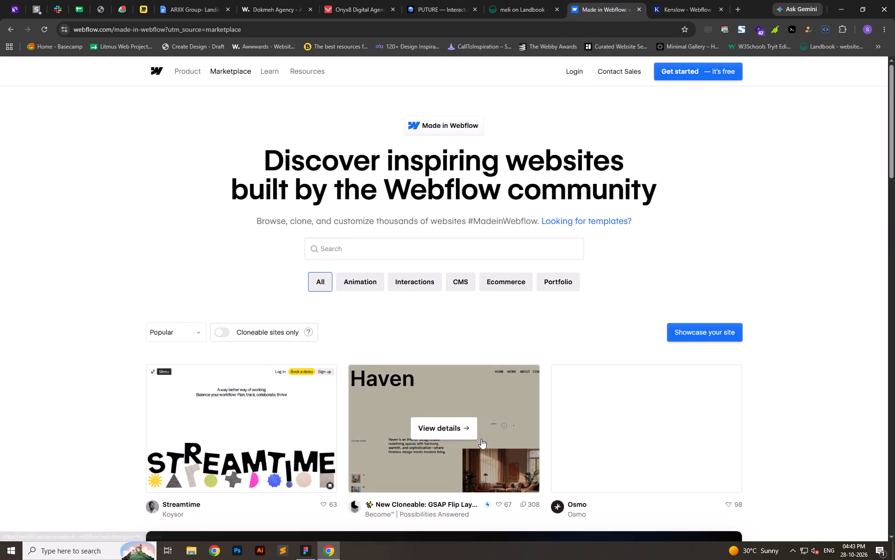
pyautogui.scroll(-3, 481, 439)
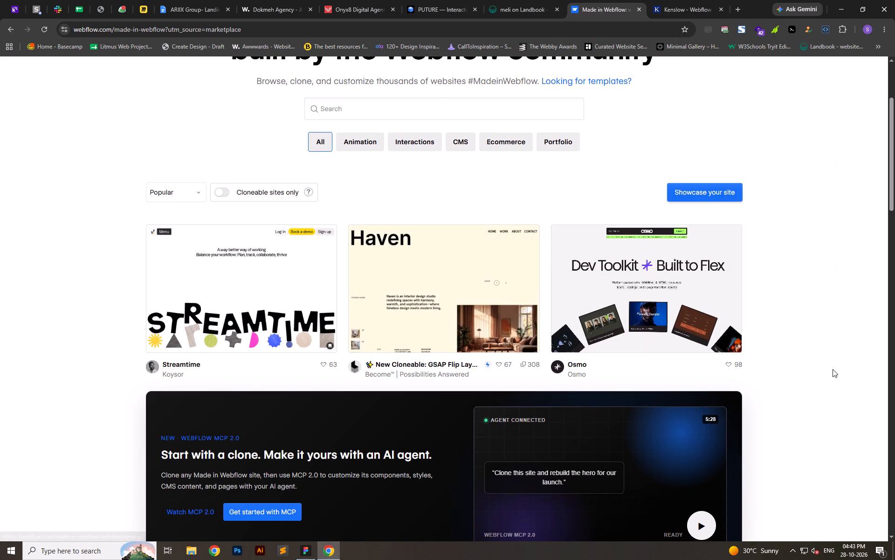
pyautogui.scroll(-11, 814, 363)
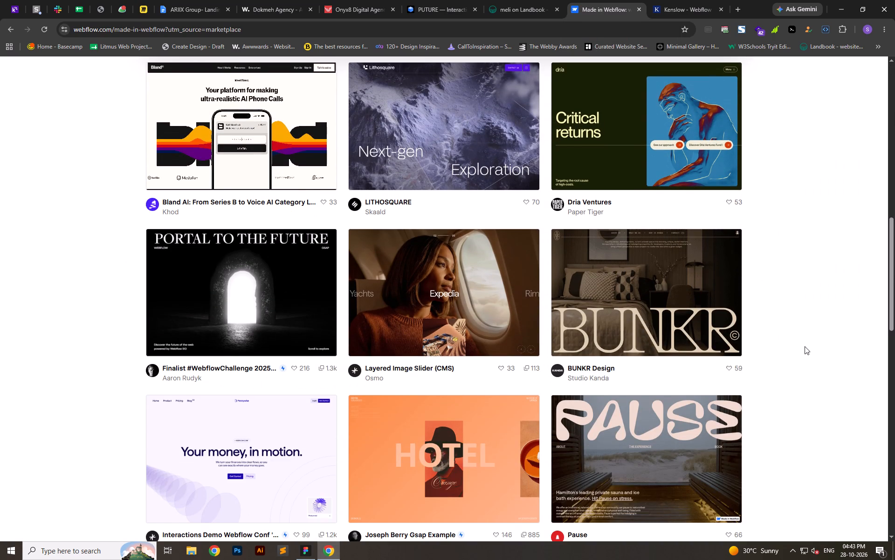
pyautogui.scroll(-6, 805, 346)
pyautogui.scroll(1, 805, 346)
pyautogui.scroll(-2, 801, 347)
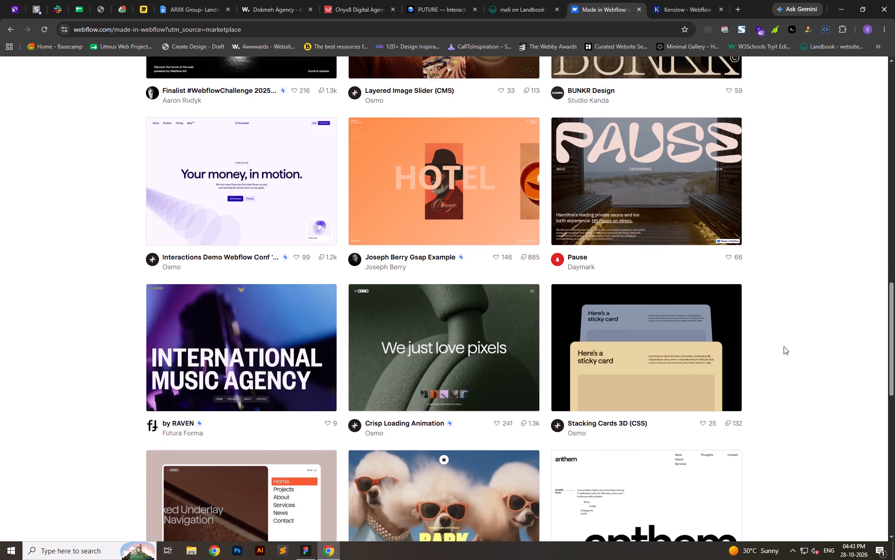
pyautogui.scroll(-2, 784, 346)
pyautogui.scroll(1, 742, 352)
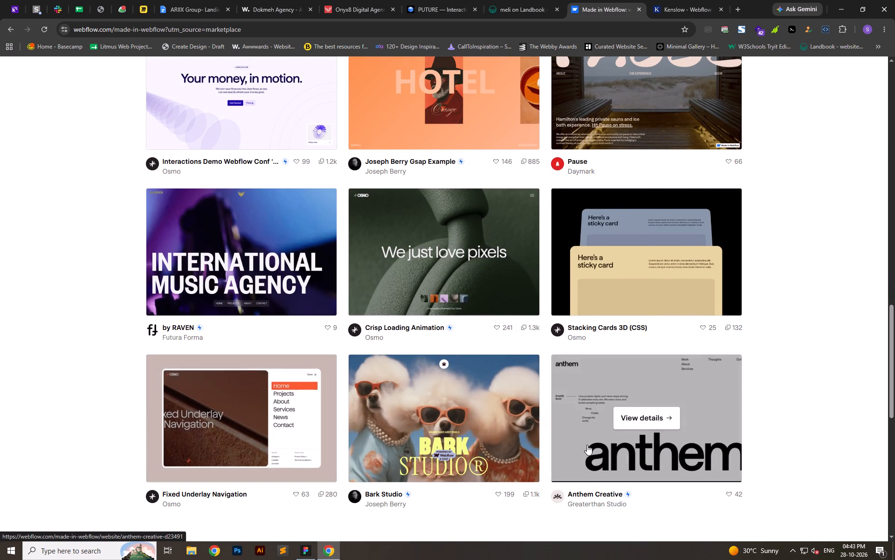
pyautogui.scroll(-5, 675, 440)
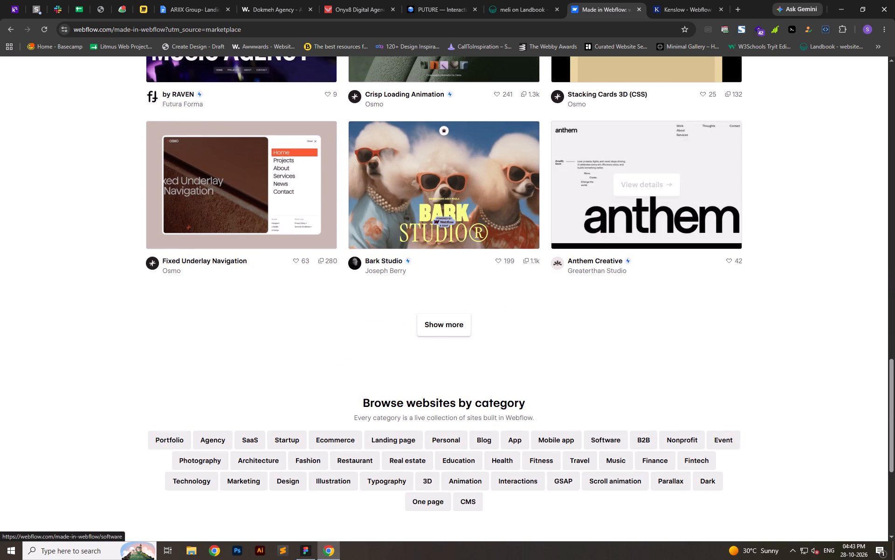
# Load more sites in the Made in Webflow gallery and look through the additional thumbnails.
pyautogui.click(432, 328)
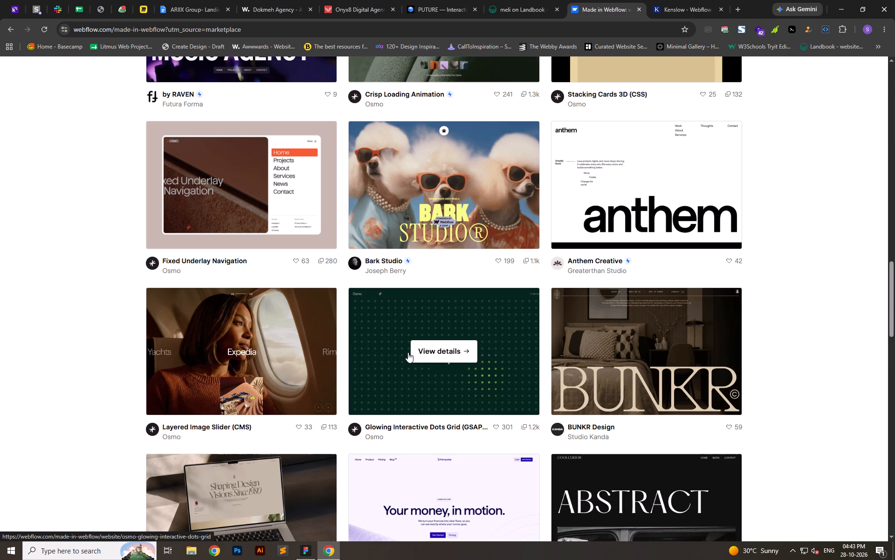
pyautogui.scroll(-3, 486, 445)
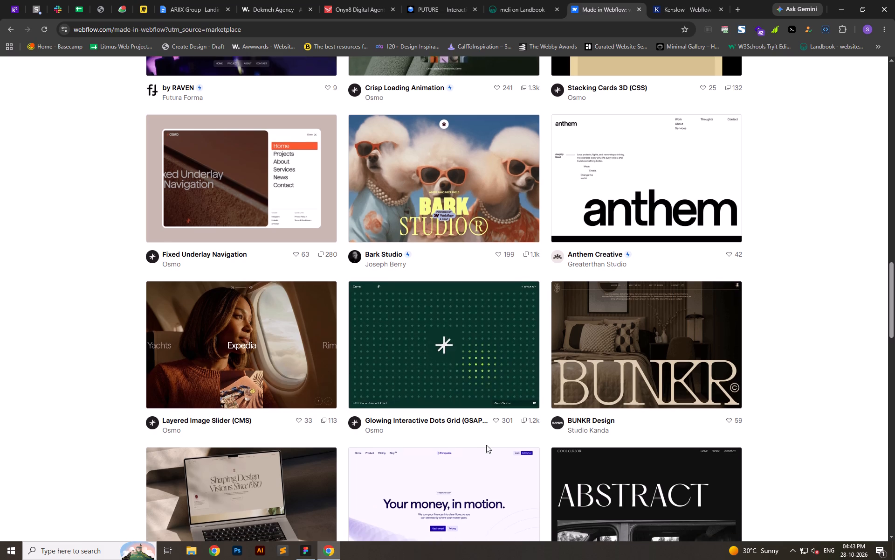
pyautogui.scroll(-3, 486, 445)
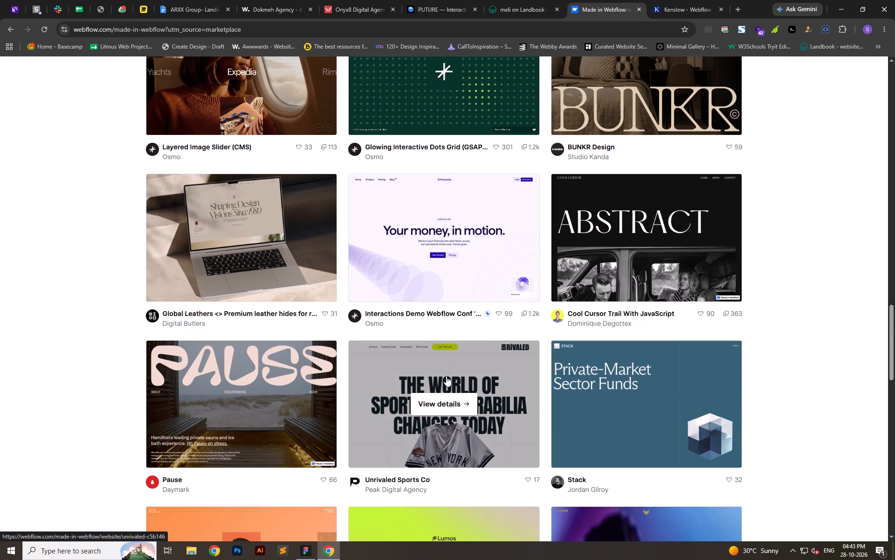
pyautogui.scroll(-7, 457, 405)
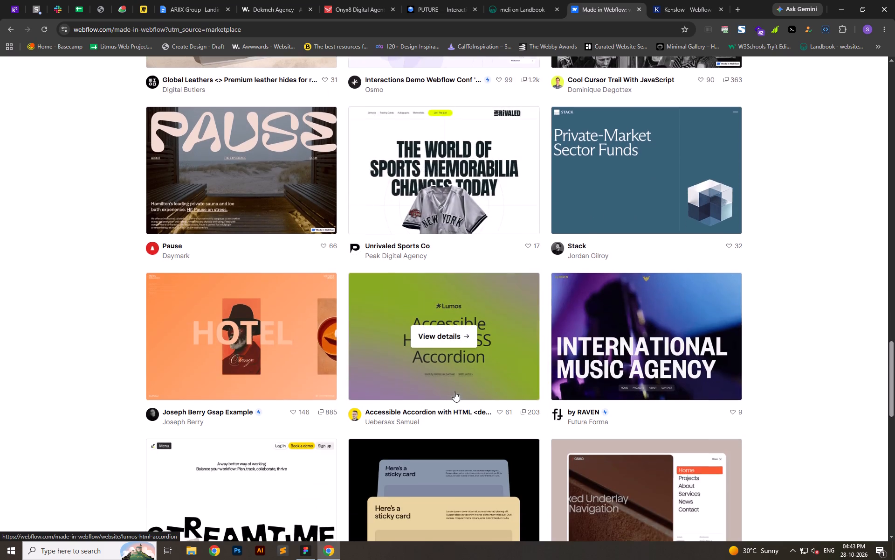
pyautogui.scroll(-8, 454, 392)
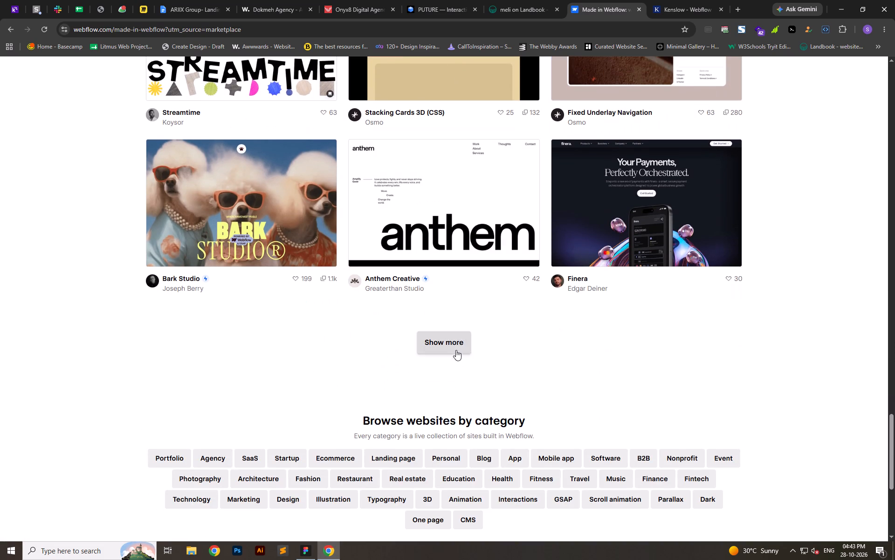
# Load another batch of gallery sites, open the marble-background psychologist site live in its own tab, and close its details.
pyautogui.click(455, 345)
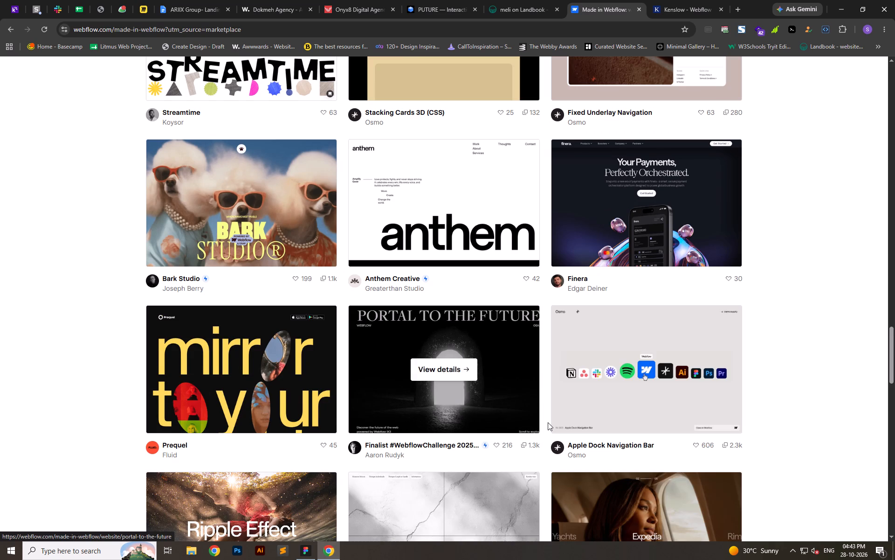
pyautogui.scroll(-5, 548, 423)
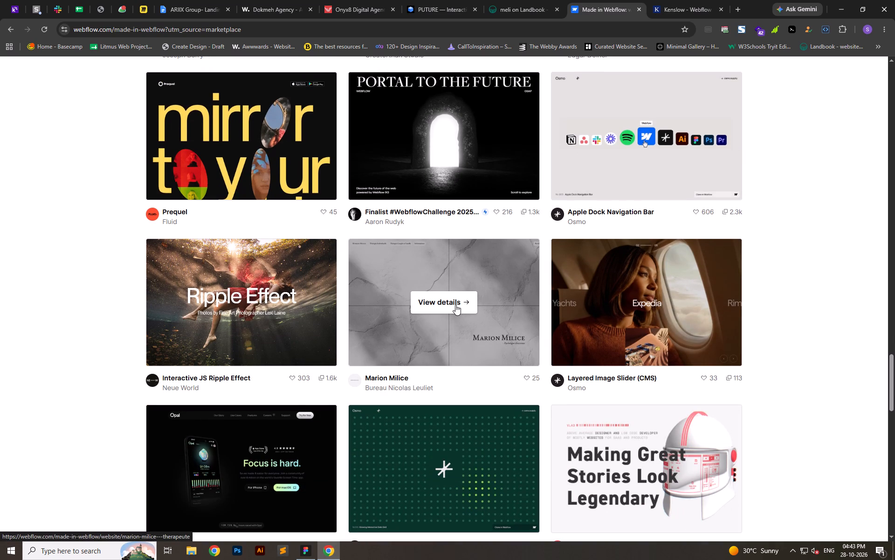
pyautogui.keyDown('ctrl'); pyautogui.click(455, 305); pyautogui.keyUp('ctrl')
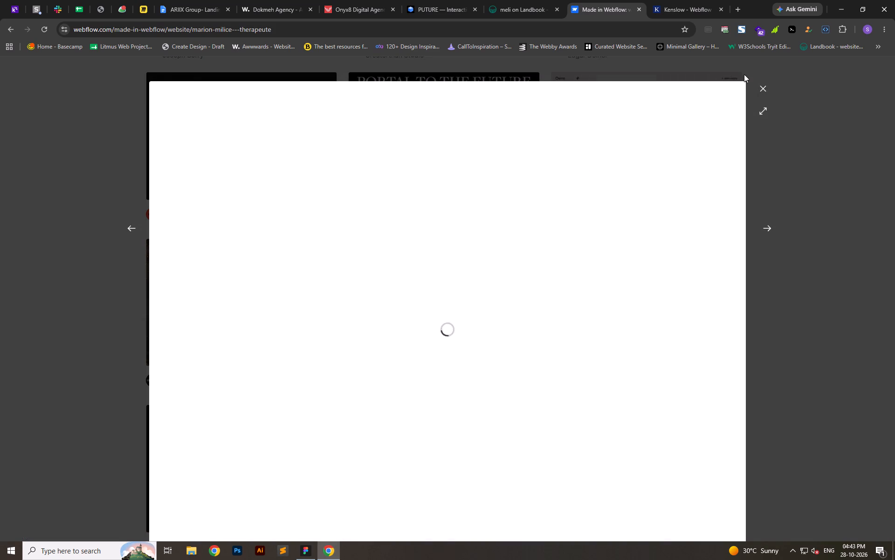
pyautogui.keyDown('ctrl'); pyautogui.click(588, 497); pyautogui.keyUp('ctrl')
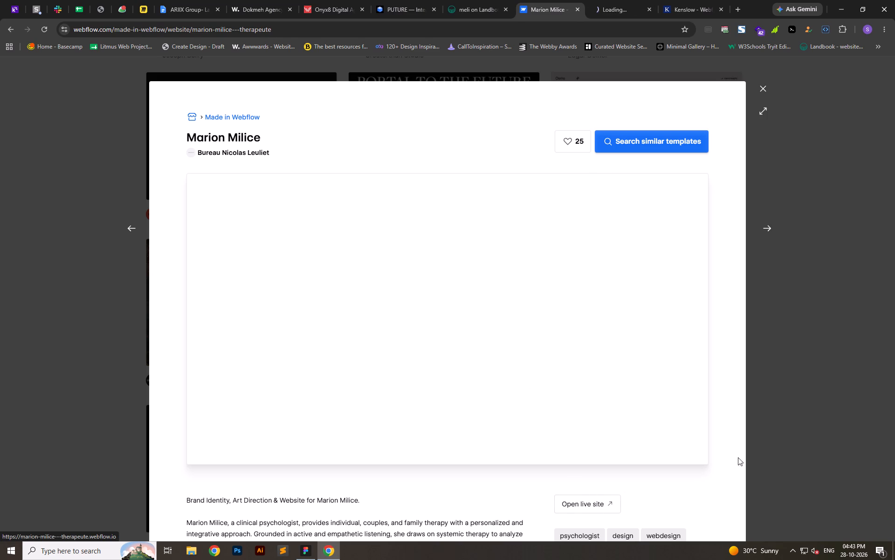
pyautogui.click(887, 411)
pyautogui.click(769, 88)
# Look through the remaining loaded gallery thumbnails down to the end of the list for references.
pyautogui.scroll(-3, 469, 226)
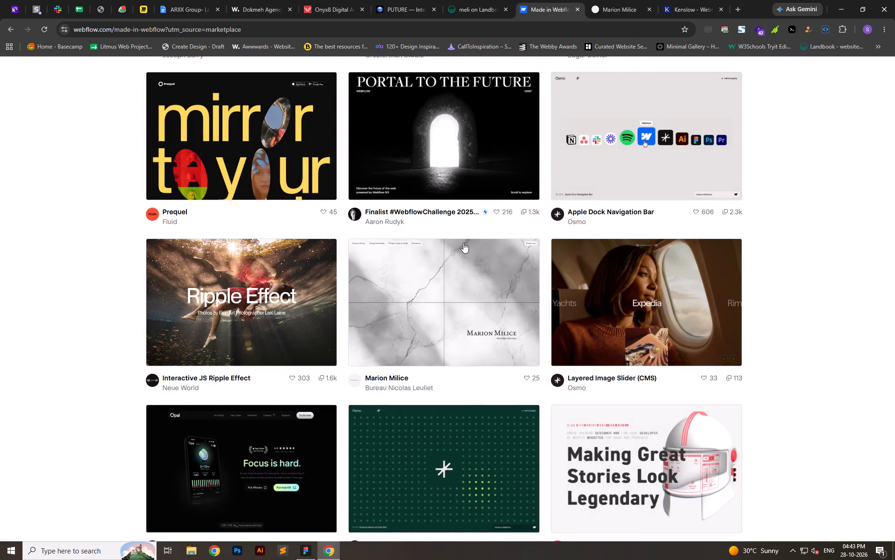
pyautogui.scroll(-3, 463, 243)
pyautogui.scroll(1, 463, 245)
pyautogui.scroll(-6, 506, 324)
pyautogui.scroll(1, 569, 402)
pyautogui.scroll(-5, 455, 411)
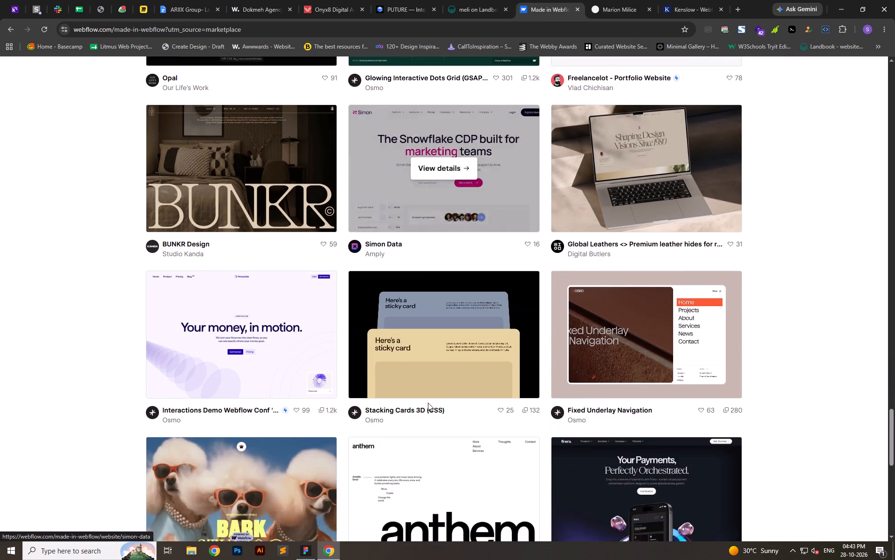
pyautogui.scroll(1, 428, 403)
pyautogui.scroll(-9, 664, 423)
# Find the Hero HQ entry in the Made in Webflow gallery, open its live site in a separate tab, and close its details.
pyautogui.click(446, 277)
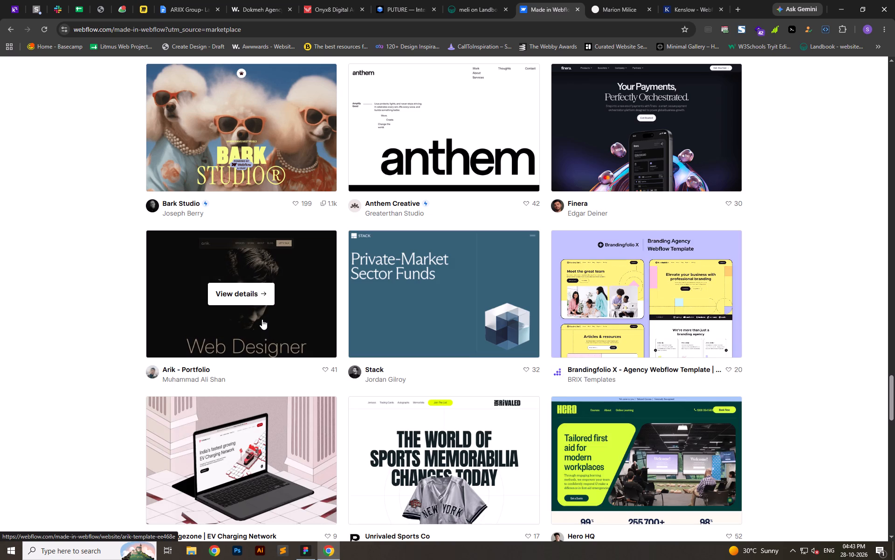
pyautogui.scroll(-4, 458, 308)
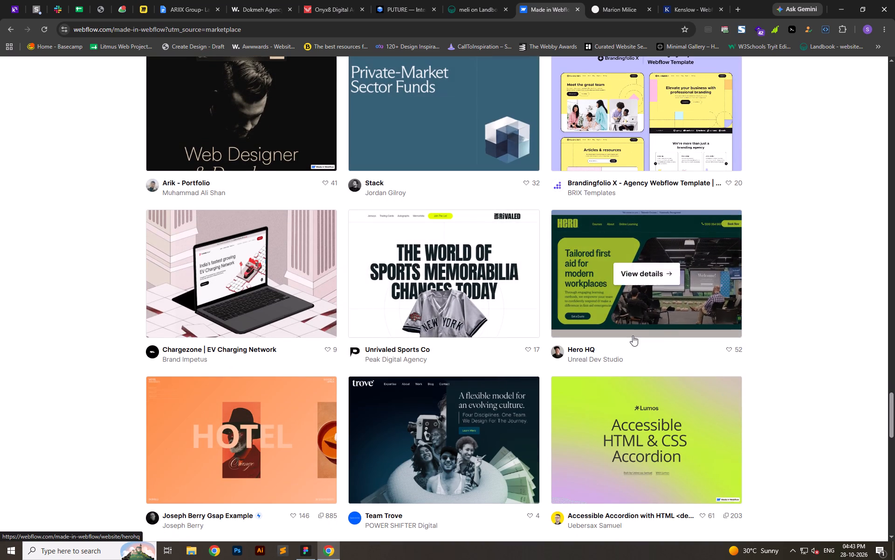
pyautogui.click(638, 289)
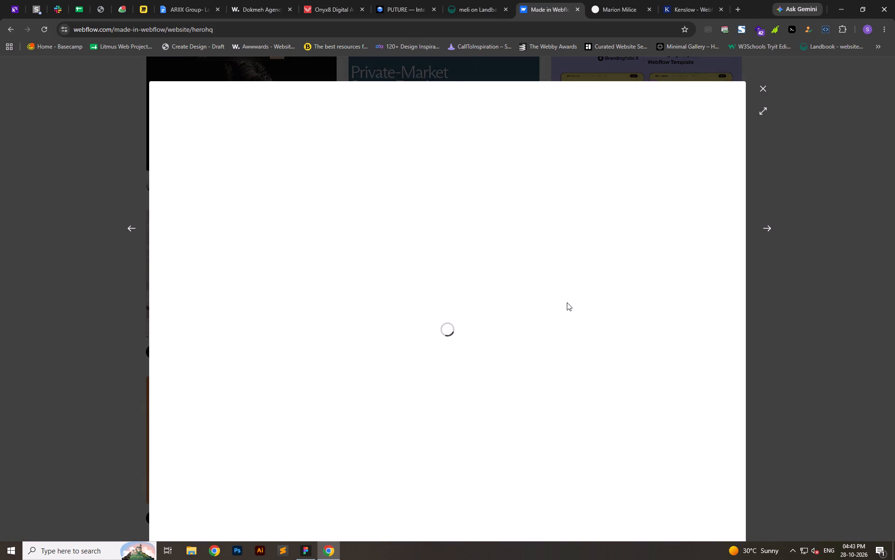
pyautogui.keyDown('ctrl'); pyautogui.click(578, 495); pyautogui.keyUp('ctrl')
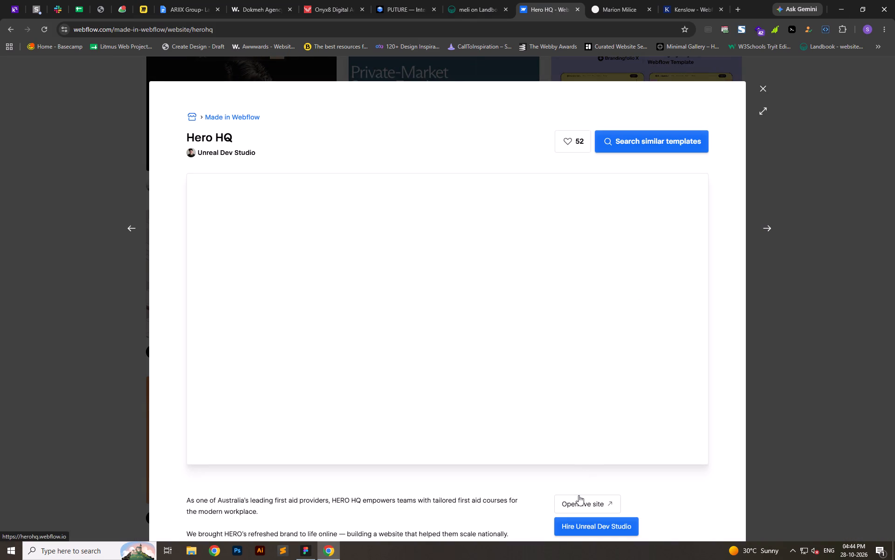
pyautogui.click(765, 365)
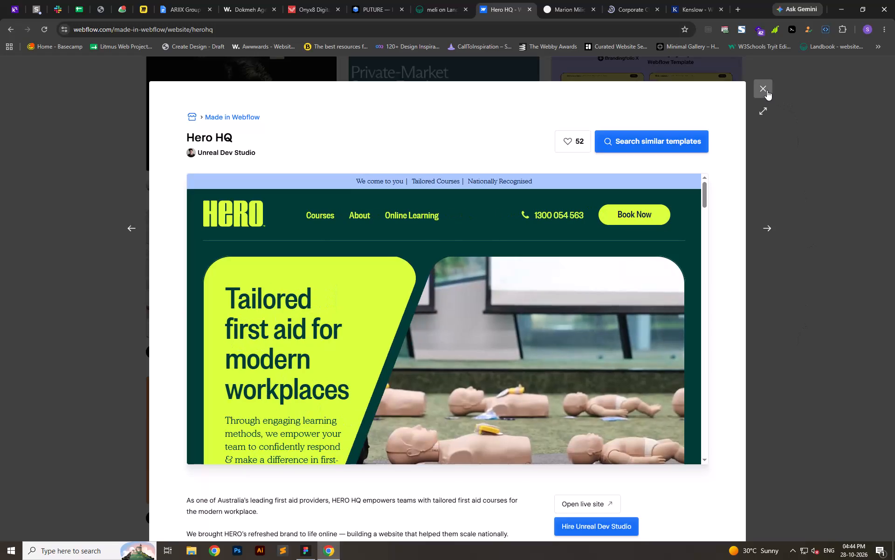
pyautogui.click(766, 89)
pyautogui.click(826, 168)
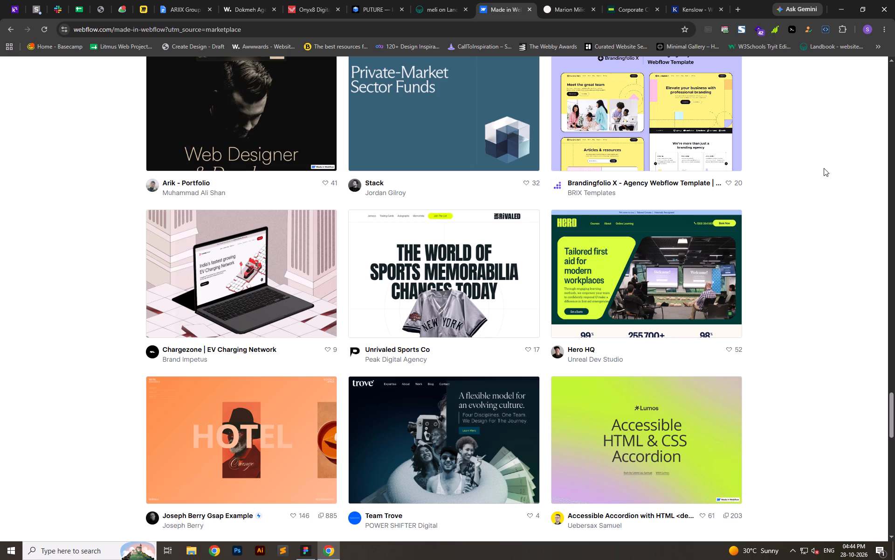
# Look through the marble-background psychologist site down to its footer, examining the grid layout and the hover effects on the therapy images.
pyautogui.click(580, 0)
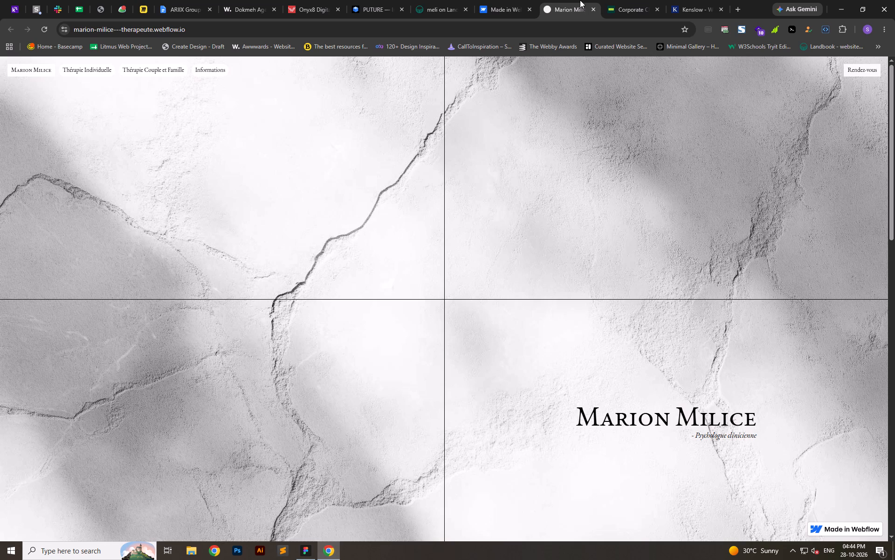
pyautogui.scroll(-4, 524, 406)
pyautogui.scroll(-4, 509, 366)
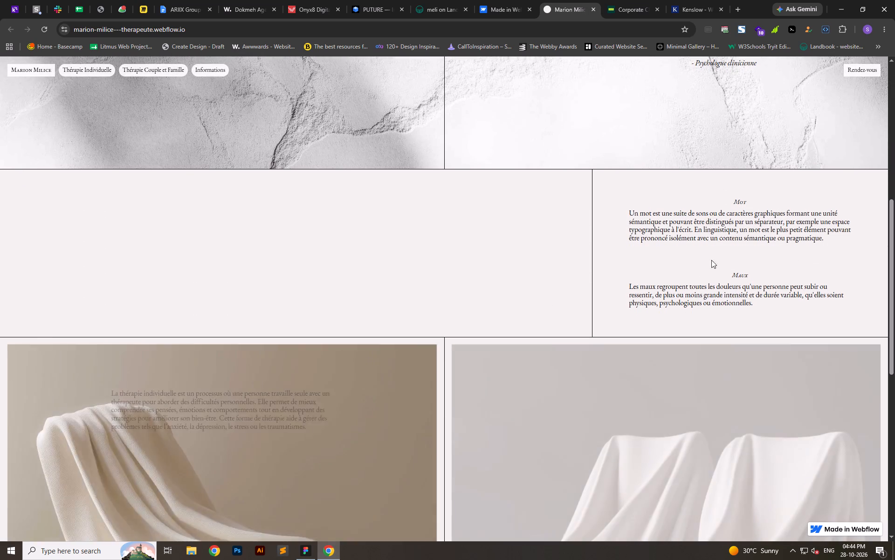
pyautogui.scroll(-2, 655, 420)
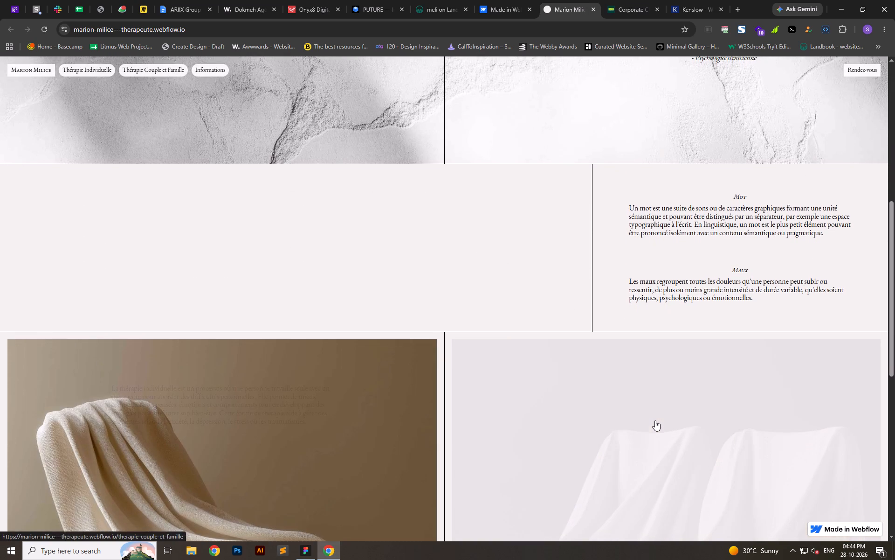
pyautogui.scroll(-4, 655, 420)
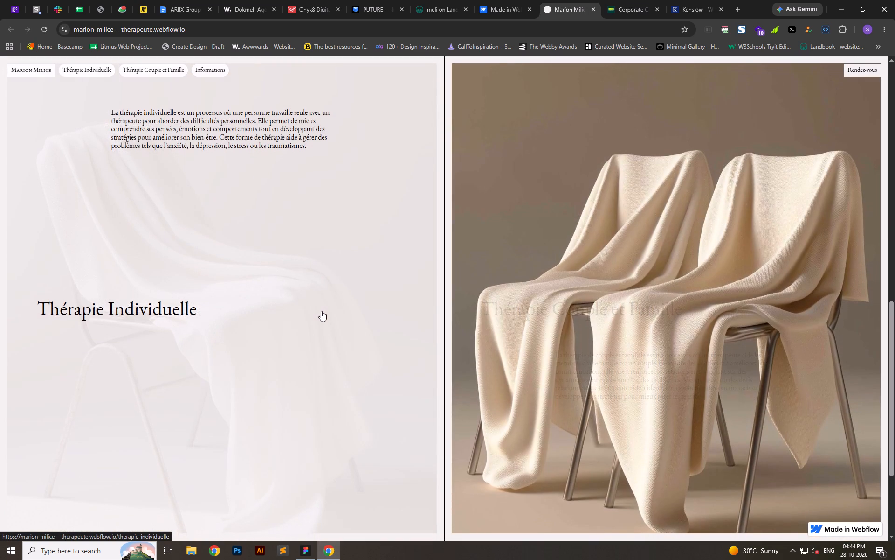
pyautogui.scroll(-12, 567, 316)
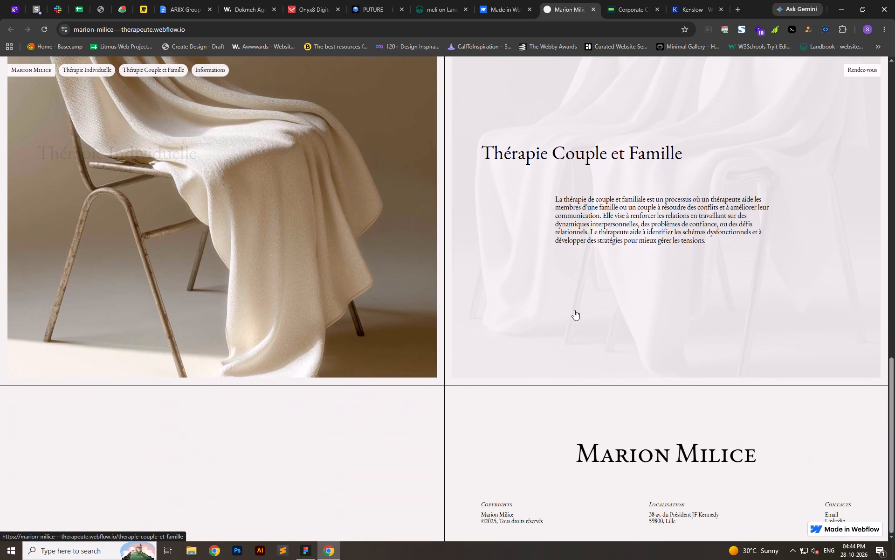
pyautogui.scroll(-6, 575, 310)
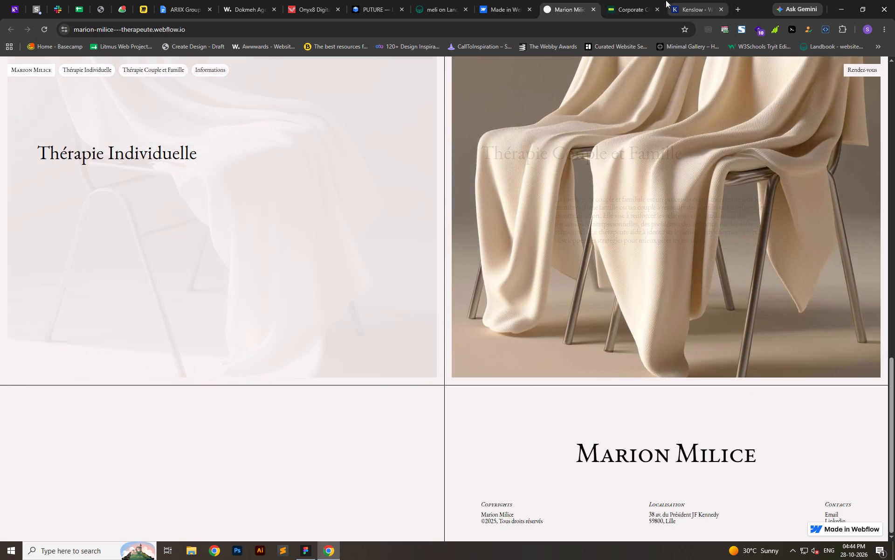
# Switch to the live Hero HQ site and examine its statistics, logo strip, bespoke education, course card and educator sections.
pyautogui.click(628, 0)
pyautogui.scroll(-7, 652, 377)
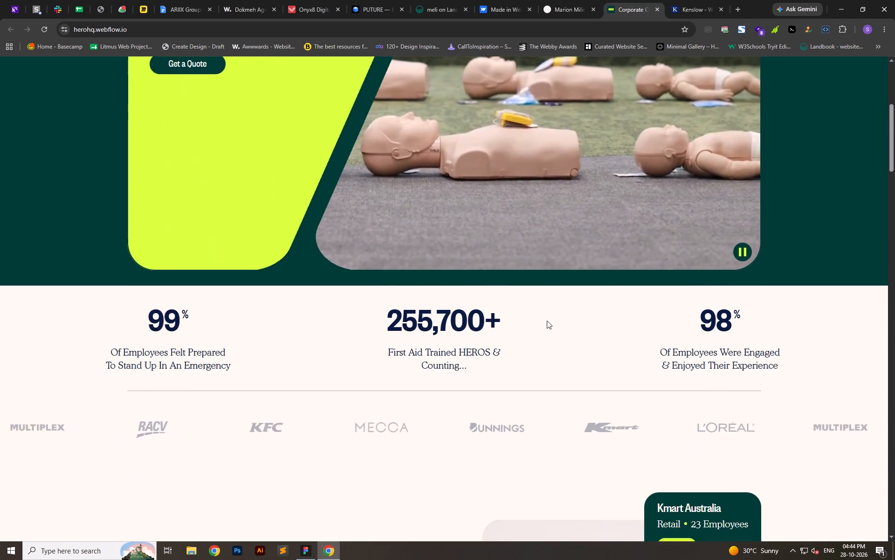
pyautogui.scroll(-4, 547, 321)
pyautogui.scroll(-10, 395, 302)
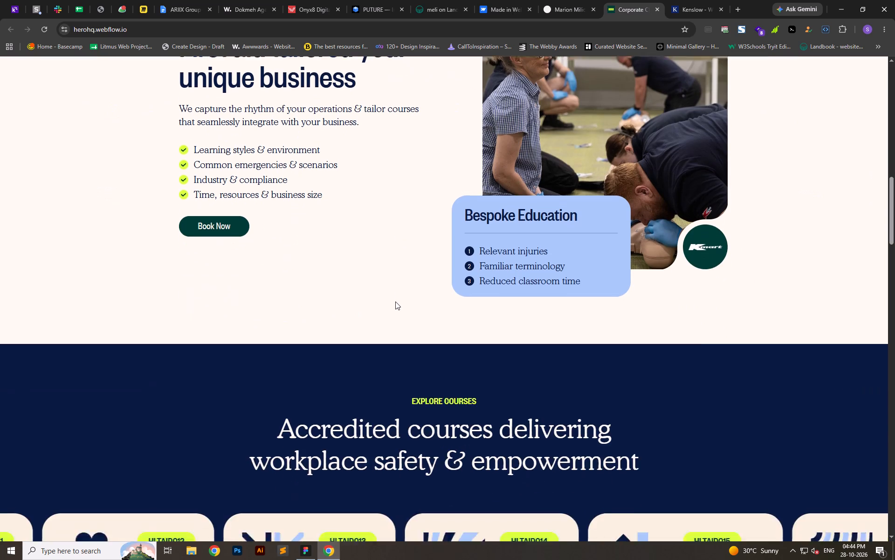
pyautogui.scroll(-1, 395, 301)
pyautogui.scroll(-5, 446, 357)
pyautogui.scroll(3, 461, 329)
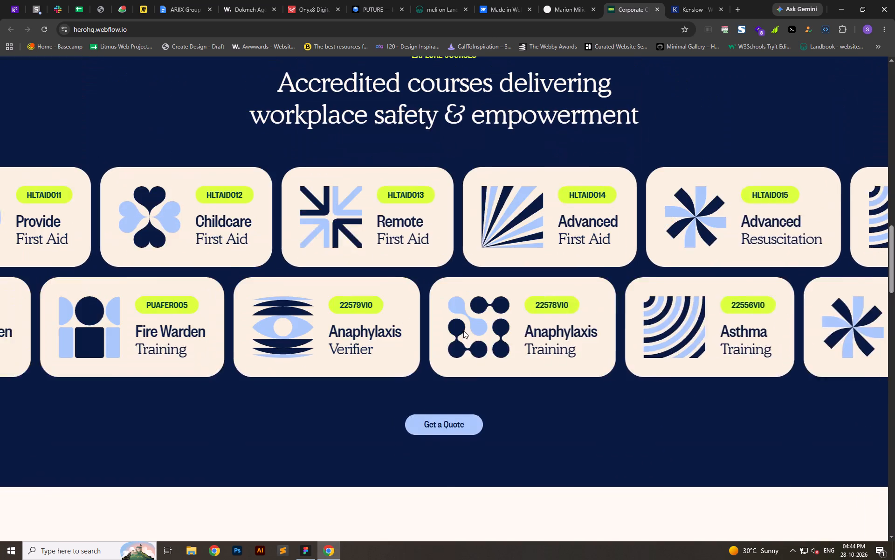
pyautogui.scroll(-8, 629, 376)
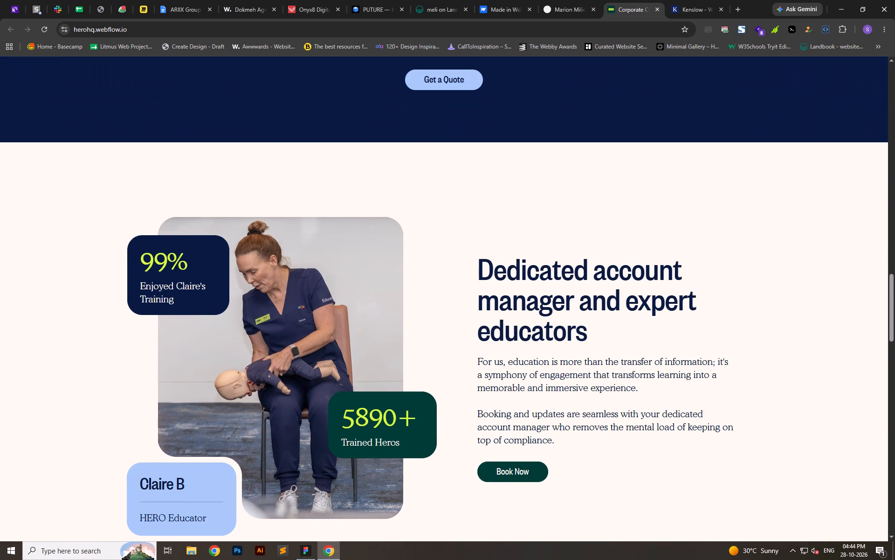
pyautogui.scroll(-5, 612, 367)
pyautogui.scroll(3, 612, 367)
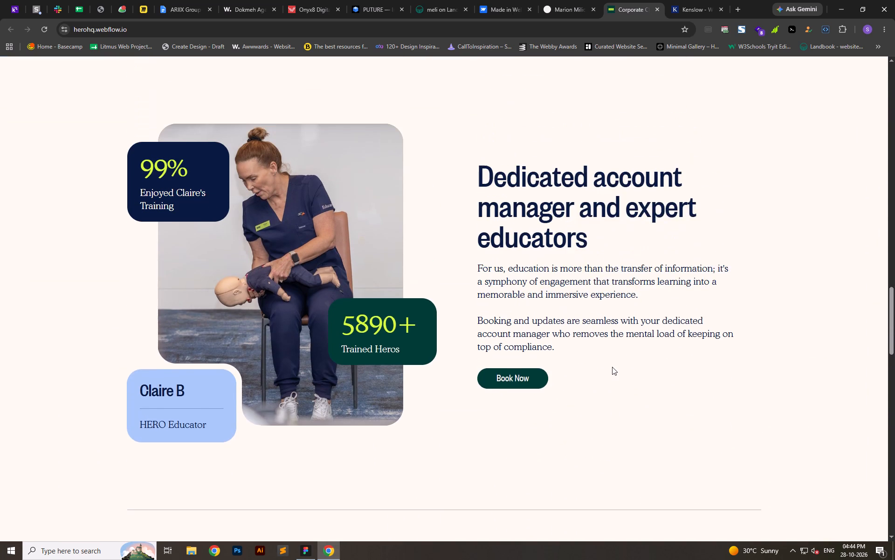
pyautogui.scroll(2, 612, 367)
pyautogui.scroll(-5, 612, 367)
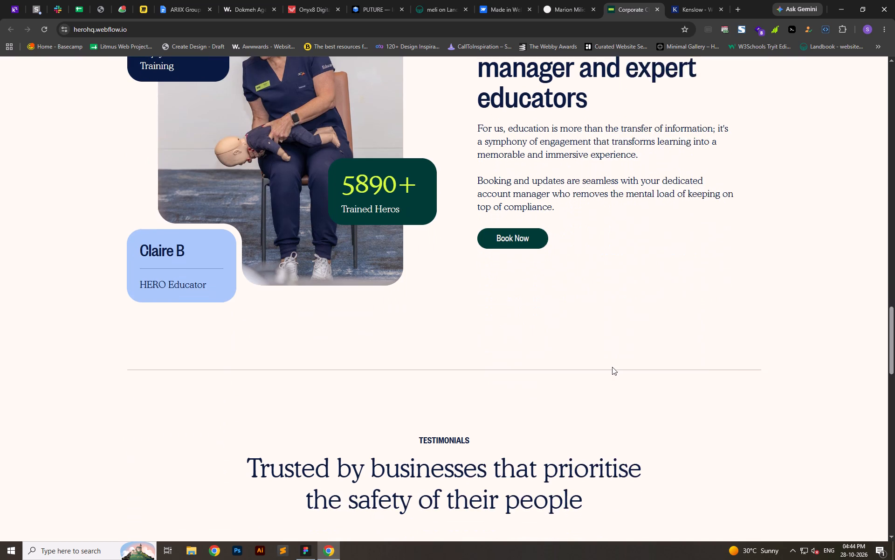
# Try out the Hero HQ testimonials carousel, moving through its cards to the end and back to the first slide.
pyautogui.scroll(-9, 612, 367)
pyautogui.moveTo(717, 323); pyautogui.dragTo(352, 323)
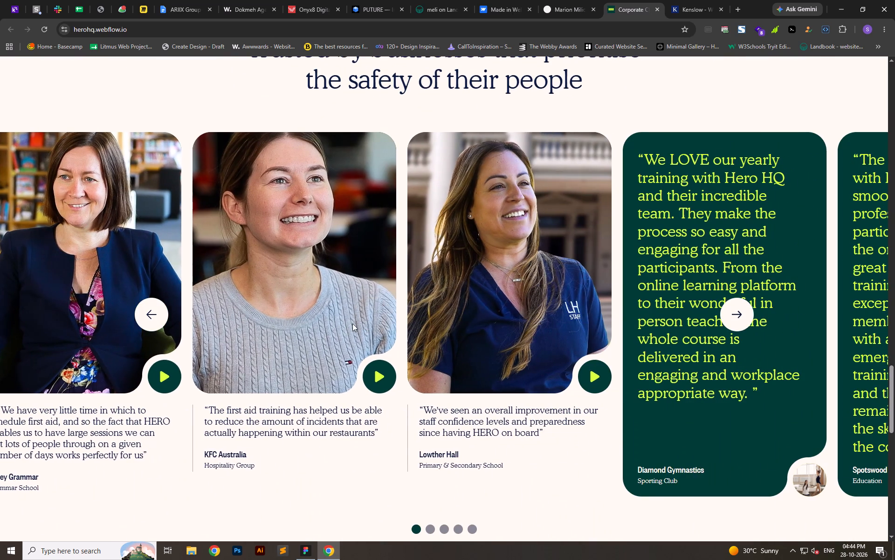
pyautogui.moveTo(352, 323); pyautogui.dragTo(133, 309)
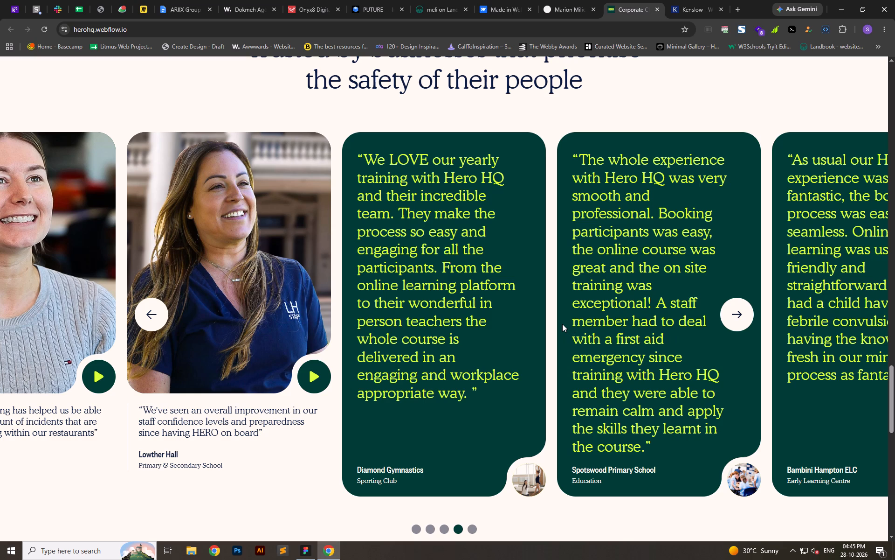
pyautogui.scroll(-3, 562, 324)
pyautogui.click(737, 181)
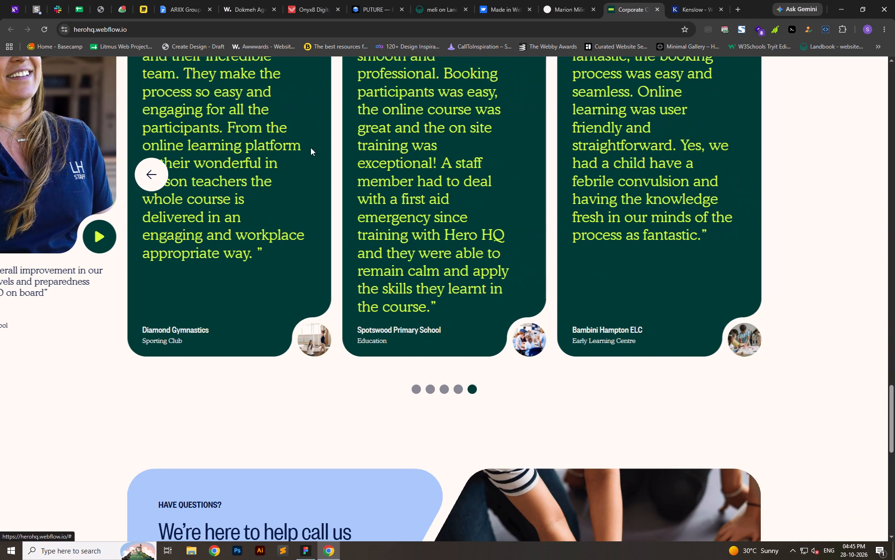
pyautogui.click(417, 392)
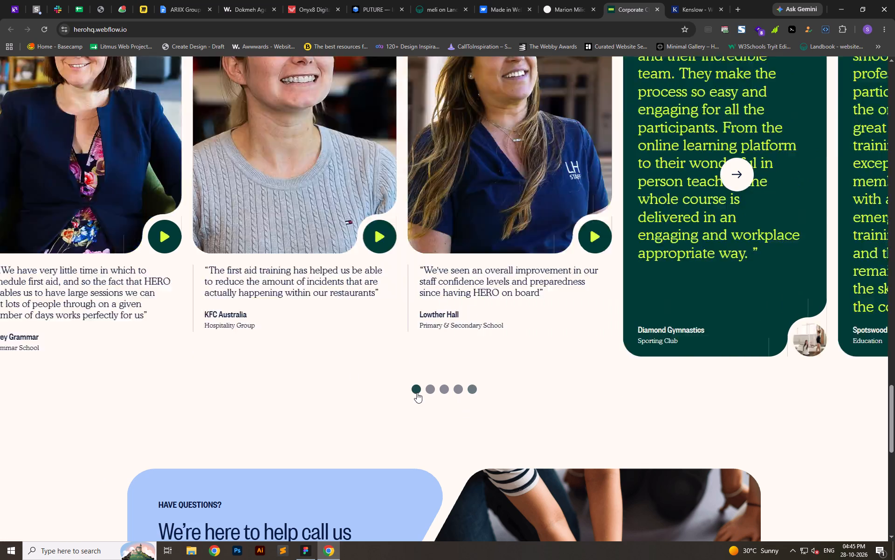
# Examine the Hero HQ footer with its large logo and changing portrait, and open the Brand Fit agency site credited there.
pyautogui.scroll(-13, 415, 388)
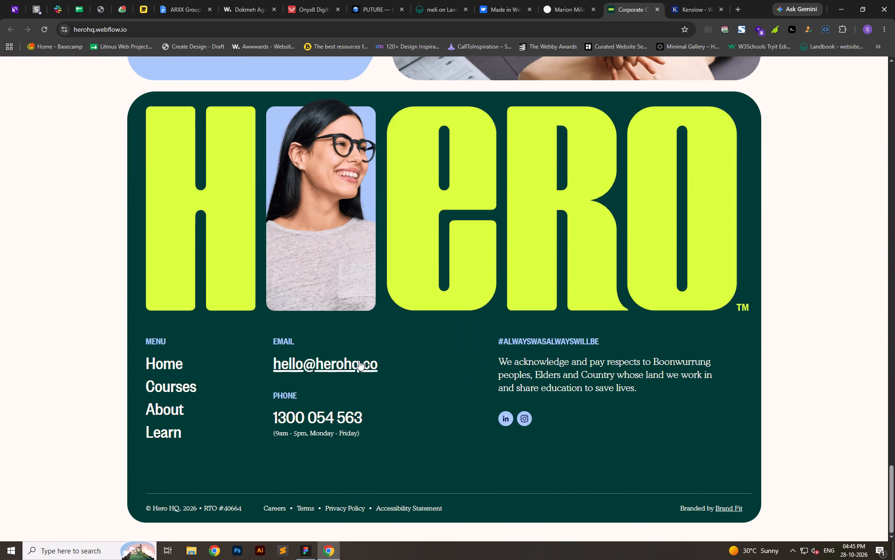
pyautogui.moveTo(442, 236); pyautogui.dragTo(496, 239)
pyautogui.click(351, 265)
pyautogui.click(579, 257)
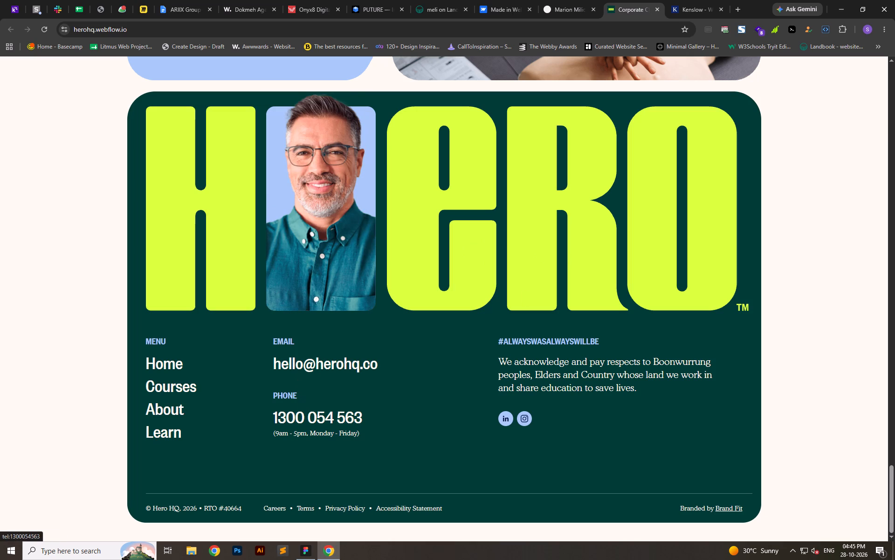
pyautogui.moveTo(368, 429); pyautogui.dragTo(120, 353)
pyautogui.click(129, 348)
pyautogui.moveTo(143, 320); pyautogui.dragTo(591, 431)
pyautogui.click(649, 433)
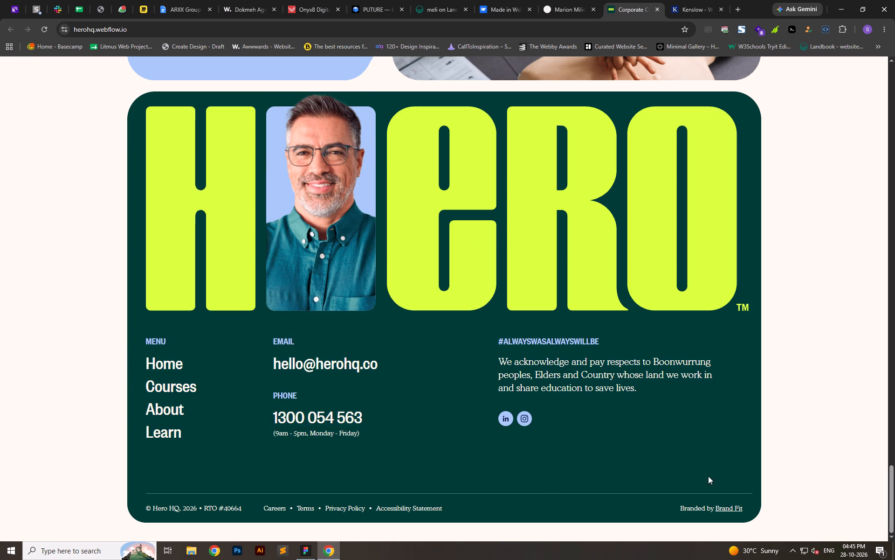
pyautogui.click(742, 509)
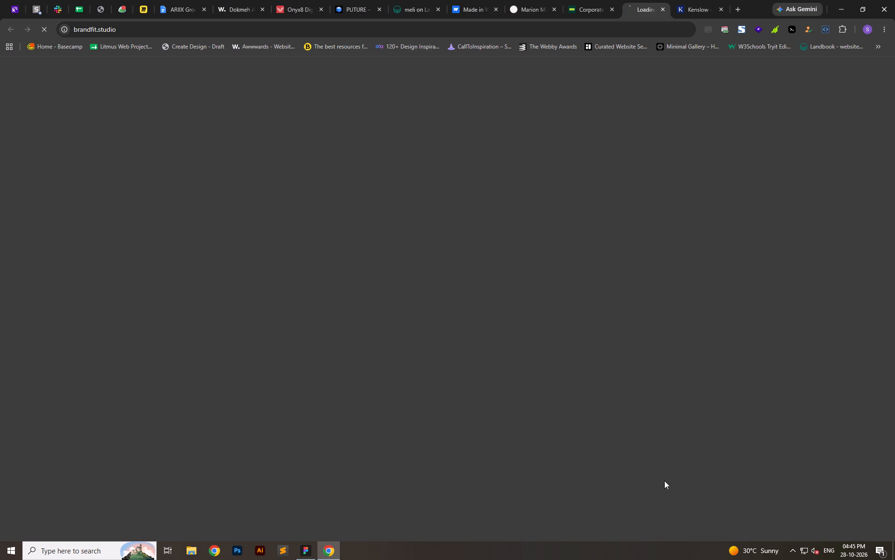
# Switch to the Kenslow finance template and examine its financial investment strategies heading and the numbered columns with icons.
pyautogui.click(692, 0)
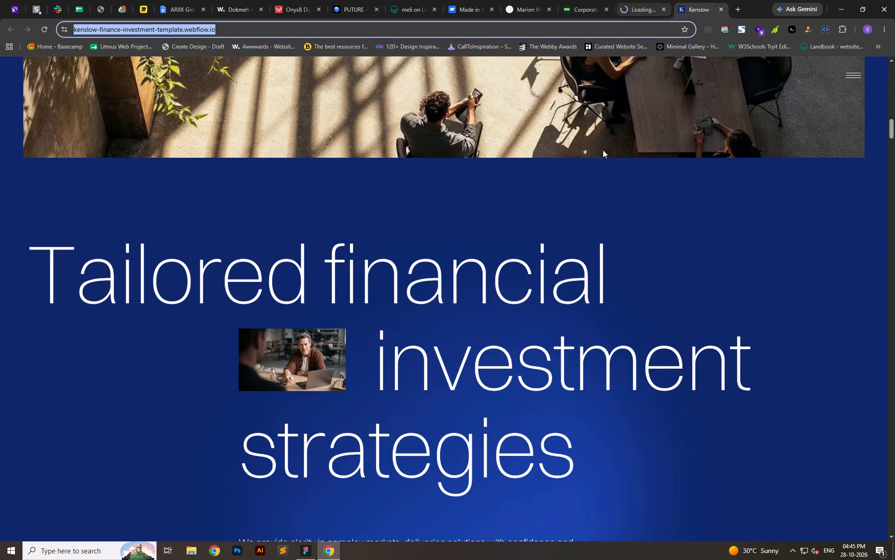
pyautogui.scroll(-11, 489, 419)
pyautogui.scroll(1, 489, 395)
pyautogui.scroll(-10, 482, 378)
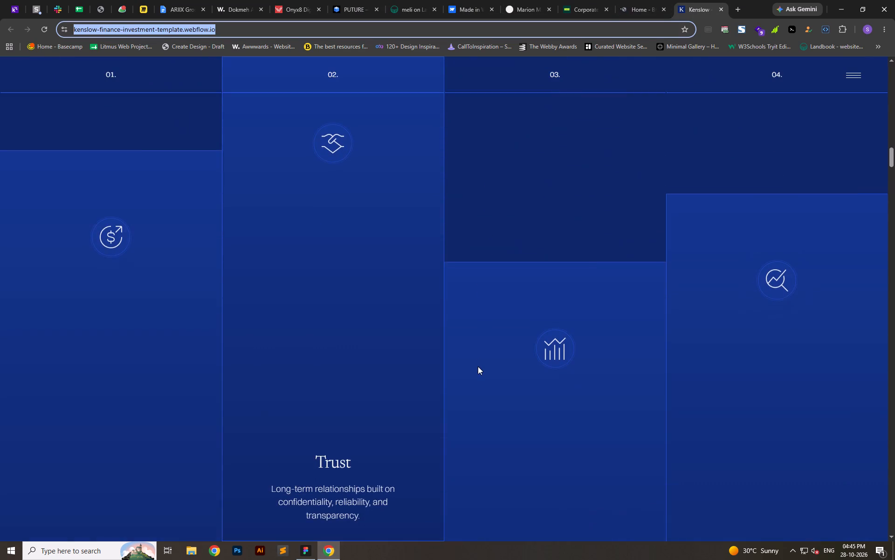
# Examine the scroll animation of Kenslow's Case studies section and return to the page's opening hero.
pyautogui.scroll(-20, 478, 366)
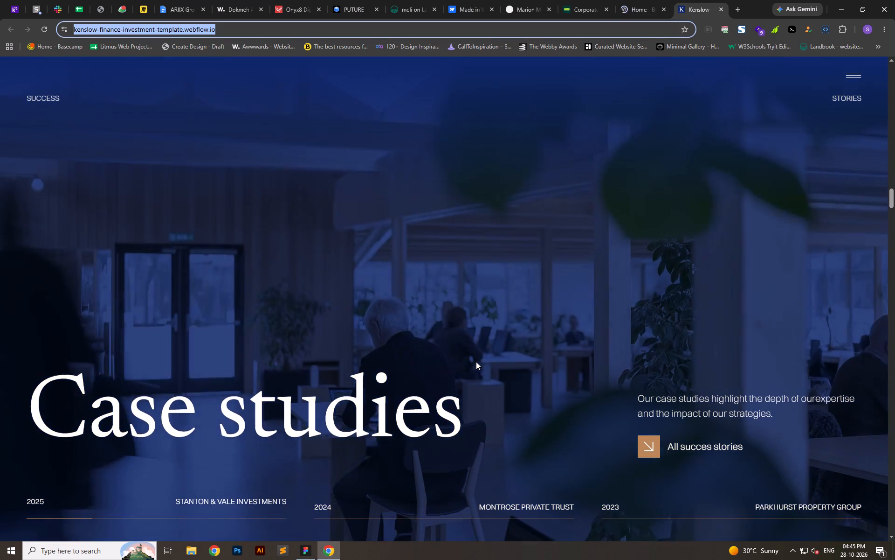
pyautogui.scroll(-19, 475, 362)
pyautogui.scroll(-2, 475, 362)
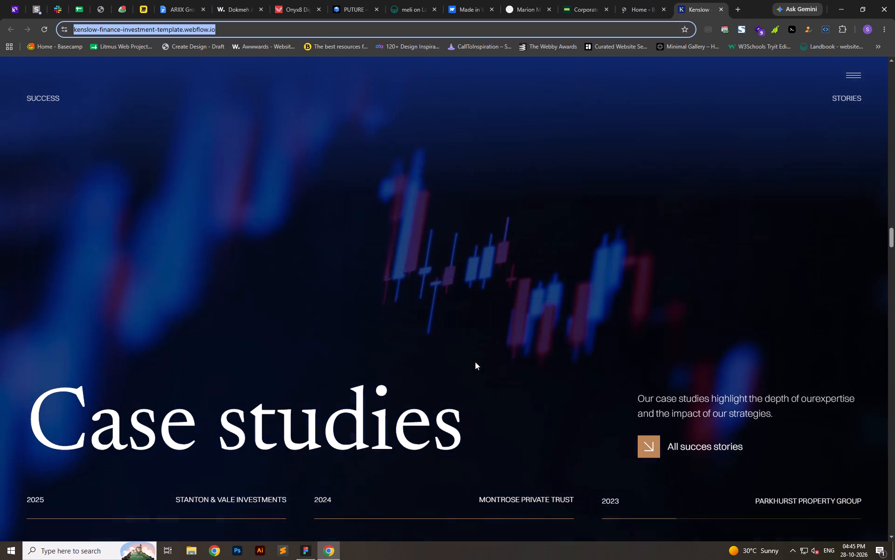
pyautogui.scroll(-3, 475, 362)
pyautogui.moveTo(889, 244); pyautogui.dragTo(873, 48)
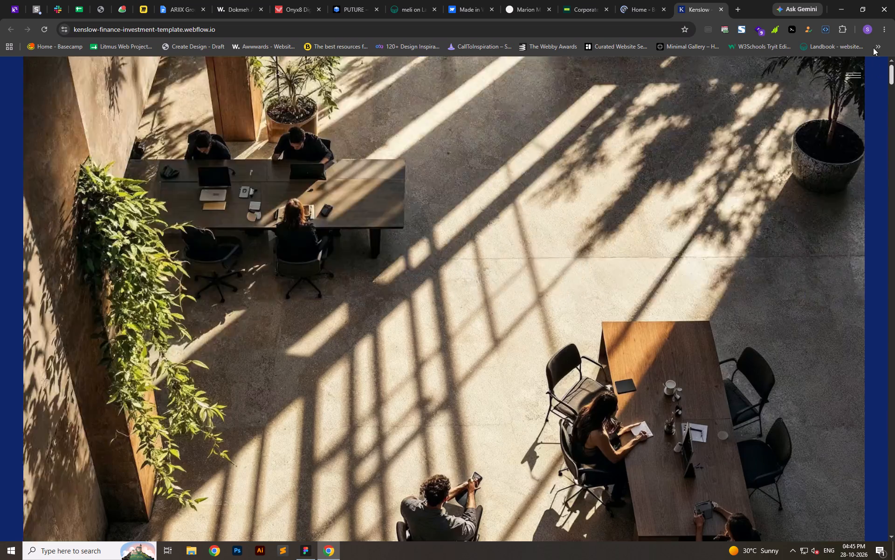
pyautogui.moveTo(873, 48); pyautogui.dragTo(873, 43)
pyautogui.scroll(5, 355, 378)
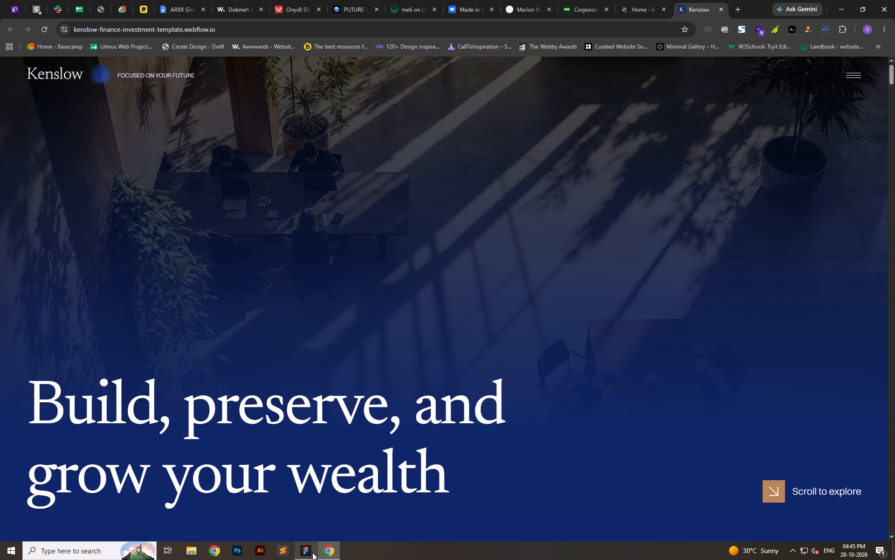
# Switch to the ariix-group-landingpage file in Figma and inspect the "Where Technology Meets Responsibility" section and its description text.
pyautogui.click(312, 553)
pyautogui.click(613, 341)
pyautogui.scroll(6, 245, 341)
pyautogui.scroll(-7, 243, 341)
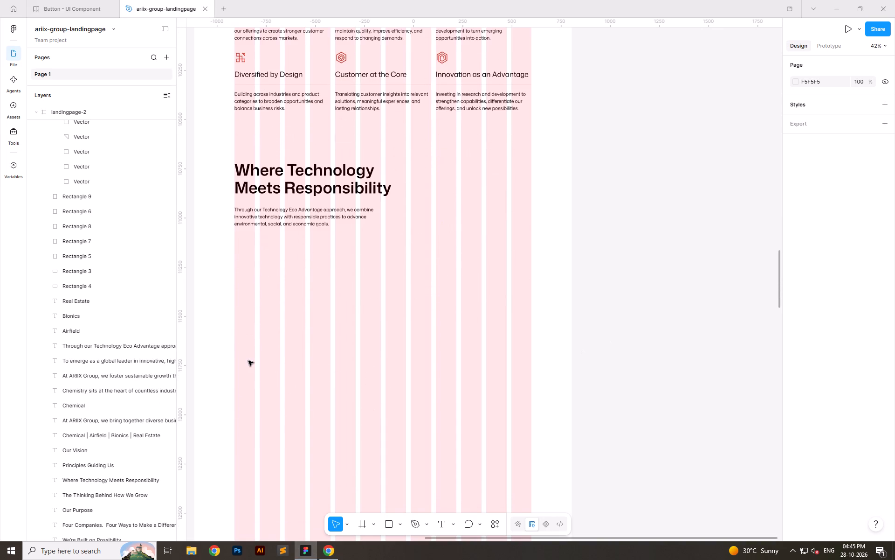
pyautogui.click(275, 208)
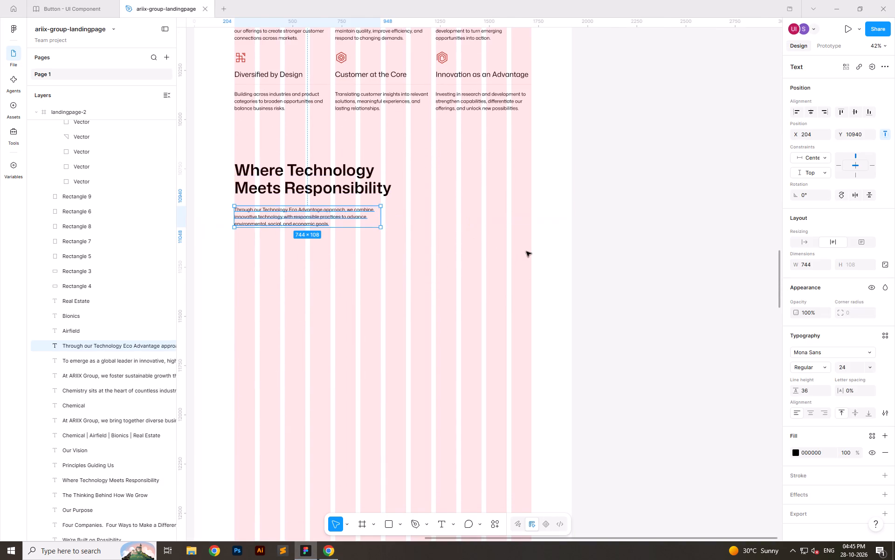
pyautogui.click(526, 252)
pyautogui.keyDown('ctrl'); pyautogui.scroll(-7, 485, 262); pyautogui.keyUp('ctrl')
pyautogui.keyDown('ctrl'); pyautogui.scroll(3, 424, 254); pyautogui.keyUp('ctrl')
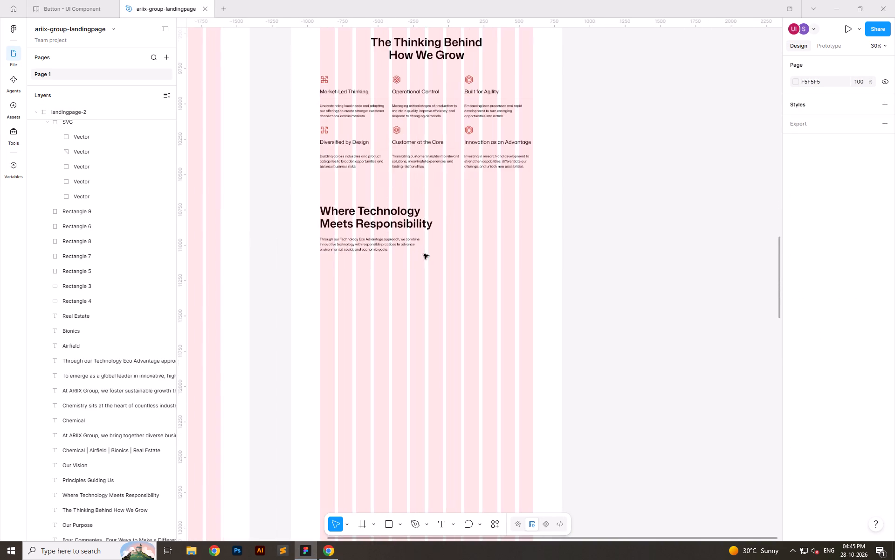
# Review the Planet, People and Technology text under "Where Technology Meets Responsibility" in the ARIIX Group landing page document.
pyautogui.keyDown('ctrl'); pyautogui.scroll(6, 424, 254); pyautogui.keyUp('ctrl')
pyautogui.keyDown('ctrl'); pyautogui.scroll(-3, 406, 254); pyautogui.keyUp('ctrl')
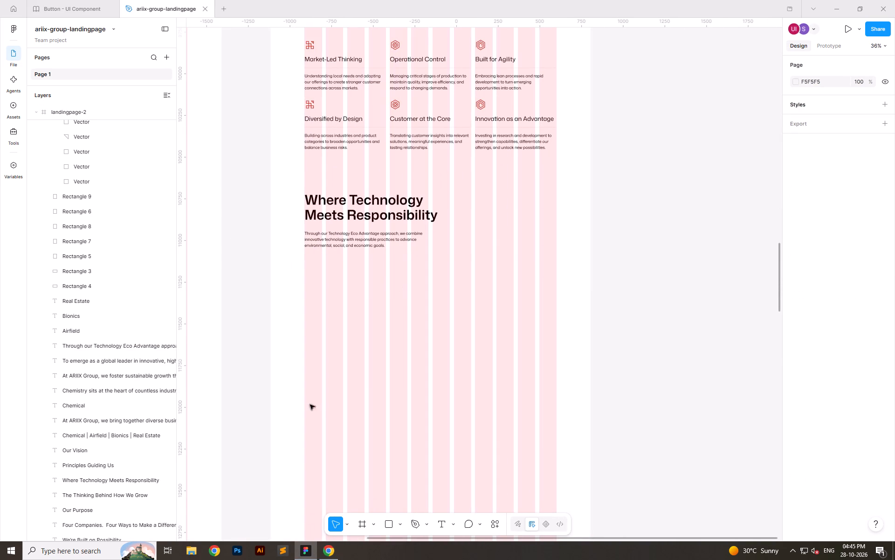
pyautogui.click(332, 556)
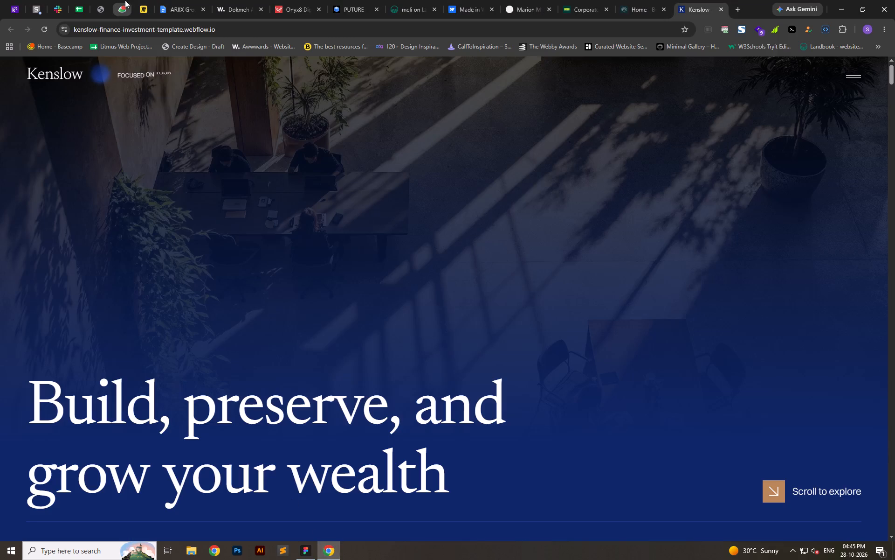
pyautogui.click(125, 0)
pyautogui.click(185, 0)
pyautogui.click(405, 391)
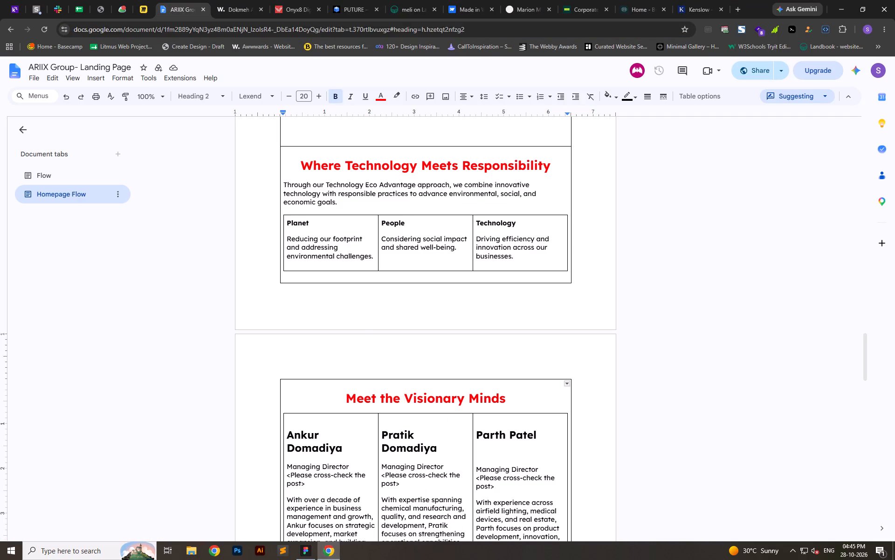
pyautogui.scroll(-1, 348, 315)
pyautogui.hotkey('alt', 'Tab')
# In the Figma file, draw a rectangle about 872 × 538 px below the section's description, starting at the first grid column.
pyautogui.click(447, 357)
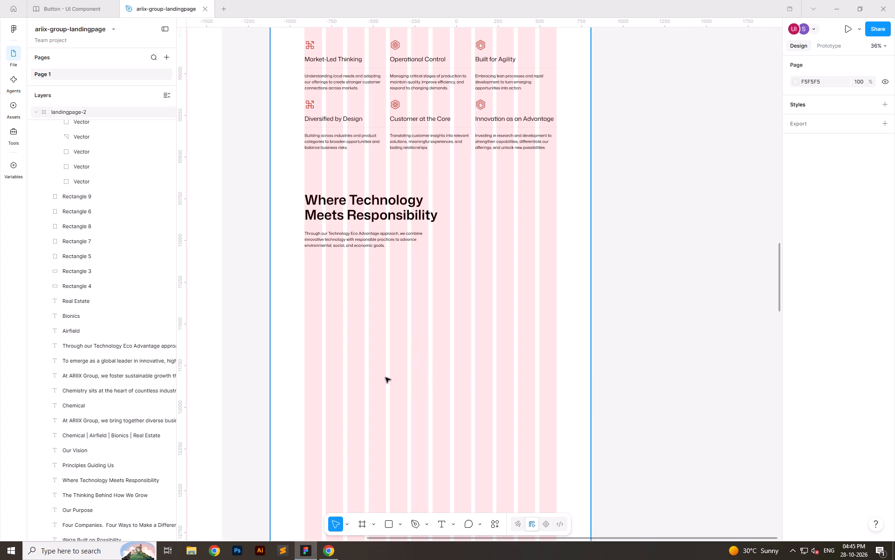
pyautogui.keyDown('ctrl'); pyautogui.scroll(8, 385, 377); pyautogui.keyUp('ctrl')
pyautogui.keyDown('ctrl'); pyautogui.scroll(-14, 384, 368); pyautogui.keyUp('ctrl')
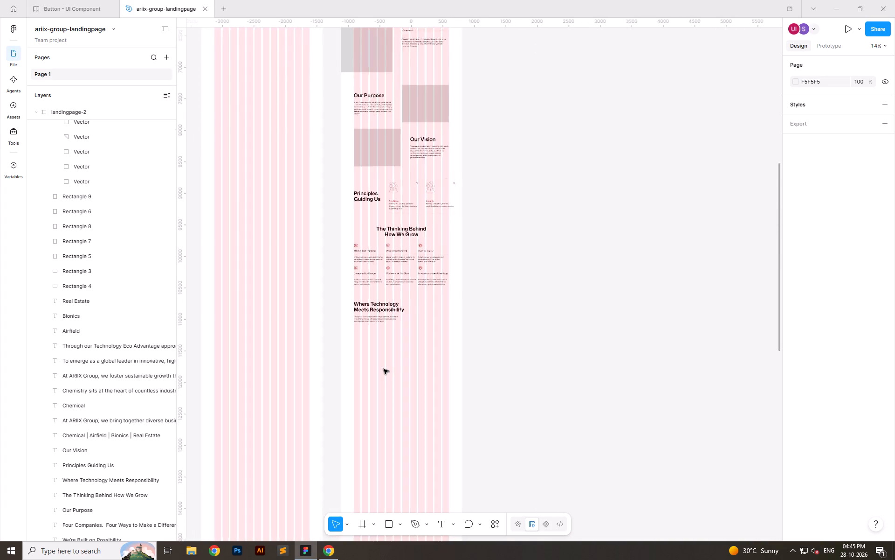
pyautogui.keyDown('ctrl'); pyautogui.scroll(-2, 384, 369); pyautogui.keyUp('ctrl')
pyautogui.keyDown('ctrl'); pyautogui.scroll(6, 363, 385); pyautogui.keyUp('ctrl')
pyautogui.keyDown('ctrl'); pyautogui.scroll(8, 420, 357); pyautogui.keyUp('ctrl')
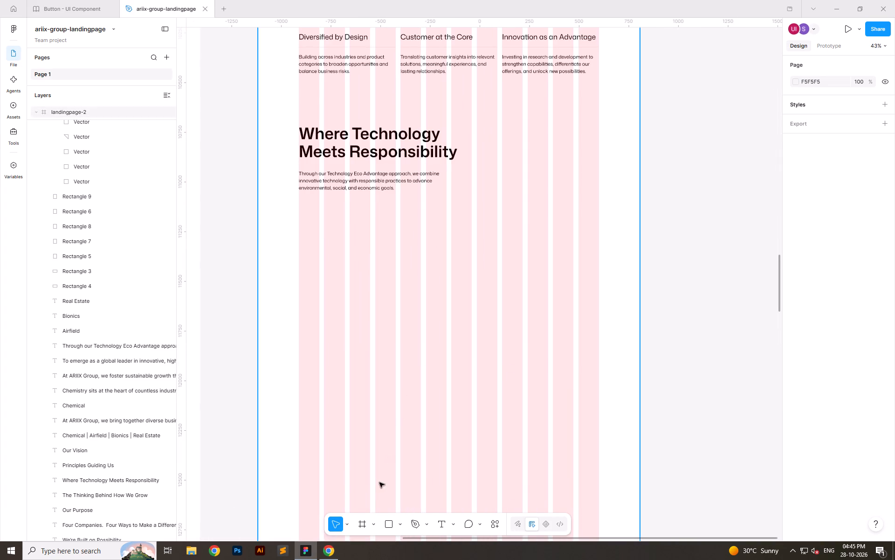
pyautogui.click(381, 518)
pyautogui.moveTo(298, 229); pyautogui.dragTo(441, 334)
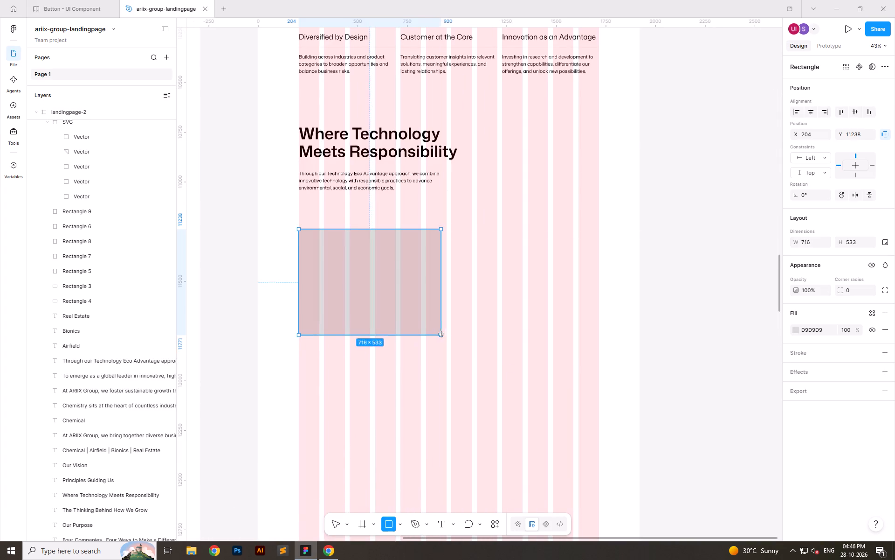
pyautogui.moveTo(441, 334); pyautogui.dragTo(472, 330)
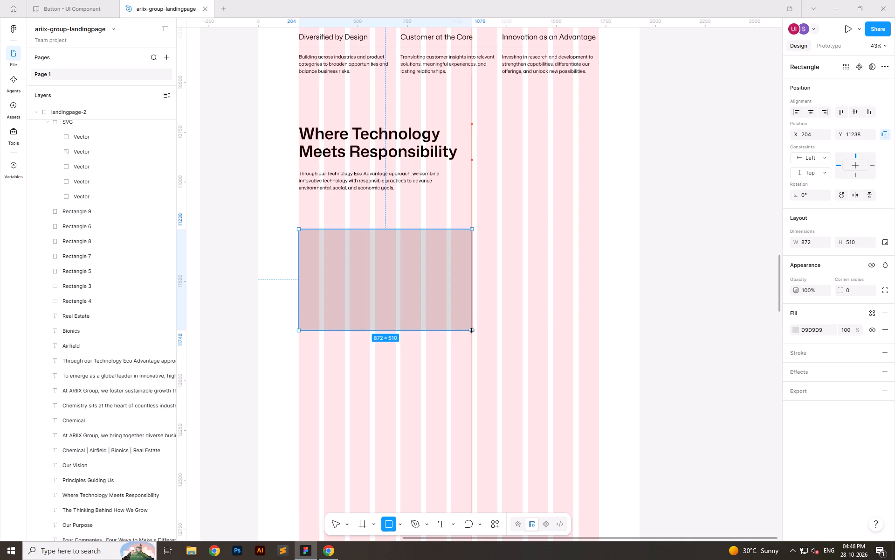
pyautogui.moveTo(472, 330); pyautogui.dragTo(472, 336)
# Duplicate the rectangle onto the grid columns to its right and narrow the copy to 360 px.
pyautogui.click(367, 287)
pyautogui.keyDown('alt'); pyautogui.keyDown('shift'); pyautogui.moveTo(335, 289); pyautogui.dragTo(504, 290); pyautogui.keyUp('shift'); pyautogui.keyUp('alt')
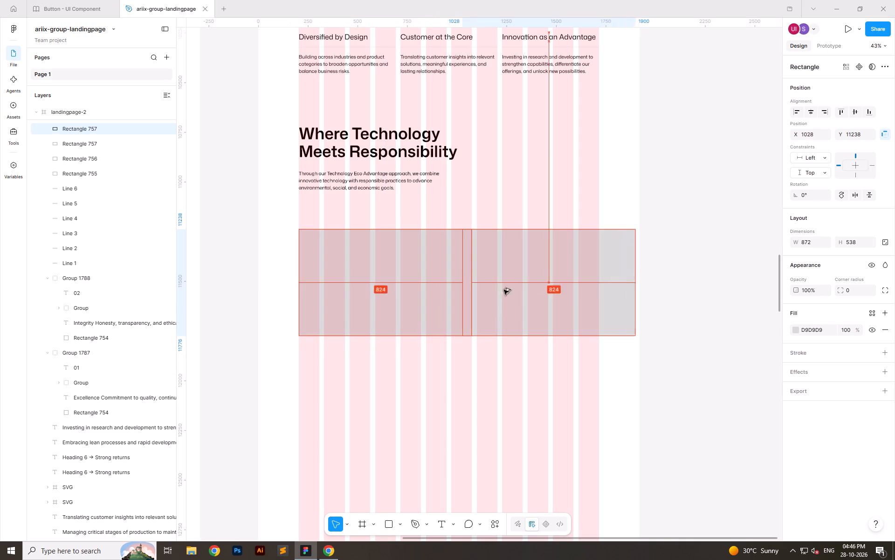
pyautogui.keyDown('alt'); pyautogui.keyDown('shift'); pyautogui.moveTo(504, 290); pyautogui.dragTo(514, 287); pyautogui.keyUp('shift'); pyautogui.keyUp('alt')
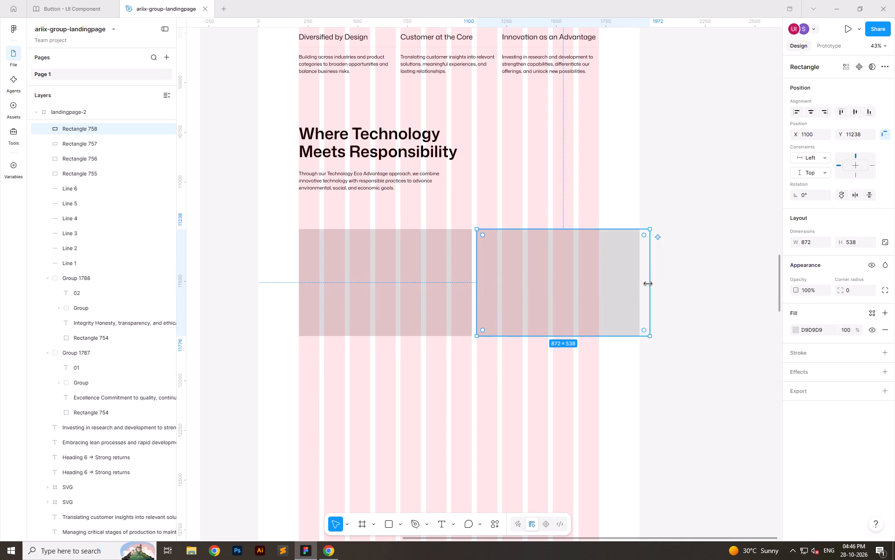
pyautogui.moveTo(648, 284); pyautogui.dragTo(550, 284)
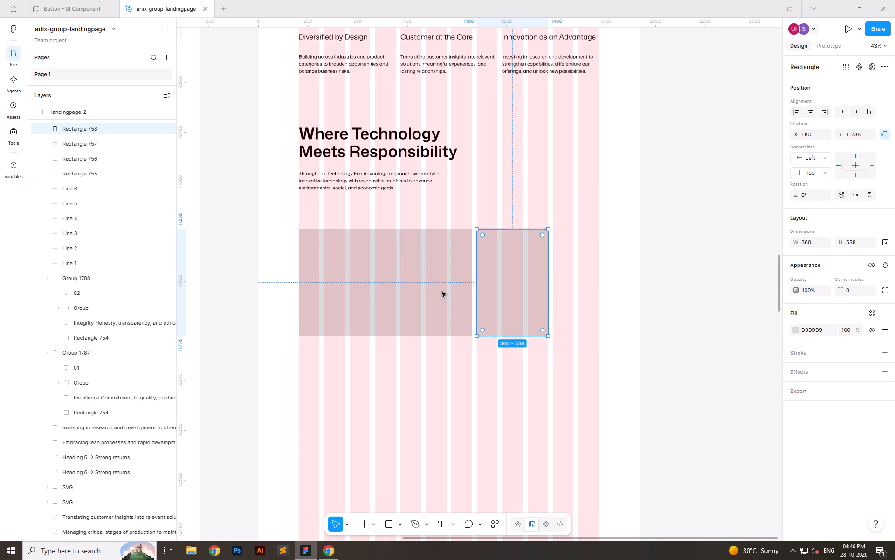
# Narrow the first rectangle to 744 px and complete its row with two 360 px rectangles spaced 24 px apart.
pyautogui.click(440, 292)
pyautogui.moveTo(474, 296); pyautogui.dragTo(447, 300)
pyautogui.click(485, 290)
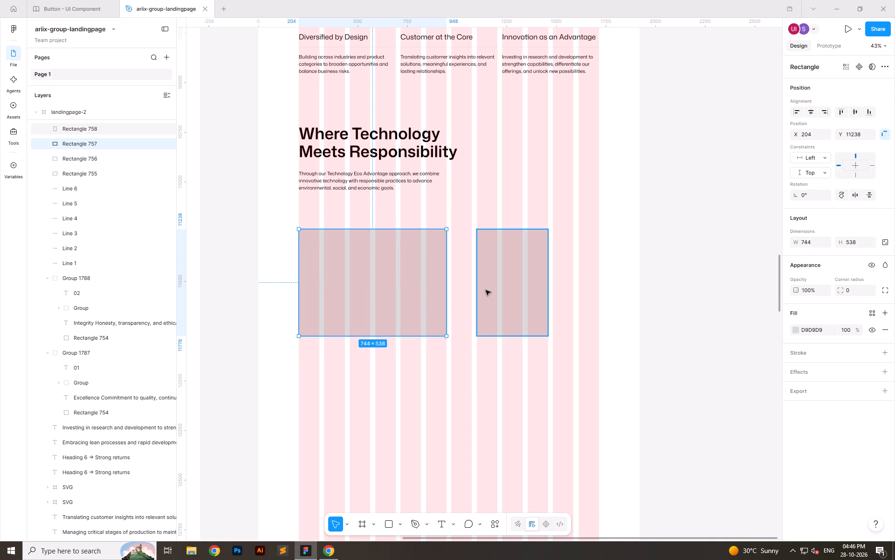
pyautogui.keyDown('shift'); pyautogui.moveTo(496, 287); pyautogui.dragTo(472, 283); pyautogui.keyUp('shift')
pyautogui.keyDown('alt'); pyautogui.keyDown('shift'); pyautogui.moveTo(468, 286); pyautogui.dragTo(547, 277); pyautogui.keyUp('shift'); pyautogui.keyUp('alt')
# Select all three rectangles and move them up together, closer to the section's description text.
pyautogui.keyDown('shift'); pyautogui.click(492, 287); pyautogui.keyUp('shift')
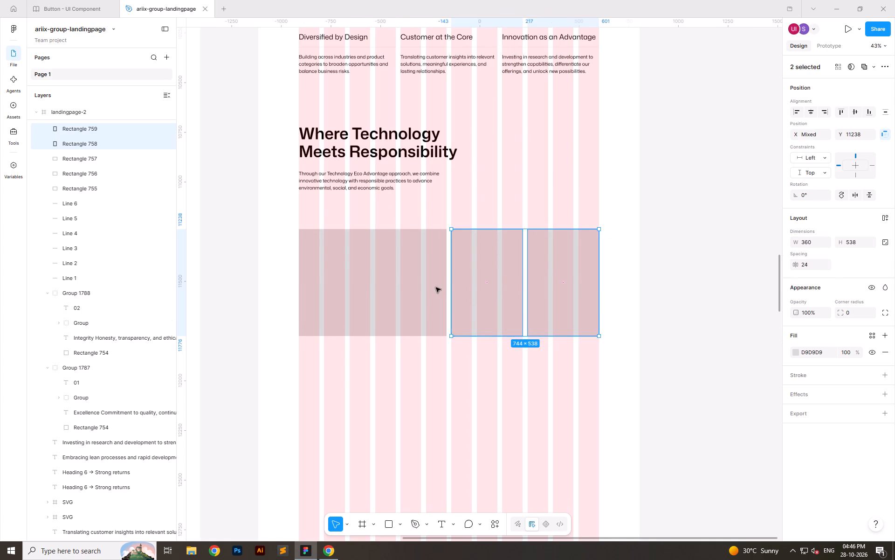
pyautogui.keyDown('shift'); pyautogui.click(436, 287); pyautogui.keyUp('shift')
pyautogui.moveTo(413, 308); pyautogui.dragTo(412, 279)
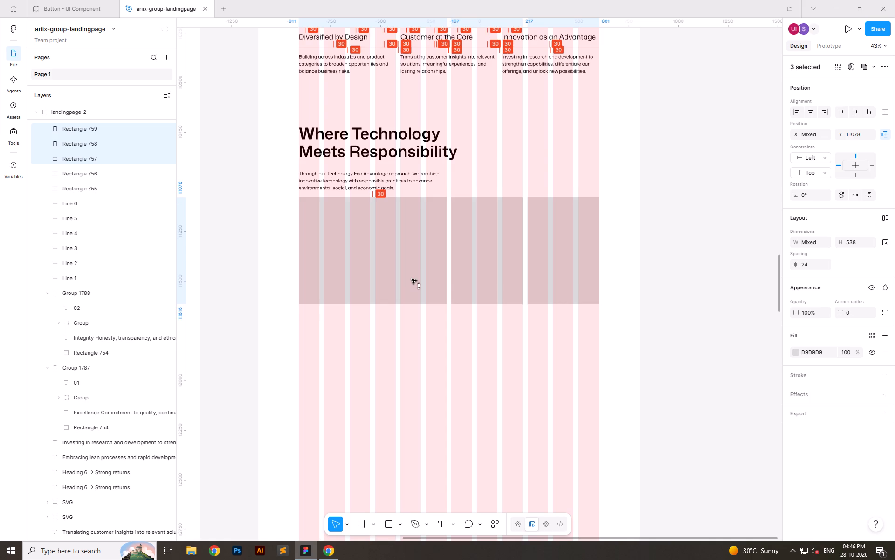
pyautogui.moveTo(412, 279); pyautogui.dragTo(413, 281)
pyautogui.click(416, 331)
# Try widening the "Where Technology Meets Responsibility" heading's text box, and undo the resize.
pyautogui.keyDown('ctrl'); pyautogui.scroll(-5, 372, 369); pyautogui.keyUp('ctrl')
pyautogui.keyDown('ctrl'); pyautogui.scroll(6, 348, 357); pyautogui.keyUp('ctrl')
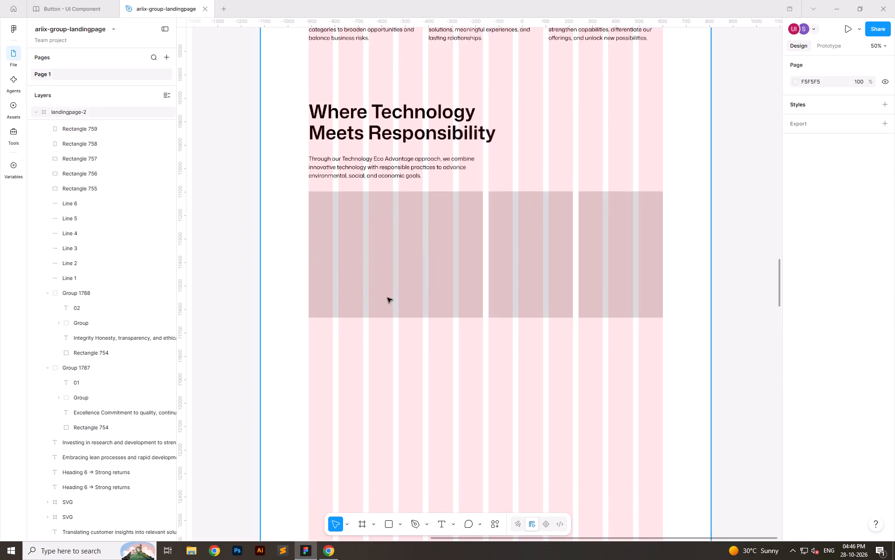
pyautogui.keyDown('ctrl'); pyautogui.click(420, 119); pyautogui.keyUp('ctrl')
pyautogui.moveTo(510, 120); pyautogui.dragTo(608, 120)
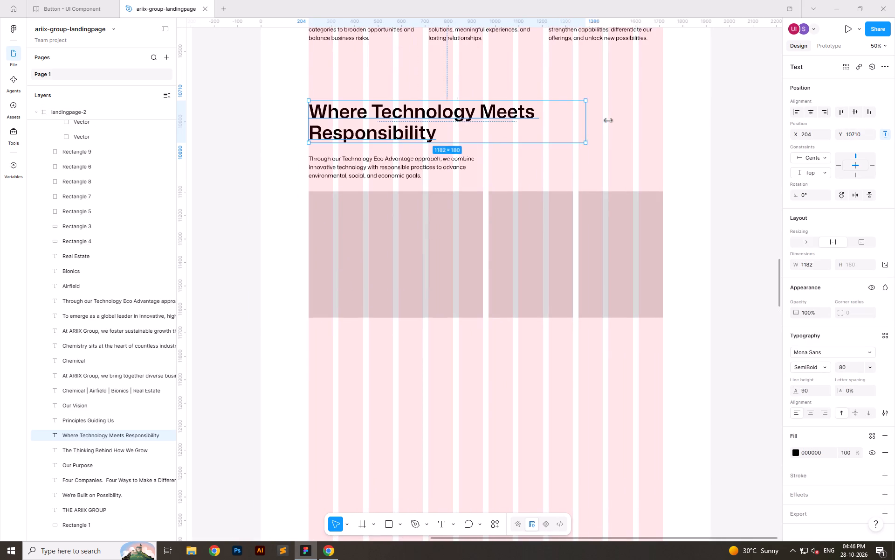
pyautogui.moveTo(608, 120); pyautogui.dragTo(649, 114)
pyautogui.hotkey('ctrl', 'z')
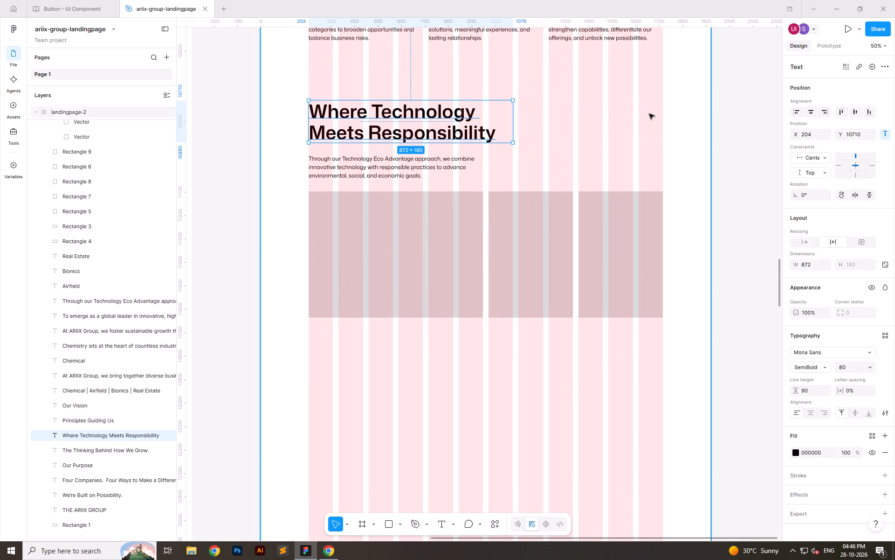
# Move the Technology Eco Advantage description horizontally to X 716, aligned to a grid column below the heading.
pyautogui.click(550, 155)
pyautogui.click(437, 181)
pyautogui.click(410, 166)
pyautogui.moveTo(367, 160); pyautogui.dragTo(533, 163)
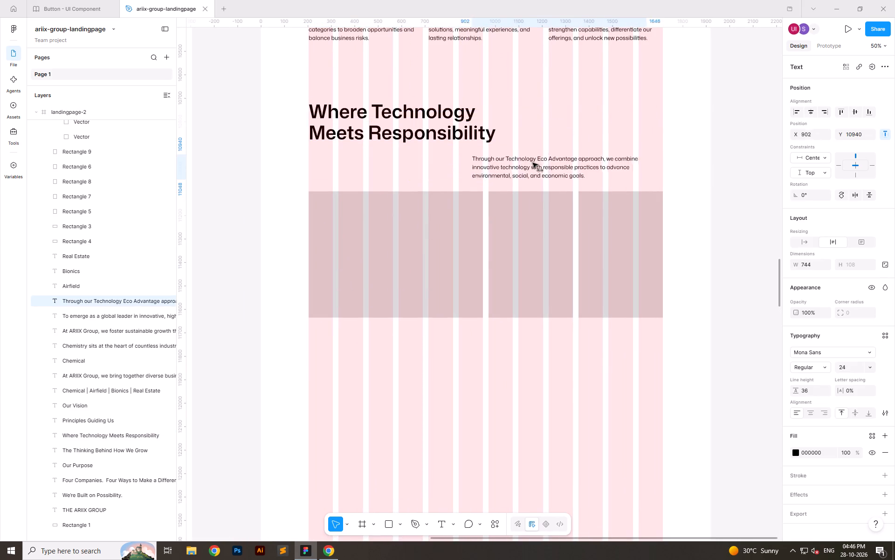
pyautogui.moveTo(533, 163); pyautogui.dragTo(548, 168)
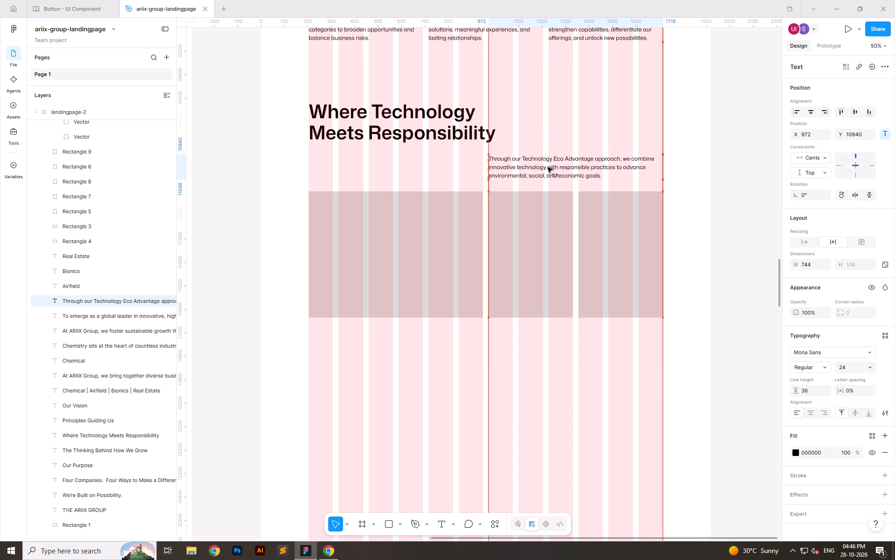
pyautogui.moveTo(548, 168); pyautogui.dragTo(486, 169)
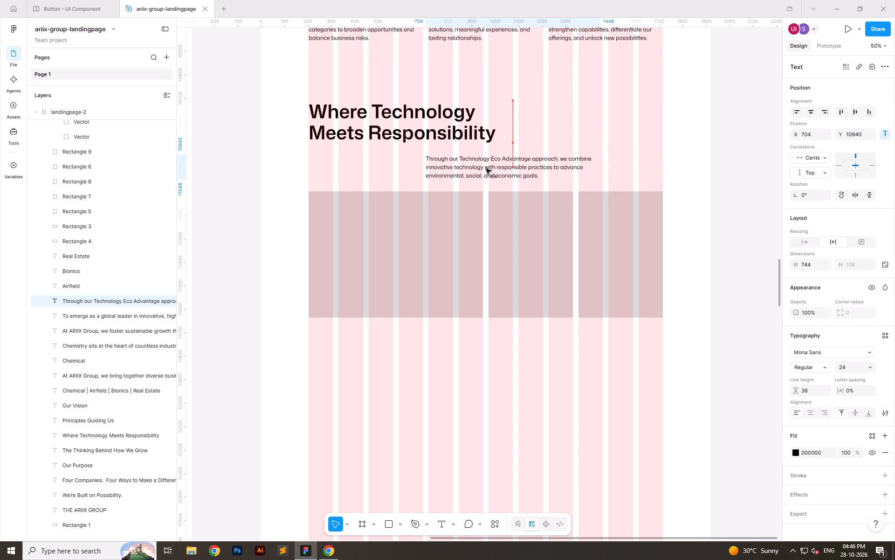
pyautogui.moveTo(486, 169); pyautogui.dragTo(487, 170)
pyautogui.click(469, 337)
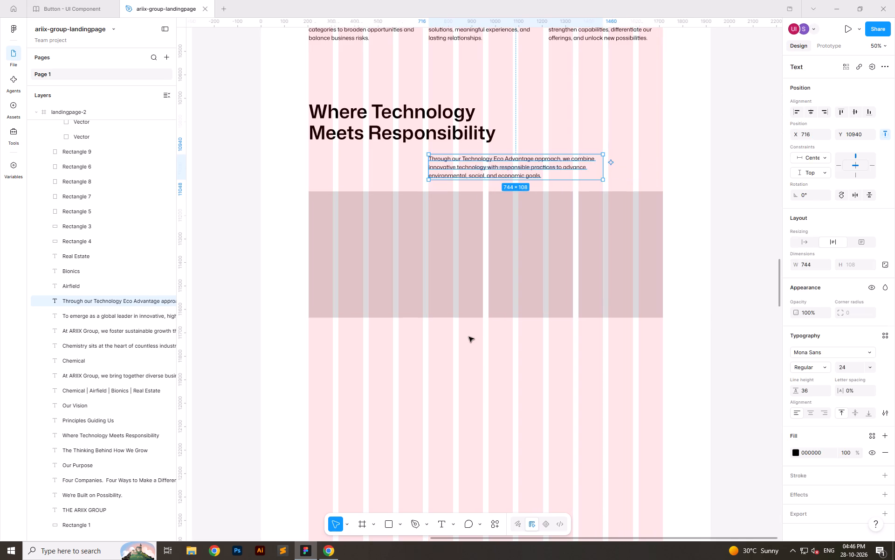
pyautogui.click(457, 175)
pyautogui.keyDown('shift'); pyautogui.click(434, 126); pyautogui.keyUp('shift')
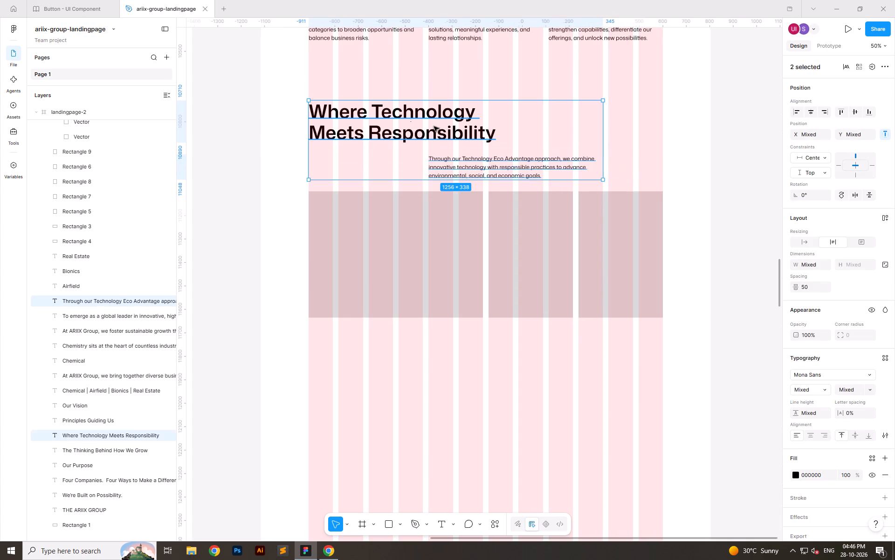
pyautogui.click(424, 380)
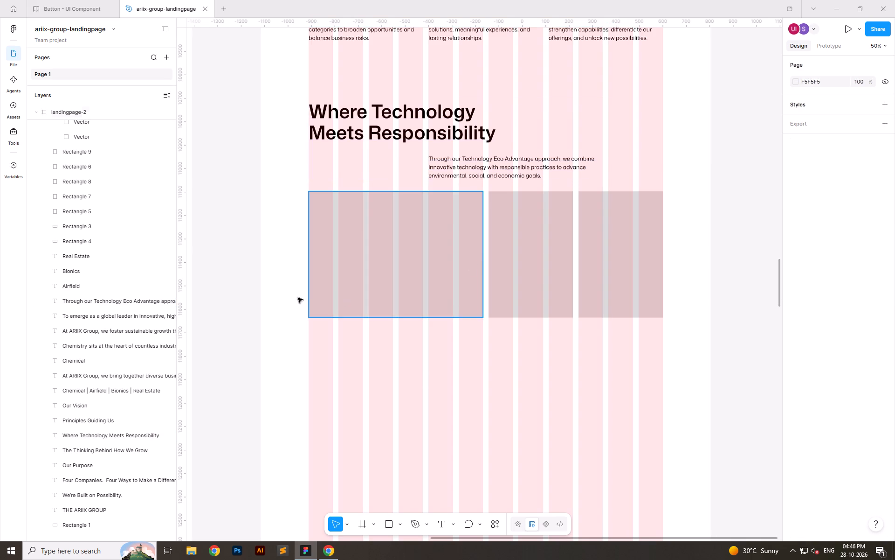
# Copy "Planet" from the document and paste it over the text of a description duplicate placed below the rectangles.
pyautogui.keyDown('ctrl'); pyautogui.scroll(3, 440, 313); pyautogui.keyUp('ctrl')
pyautogui.hotkey('alt', 'Tab')
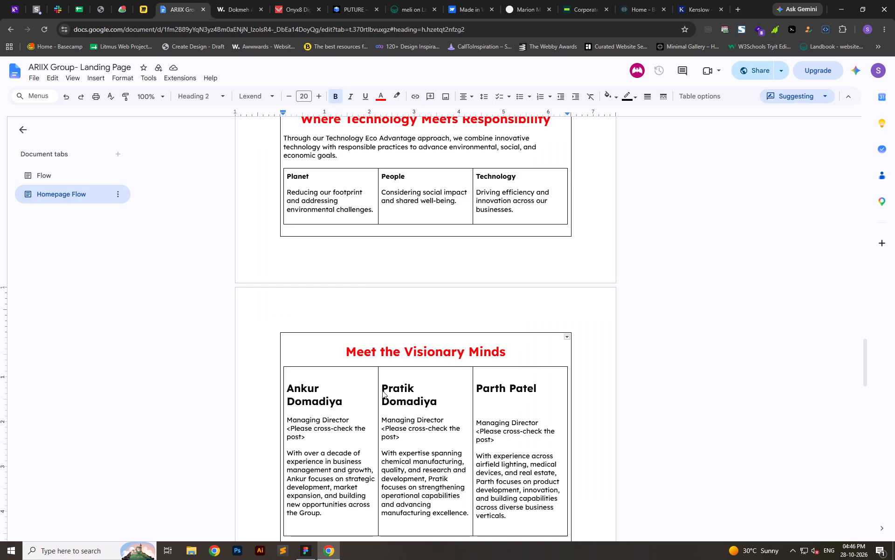
pyautogui.moveTo(310, 174); pyautogui.dragTo(288, 175)
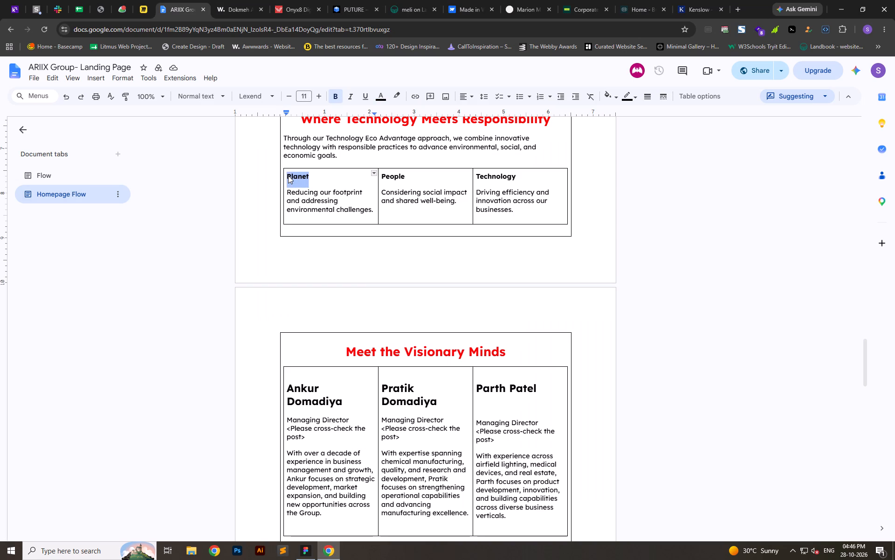
pyautogui.hotkey('ctrl', 'c')
pyautogui.hotkey('alt', 'Tab')
pyautogui.click(457, 353)
pyautogui.click(464, 102)
pyautogui.keyDown('alt'); pyautogui.moveTo(467, 121); pyautogui.dragTo(321, 381); pyautogui.keyUp('alt')
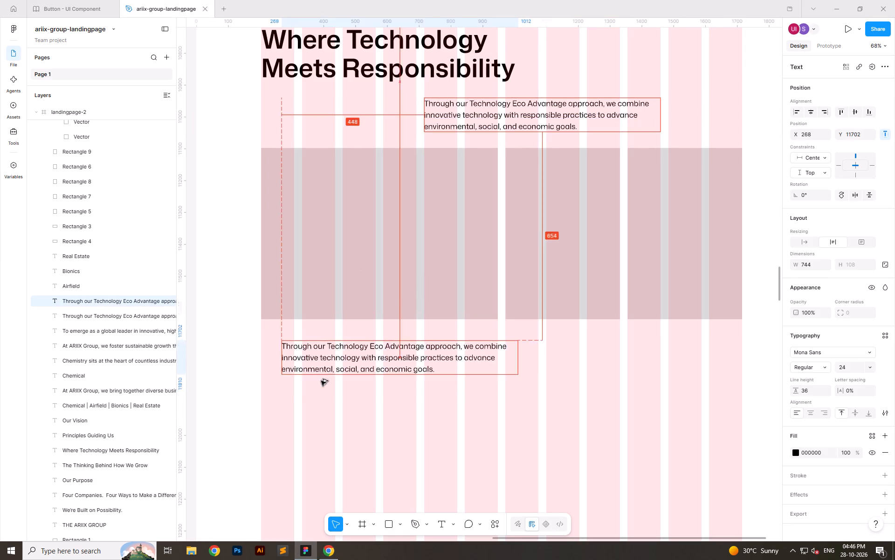
pyautogui.keyDown('alt'); pyautogui.moveTo(321, 381); pyautogui.dragTo(321, 384); pyautogui.keyUp('alt')
pyautogui.doubleClick(321, 384)
pyautogui.hotkey('ctrl', 'v')
pyautogui.click(340, 411)
pyautogui.moveTo(313, 370); pyautogui.dragTo(312, 367)
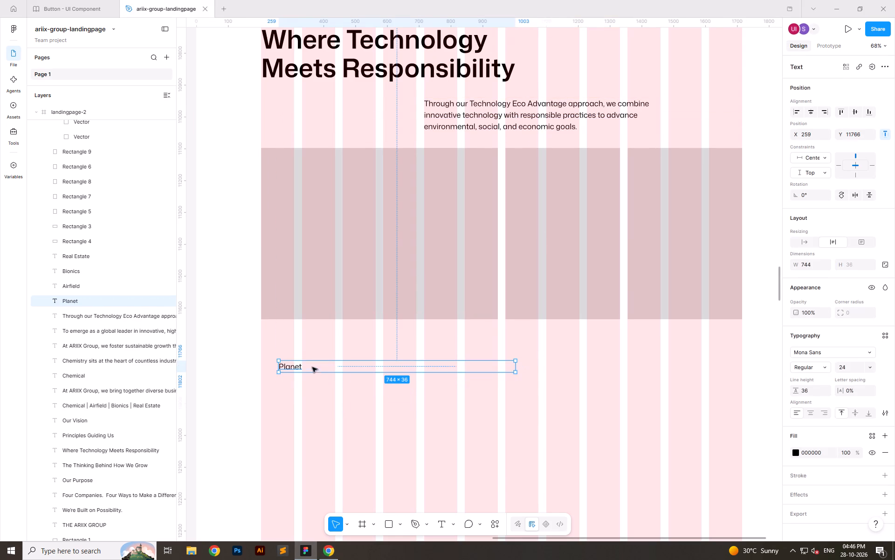
# Bring the Planet label to the front and place it near the lower left corner of the 744 px rectangle.
pyautogui.moveTo(312, 367); pyautogui.dragTo(325, 364)
pyautogui.hotkey('ctrl', 'shift', ']')
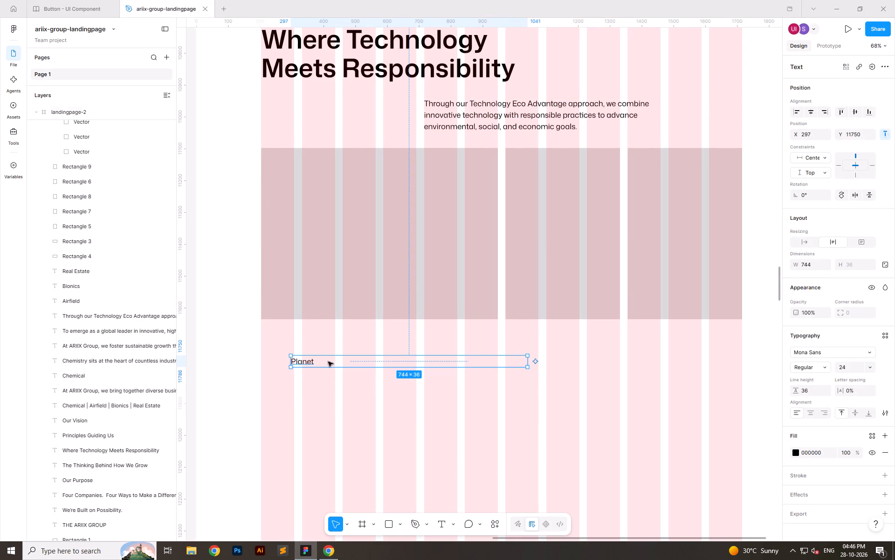
pyautogui.moveTo(317, 364); pyautogui.dragTo(298, 282)
pyautogui.keyDown('alt'); pyautogui.keyDown('shift'); pyautogui.moveTo(298, 282); pyautogui.dragTo(300, 292); pyautogui.keyUp('shift'); pyautogui.keyUp('alt')
# Copy the Planet description from the document and paste it into a duplicate of the Planet label placed just below it.
pyautogui.hotkey('alt', 'Tab')
pyautogui.moveTo(372, 213); pyautogui.dragTo(300, 204)
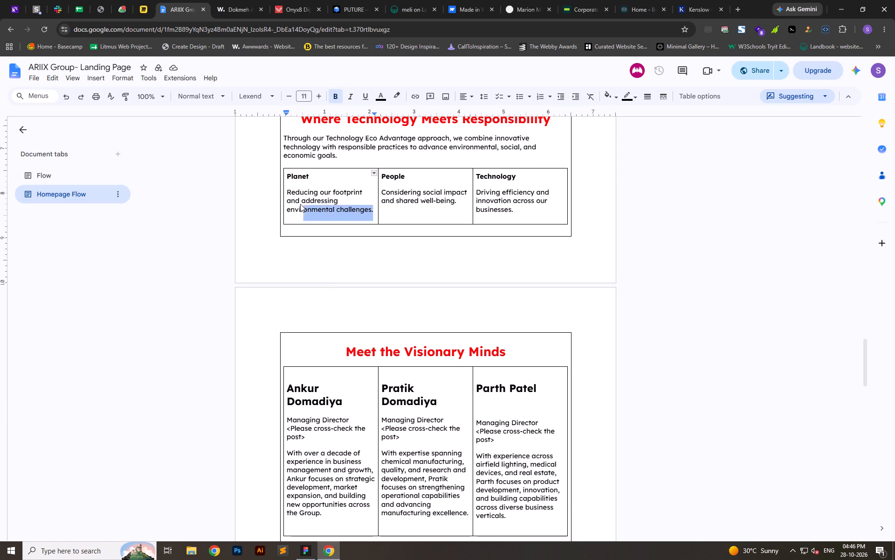
pyautogui.moveTo(300, 204); pyautogui.dragTo(288, 193)
pyautogui.hotkey('ctrl', 'c')
pyautogui.hotkey('alt', 'Tab')
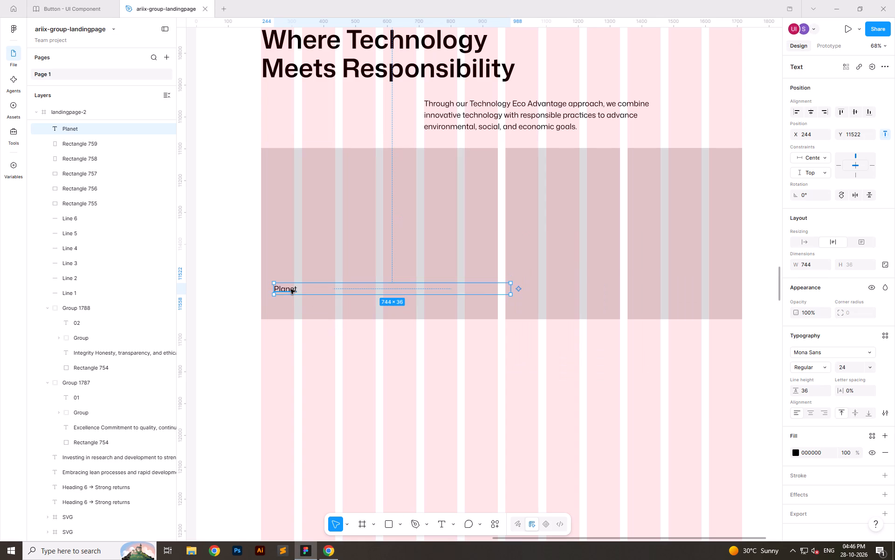
pyautogui.moveTo(290, 289); pyautogui.dragTo(292, 270)
pyautogui.keyDown('alt'); pyautogui.moveTo(292, 270); pyautogui.dragTo(291, 293); pyautogui.keyUp('alt')
pyautogui.doubleClick(291, 293)
pyautogui.hotkey('ctrl', 'v')
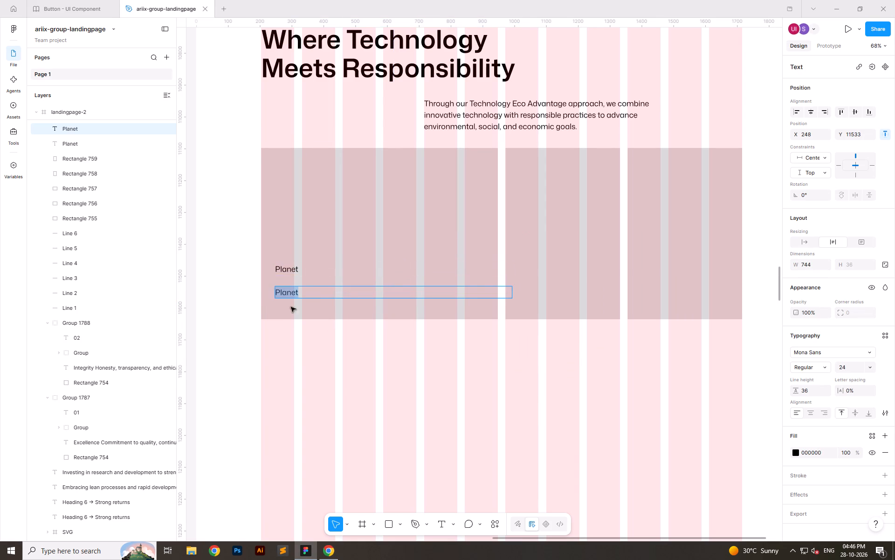
pyautogui.click(301, 336)
# Narrow the Planet description's text box to about 639 px wide.
pyautogui.keyDown('ctrl'); pyautogui.scroll(6, 391, 307); pyautogui.keyUp('ctrl')
pyautogui.moveTo(663, 279); pyautogui.dragTo(586, 279)
# Nudge the Planet description to sit 50 px from the left and bottom edges of its rectangle.
pyautogui.keyDown('ctrl'); pyautogui.scroll(-6, 605, 298); pyautogui.keyUp('ctrl')
pyautogui.keyDown('ctrl'); pyautogui.scroll(4, 362, 306); pyautogui.keyUp('ctrl')
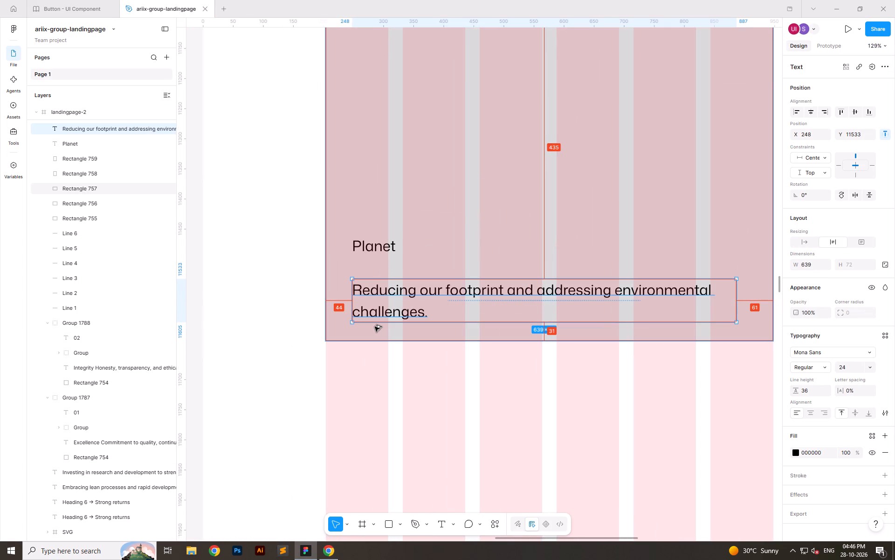
pyautogui.hotkey('alt', 'shift', 'Right')
pyautogui.hotkey('alt', 'Left')
pyautogui.hotkey('alt', 'Left')
pyautogui.hotkey('alt', 'Left')
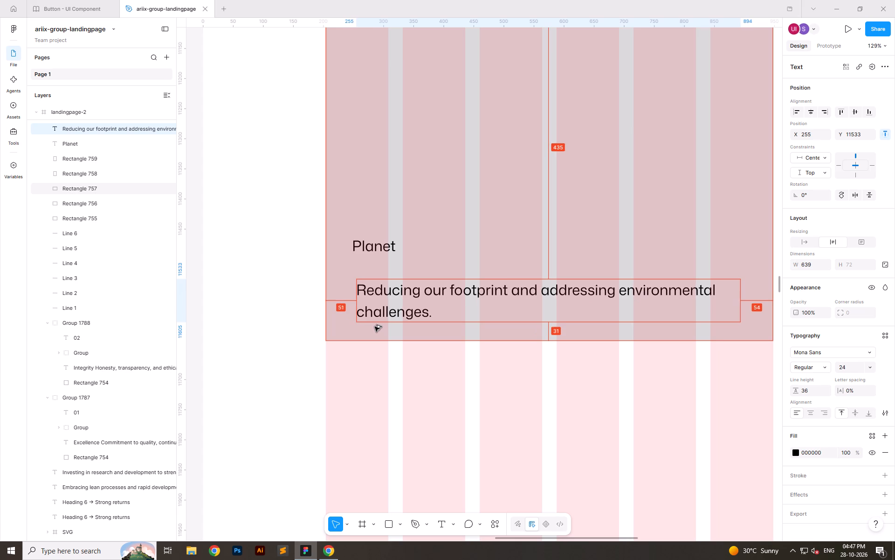
pyautogui.hotkey('alt', 'Left')
pyautogui.hotkey('alt', 'shift', 'Up')
pyautogui.hotkey('alt', 'shift', 'Up')
pyautogui.hotkey('alt', 'Down')
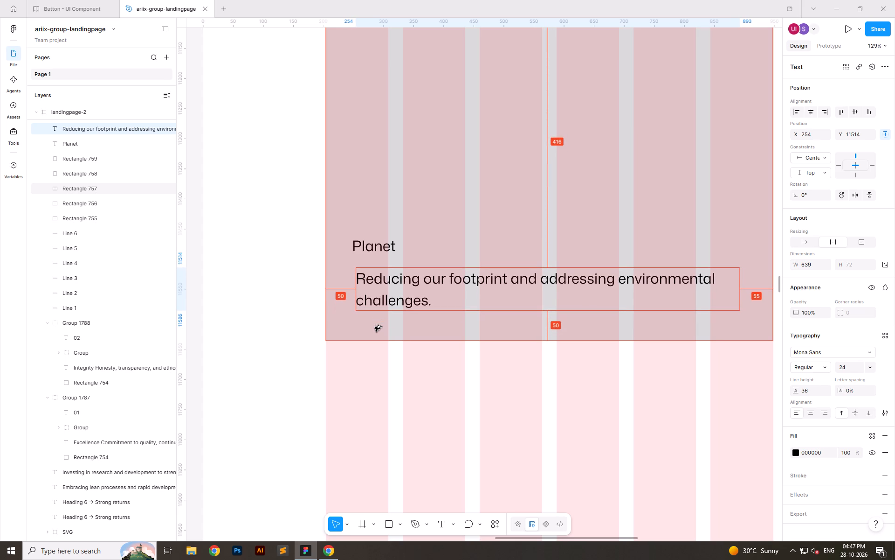
# Reduce the width of the Planet description's text box to 634 px.
pyautogui.click(822, 260)
pyautogui.press('Right')
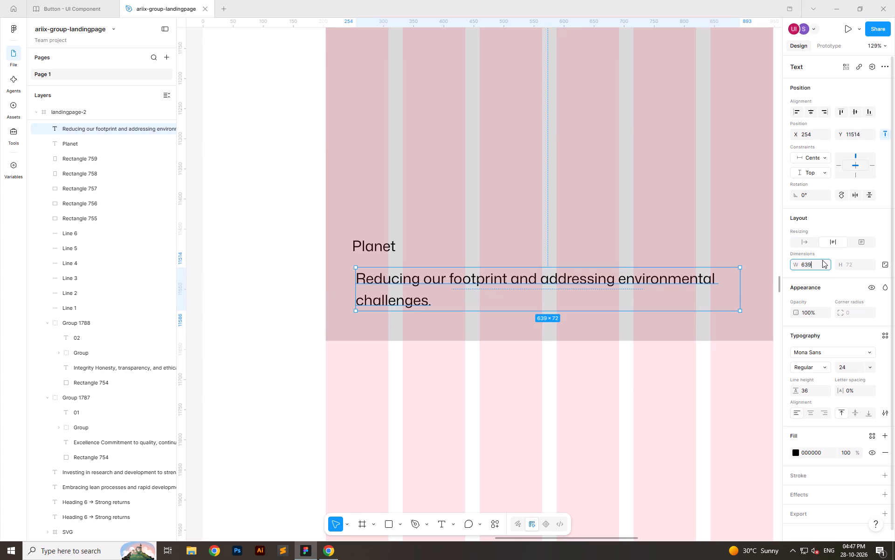
pyautogui.write('-5')
pyautogui.press('Return')
pyautogui.click(521, 418)
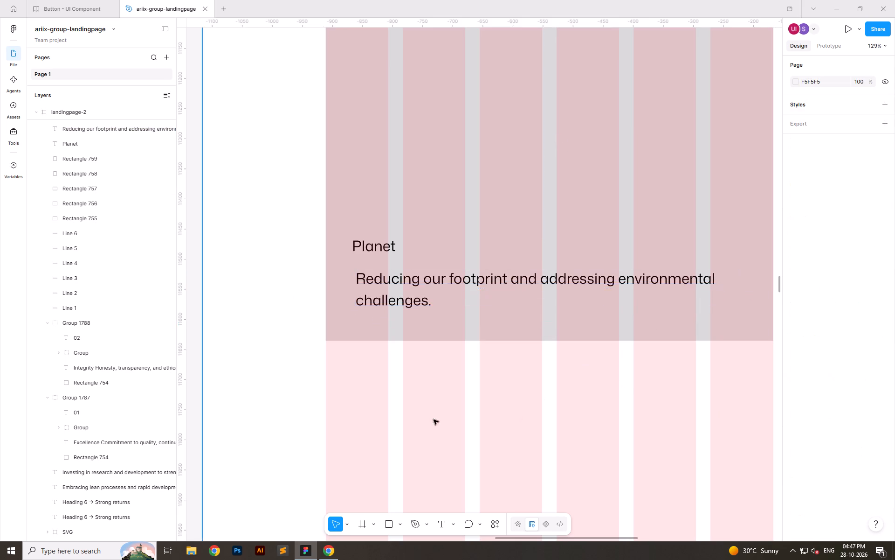
# Copy the text properties of the Market-Led Thinking heading and apply them to the Planet label.
pyautogui.keyDown('ctrl'); pyautogui.scroll(-4, 379, 423); pyautogui.keyUp('ctrl')
pyautogui.keyDown('ctrl'); pyautogui.scroll(4, 375, 390); pyautogui.keyUp('ctrl')
pyautogui.keyDown('ctrl'); pyautogui.scroll(-18, 370, 387); pyautogui.keyUp('ctrl')
pyautogui.keyDown('ctrl'); pyautogui.scroll(7, 333, 252); pyautogui.keyUp('ctrl')
pyautogui.keyDown('ctrl'); pyautogui.scroll(-1, 333, 252); pyautogui.keyUp('ctrl')
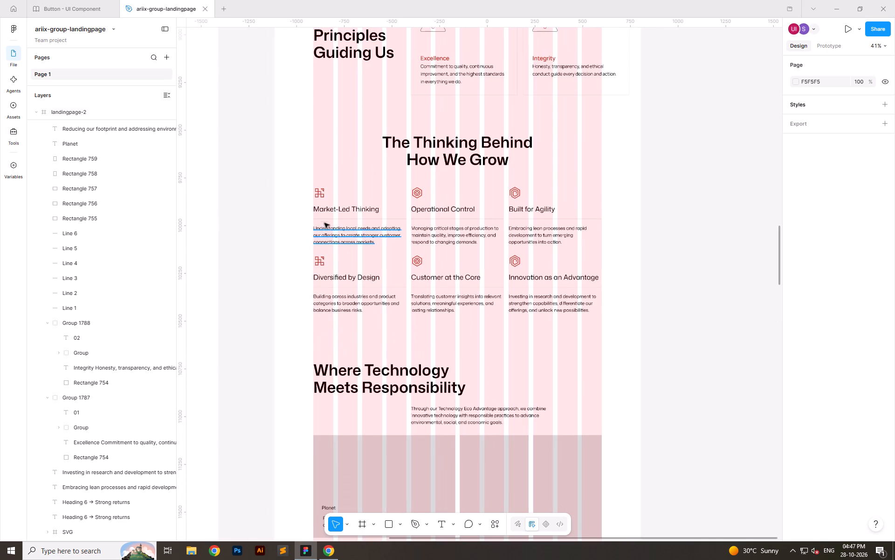
pyautogui.keyDown('ctrl'); pyautogui.click(328, 205); pyautogui.keyUp('ctrl')
pyautogui.hotkey('ctrl', 'c')
pyautogui.keyDown('ctrl'); pyautogui.scroll(-5, 420, 245); pyautogui.keyUp('ctrl')
pyautogui.keyDown('ctrl'); pyautogui.scroll(5, 379, 392); pyautogui.keyUp('ctrl')
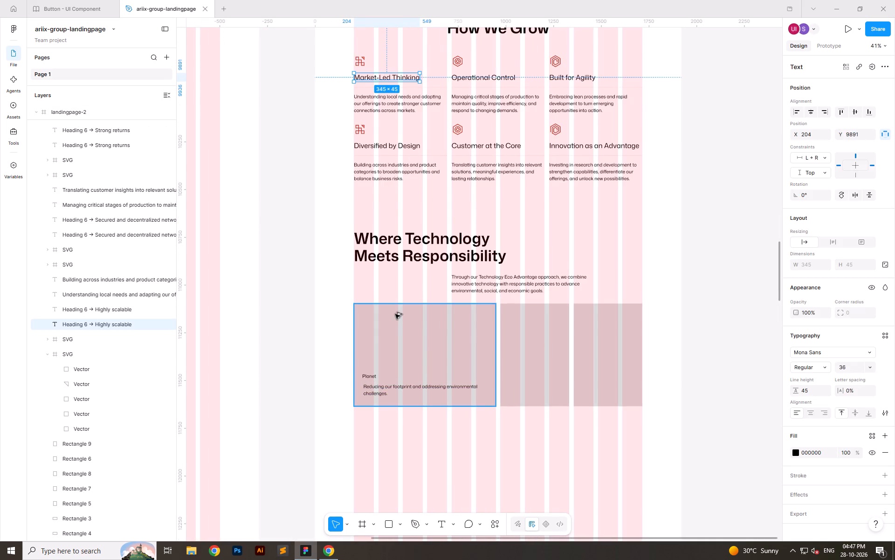
pyautogui.hotkey('ctrl', 'alt', 'c')
pyautogui.keyDown('ctrl'); pyautogui.click(369, 372); pyautogui.keyUp('ctrl')
pyautogui.hotkey('ctrl', 'alt', 'v')
# Move the Planet label flush with the description's left edge, 20 px above it.
pyautogui.keyDown('ctrl'); pyautogui.scroll(7, 381, 394); pyautogui.keyUp('ctrl')
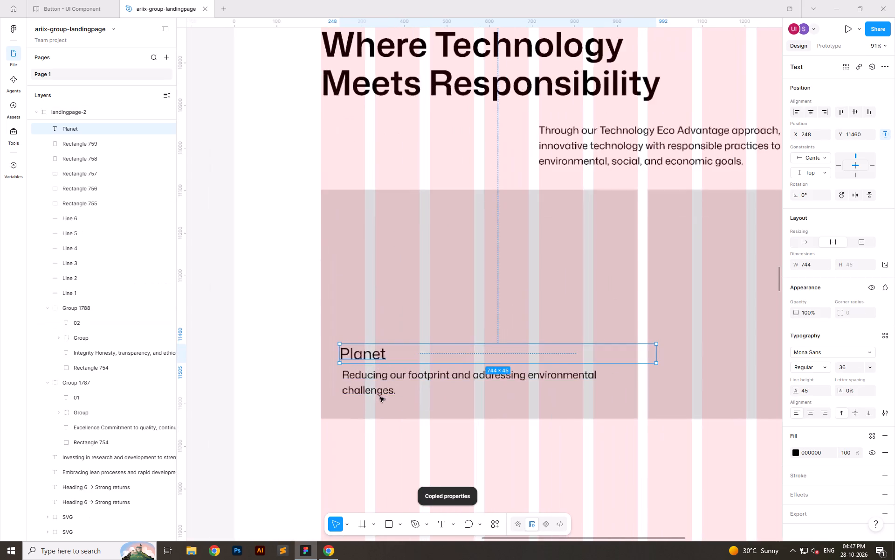
pyautogui.keyDown('ctrl'); pyautogui.scroll(6, 380, 397); pyautogui.keyUp('ctrl')
pyautogui.moveTo(353, 322); pyautogui.dragTo(358, 314)
pyautogui.hotkey('alt', 'Up')
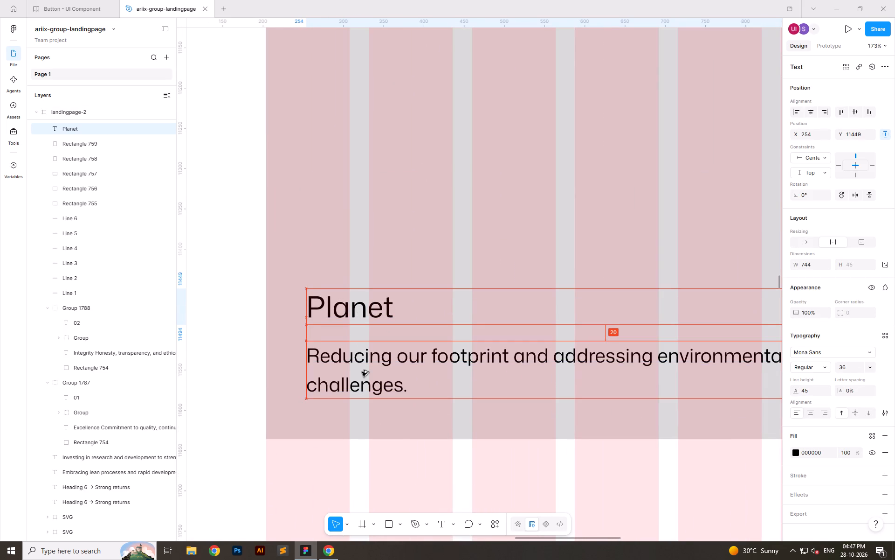
# Set the Planet label's width to the description's 634 px by copying that value.
pyautogui.keyDown('ctrl'); pyautogui.scroll(-10, 354, 353); pyautogui.keyUp('ctrl')
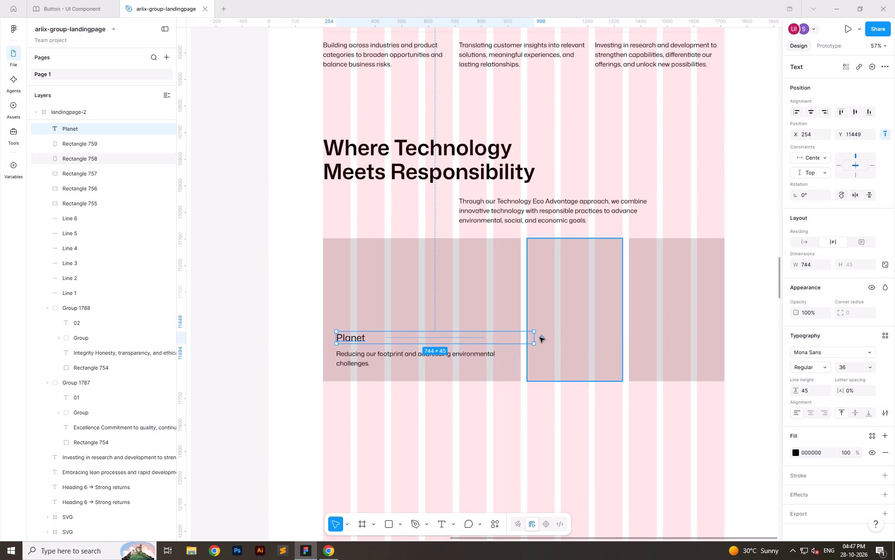
pyautogui.click(468, 357)
pyautogui.click(823, 268)
pyautogui.hotkey('ctrl', 'c')
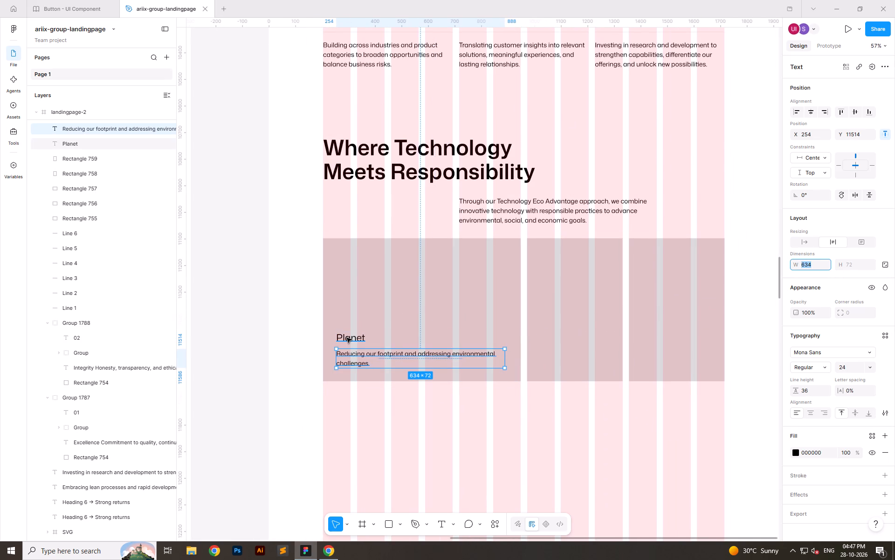
pyautogui.click(347, 338)
pyautogui.click(812, 264)
pyautogui.hotkey('ctrl', 'v')
pyautogui.press('Return')
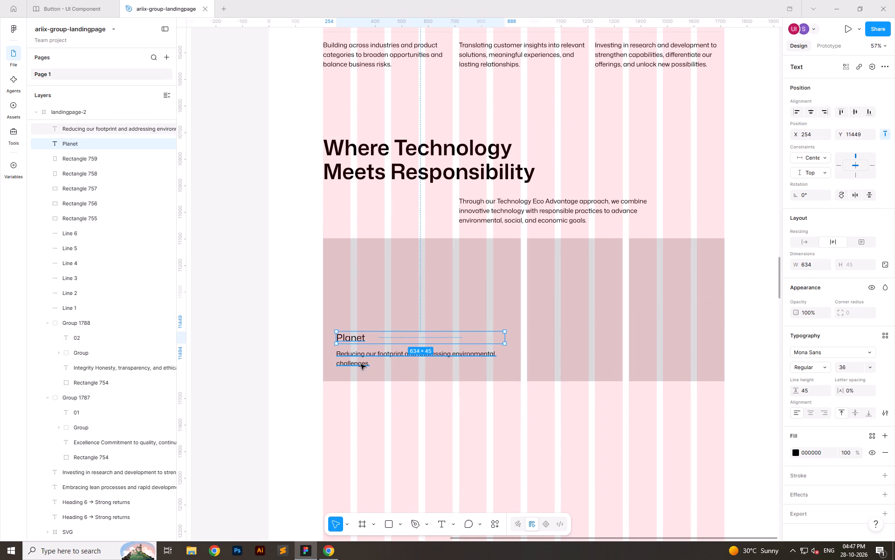
pyautogui.click(496, 447)
# Duplicate the Planet label at the same height into the middle rectangle, 50 px from its left edge.
pyautogui.click(361, 339)
pyautogui.keyDown('alt'); pyautogui.moveTo(350, 343); pyautogui.dragTo(572, 337); pyautogui.keyUp('alt')
pyautogui.hotkey('ctrl', 'z')
pyautogui.keyDown('alt'); pyautogui.moveTo(349, 337); pyautogui.dragTo(547, 338); pyautogui.keyUp('alt')
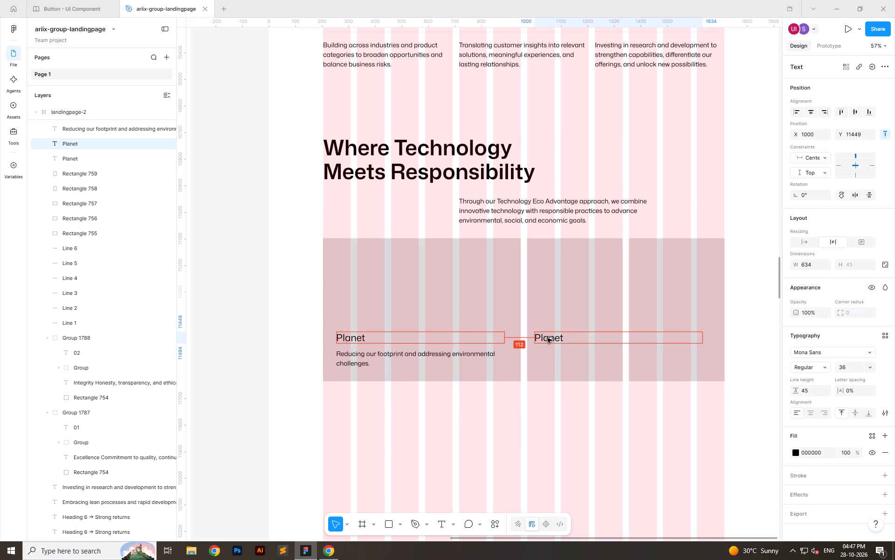
pyautogui.keyDown('alt'); pyautogui.moveTo(547, 338); pyautogui.dragTo(551, 338); pyautogui.keyUp('alt')
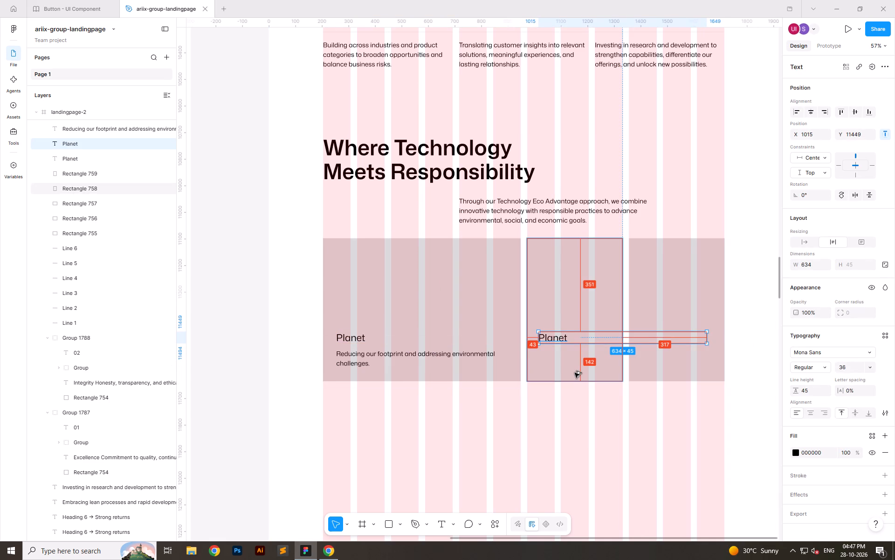
pyautogui.hotkey('alt', 'shift', 'Right')
pyautogui.hotkey('alt', 'Left')
pyautogui.hotkey('alt', 'Left')
pyautogui.hotkey('alt', 'Left')
# Copy the word People from the document and paste it over the text of the duplicated label.
pyautogui.hotkey('alt', 'Tab')
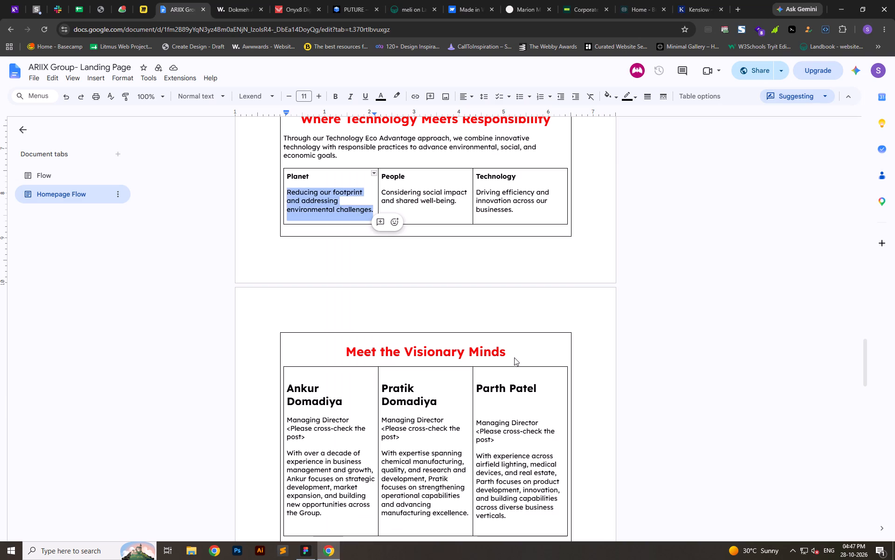
pyautogui.moveTo(382, 176); pyautogui.dragTo(405, 178)
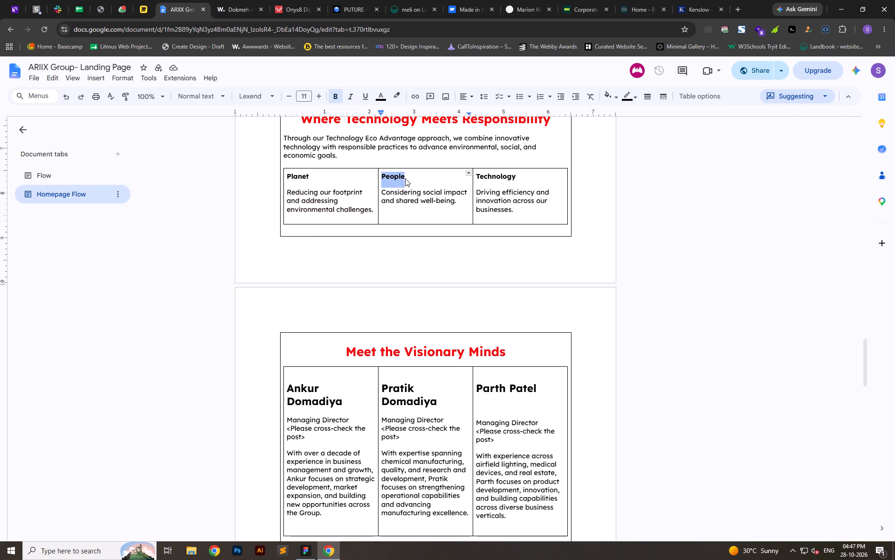
pyautogui.hotkey('ctrl', 'c')
pyautogui.hotkey('alt', 'Tab')
pyautogui.doubleClick(565, 340)
pyautogui.hotkey('ctrl', 'v')
pyautogui.click(637, 425)
# Move the People label down to 50 px above the bottom edge of the middle rectangle.
pyautogui.keyDown('ctrl'); pyautogui.scroll(-6, 450, 384); pyautogui.keyUp('ctrl')
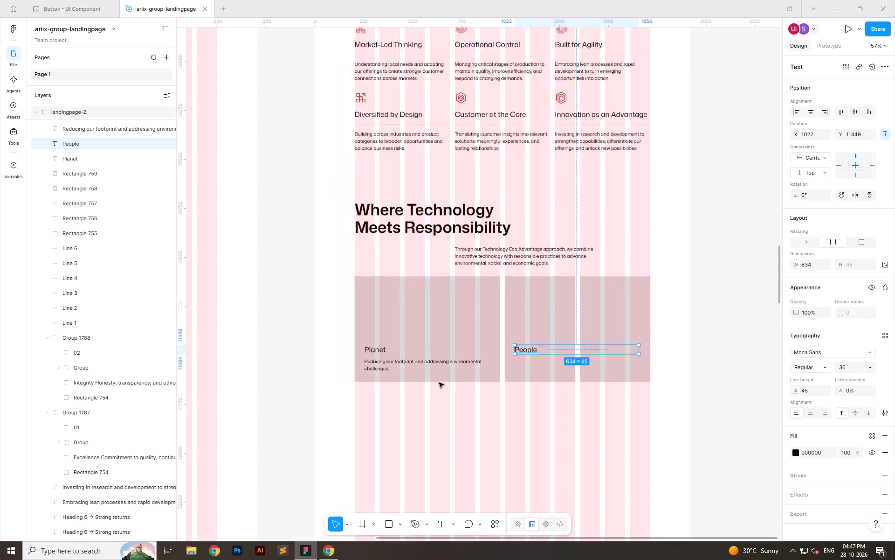
pyautogui.keyDown('ctrl'); pyautogui.scroll(10, 506, 404); pyautogui.keyUp('ctrl')
pyautogui.moveTo(494, 256); pyautogui.dragTo(495, 305)
pyautogui.hotkey('alt', 'shift', 'Up')
pyautogui.hotkey('alt', 'Down')
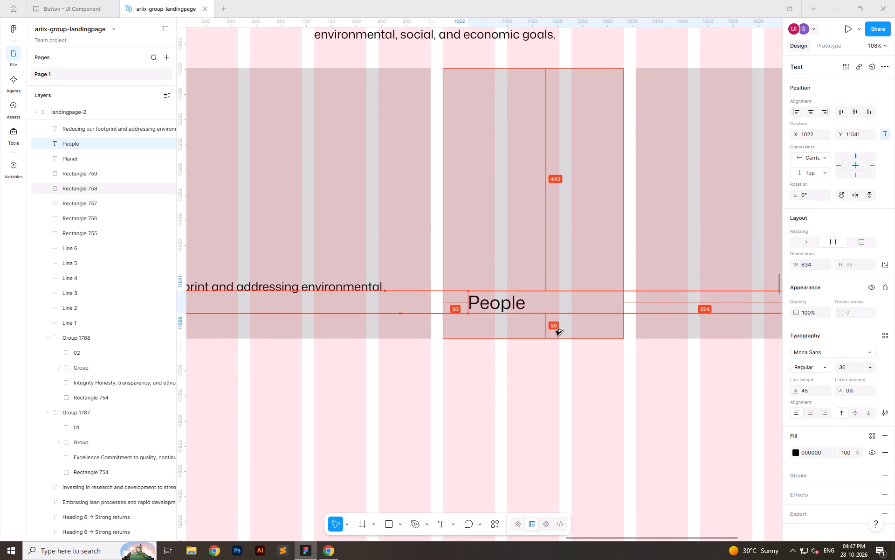
pyautogui.click(536, 385)
# Shift the People label to 30 px from the left edge of the middle rectangle.
pyautogui.keyDown('ctrl'); pyautogui.scroll(-5, 297, 344); pyautogui.keyUp('ctrl')
pyautogui.keyDown('ctrl'); pyautogui.scroll(6, 419, 366); pyautogui.keyUp('ctrl')
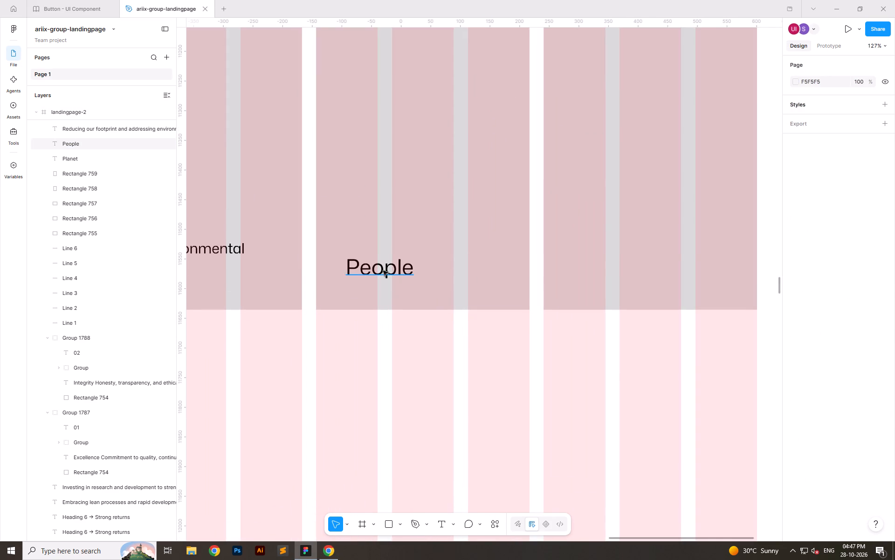
pyautogui.keyDown('ctrl'); pyautogui.click(383, 271); pyautogui.keyUp('ctrl')
pyautogui.hotkey('alt', 'shift', 'Left')
pyautogui.hotkey('alt', 'shift', 'Left')
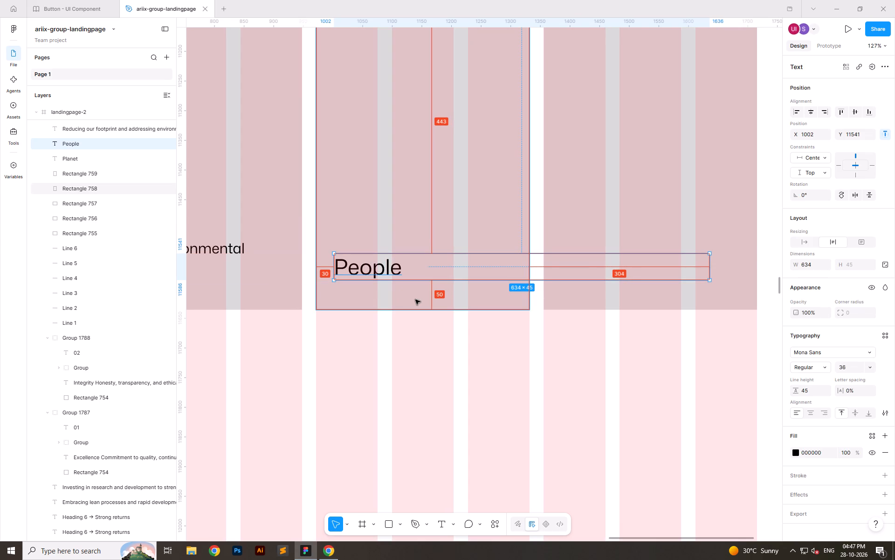
# Set the People label's text box to auto width.
pyautogui.keyDown('ctrl'); pyautogui.scroll(-4, 338, 273); pyautogui.keyUp('ctrl')
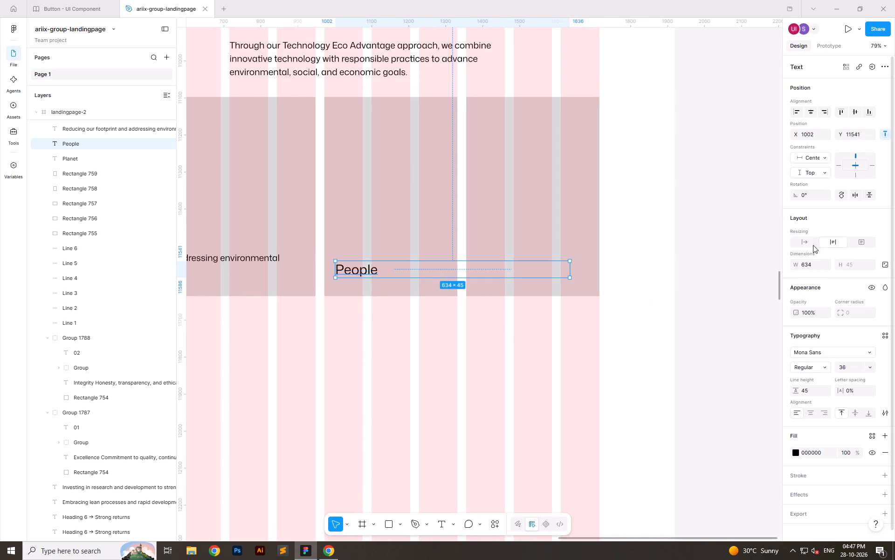
pyautogui.click(812, 244)
# Duplicate the People label at the same height into the third rectangle, 30 px from its left edge.
pyautogui.keyDown('alt'); pyautogui.moveTo(348, 270); pyautogui.dragTo(492, 265); pyautogui.keyUp('alt')
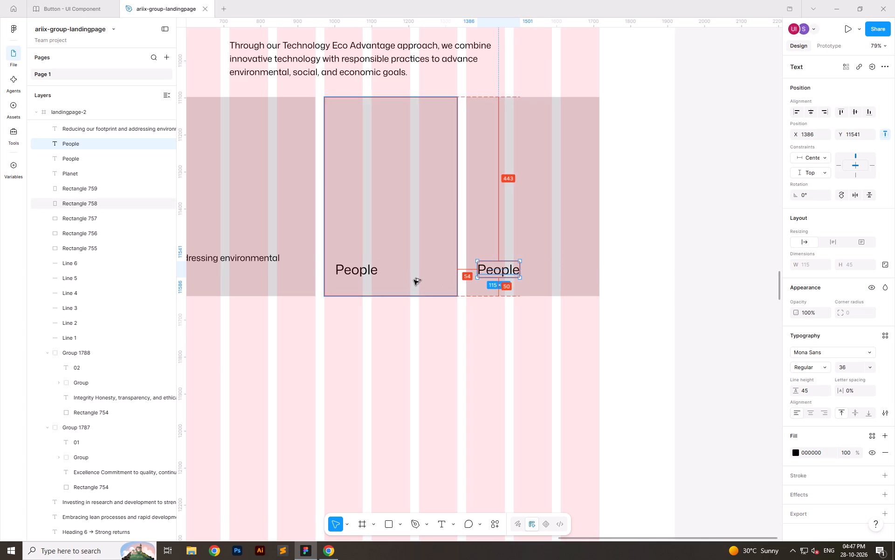
pyautogui.click(372, 277)
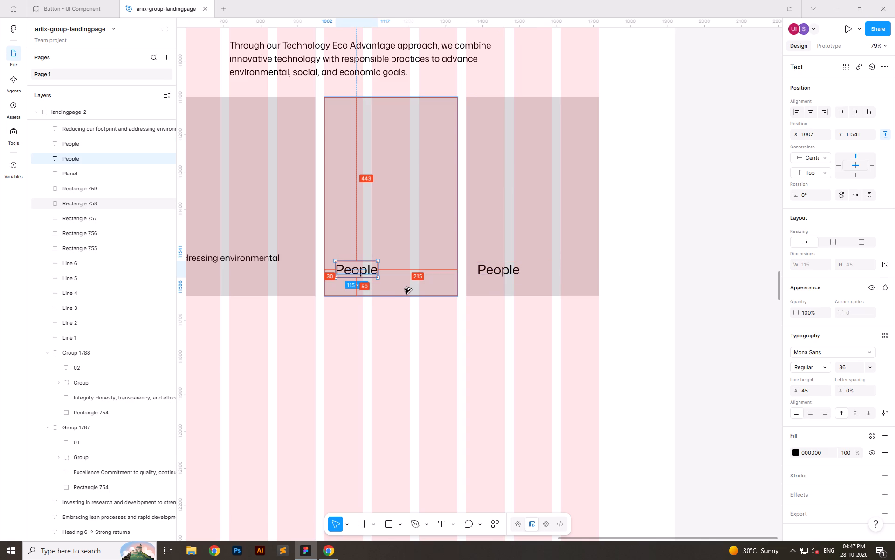
pyautogui.click(468, 386)
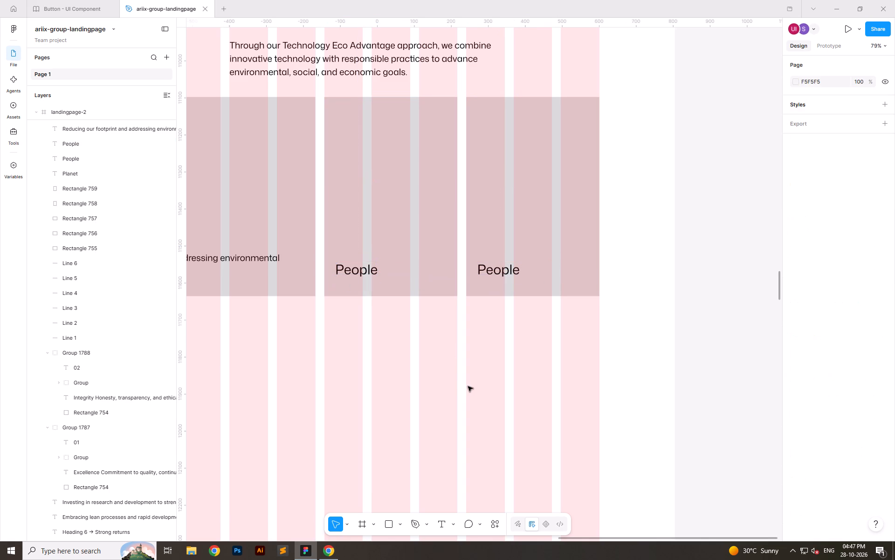
# Copy the word Technology from the document and paste it over the label in the third rectangle.
pyautogui.hotkey('alt', 'Tab')
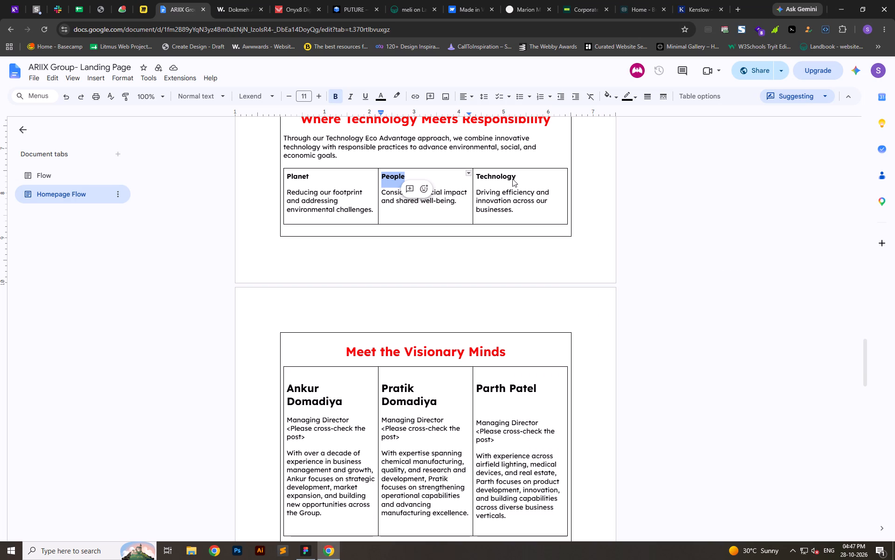
pyautogui.doubleClick(504, 173)
pyautogui.hotkey('ctrl', 'c')
pyautogui.hotkey('alt', 'Tab')
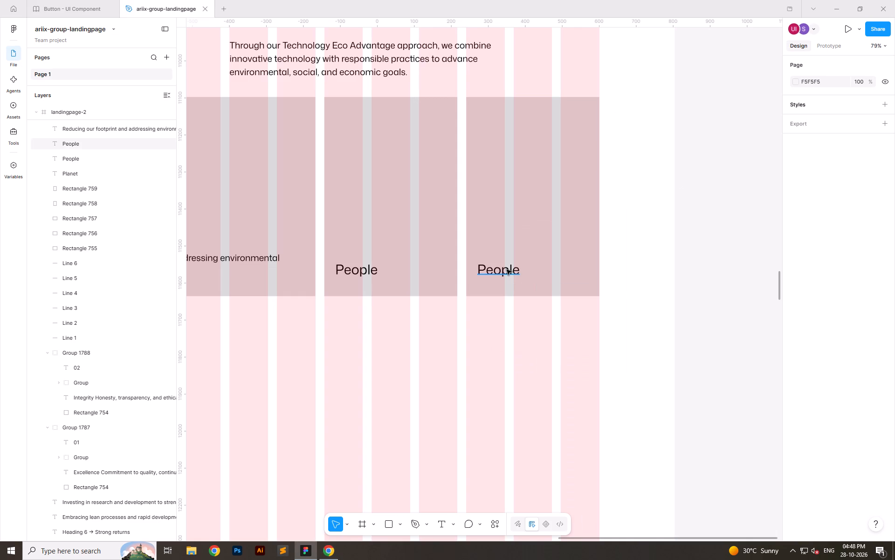
pyautogui.keyDown('ctrl'); pyautogui.doubleClick(507, 270); pyautogui.keyUp('ctrl')
pyautogui.hotkey('ctrl', 'v')
pyautogui.keyDown('ctrl'); pyautogui.doubleClick(531, 367); pyautogui.keyUp('ctrl')
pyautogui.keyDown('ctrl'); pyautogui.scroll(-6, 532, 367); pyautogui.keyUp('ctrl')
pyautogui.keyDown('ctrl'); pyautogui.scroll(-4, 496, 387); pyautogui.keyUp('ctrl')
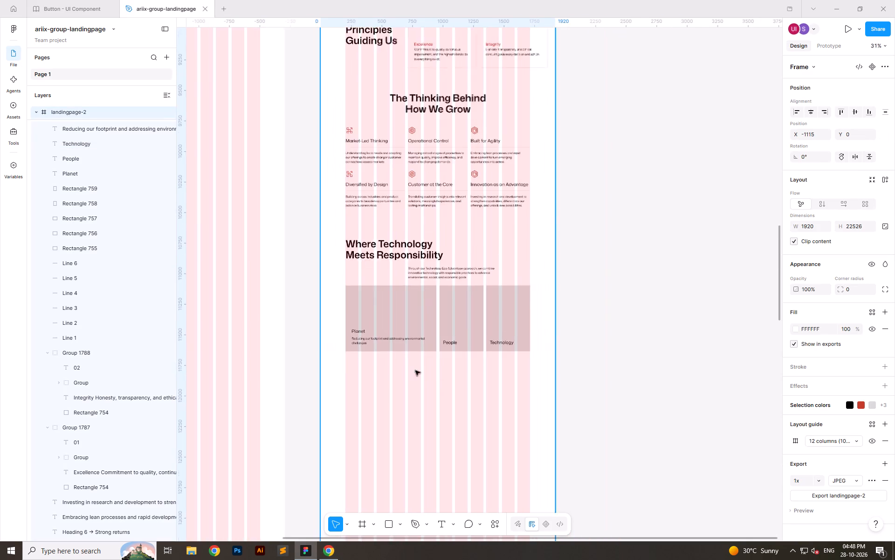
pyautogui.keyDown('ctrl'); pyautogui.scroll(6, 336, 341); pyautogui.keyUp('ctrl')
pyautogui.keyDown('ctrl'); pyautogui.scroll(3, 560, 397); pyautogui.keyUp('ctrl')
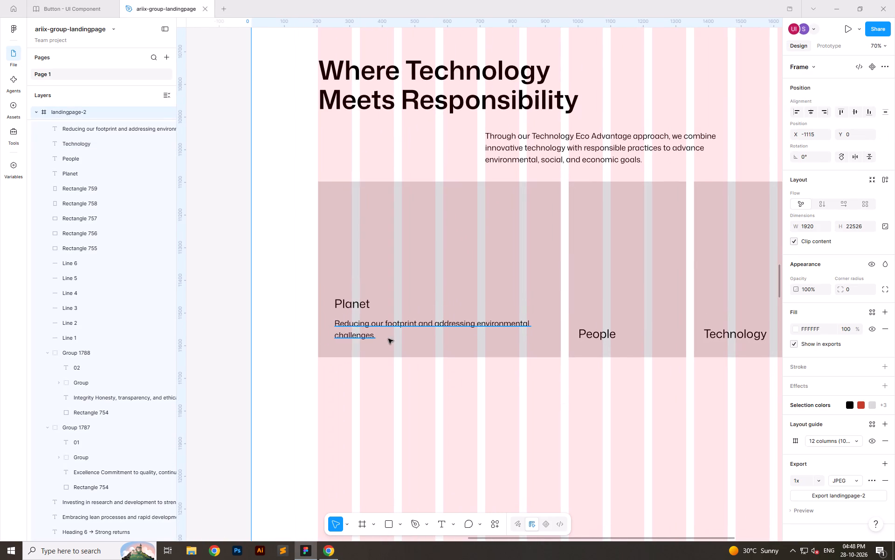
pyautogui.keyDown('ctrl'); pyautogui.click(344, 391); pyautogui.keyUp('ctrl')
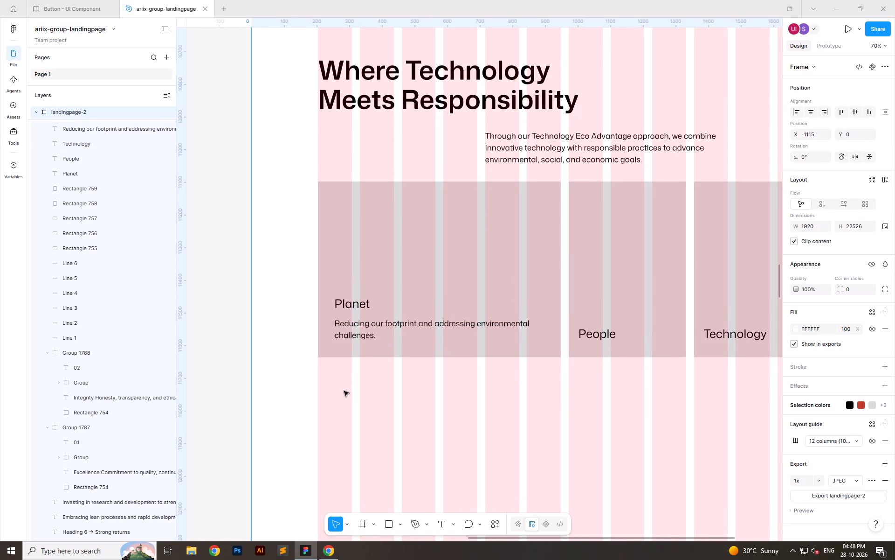
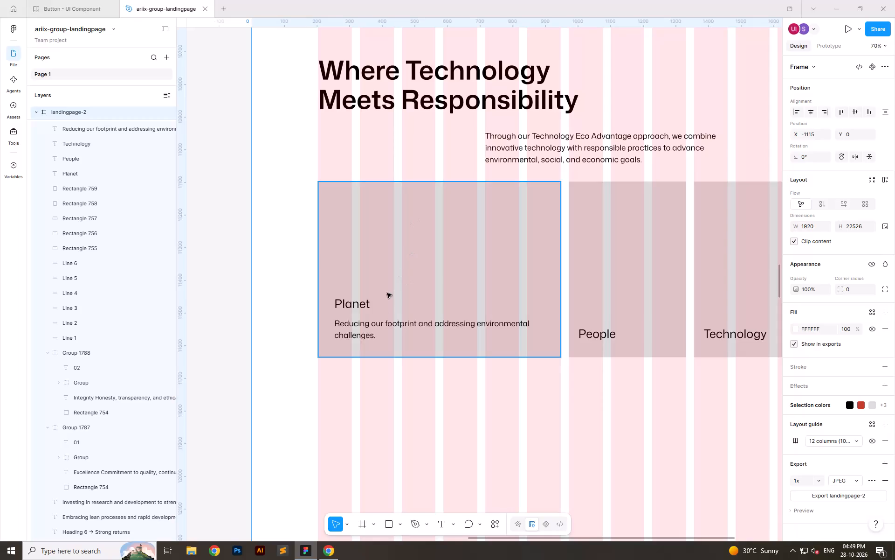
# Review the Planet, People and Technology cards under the Where Technology Meets Responsibility heading, glancing at their source text in the Homepage Flow document.
pyautogui.click(363, 302)
pyautogui.click(394, 421)
pyautogui.keyDown('ctrl'); pyautogui.scroll(-2, 362, 408); pyautogui.keyUp('ctrl')
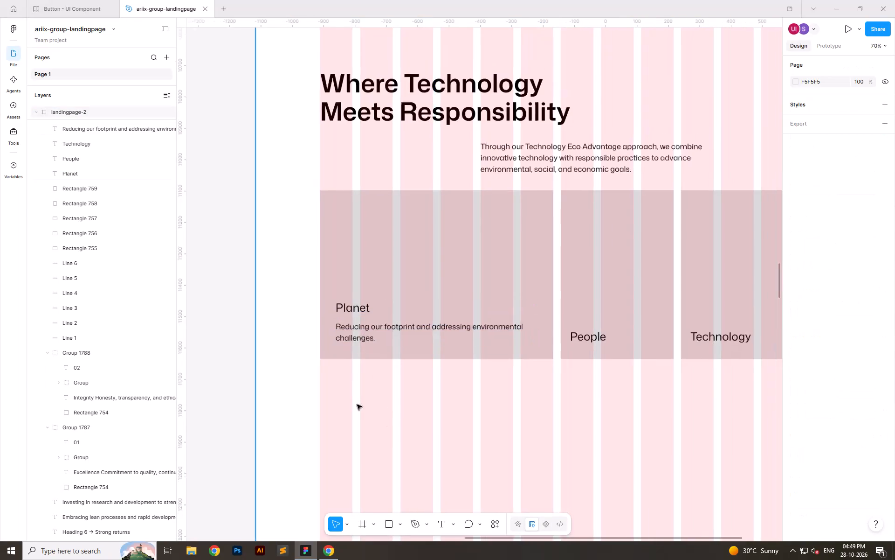
pyautogui.keyDown('ctrl'); pyautogui.scroll(-4, 357, 405); pyautogui.keyUp('ctrl')
pyautogui.keyDown('ctrl'); pyautogui.scroll(6, 410, 402); pyautogui.keyUp('ctrl')
pyautogui.click(649, 332)
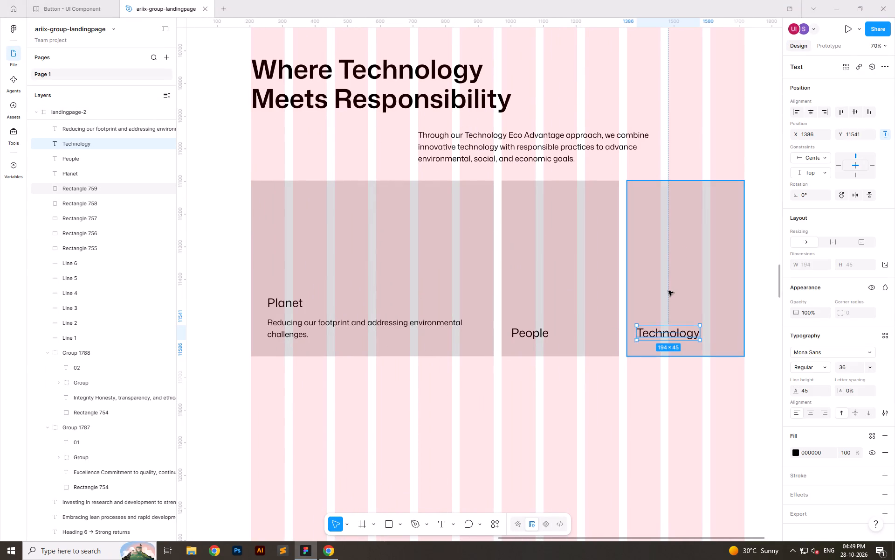
pyautogui.hotkey('alt', 'Tab')
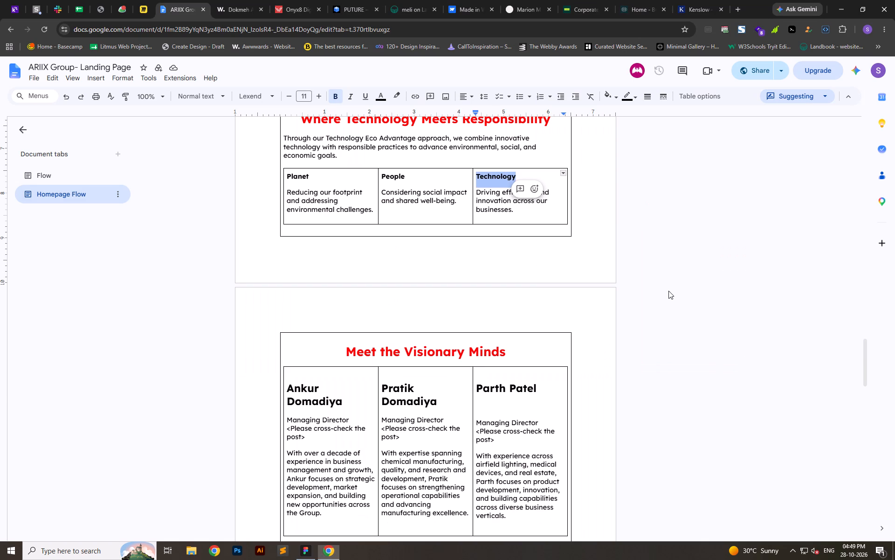
pyautogui.hotkey('alt', 'Tab')
pyautogui.click(543, 420)
pyautogui.keyDown('ctrl'); pyautogui.scroll(-4, 387, 346); pyautogui.keyUp('ctrl')
pyautogui.click(341, 284)
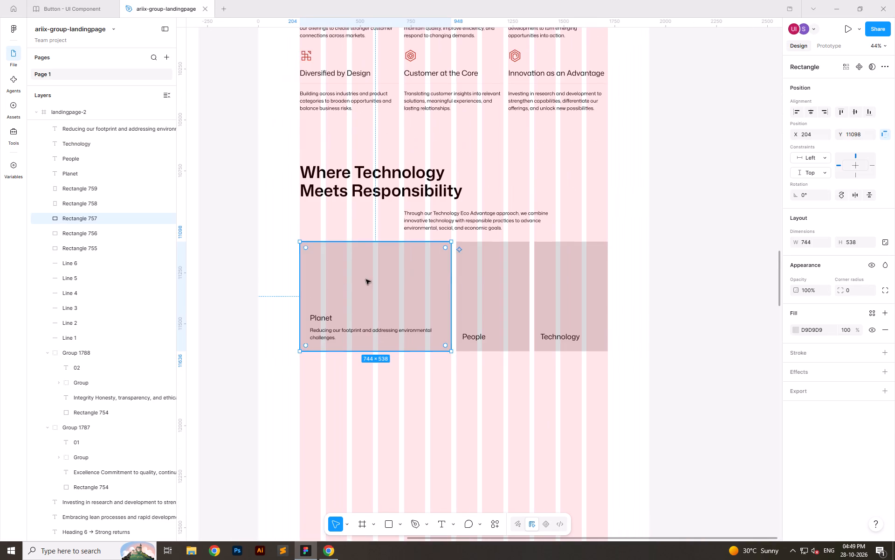
pyautogui.click(613, 279)
pyautogui.click(561, 297)
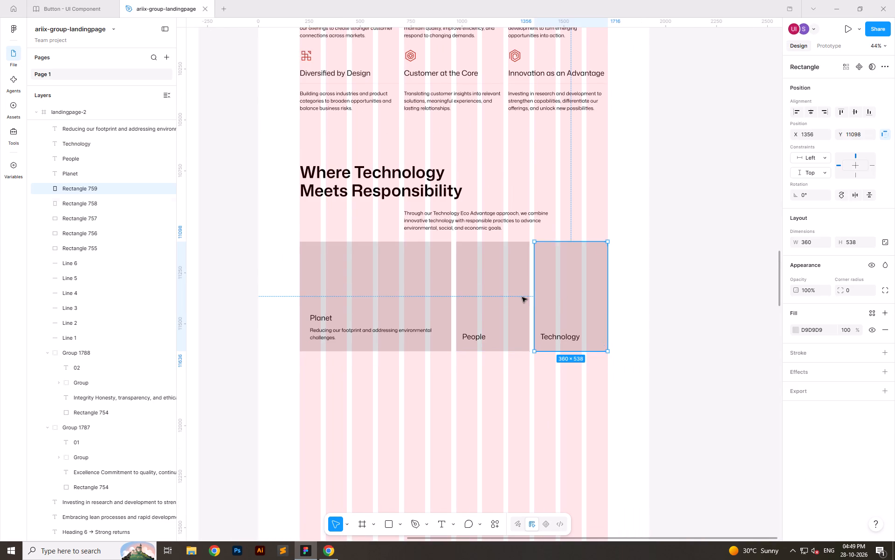
pyautogui.click(521, 297)
pyautogui.click(518, 424)
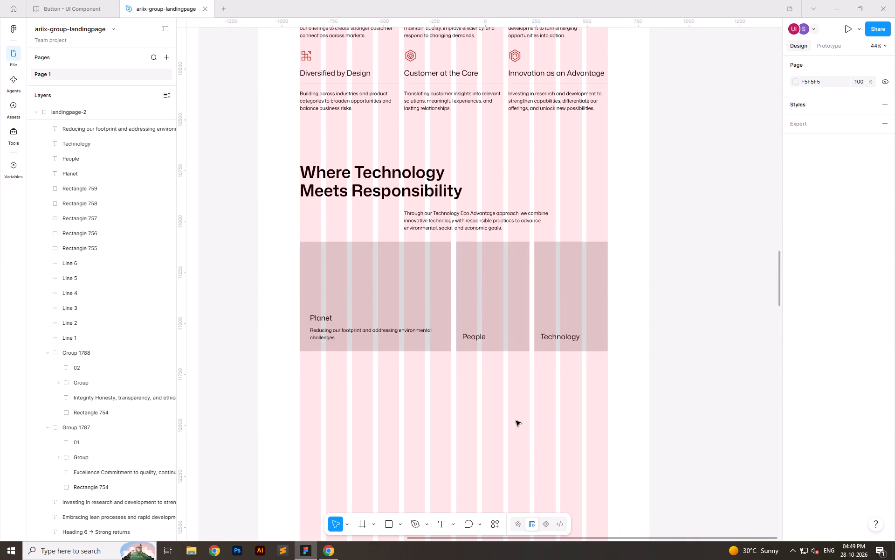
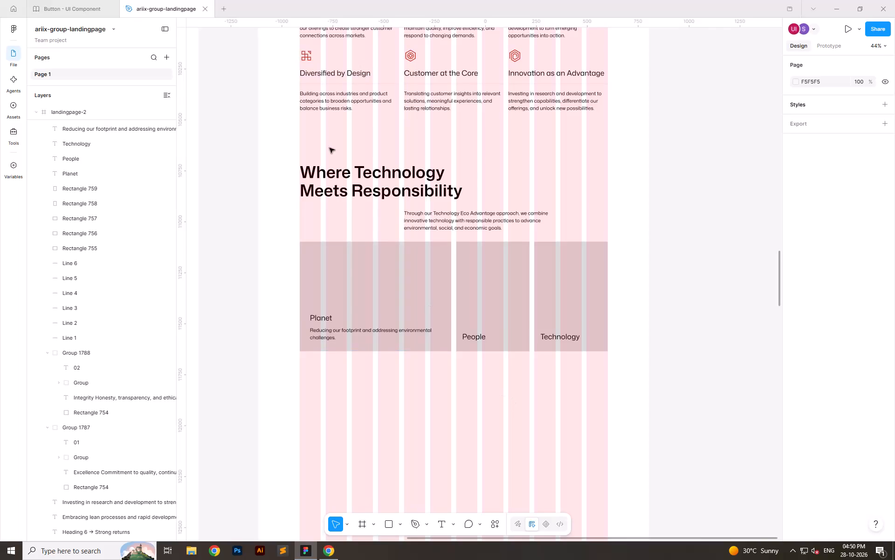
# Widen the Planet card's description text box by 10 to a width of 644.
pyautogui.click(325, 315)
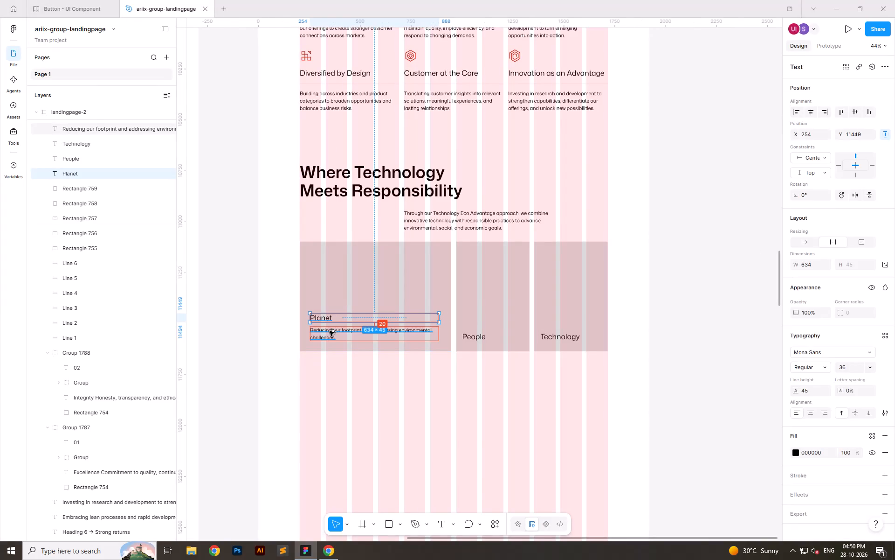
pyautogui.keyDown('shift'); pyautogui.click(330, 331); pyautogui.keyUp('shift')
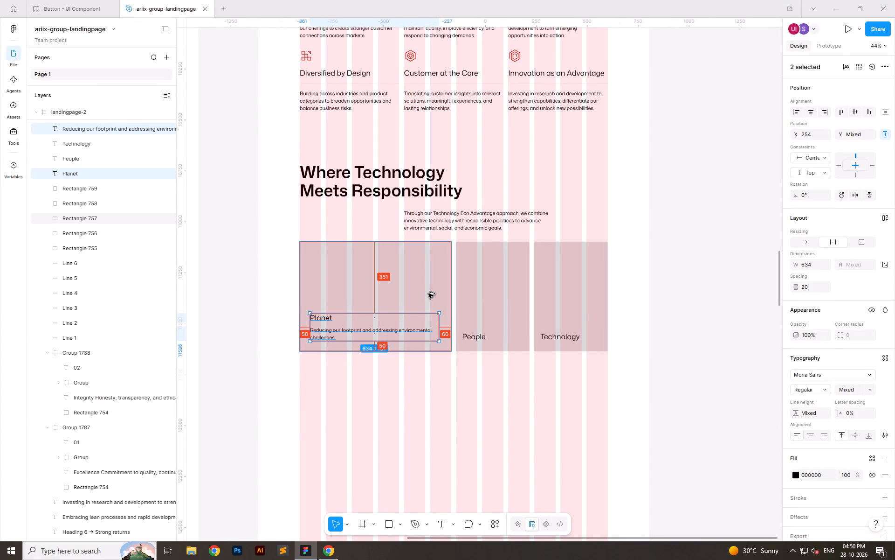
pyautogui.click(410, 375)
pyautogui.click(370, 329)
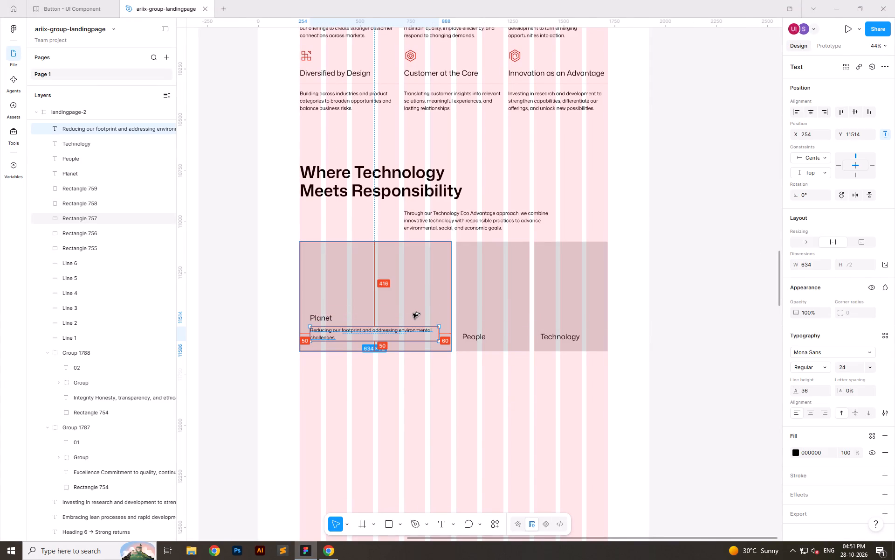
pyautogui.click(808, 265)
pyautogui.click(815, 265)
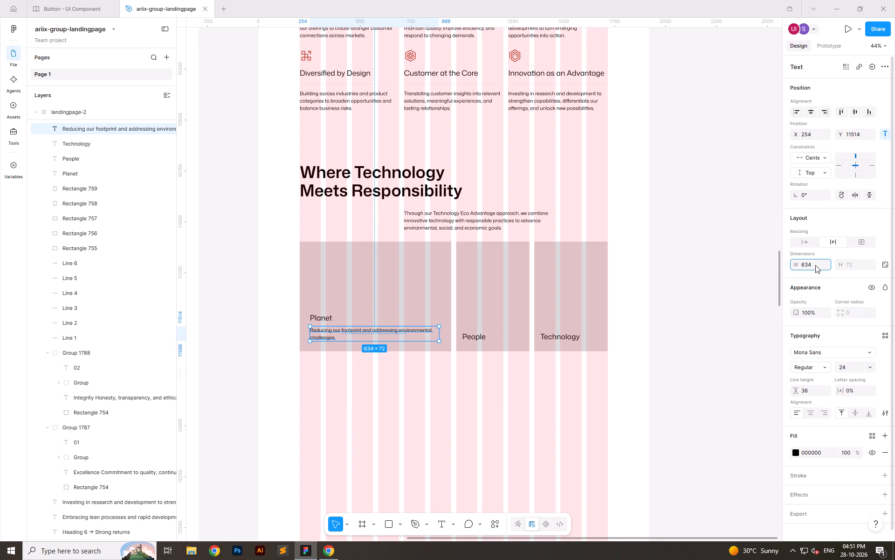
pyautogui.write('+10')
pyautogui.press('Return')
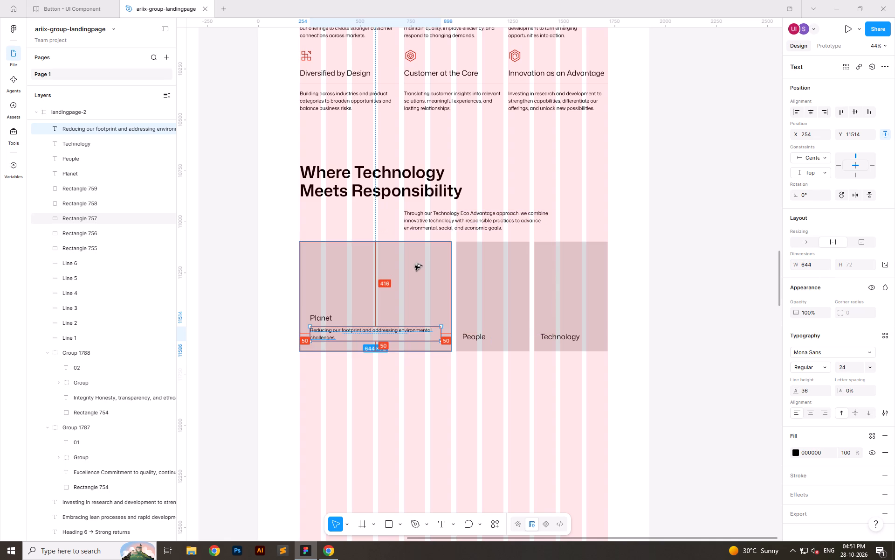
pyautogui.click(421, 434)
# Review the Where Technology Meets Responsibility heading, intro text and three cards within the page layout, glancing at the Homepage Flow document in Chrome.
pyautogui.keyDown('ctrl'); pyautogui.scroll(-6, 412, 424); pyautogui.keyUp('ctrl')
pyautogui.keyDown('ctrl'); pyautogui.scroll(6, 441, 413); pyautogui.keyUp('ctrl')
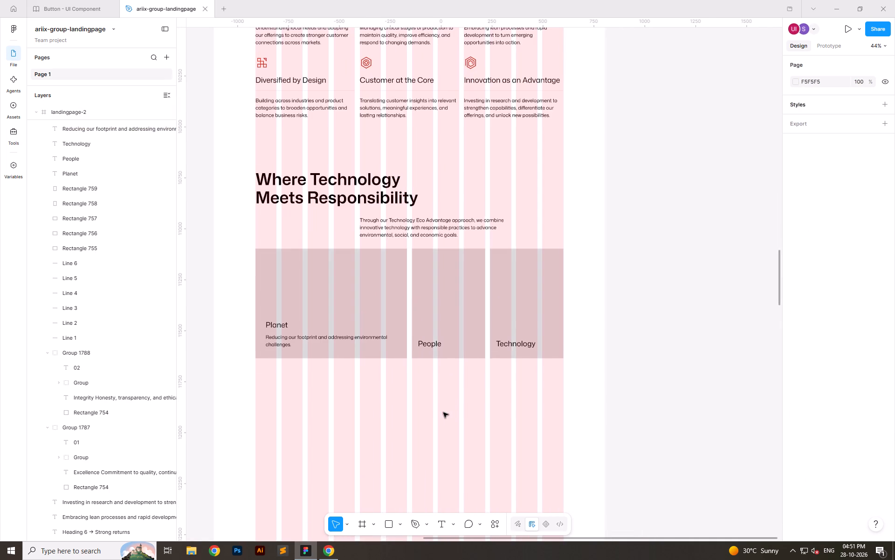
pyautogui.click(416, 229)
pyautogui.click(523, 371)
pyautogui.keyDown('ctrl'); pyautogui.scroll(-6, 379, 362); pyautogui.keyUp('ctrl')
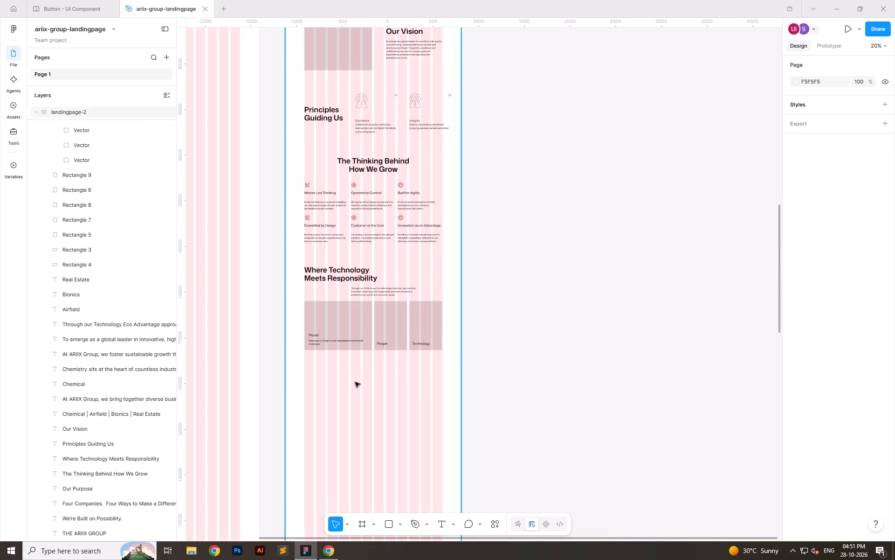
pyautogui.keyDown('ctrl'); pyautogui.scroll(-4, 427, 371); pyautogui.keyUp('ctrl')
pyautogui.keyDown('ctrl'); pyautogui.scroll(-2, 367, 364); pyautogui.keyUp('ctrl')
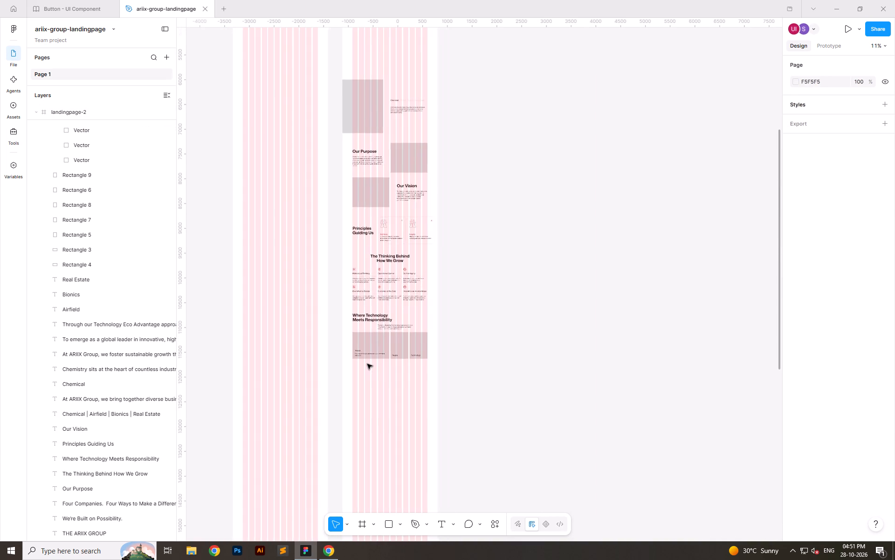
pyautogui.keyDown('ctrl'); pyautogui.scroll(-4, 368, 364); pyautogui.keyUp('ctrl')
pyautogui.keyDown('ctrl'); pyautogui.scroll(13, 368, 364); pyautogui.keyUp('ctrl')
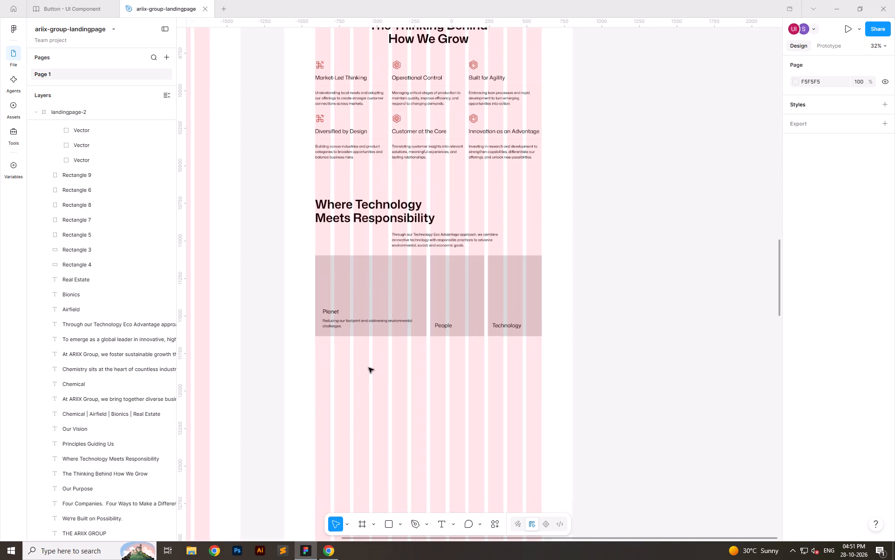
pyautogui.moveTo(300, 192); pyautogui.dragTo(468, 243)
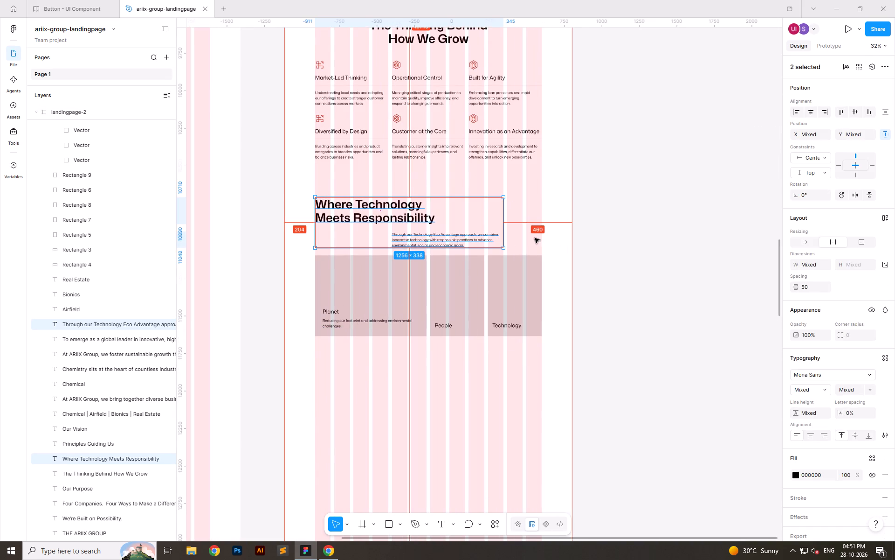
pyautogui.click(682, 263)
pyautogui.moveTo(295, 260); pyautogui.dragTo(482, 371)
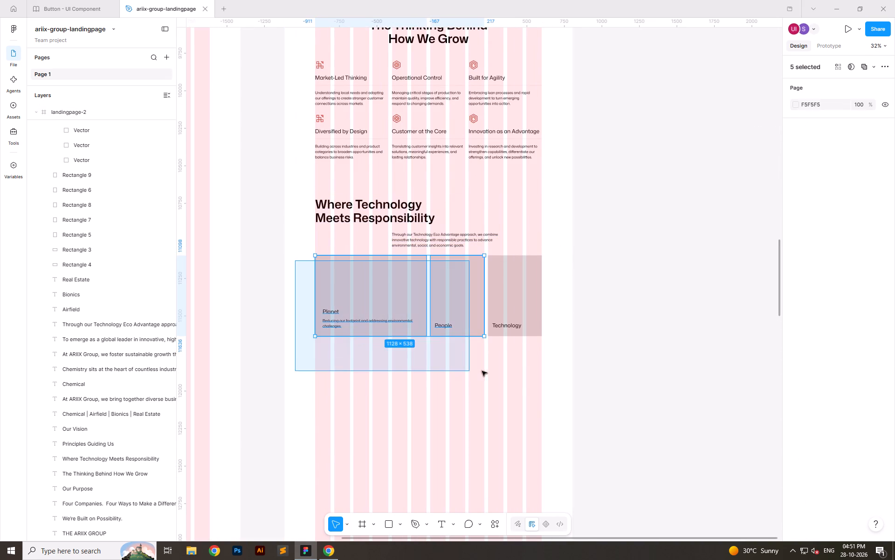
pyautogui.moveTo(482, 371); pyautogui.dragTo(532, 382)
pyautogui.click(628, 364)
pyautogui.keyDown('ctrl'); pyautogui.scroll(-6, 437, 238); pyautogui.keyUp('ctrl')
pyautogui.keyDown('ctrl'); pyautogui.scroll(2, 406, 402); pyautogui.keyUp('ctrl')
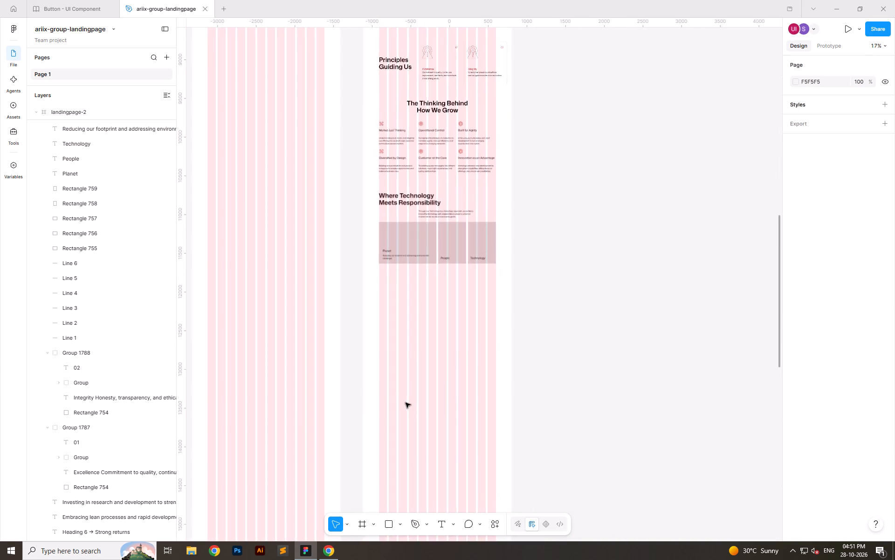
pyautogui.hotkey('alt', 'Tab')
pyautogui.hotkey('alt', 'Tab')
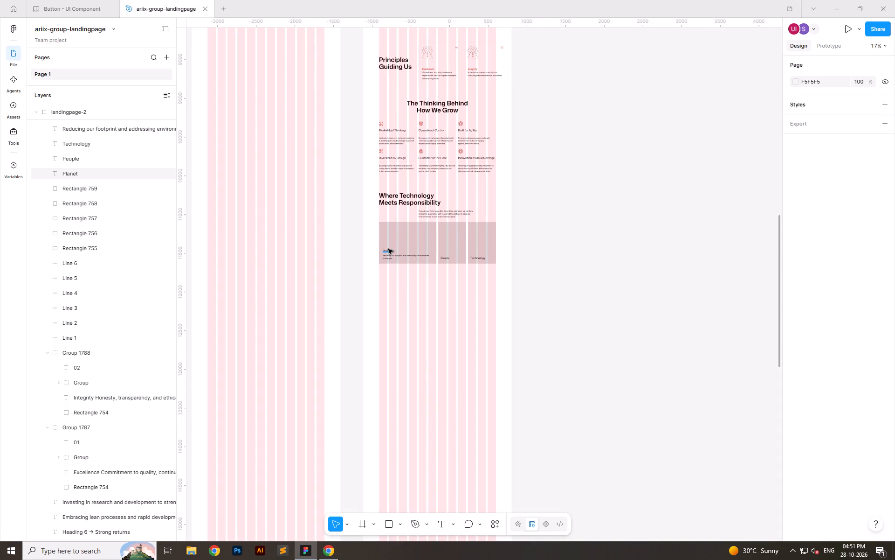
pyautogui.click(388, 249)
pyautogui.click(419, 313)
pyautogui.keyDown('ctrl'); pyautogui.scroll(-6, 429, 344); pyautogui.keyUp('ctrl')
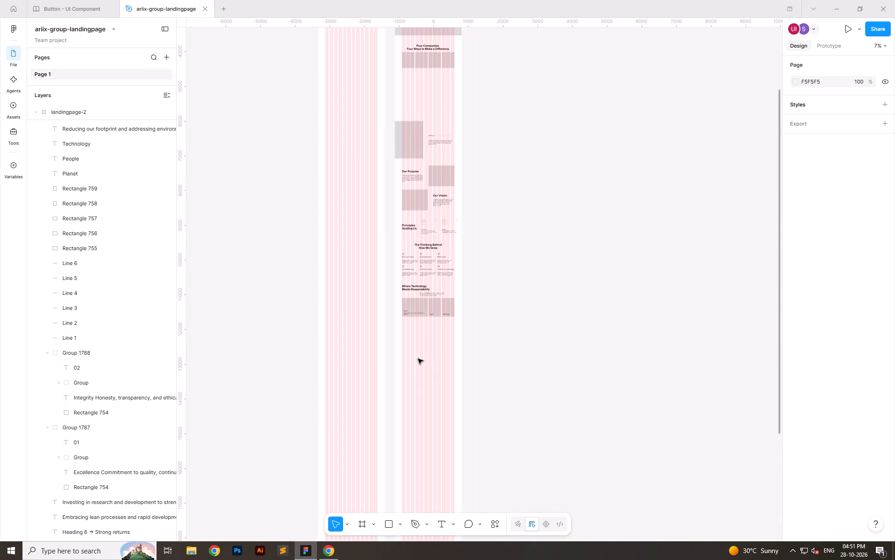
pyautogui.keyDown('ctrl'); pyautogui.scroll(11, 421, 324); pyautogui.keyUp('ctrl')
pyautogui.hotkey('alt', 'Tab')
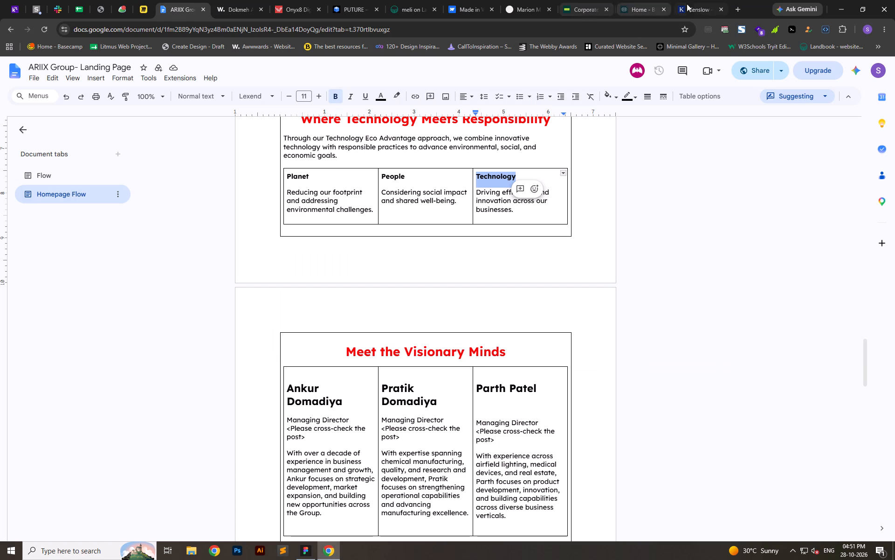
pyautogui.click(740, 3)
pyautogui.hotkey('alt', 'Tab')
pyautogui.click(621, 297)
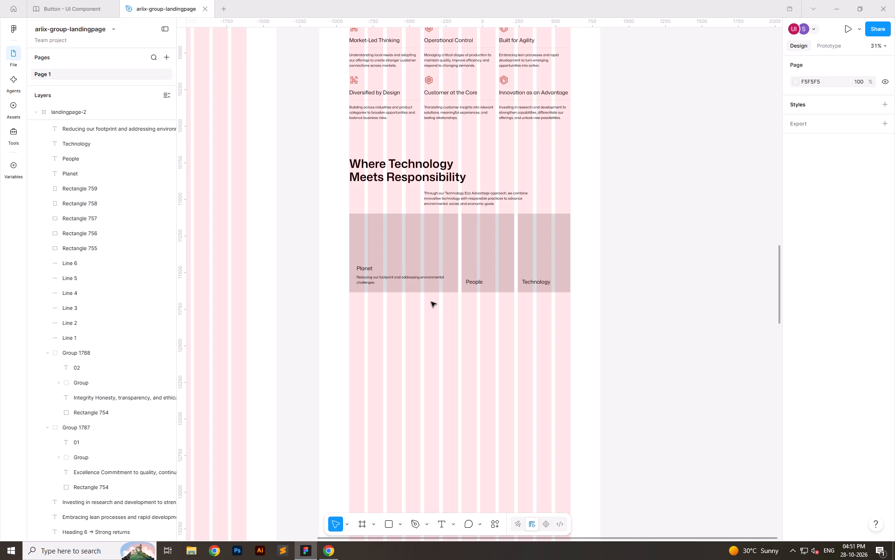
# Review the landingpage-2 layout from THE ARIIX GROUP hero down through the Where Technology Meets Responsibility cards.
pyautogui.scroll(9, 649, 211)
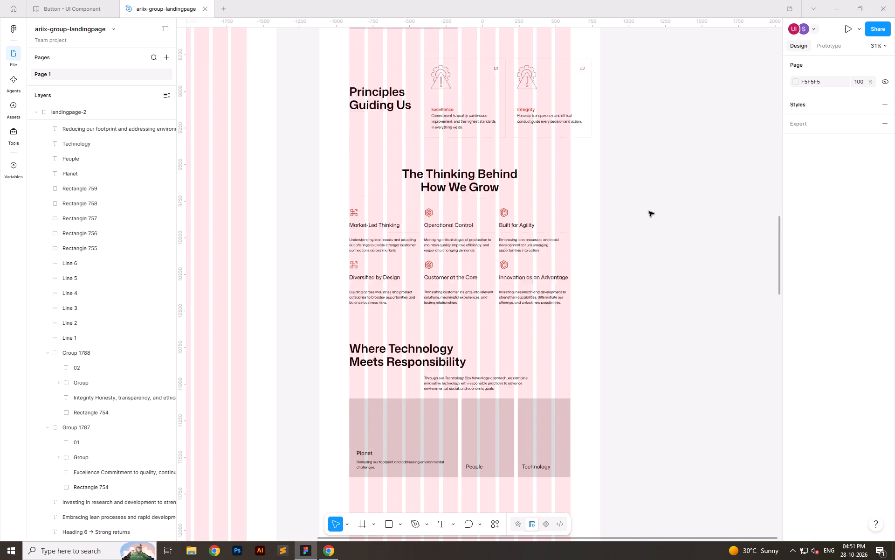
pyautogui.scroll(1, 649, 211)
pyautogui.scroll(20, 654, 210)
pyautogui.scroll(18, 654, 210)
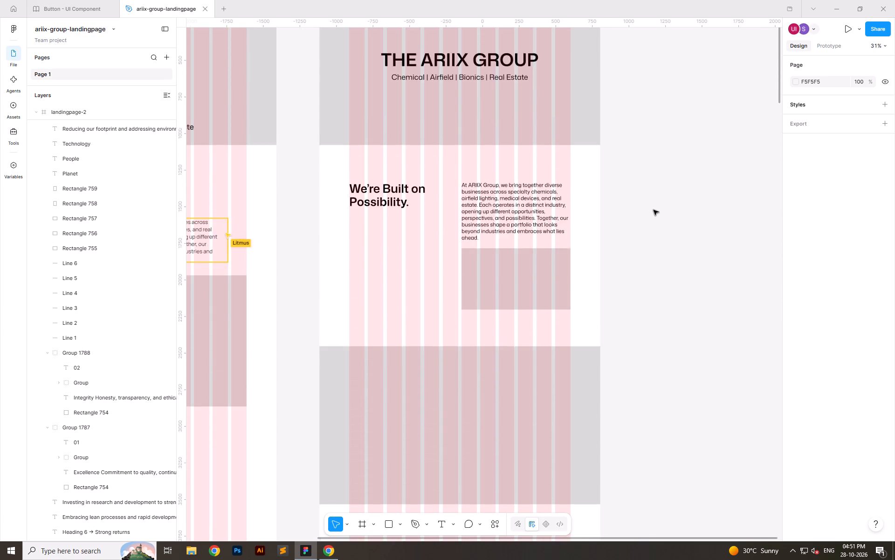
pyautogui.scroll(8, 654, 210)
pyautogui.scroll(-20, 654, 210)
pyautogui.scroll(-4, 654, 210)
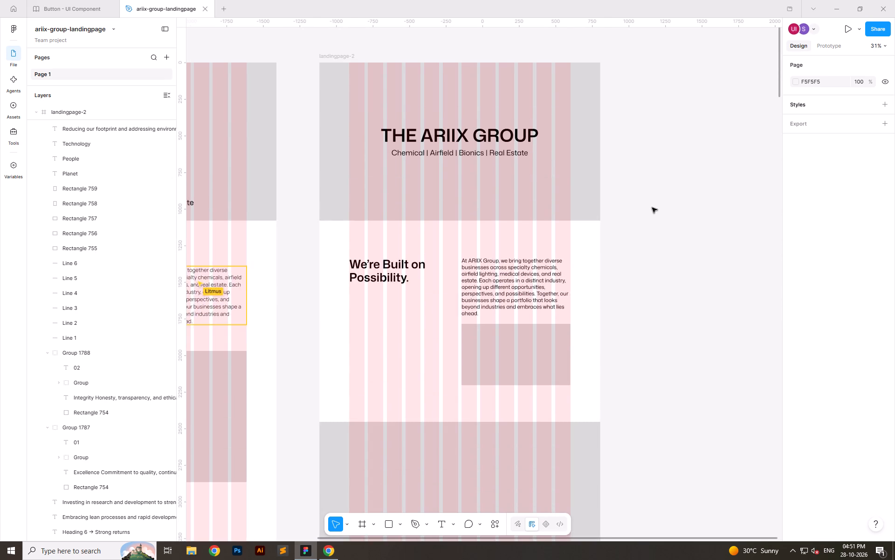
pyautogui.scroll(-7, 652, 208)
pyautogui.scroll(7, 651, 244)
pyautogui.scroll(-1, 651, 244)
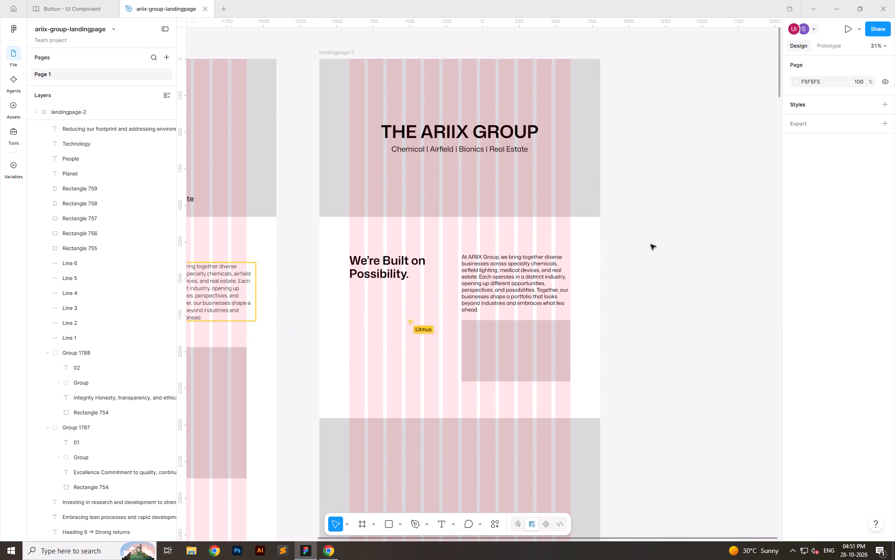
pyautogui.scroll(-5, 645, 246)
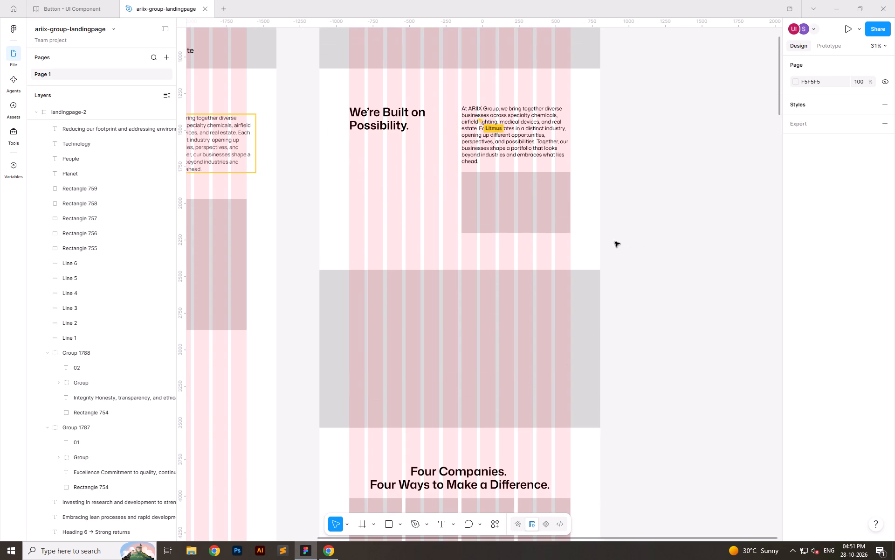
pyautogui.scroll(-1, 731, 241)
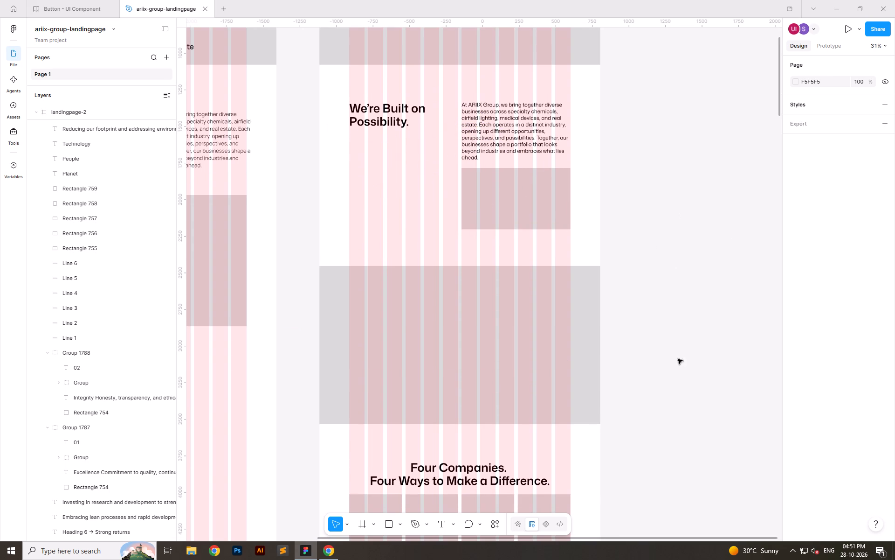
pyautogui.scroll(-5, 632, 376)
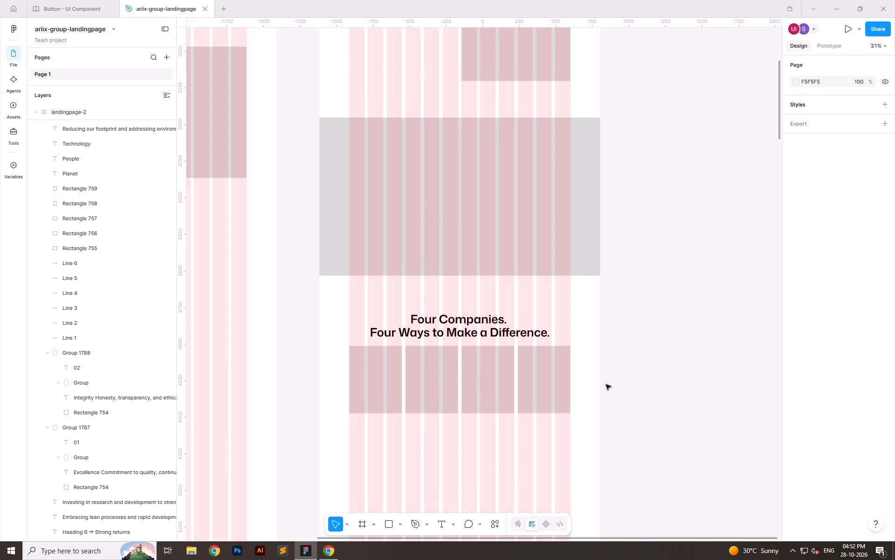
pyautogui.scroll(-9, 606, 385)
pyautogui.scroll(4, 576, 389)
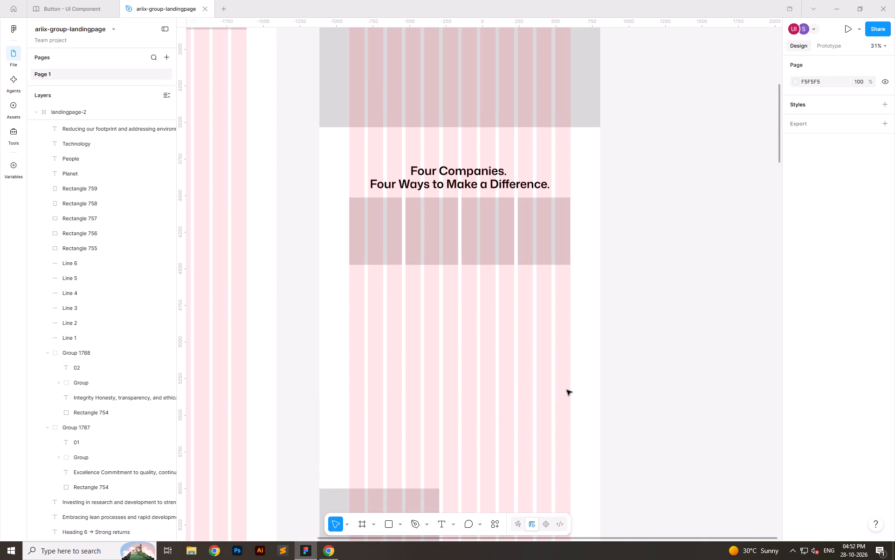
pyautogui.scroll(-5, 567, 390)
pyautogui.scroll(-5, 290, 282)
pyautogui.scroll(7, 363, 301)
pyautogui.scroll(-8, 431, 280)
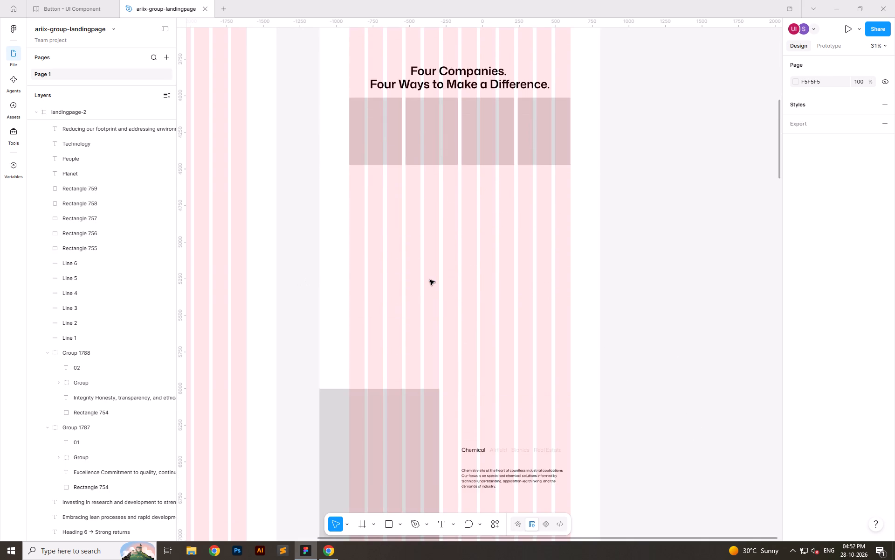
pyautogui.scroll(-20, 430, 280)
pyautogui.scroll(-2, 430, 280)
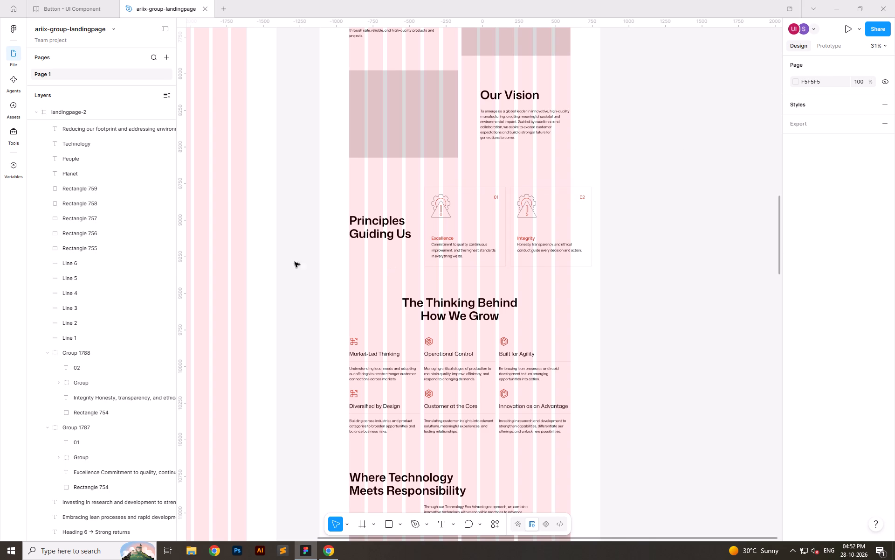
pyautogui.scroll(-7, 455, 389)
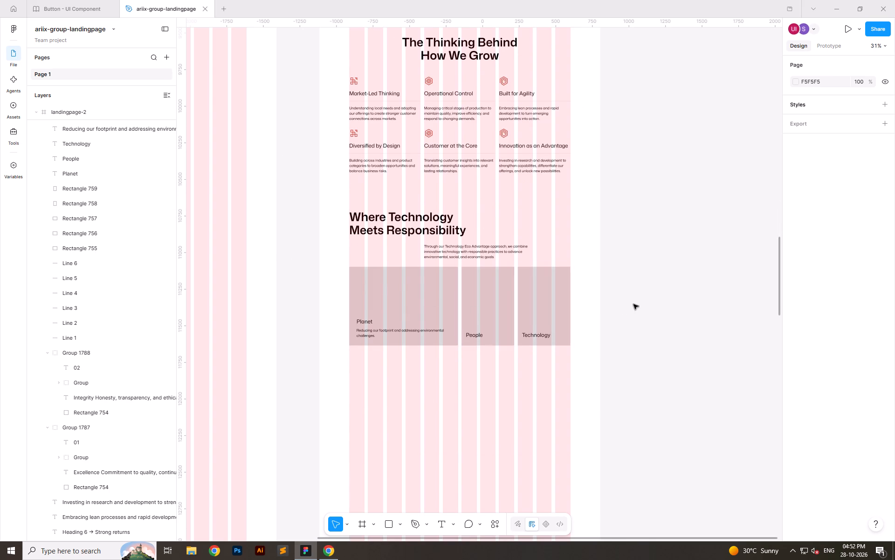
pyautogui.click(633, 304)
pyautogui.moveTo(330, 198); pyautogui.dragTo(588, 356)
pyautogui.click(630, 371)
pyautogui.scroll(5, 629, 371)
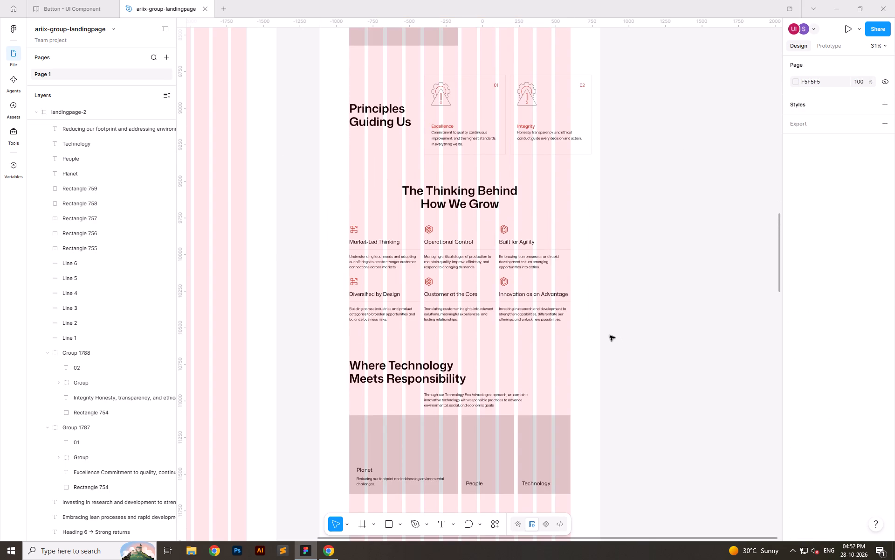
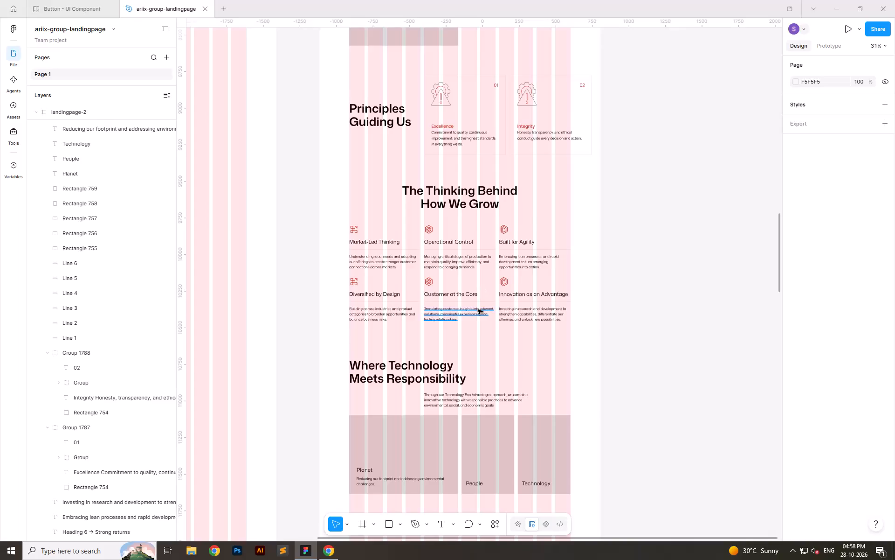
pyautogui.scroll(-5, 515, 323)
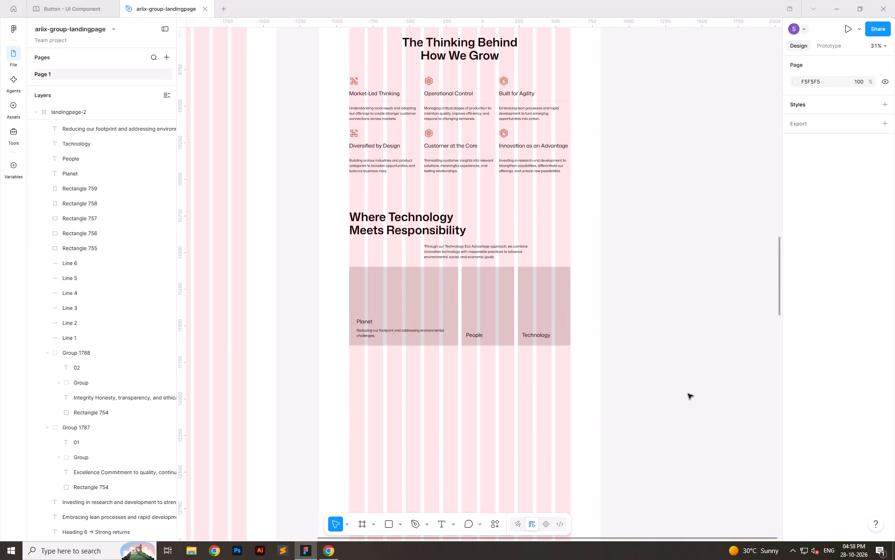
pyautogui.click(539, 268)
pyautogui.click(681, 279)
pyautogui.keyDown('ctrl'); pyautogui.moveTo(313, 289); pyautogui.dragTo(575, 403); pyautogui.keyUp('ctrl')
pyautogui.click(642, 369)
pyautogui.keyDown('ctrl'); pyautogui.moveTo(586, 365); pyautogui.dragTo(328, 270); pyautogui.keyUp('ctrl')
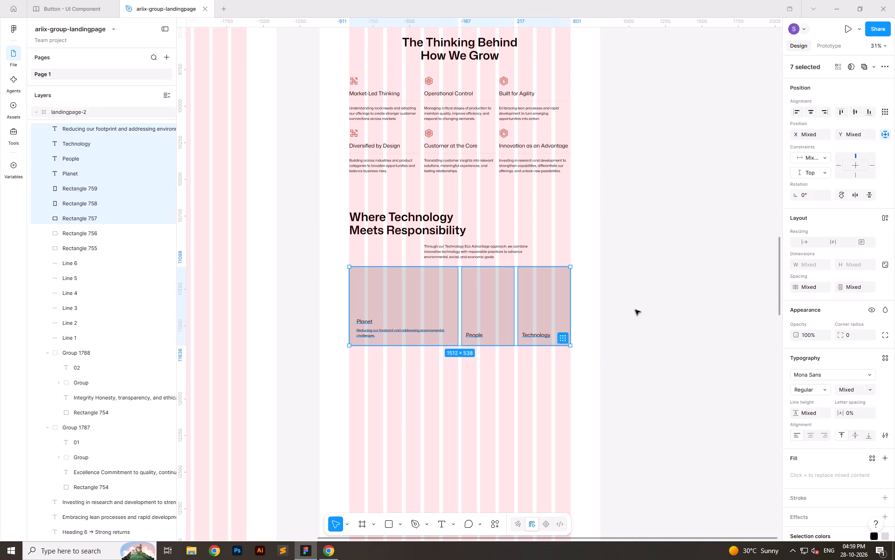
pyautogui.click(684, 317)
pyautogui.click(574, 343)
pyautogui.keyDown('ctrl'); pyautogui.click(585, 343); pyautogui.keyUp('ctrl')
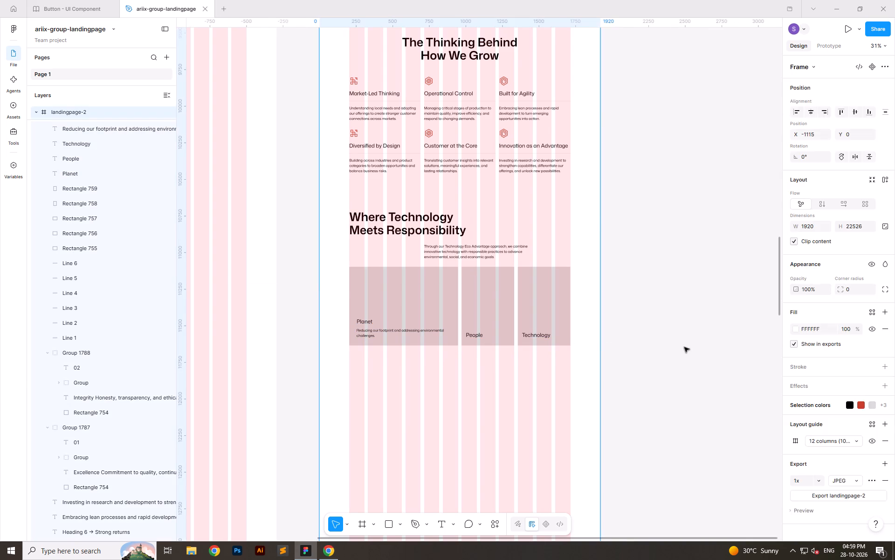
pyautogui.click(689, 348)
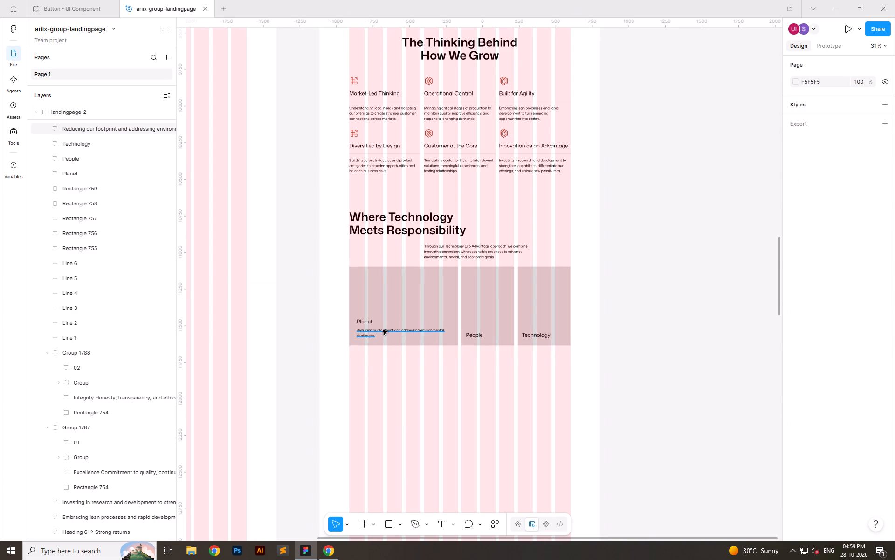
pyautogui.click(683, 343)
# Switch to the Chrome window with the reference websites and the ARIIX document open.
pyautogui.hotkey('alt', 'Tab')
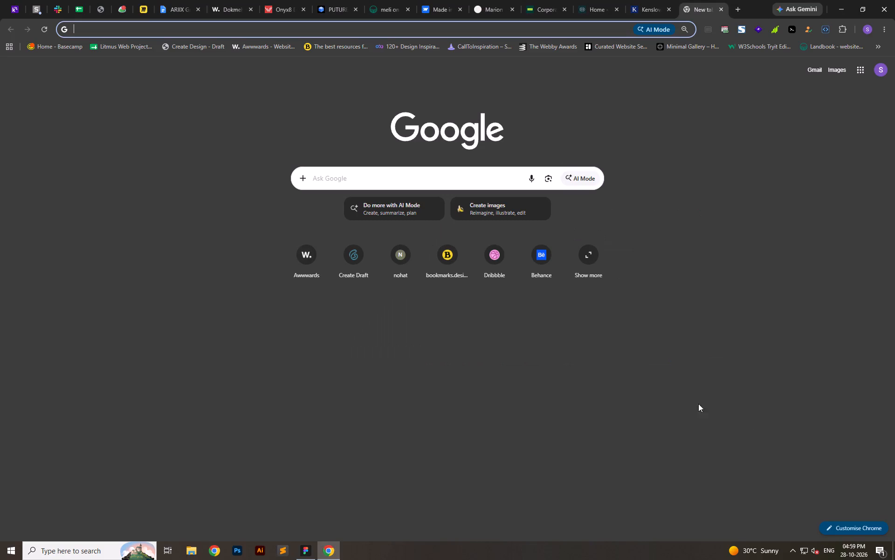
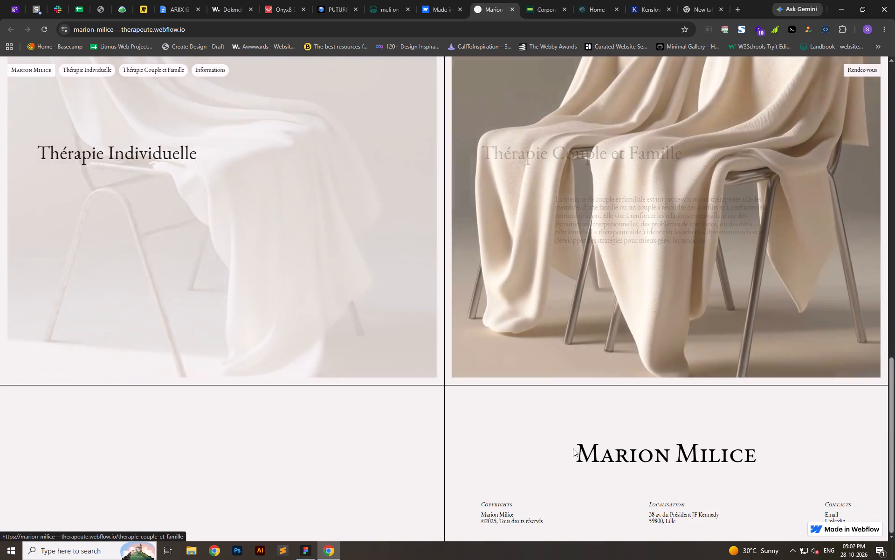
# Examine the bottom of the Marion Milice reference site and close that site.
pyautogui.scroll(-7, 618, 289)
pyautogui.scroll(-4, 536, 383)
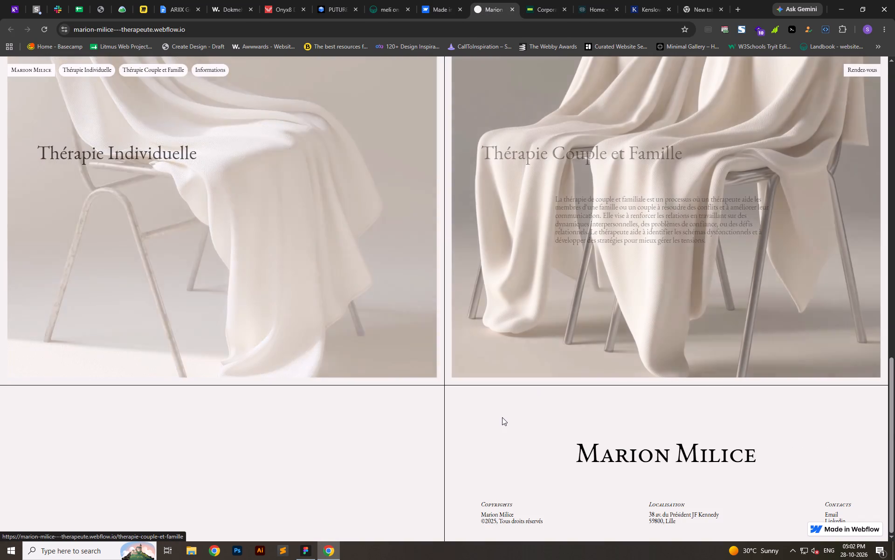
pyautogui.scroll(-5, 499, 481)
pyautogui.click(514, 11)
# Look through the open Made in Webflow, Landbook and CSS Winner references and bring up the PUTURE website.
pyautogui.click(441, 0)
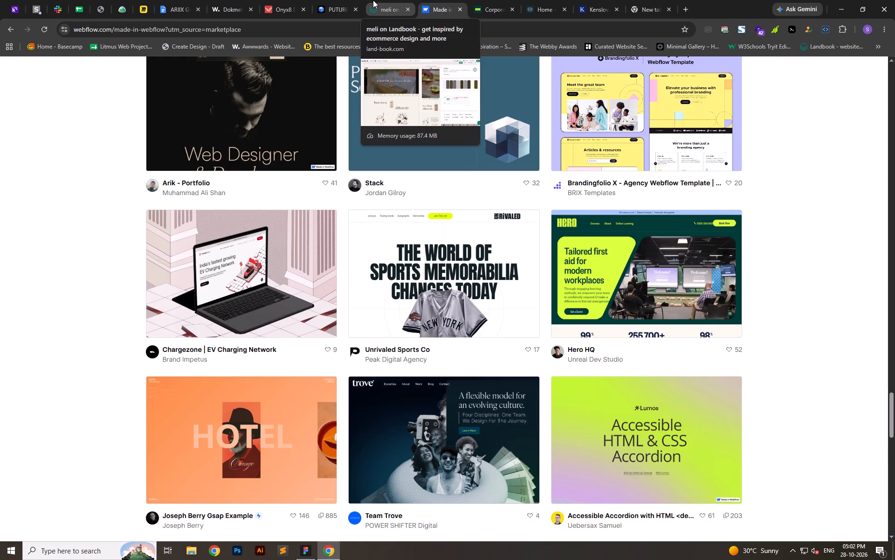
pyautogui.click(373, 0)
pyautogui.click(296, 0)
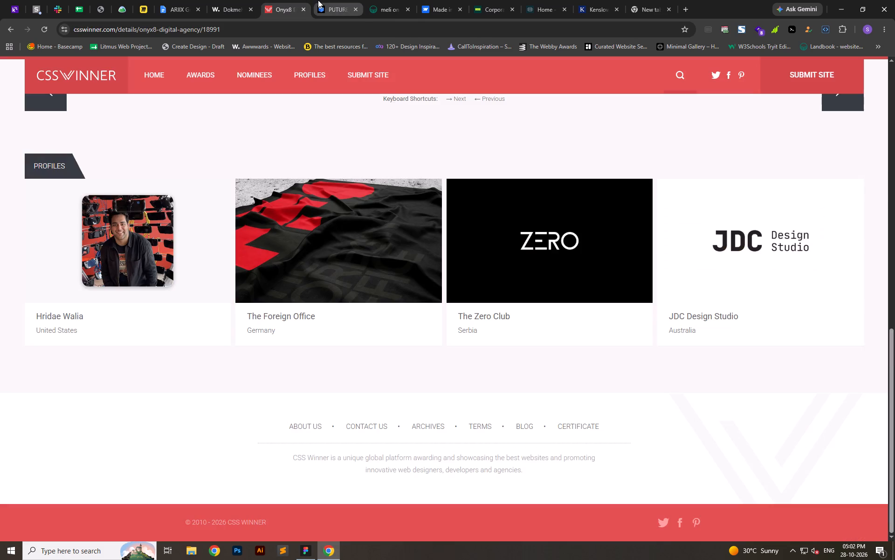
pyautogui.click(318, 0)
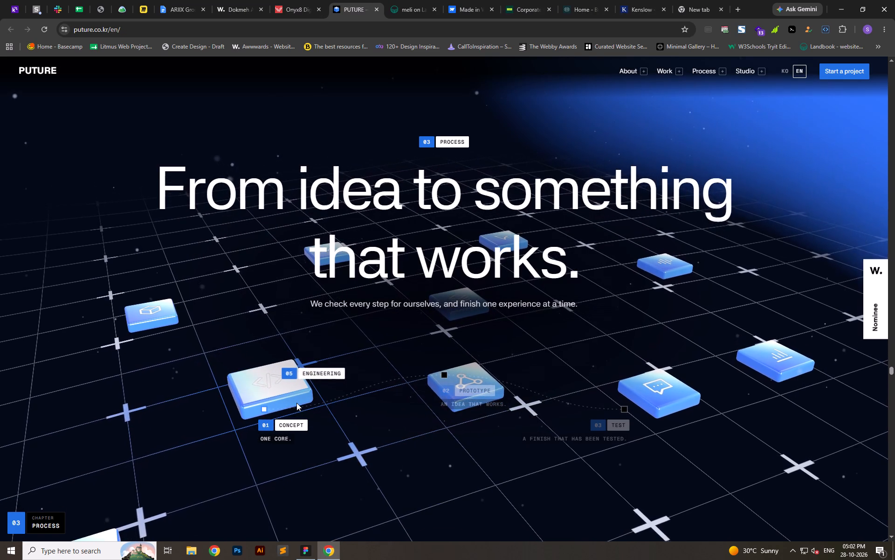
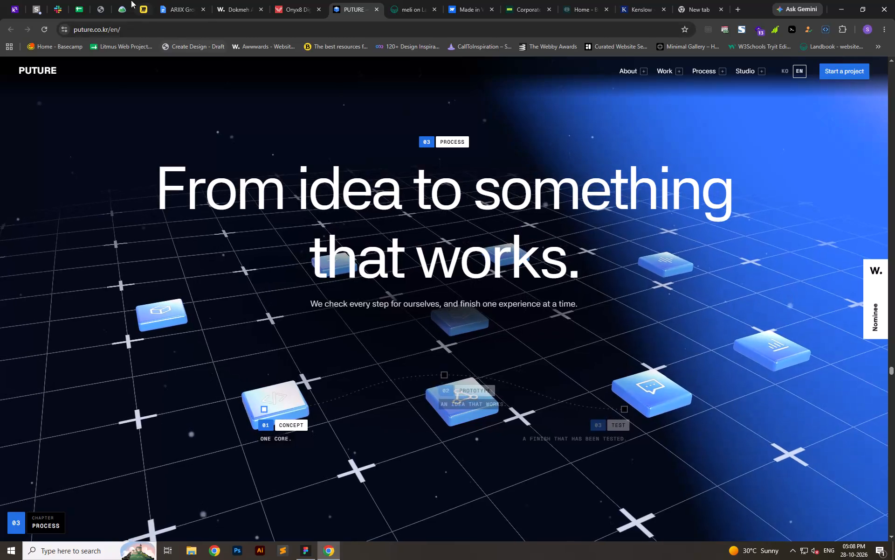
# Return to the ARIIX Group landing page document and review the Homepage Flow content from the responsibility section back to its opening sections.
pyautogui.click(185, 0)
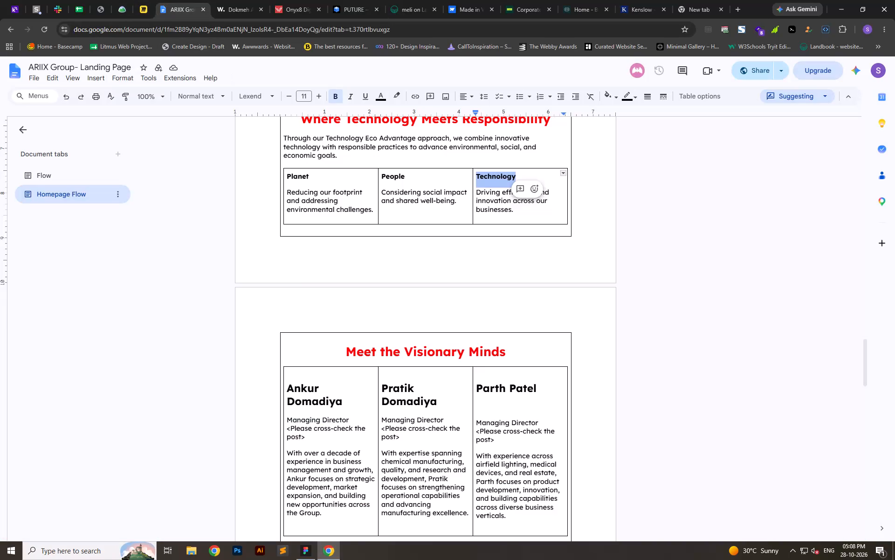
pyautogui.scroll(10, 417, 276)
pyautogui.click(730, 383)
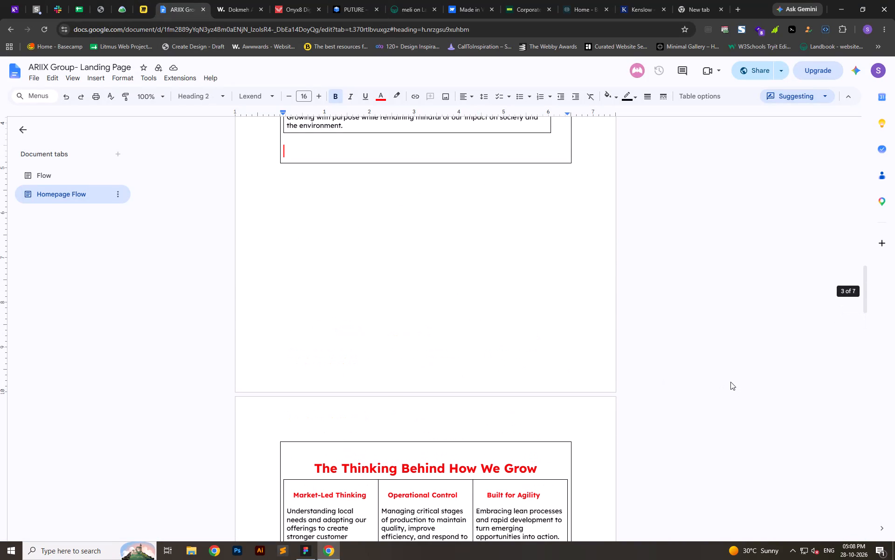
pyautogui.scroll(11, 647, 389)
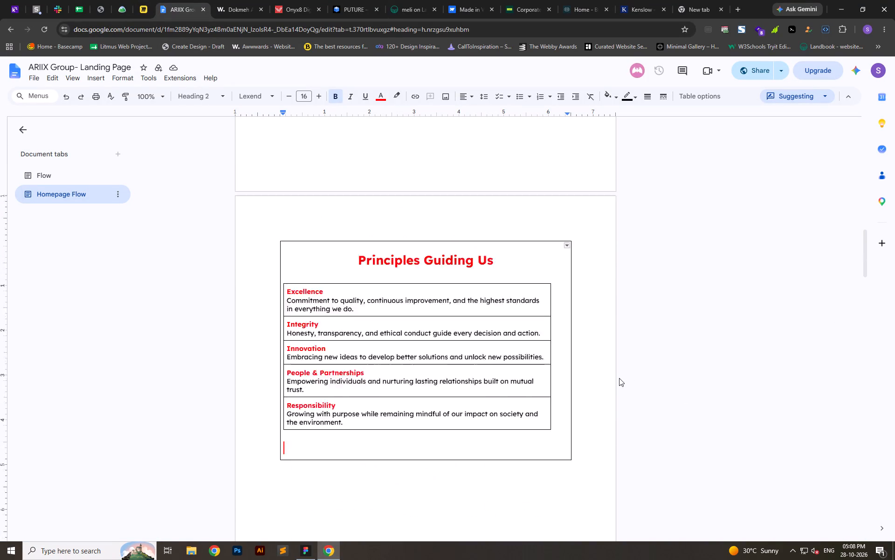
pyautogui.scroll(6, 618, 372)
pyautogui.scroll(20, 620, 367)
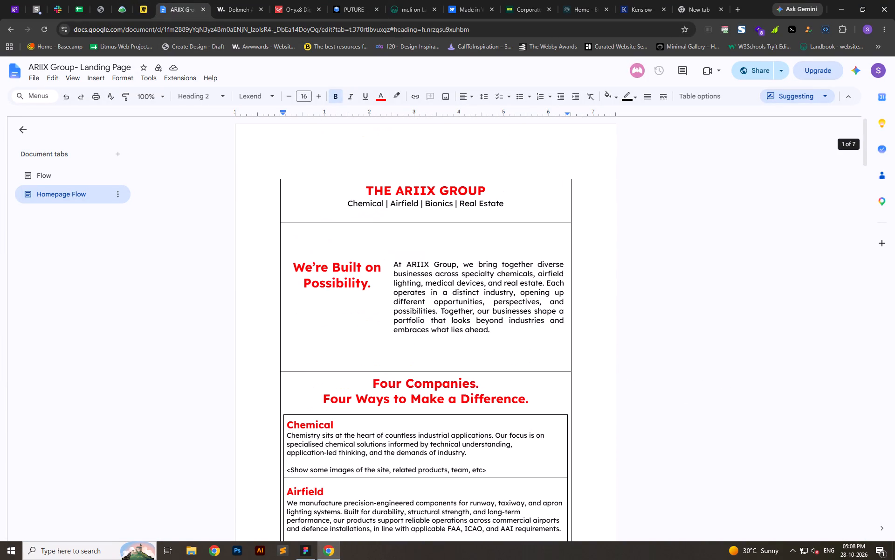
pyautogui.scroll(5, 559, 356)
pyautogui.scroll(-2, 559, 355)
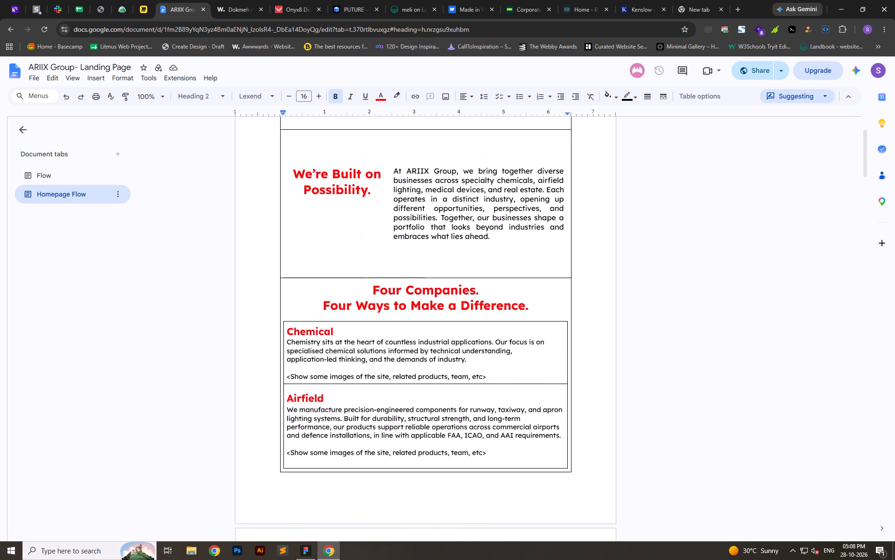
pyautogui.scroll(4, 656, 329)
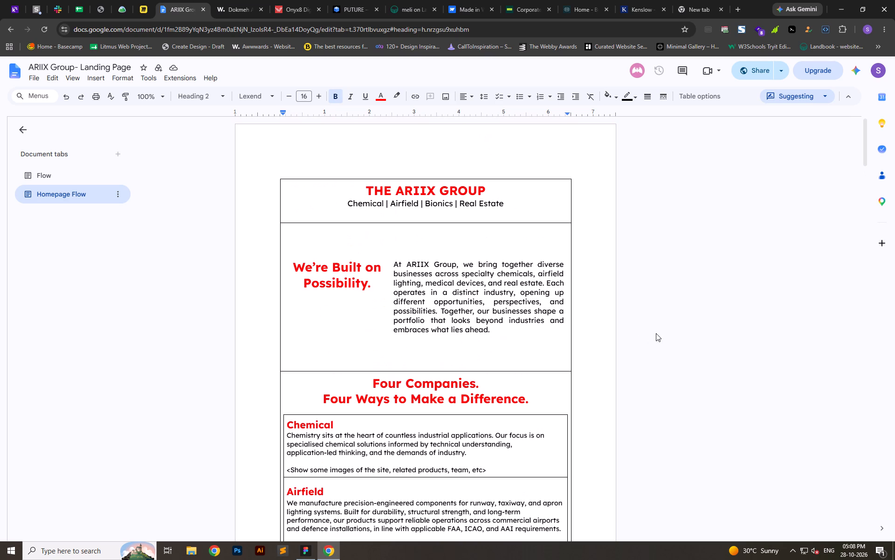
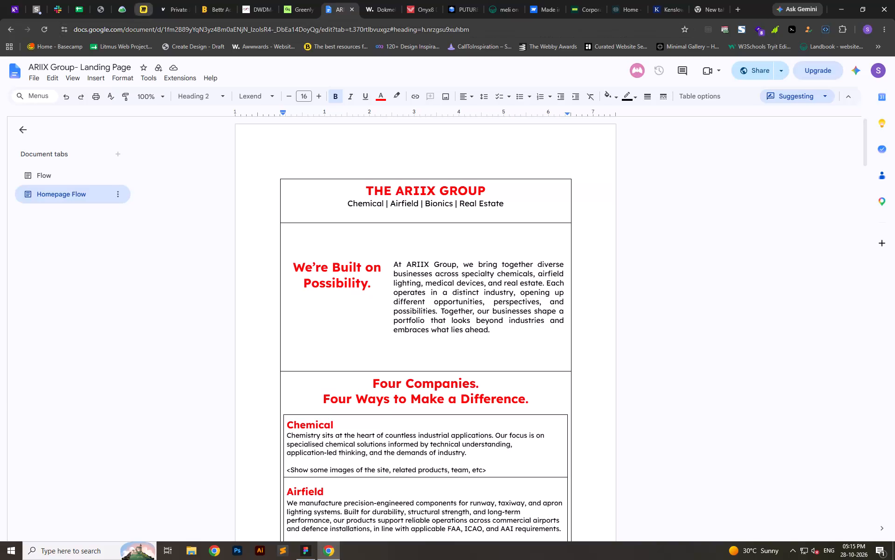
# Review the Villiers reference site from the empty legs list to the journal, then back through the newsletter and Why Villiers sections.
pyautogui.click(191, 0)
pyautogui.scroll(-15, 313, 219)
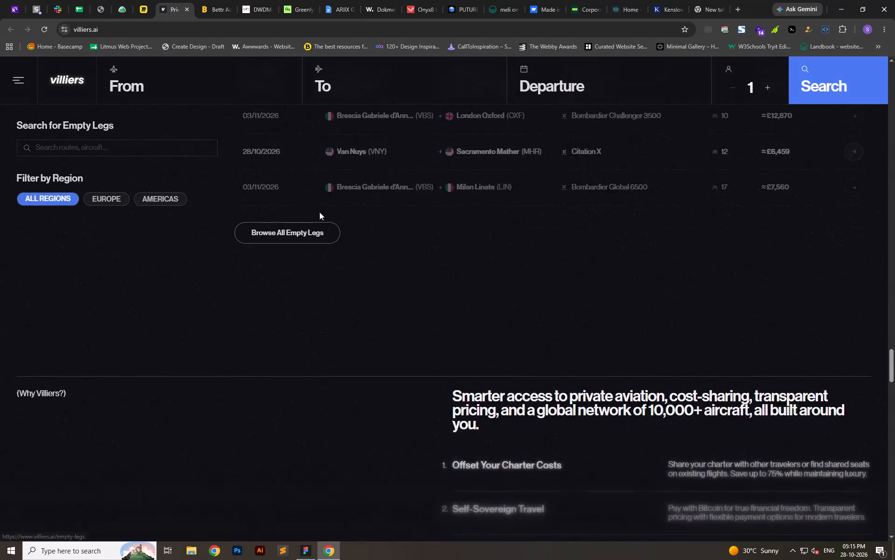
pyautogui.scroll(-17, 319, 212)
pyautogui.scroll(-5, 356, 224)
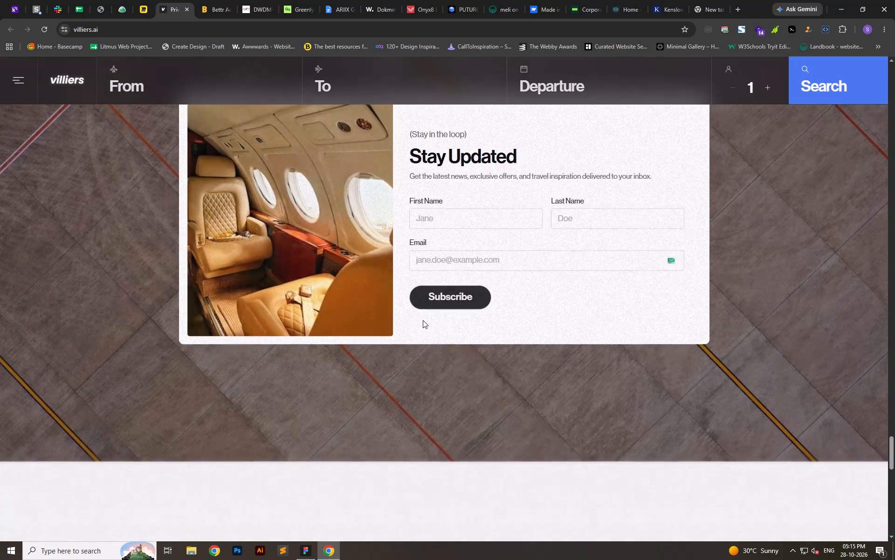
pyautogui.scroll(-9, 427, 323)
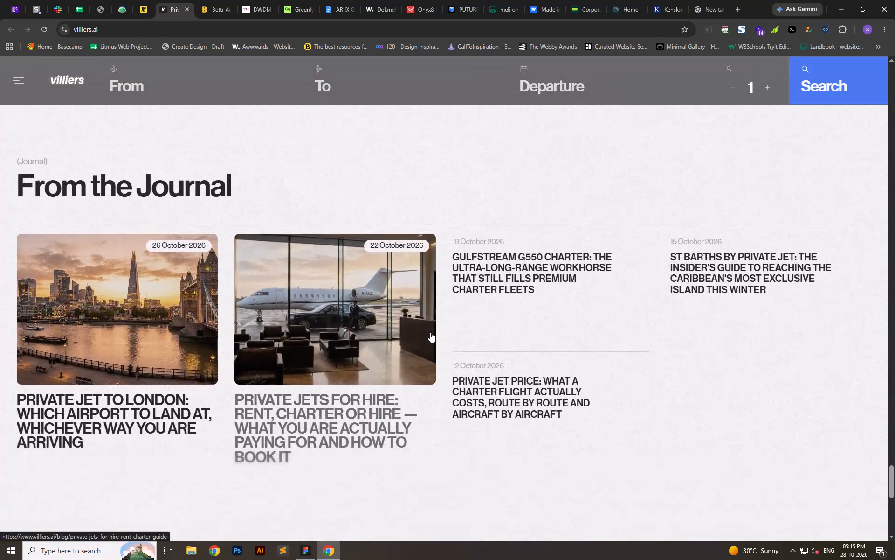
pyautogui.scroll(-5, 430, 332)
pyautogui.scroll(7, 370, 329)
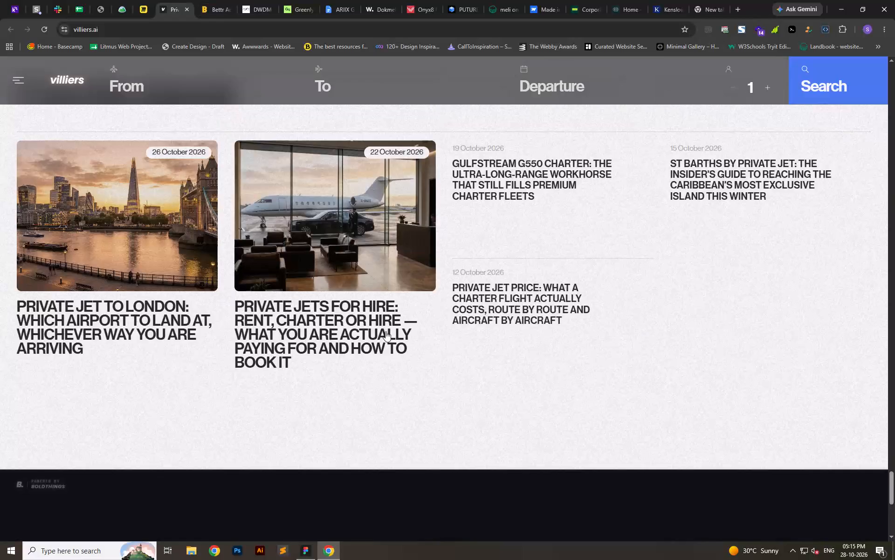
pyautogui.scroll(3, 386, 331)
pyautogui.scroll(13, 103, 294)
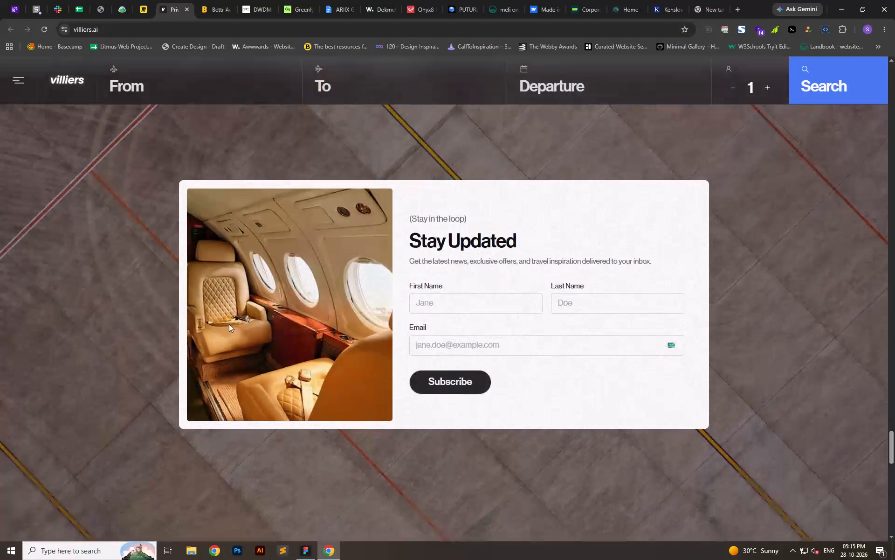
pyautogui.scroll(6, 229, 324)
pyautogui.scroll(9, 452, 359)
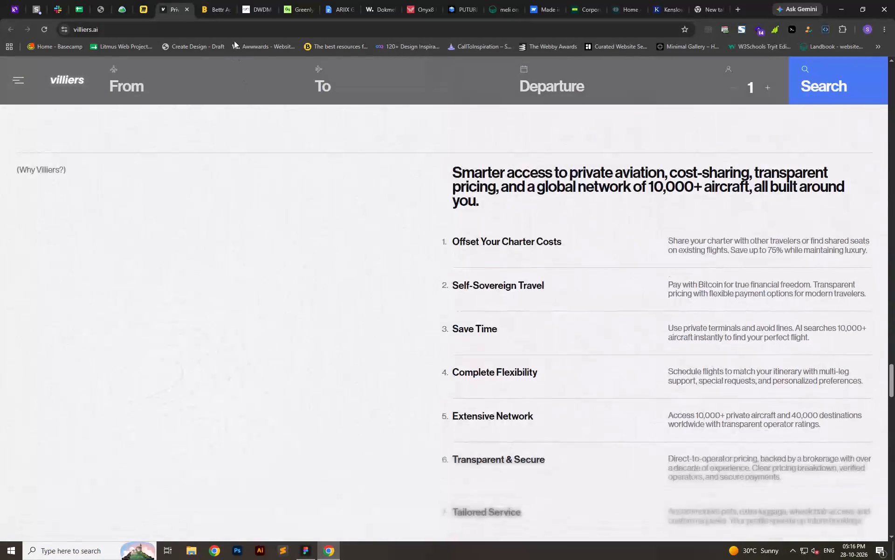
# Examine the Bettr Academy site's hero, journey cards, statistics ribbon, course cards and career transition banner for layout ideas.
pyautogui.click(213, 0)
pyautogui.scroll(-10, 404, 330)
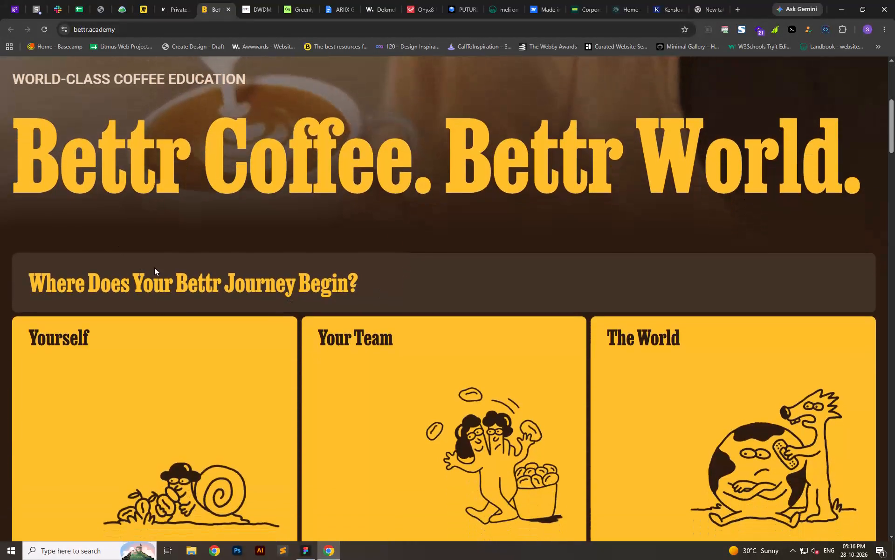
pyautogui.scroll(-6, 421, 262)
pyautogui.scroll(-5, 366, 309)
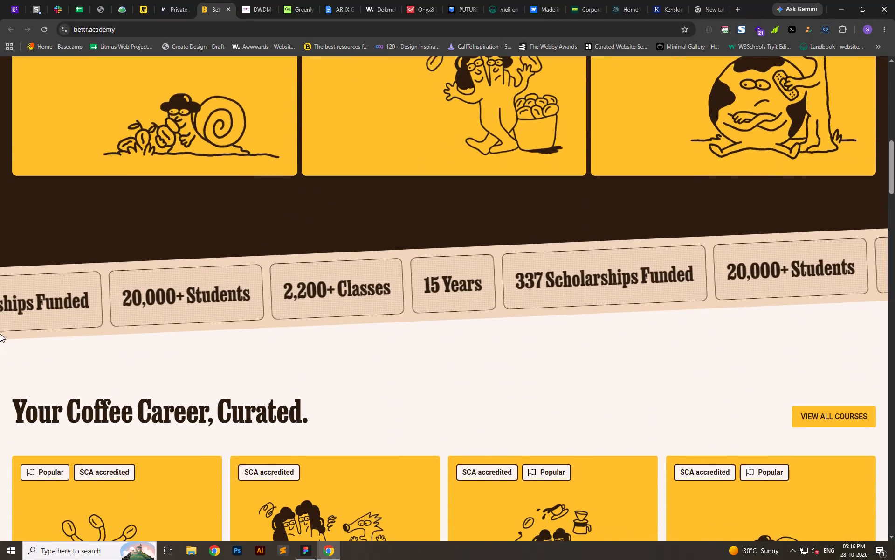
pyautogui.scroll(-4, 53, 340)
pyautogui.scroll(-4, 134, 324)
pyautogui.scroll(2, 149, 125)
pyautogui.scroll(-4, 181, 237)
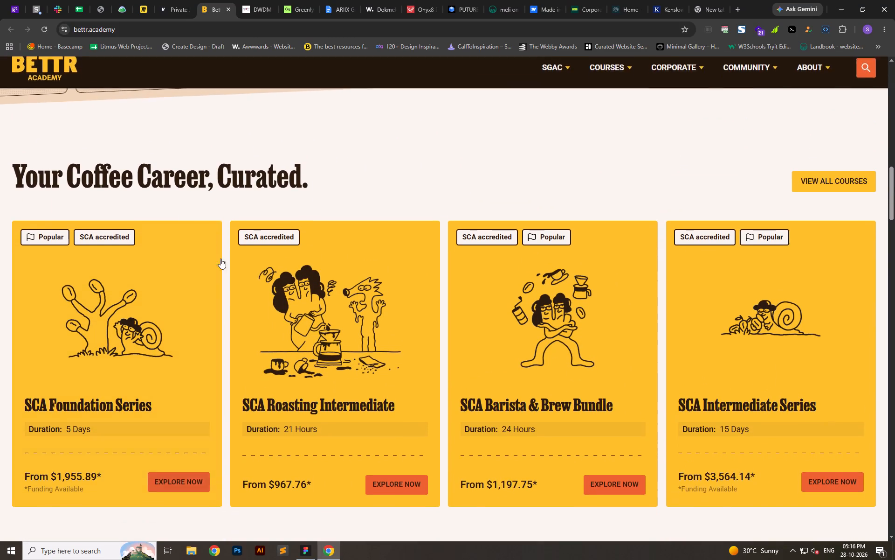
pyautogui.scroll(-5, 372, 320)
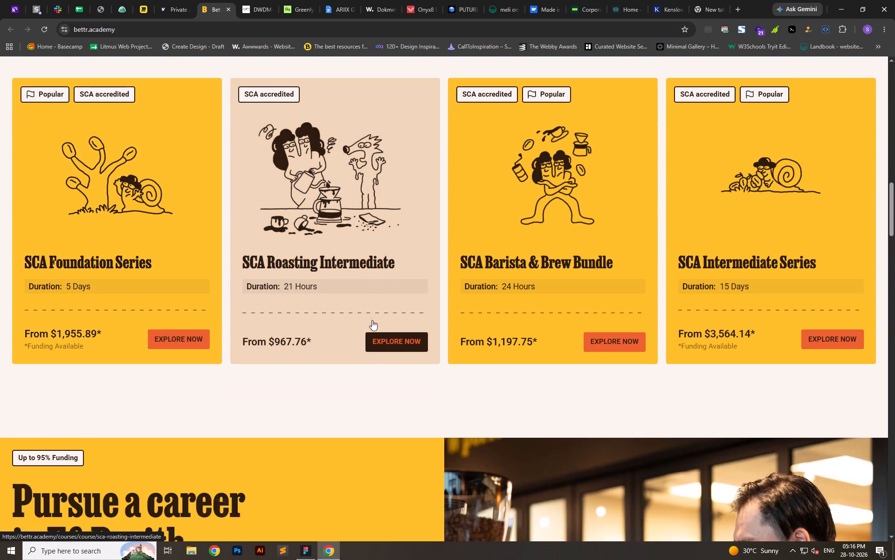
pyautogui.scroll(-13, 372, 320)
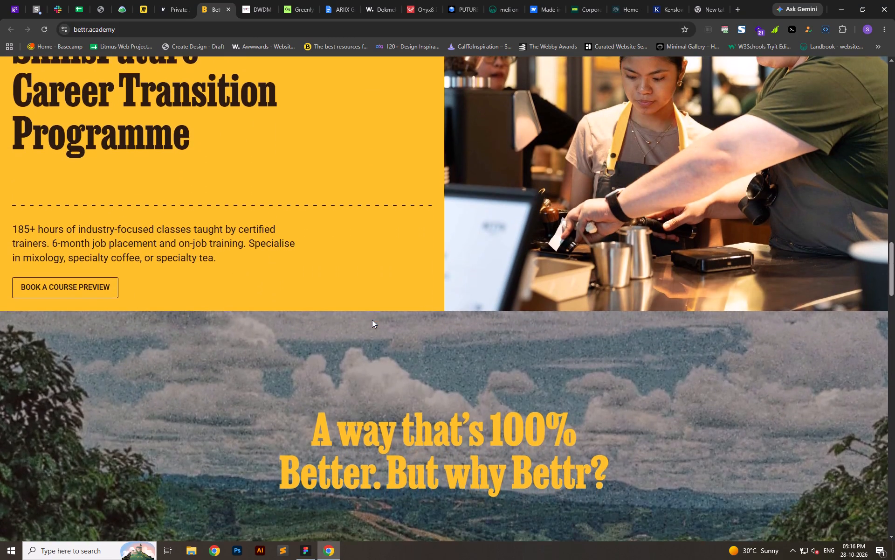
# Examine the Bettr Academy site's stacked "But why Bettr?" cards and browse its community reviews carousel.
pyautogui.scroll(-5, 372, 320)
pyautogui.scroll(-7, 404, 355)
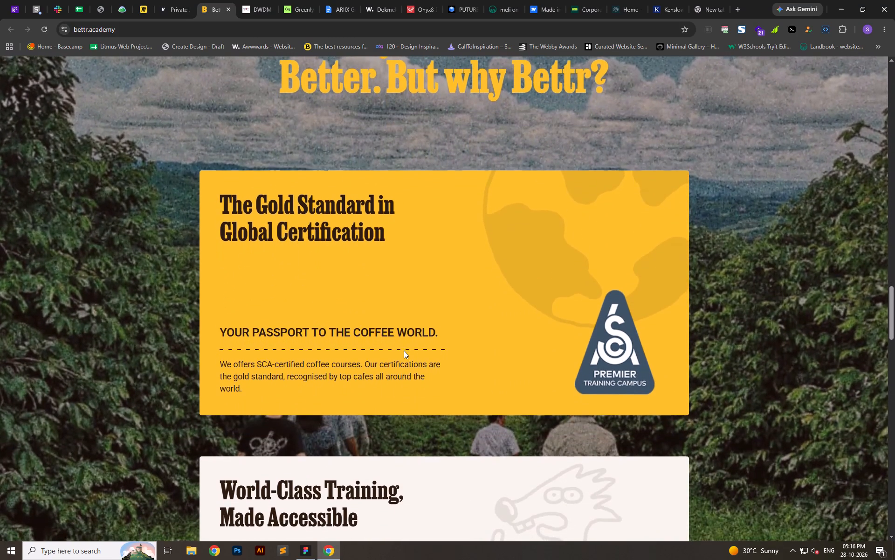
pyautogui.scroll(-15, 404, 350)
pyautogui.scroll(-11, 399, 341)
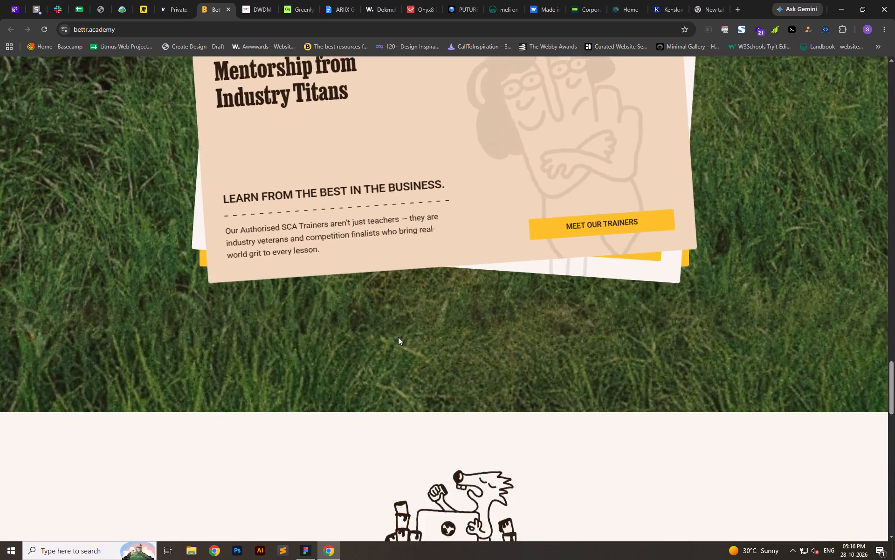
pyautogui.scroll(-11, 398, 337)
pyautogui.moveTo(540, 305); pyautogui.dragTo(109, 267)
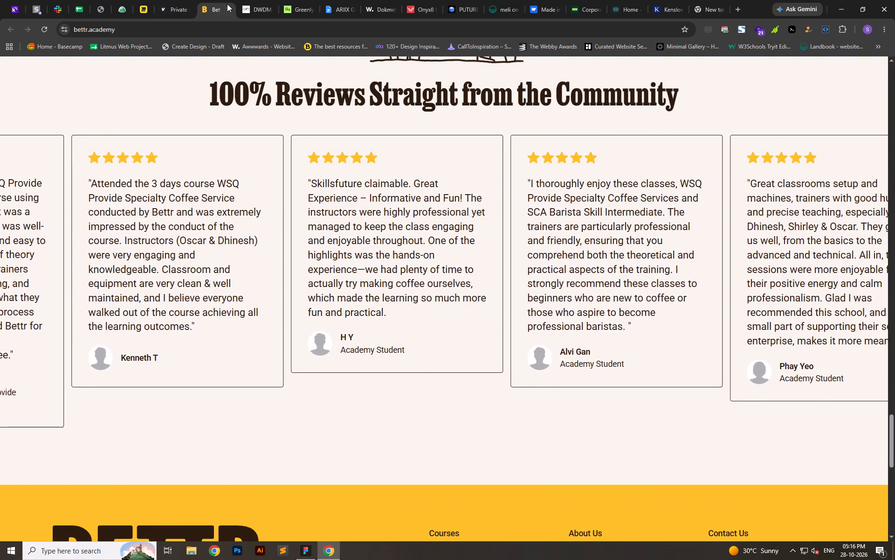
# Close the Bettr Academy reference site.
pyautogui.click(230, 9)
# Dismiss the cookie notice on the T8 DWDM reference site.
pyautogui.scroll(-6, 504, 362)
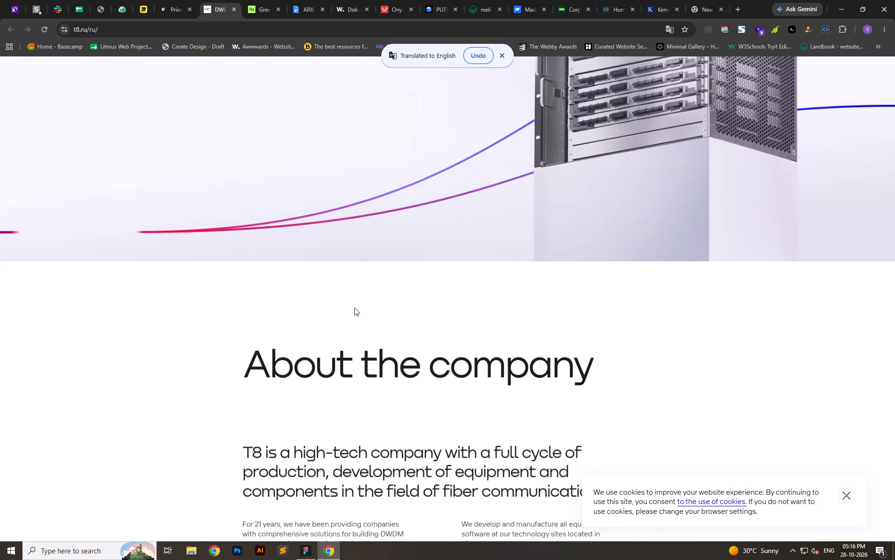
pyautogui.scroll(14, 354, 308)
pyautogui.click(844, 494)
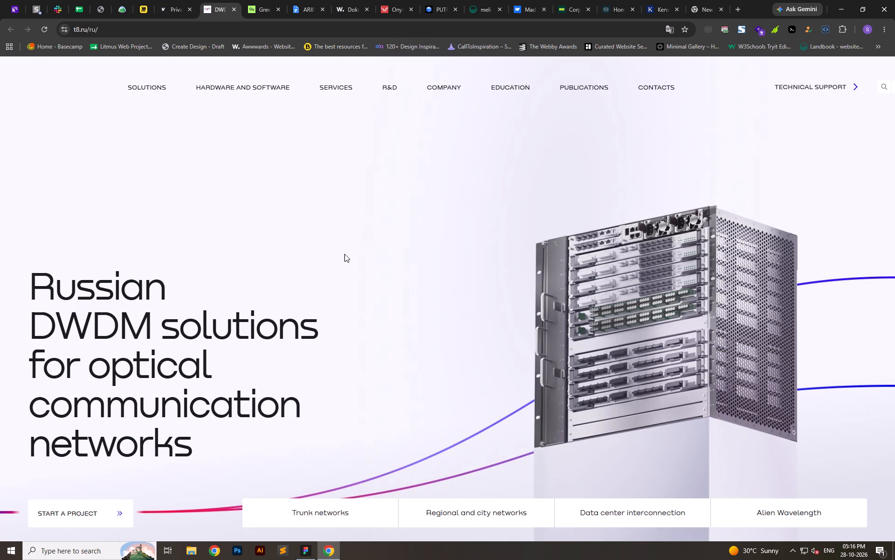
# Examine the T8 homepage's hero and About the company sections, including the transition between them.
pyautogui.scroll(-2, 343, 252)
pyautogui.scroll(-4, 310, 220)
pyautogui.scroll(-5, 224, 241)
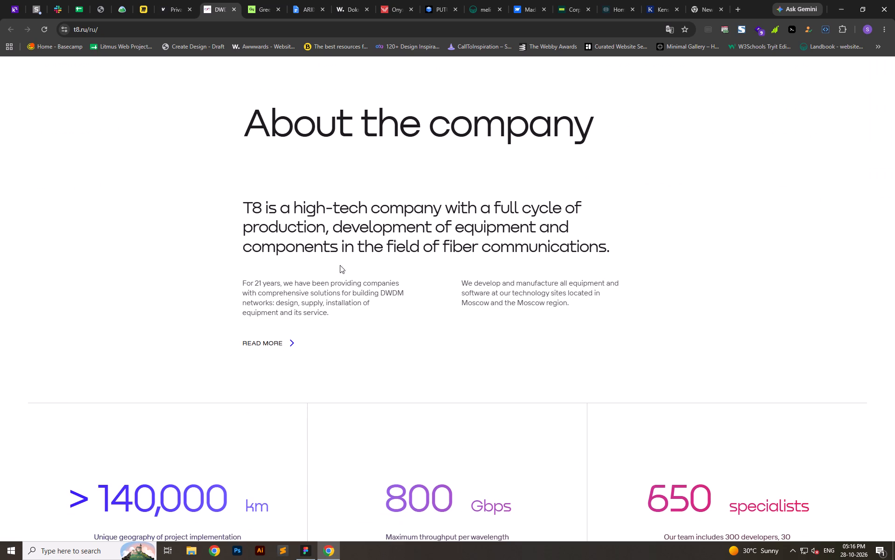
pyautogui.scroll(-5, 355, 255)
pyautogui.scroll(6, 636, 337)
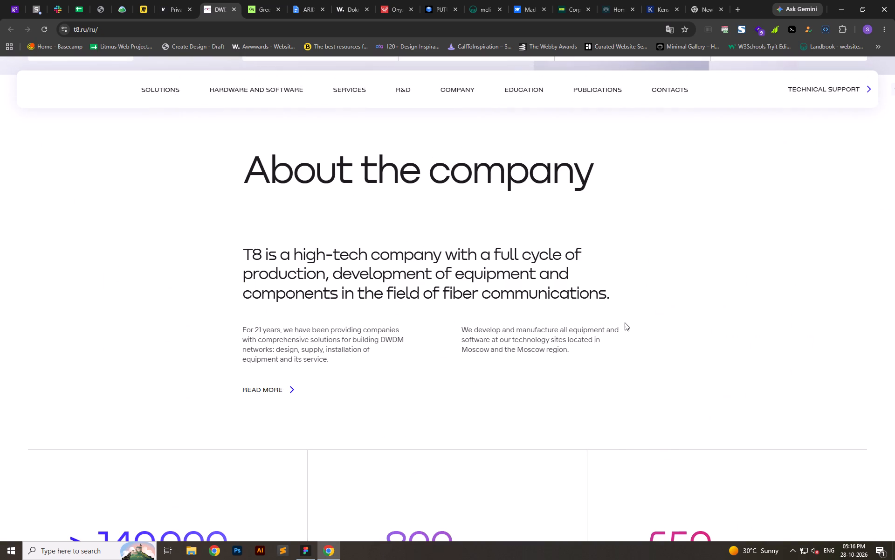
pyautogui.scroll(5, 621, 322)
pyautogui.scroll(-1, 620, 320)
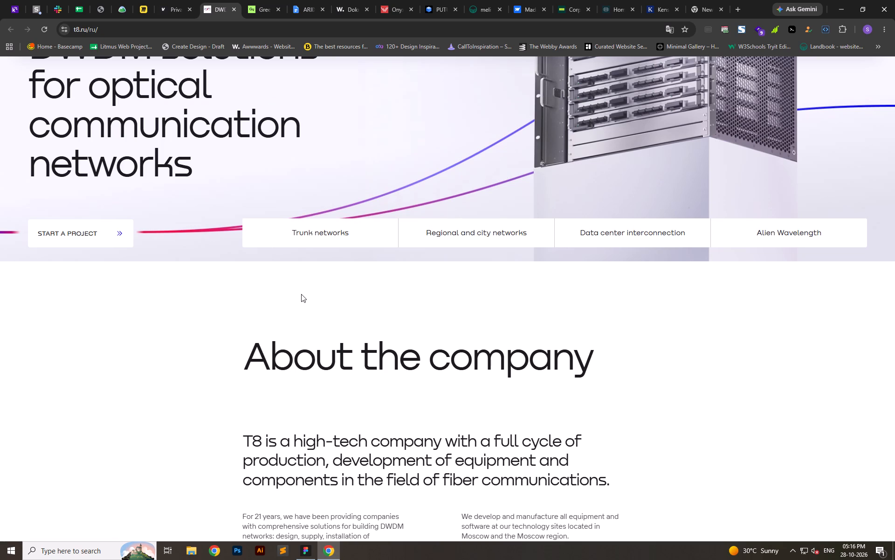
pyautogui.scroll(-11, 490, 386)
pyautogui.scroll(1, 472, 327)
pyautogui.scroll(-3, 472, 327)
pyautogui.scroll(7, 471, 325)
pyautogui.scroll(-1, 449, 326)
pyautogui.scroll(2, 327, 339)
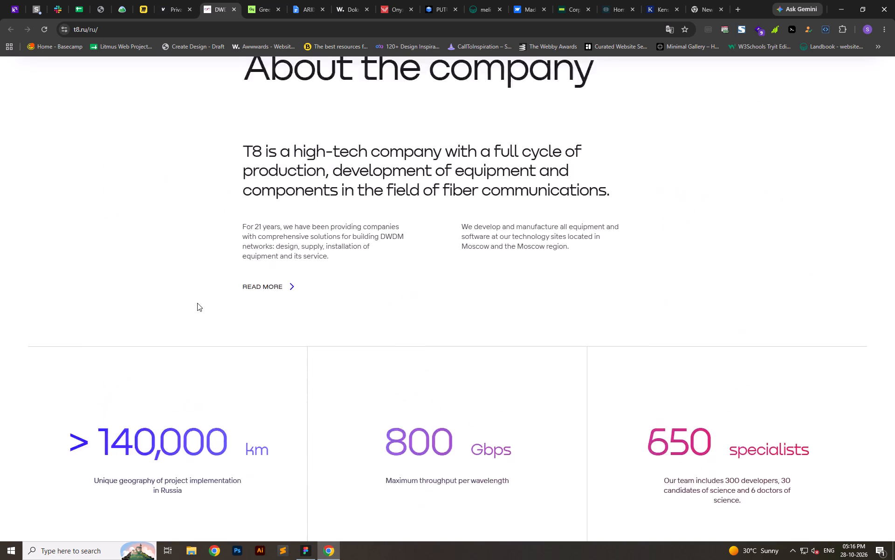
pyautogui.scroll(2, 213, 296)
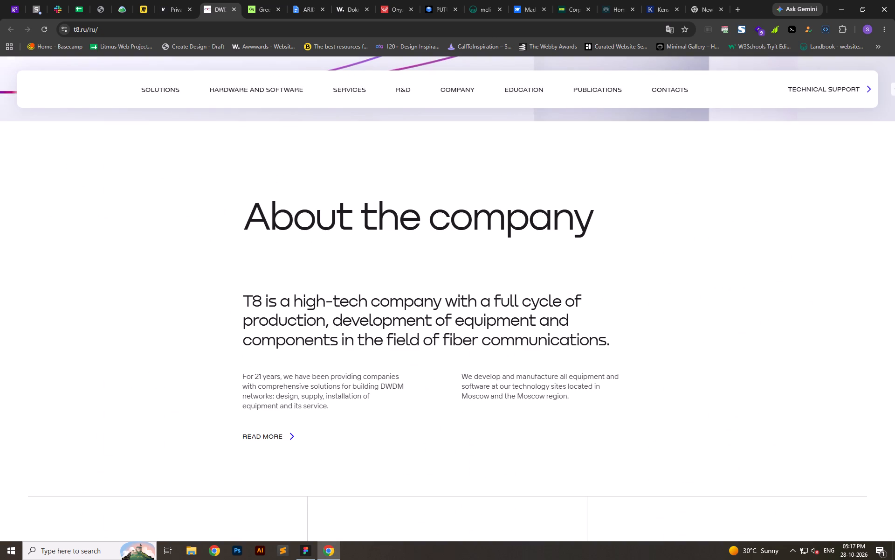
pyautogui.scroll(1, 422, 285)
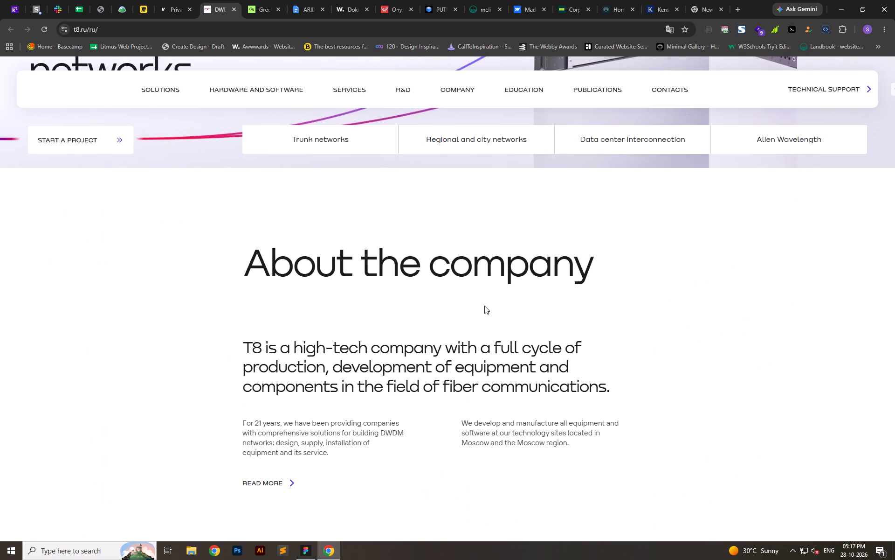
# Examine the T8 homepage's company statistics row and the numbered network solutions list with its hover effects.
pyautogui.scroll(-10, 502, 314)
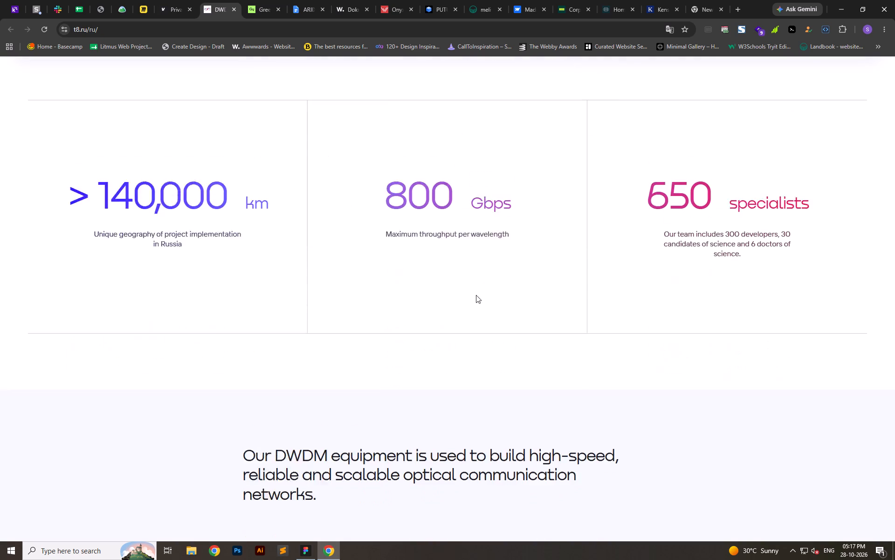
pyautogui.scroll(-9, 476, 295)
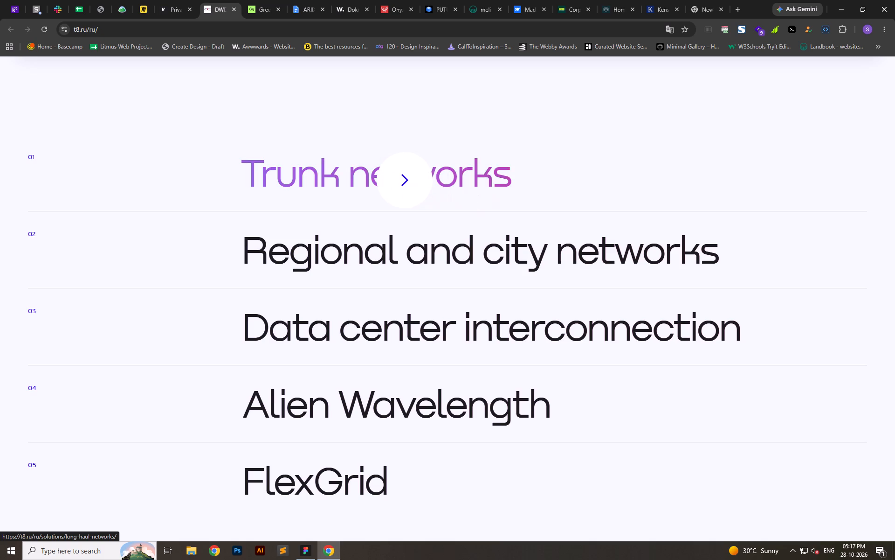
pyautogui.scroll(5, 377, 152)
pyautogui.scroll(6, 401, 228)
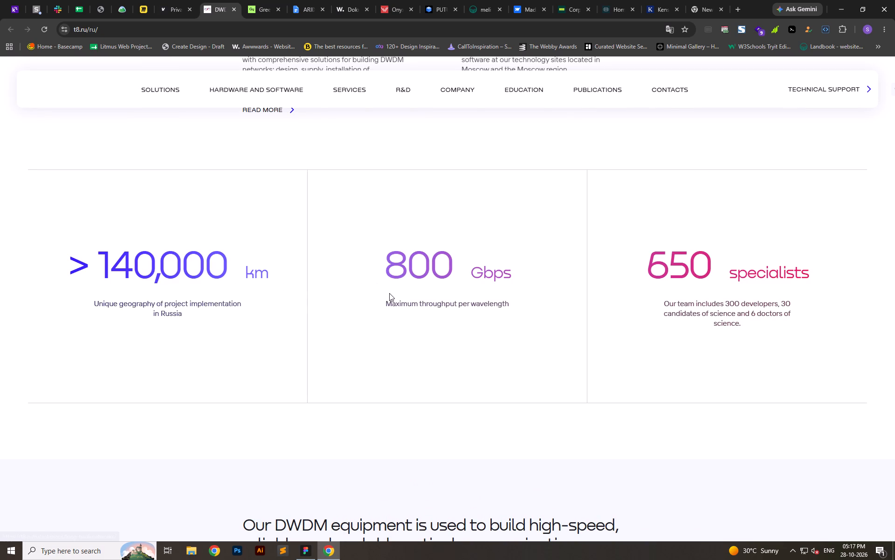
pyautogui.scroll(-5, 391, 293)
pyautogui.scroll(-9, 445, 316)
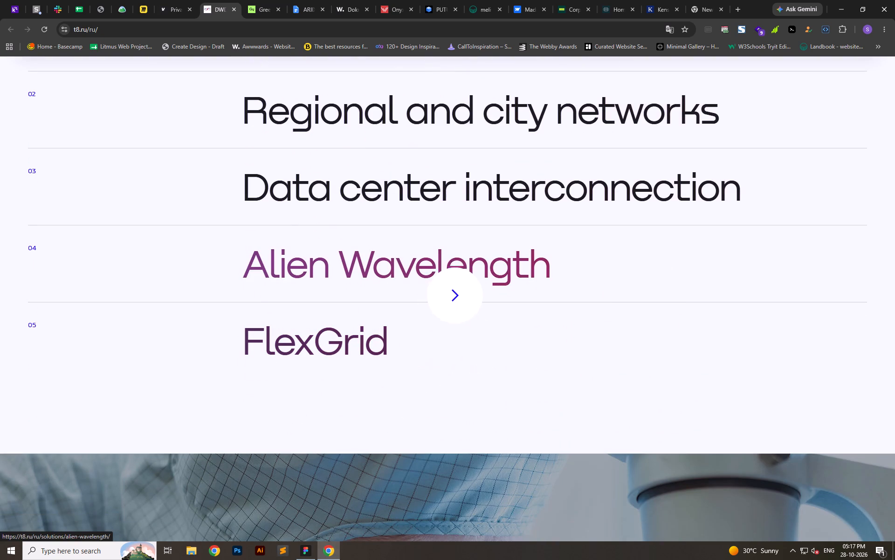
# Examine the T8 homepage's Research and development image section and its scroll behaviour.
pyautogui.scroll(-9, 444, 192)
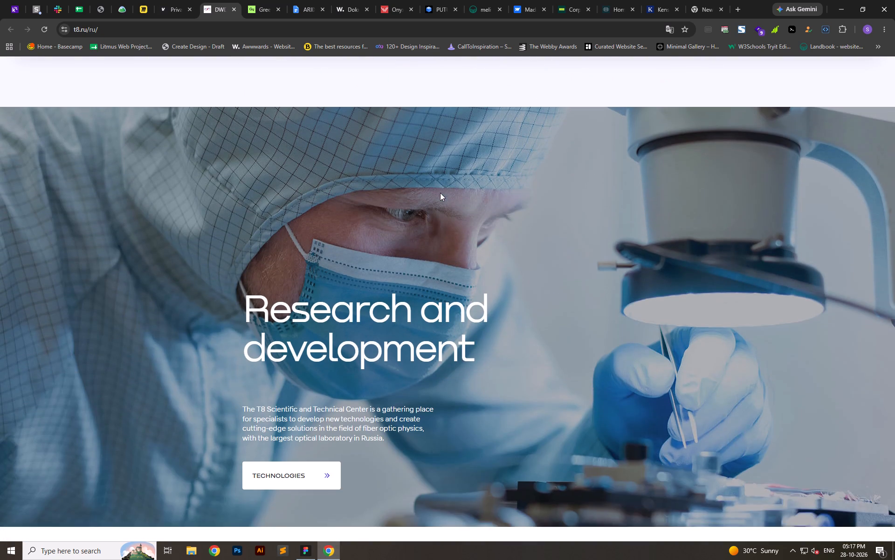
pyautogui.scroll(-2, 440, 193)
pyautogui.scroll(1, 440, 193)
pyautogui.scroll(-2, 440, 192)
pyautogui.scroll(1, 440, 192)
# Browse the T8 homepage's Equipment carousel through to its last product cards.
pyautogui.scroll(-8, 503, 259)
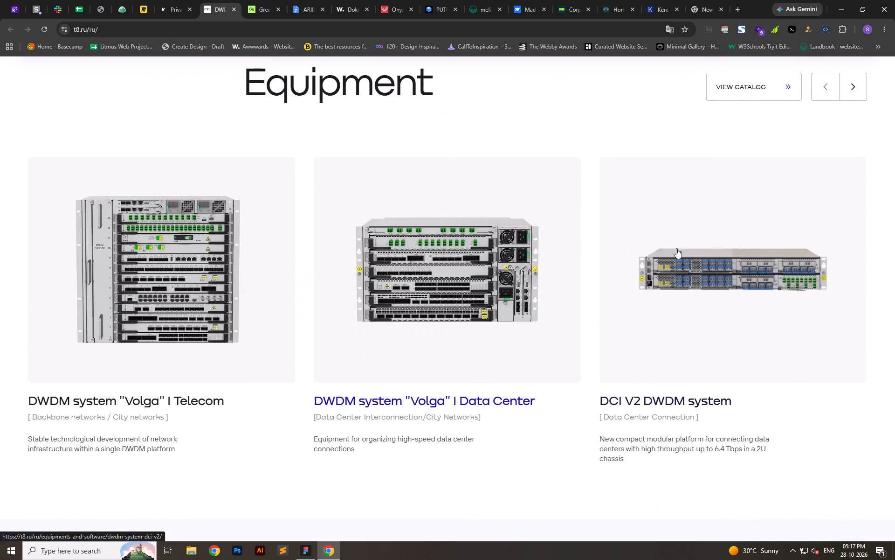
pyautogui.moveTo(677, 248); pyautogui.dragTo(222, 255)
pyautogui.moveTo(641, 253); pyautogui.dragTo(265, 301)
pyautogui.moveTo(585, 280); pyautogui.dragTo(214, 288)
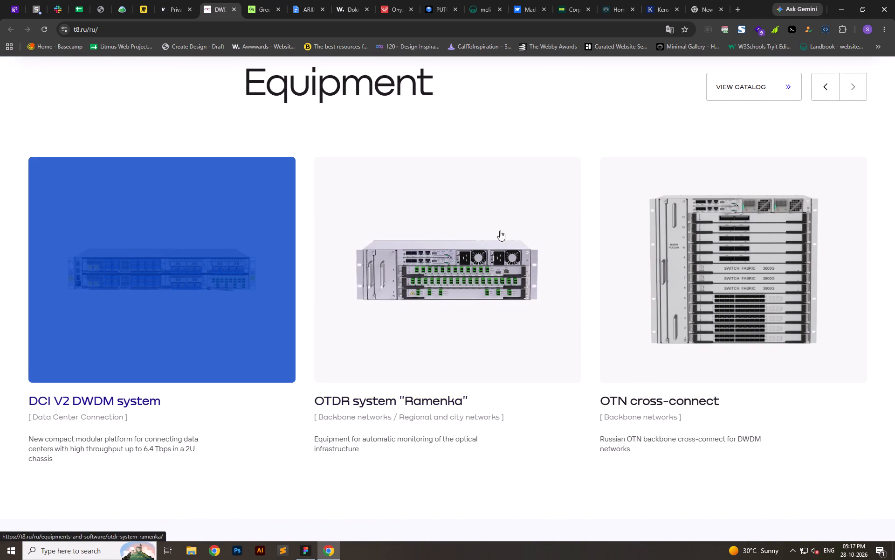
pyautogui.click(655, 148)
pyautogui.click(849, 80)
# Examine the T8 Competence Center section by expanding its accordion items and watching the accompanying diagram animation.
pyautogui.scroll(-10, 523, 308)
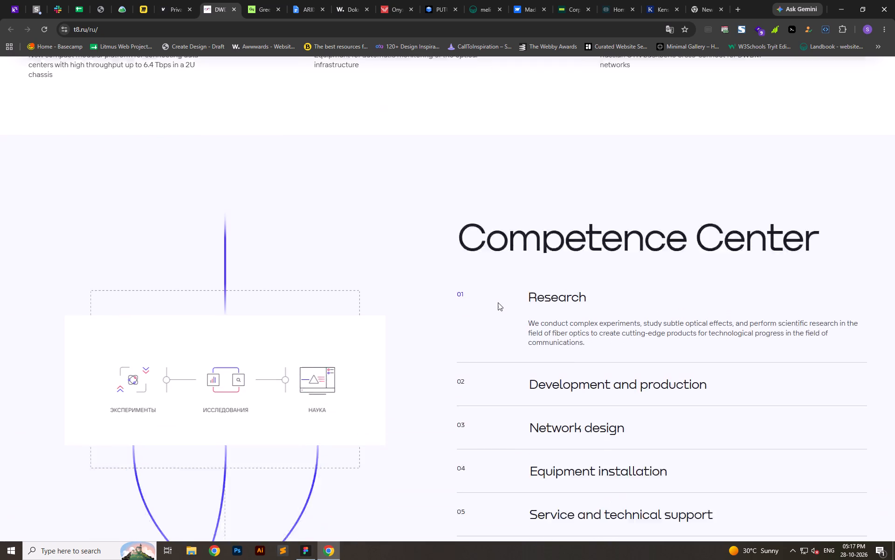
pyautogui.scroll(1, 498, 302)
pyautogui.scroll(-3, 498, 302)
pyautogui.scroll(1, 498, 302)
pyautogui.click(560, 246)
pyautogui.click(571, 301)
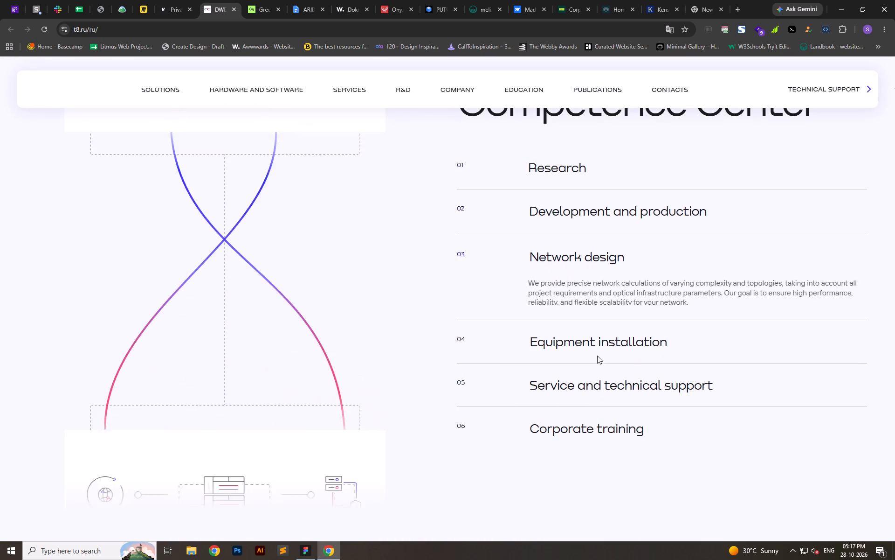
pyautogui.click(597, 356)
pyautogui.click(603, 386)
pyautogui.click(592, 420)
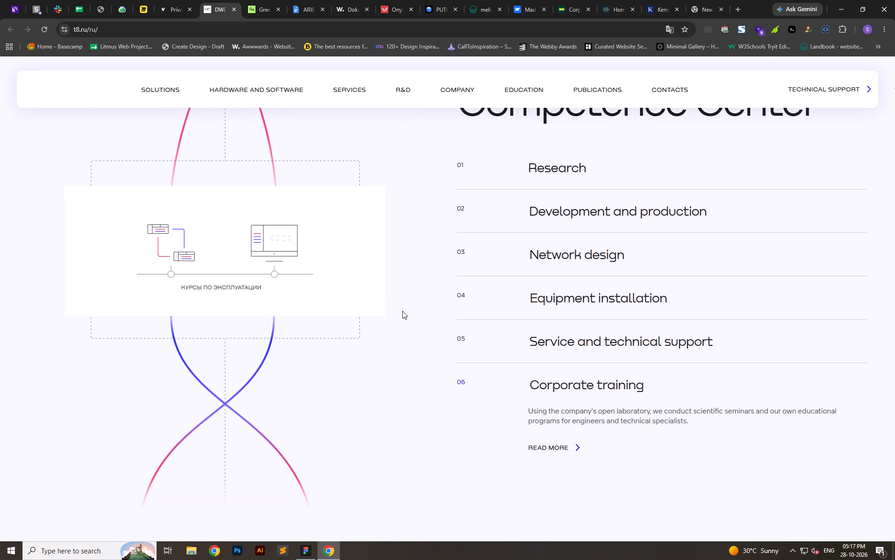
pyautogui.click(606, 171)
pyautogui.click(588, 247)
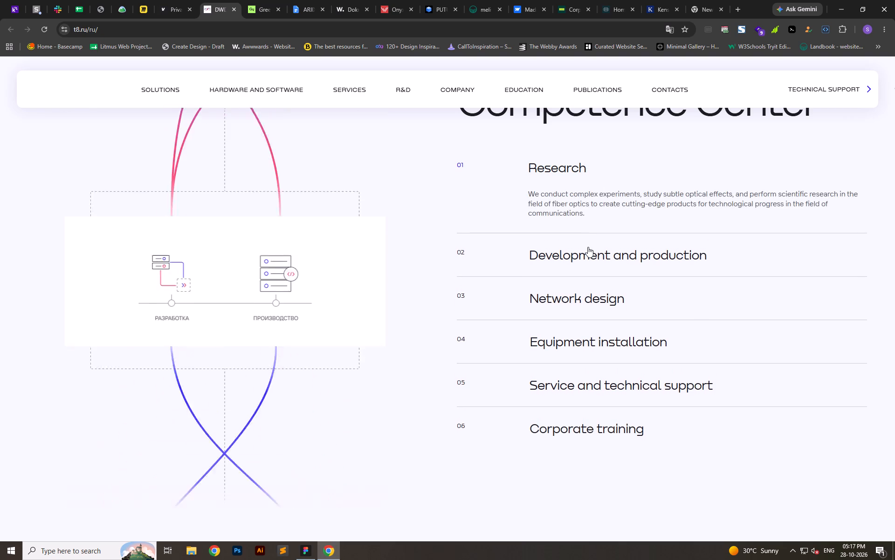
pyautogui.click(582, 306)
pyautogui.click(572, 334)
# Examine the T8 homepage's Projects section by expanding the Krasnoyarsk - Chita route and watching its map animation.
pyautogui.scroll(-6, 268, 380)
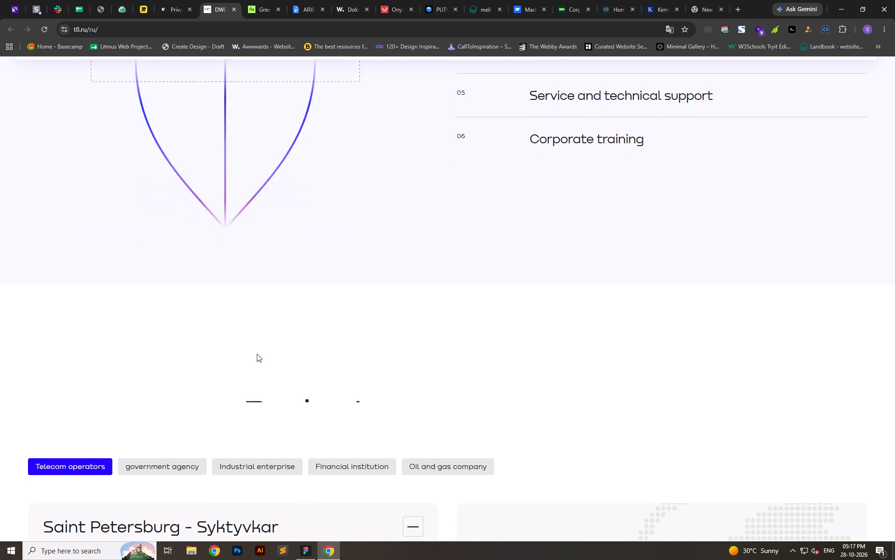
pyautogui.scroll(-4, 259, 338)
pyautogui.scroll(-5, 172, 342)
pyautogui.scroll(-4, 3, 305)
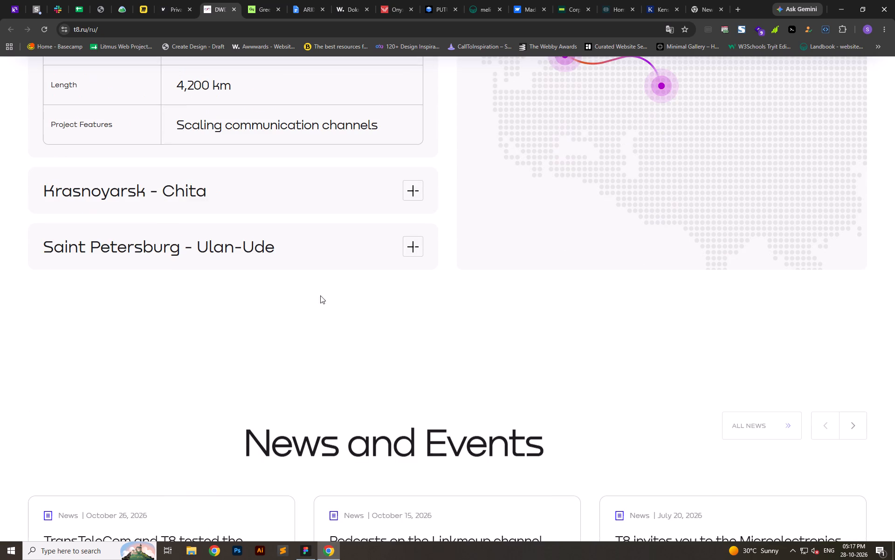
pyautogui.click(324, 222)
pyautogui.click(317, 209)
pyautogui.click(388, 191)
pyautogui.click(411, 240)
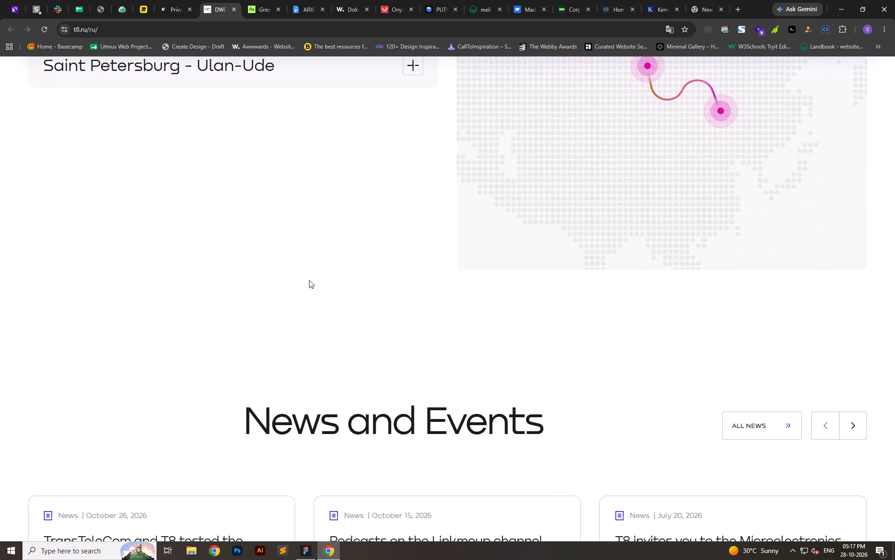
# Browse the T8 homepage's News and Events cards, request banner and footer, finishing back at the hero.
pyautogui.scroll(-6, 278, 337)
pyautogui.scroll(-5, 812, 309)
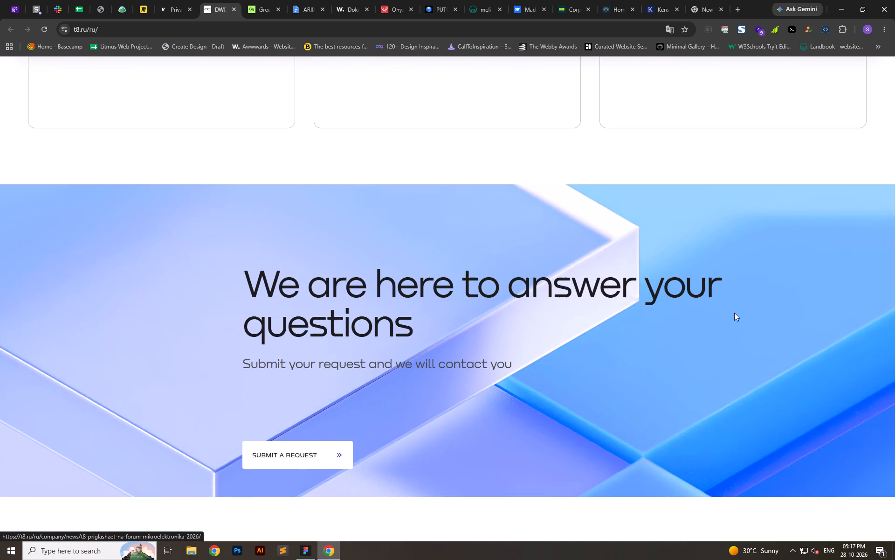
pyautogui.scroll(-11, 734, 312)
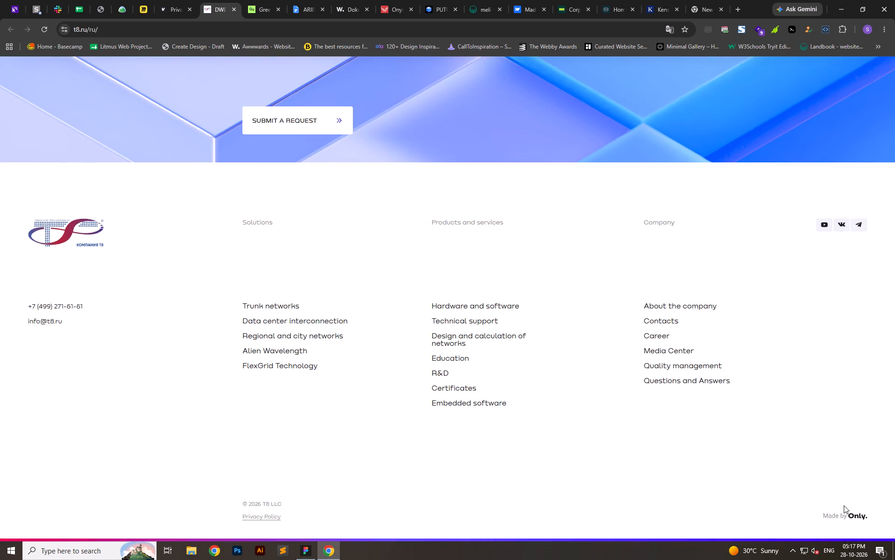
pyautogui.scroll(20, 378, 179)
pyautogui.scroll(18, 378, 179)
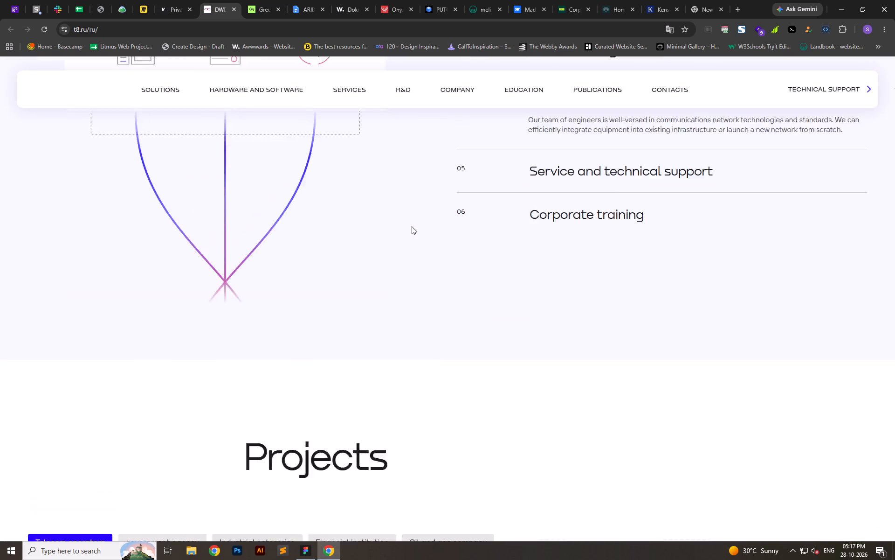
pyautogui.scroll(8, 412, 226)
pyautogui.scroll(-1, 413, 223)
pyautogui.scroll(20, 413, 223)
pyautogui.scroll(14, 413, 223)
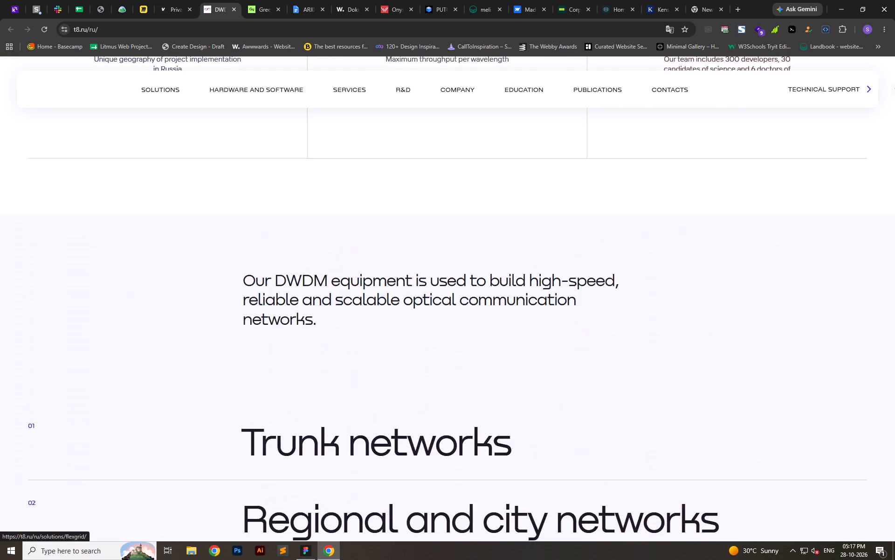
pyautogui.scroll(20, 413, 219)
pyautogui.scroll(10, 413, 219)
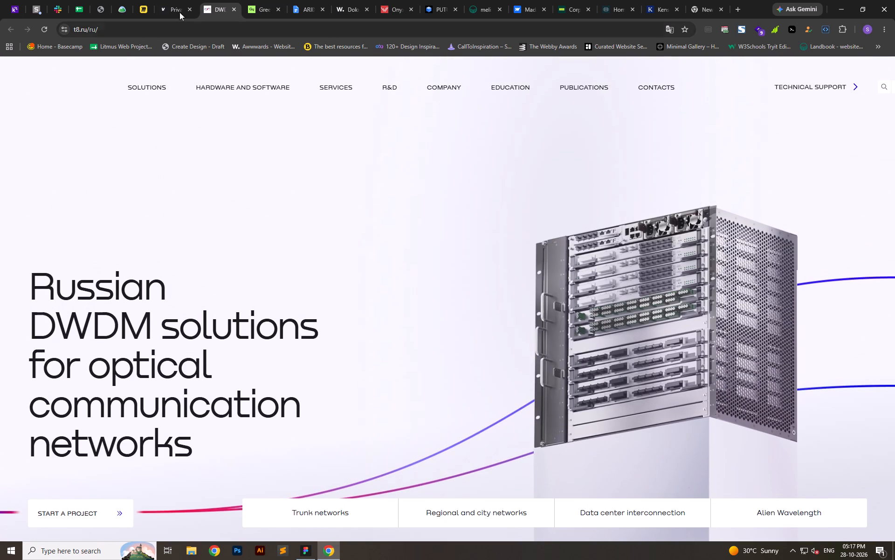
# Switch to the Greenlyte Technology page and examine its hero and Our Difference section's scroll animation.
pyautogui.click(265, 0)
pyautogui.scroll(20, 396, 276)
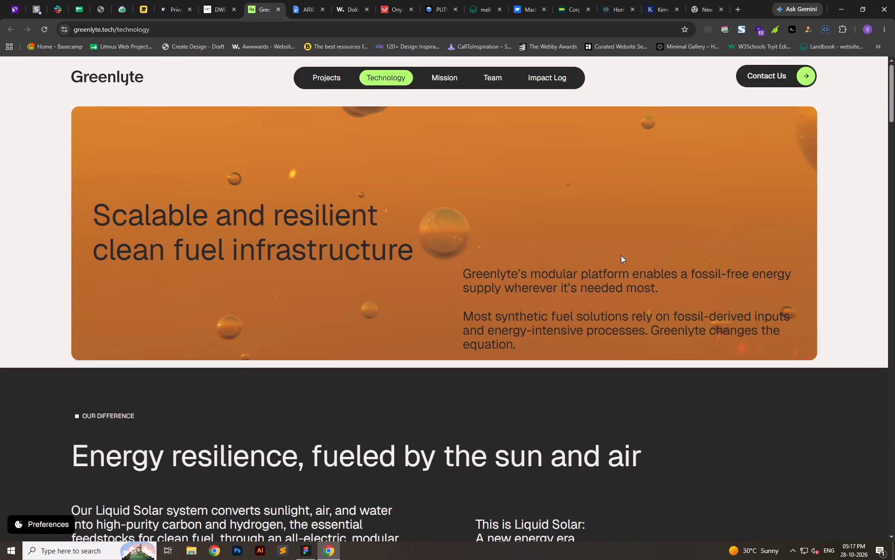
pyautogui.scroll(-14, 420, 227)
pyautogui.scroll(8, 144, 313)
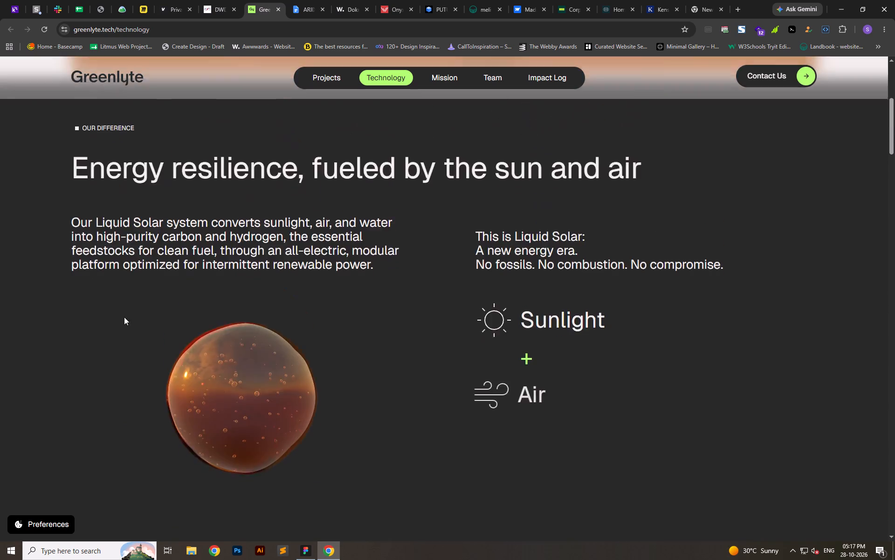
pyautogui.scroll(-6, 332, 374)
pyautogui.scroll(-7, 411, 340)
pyautogui.scroll(7, 289, 314)
pyautogui.scroll(8, 365, 299)
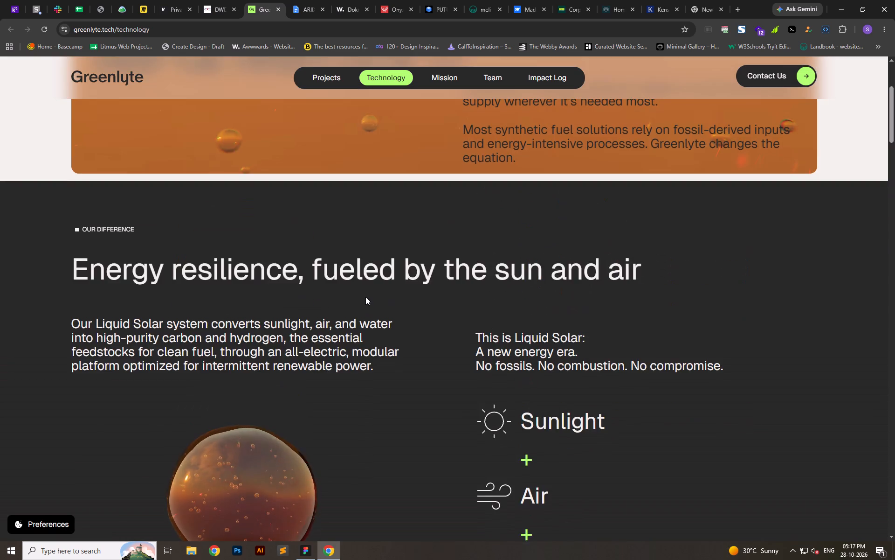
pyautogui.scroll(7, 365, 297)
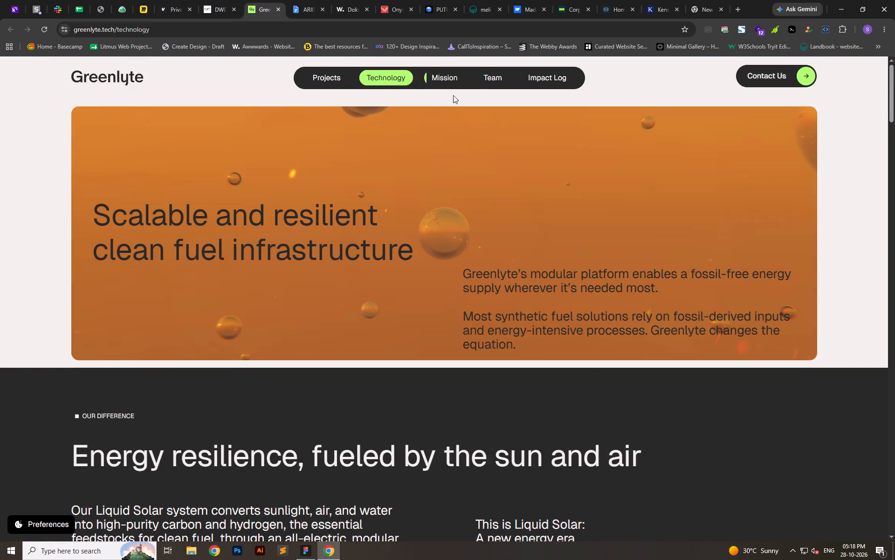
pyautogui.scroll(15, 525, 289)
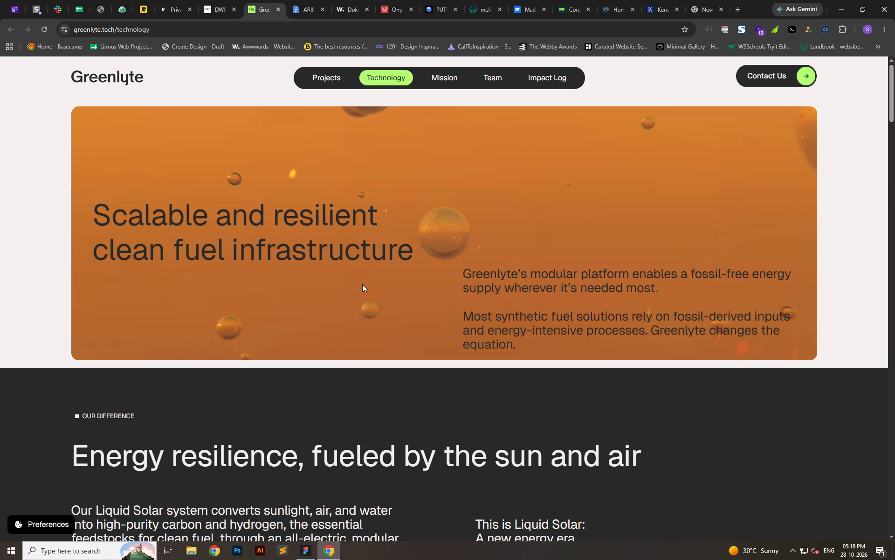
# Open Greenlyte's Mission page and examine the expanding Vision 2032 image and the Our story so far roadmap carousel.
pyautogui.click(446, 78)
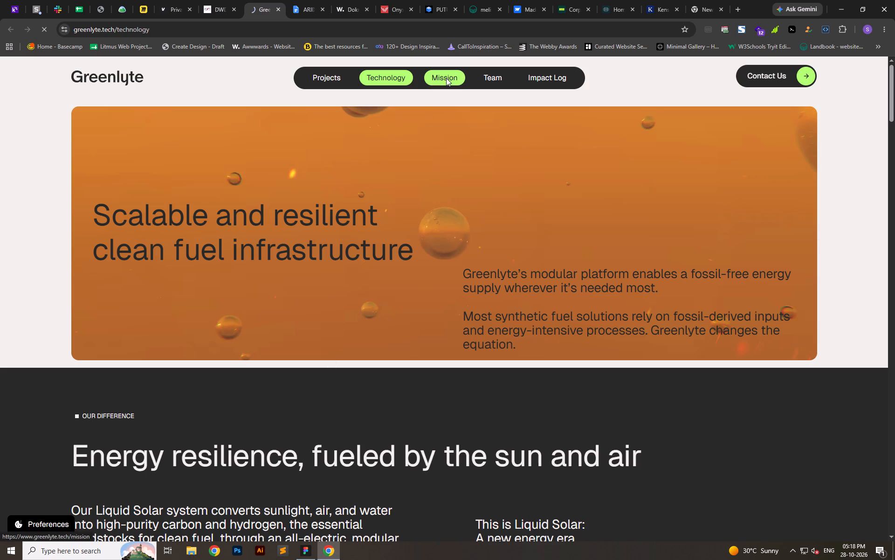
pyautogui.scroll(-6, 424, 364)
pyautogui.scroll(-2, 372, 340)
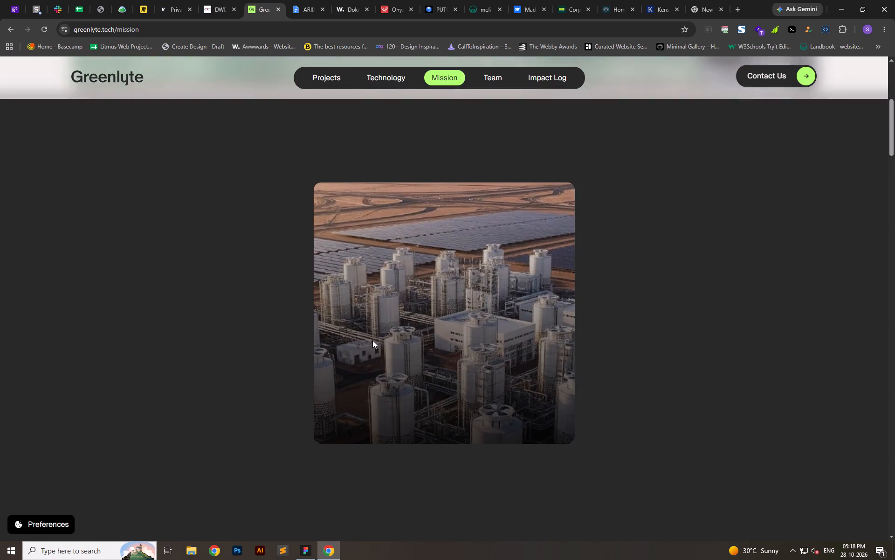
pyautogui.scroll(-17, 372, 340)
pyautogui.scroll(-5, 372, 337)
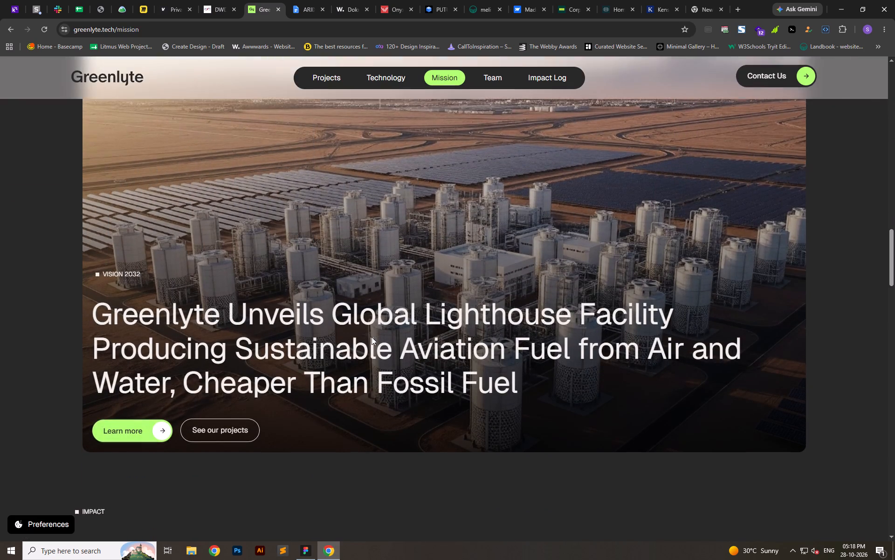
pyautogui.scroll(-8, 372, 337)
pyautogui.scroll(-4, 815, 368)
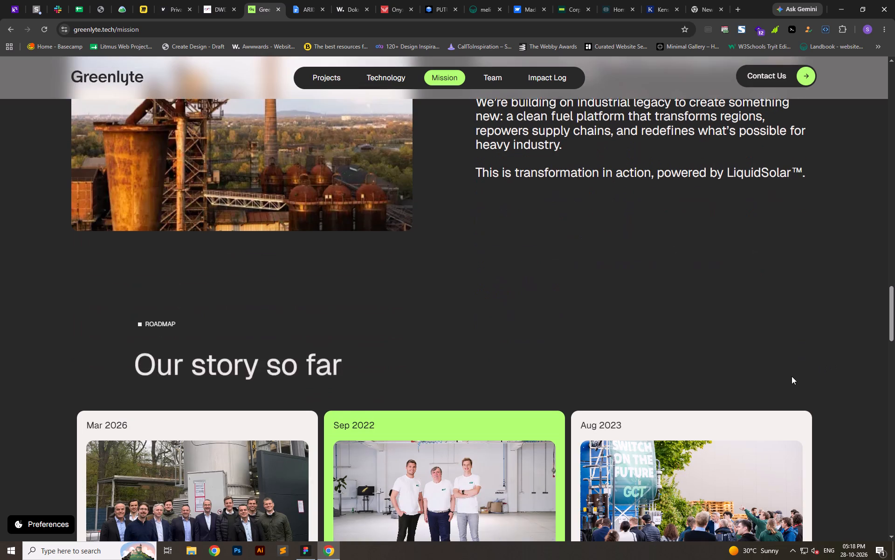
pyautogui.scroll(-6, 791, 377)
pyautogui.click(804, 375)
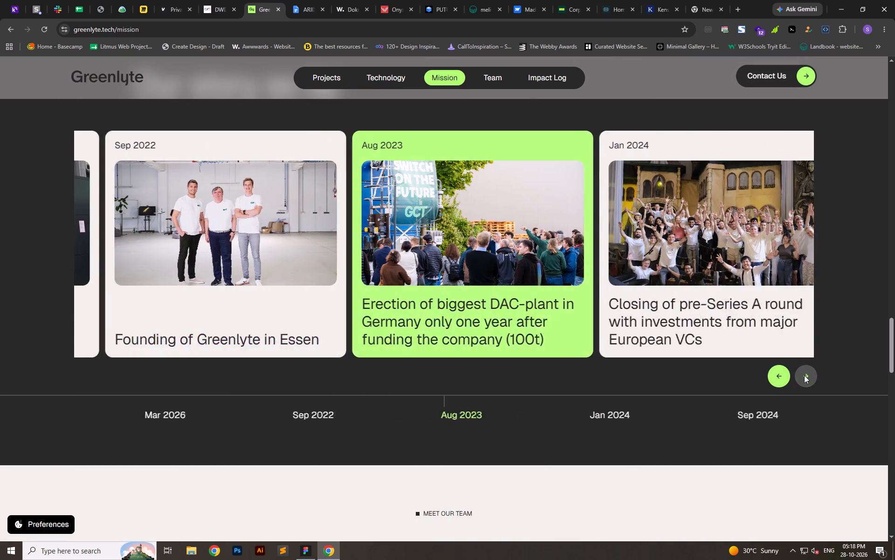
pyautogui.click(804, 375)
# Examine the Mission page's team photo strip, investor, partner and media logo rows, and contact form layout.
pyautogui.scroll(-9, 451, 423)
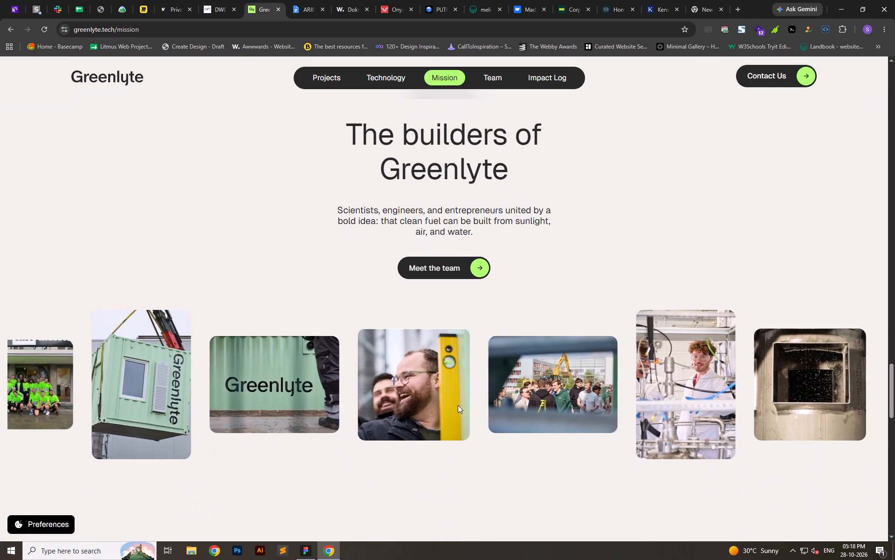
pyautogui.scroll(-7, 458, 404)
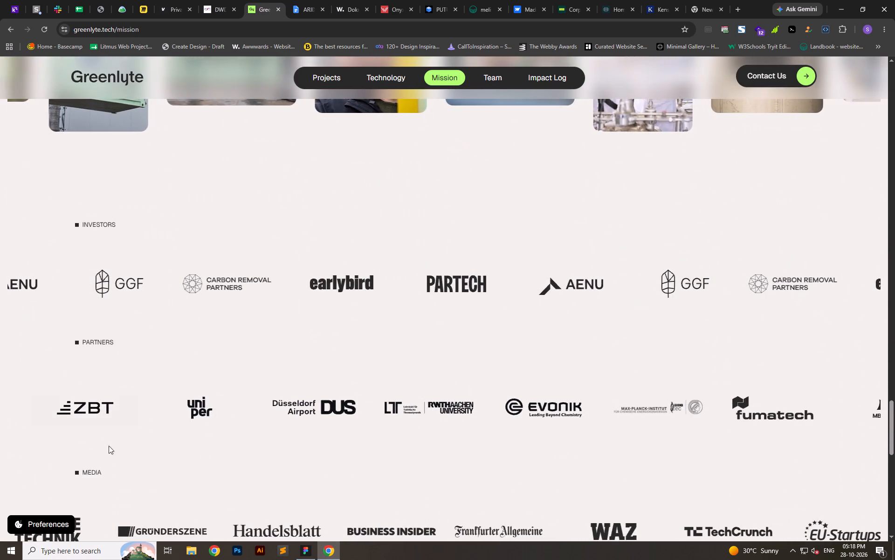
pyautogui.scroll(-6, 725, 333)
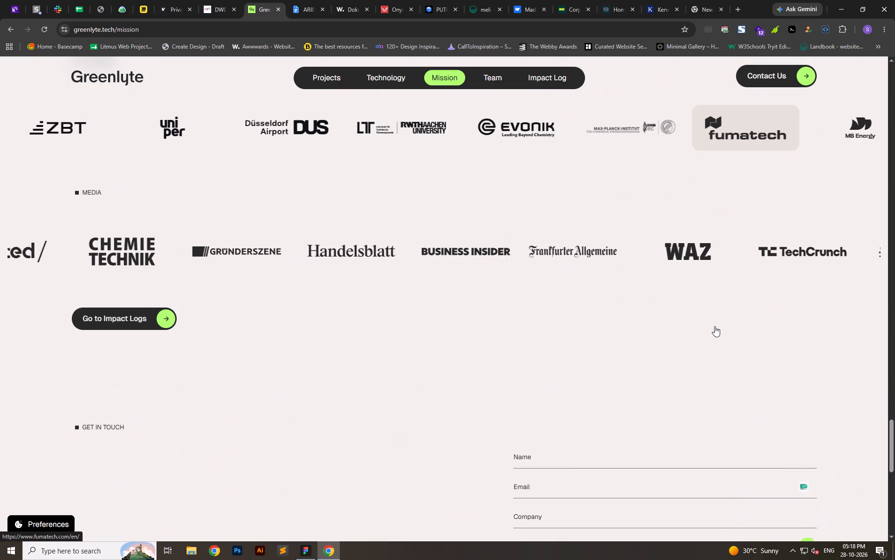
# Open the Greenlyte homepage and examine its LiquidSolar hero and the bordered introduction card's scroll animations.
pyautogui.click(136, 75)
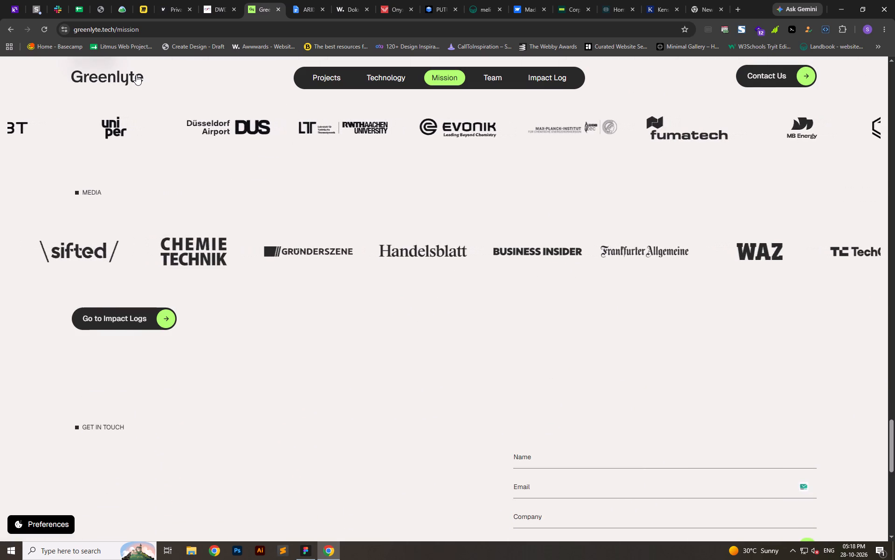
pyautogui.scroll(-5, 453, 359)
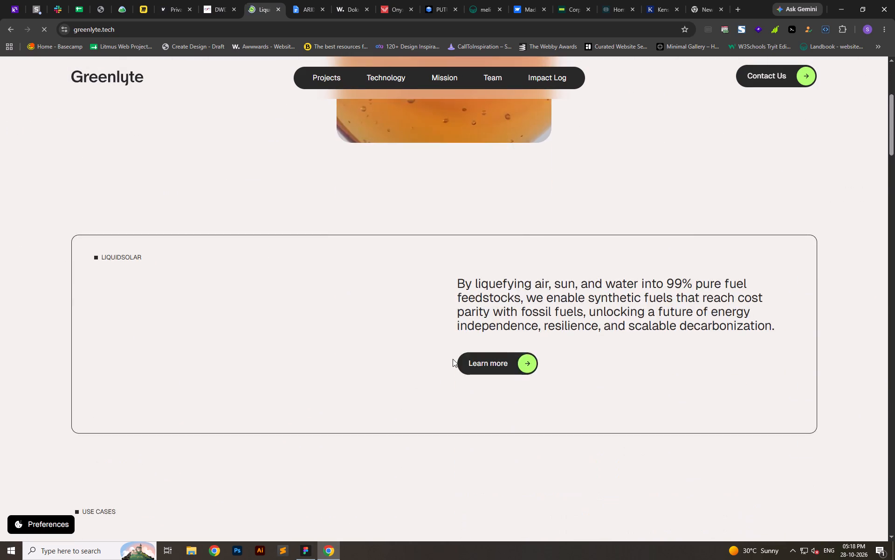
pyautogui.scroll(-6, 453, 359)
pyautogui.scroll(20, 456, 359)
pyautogui.scroll(14, 456, 359)
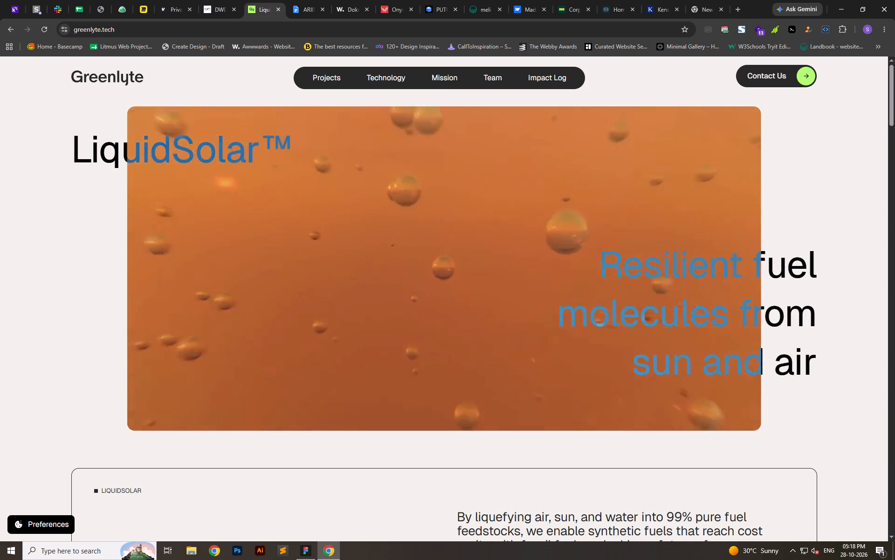
pyautogui.scroll(-5, 620, 322)
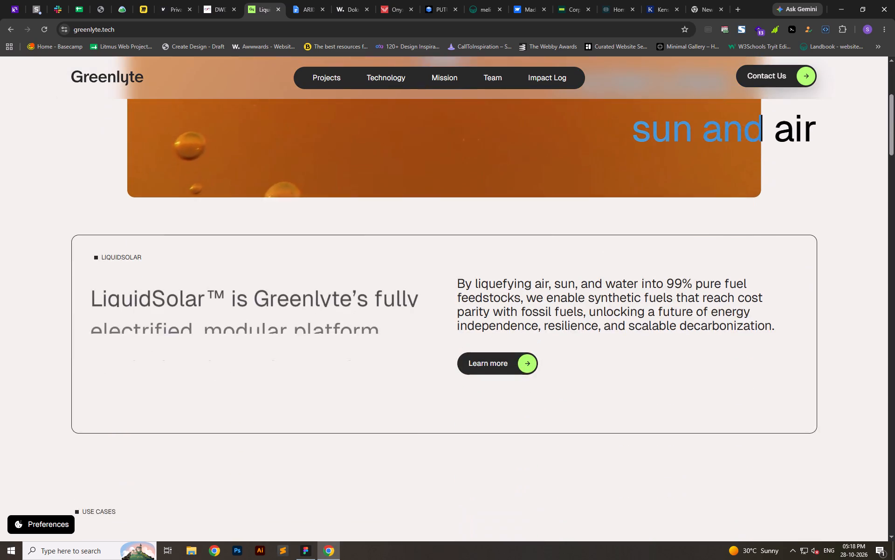
pyautogui.scroll(-5, 581, 310)
pyautogui.scroll(-5, 371, 310)
pyautogui.scroll(6, 386, 339)
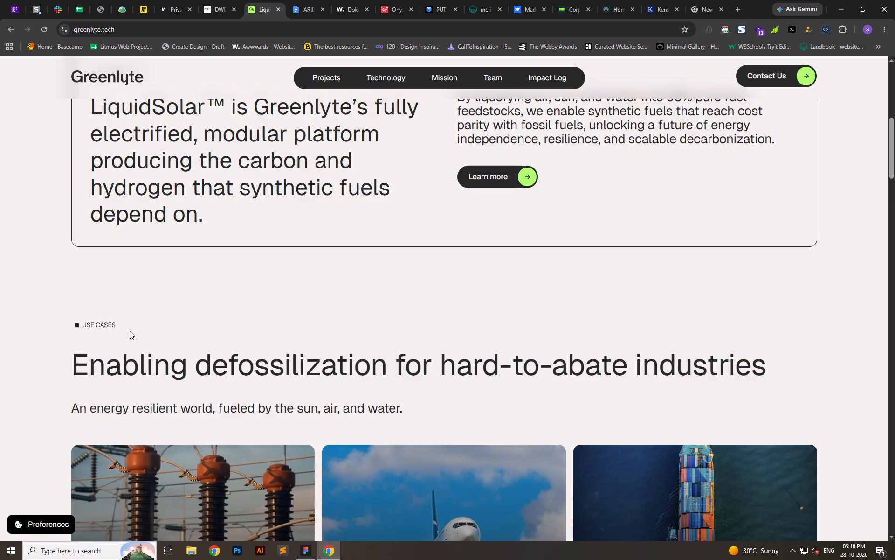
# Examine the Greenlyte homepage's Use Cases cards, Projects slider and Our Partners section.
pyautogui.scroll(-5, 259, 427)
pyautogui.scroll(-4, 392, 412)
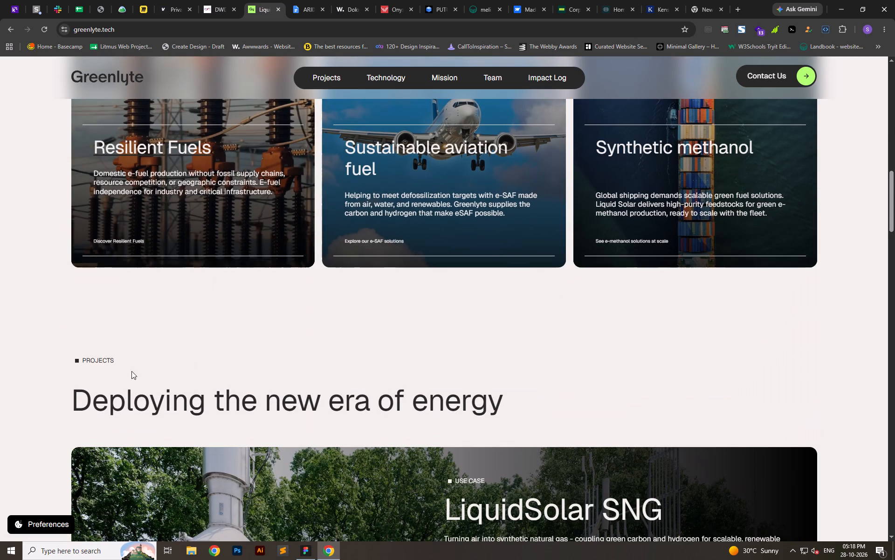
pyautogui.scroll(-8, 463, 418)
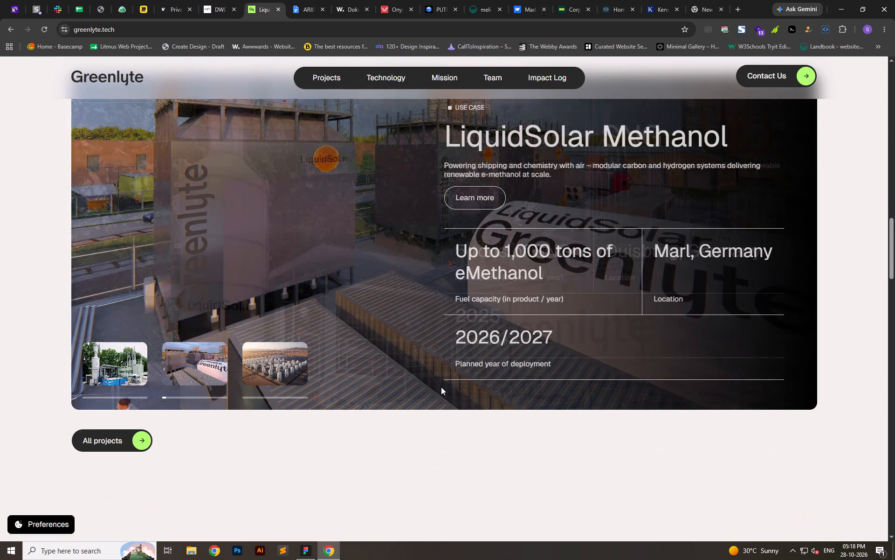
pyautogui.scroll(-5, 235, 451)
pyautogui.scroll(-2, 271, 437)
pyautogui.scroll(1, 266, 427)
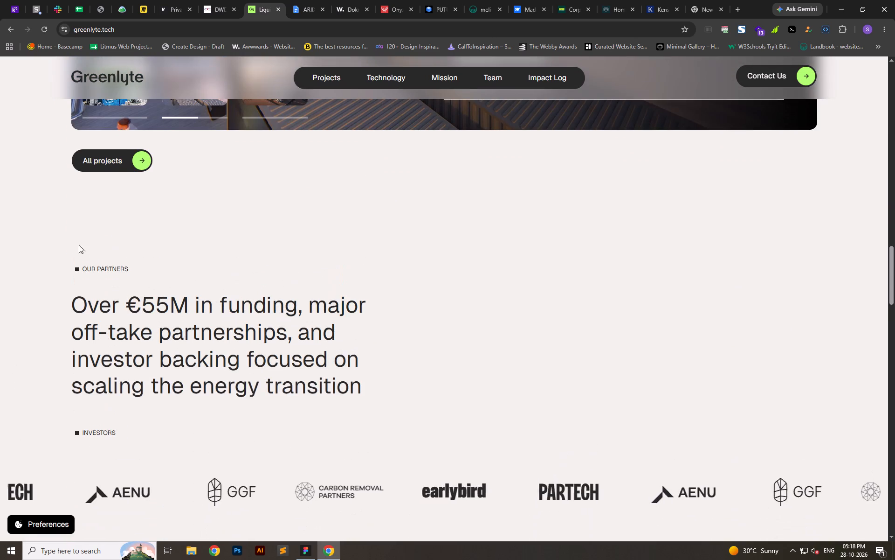
pyautogui.scroll(-7, 289, 377)
pyautogui.scroll(1, 289, 389)
pyautogui.scroll(-6, 258, 409)
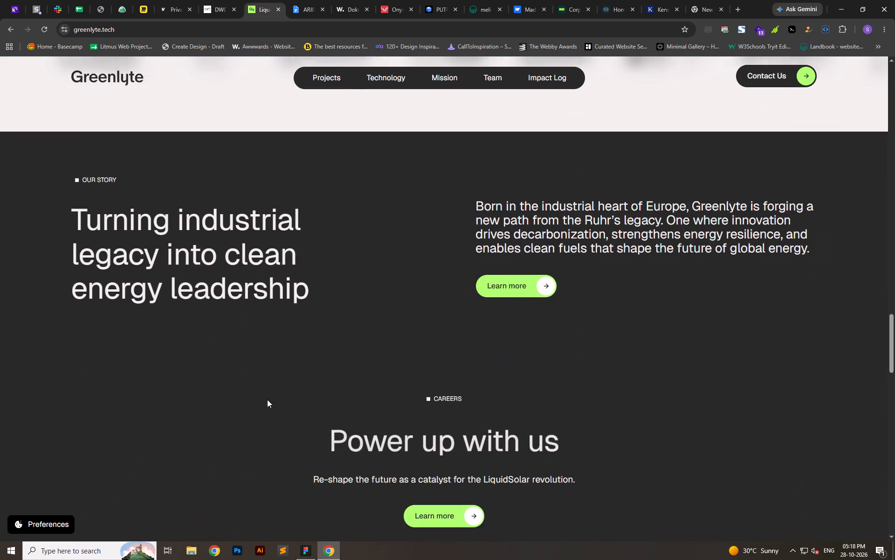
# Browse the Greenlyte homepage from the Careers section through the staggered update cards to the footer.
pyautogui.scroll(-17, 274, 398)
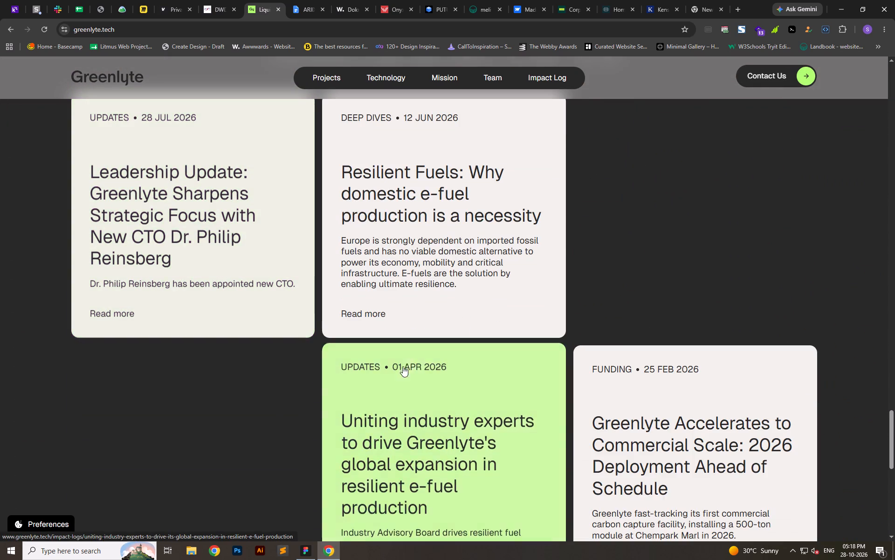
pyautogui.scroll(-10, 687, 422)
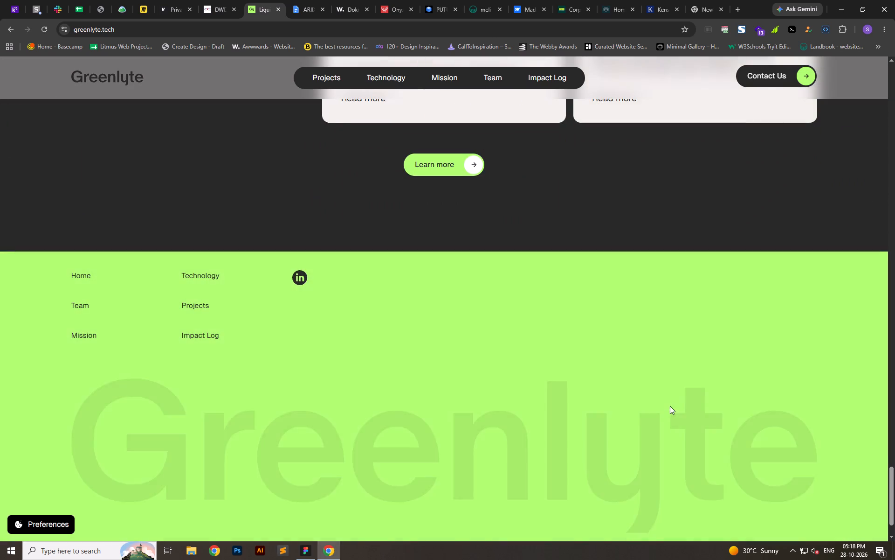
pyautogui.scroll(-6, 669, 405)
# Open Greenlyte's Contact Us link and review the Get in touch form section and its surroundings.
pyautogui.click(769, 82)
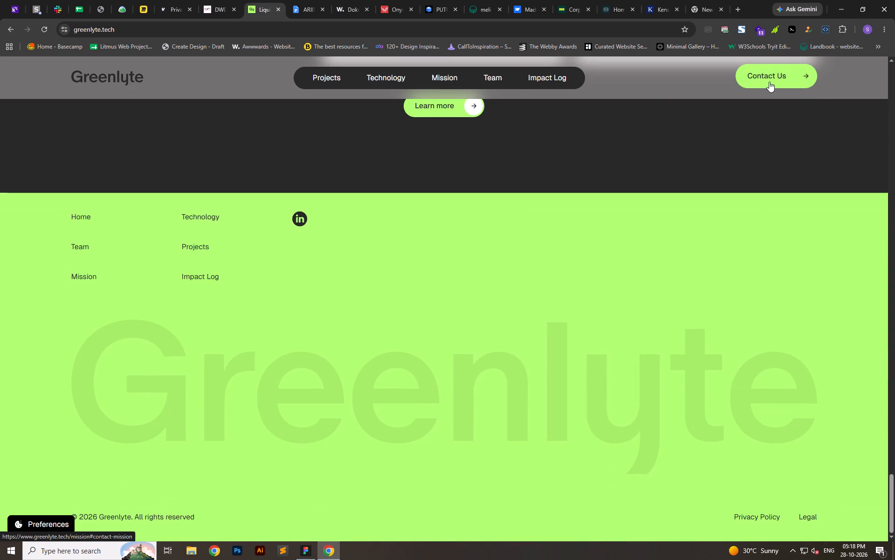
pyautogui.scroll(-1, 567, 203)
pyautogui.scroll(8, 457, 245)
pyautogui.scroll(-7, 461, 246)
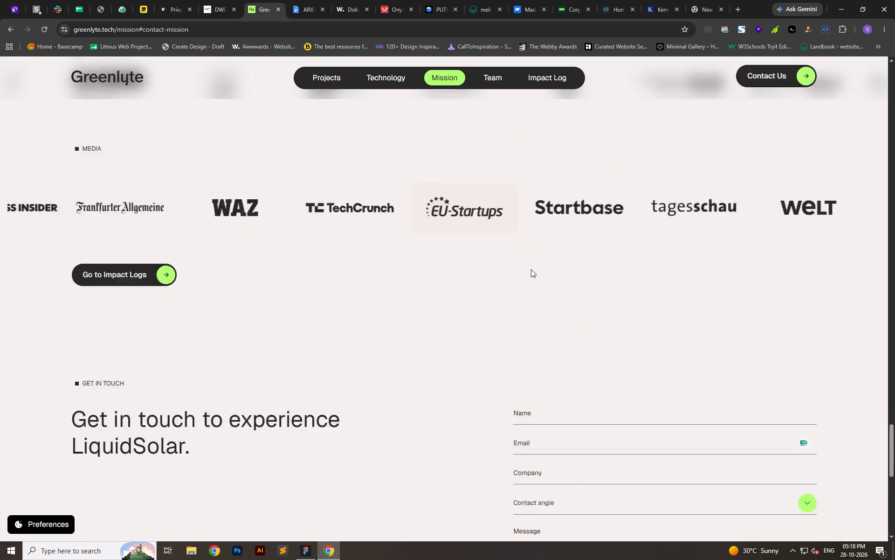
pyautogui.scroll(-7, 531, 269)
pyautogui.scroll(20, 510, 269)
pyautogui.scroll(20, 510, 269)
pyautogui.scroll(3, 510, 269)
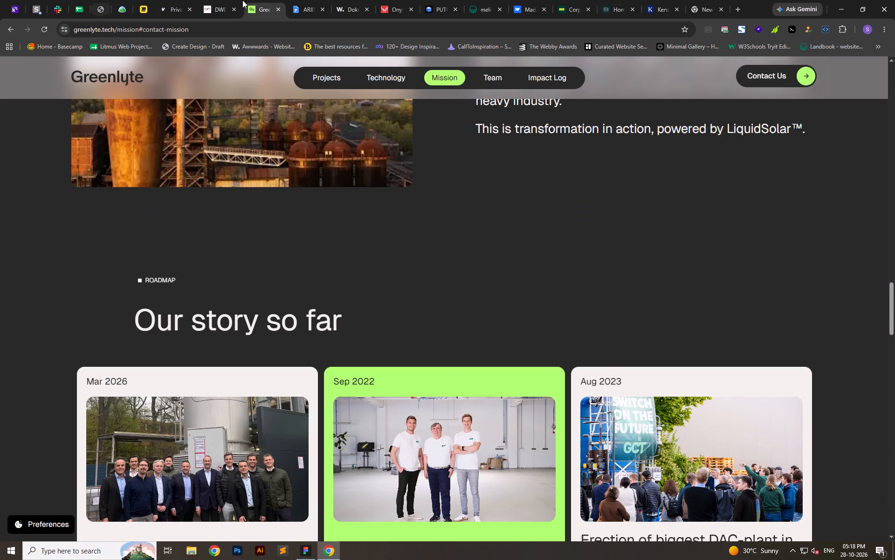
# Close the Greenlyte and T8 reference websites.
pyautogui.click(279, 11)
pyautogui.click(217, 0)
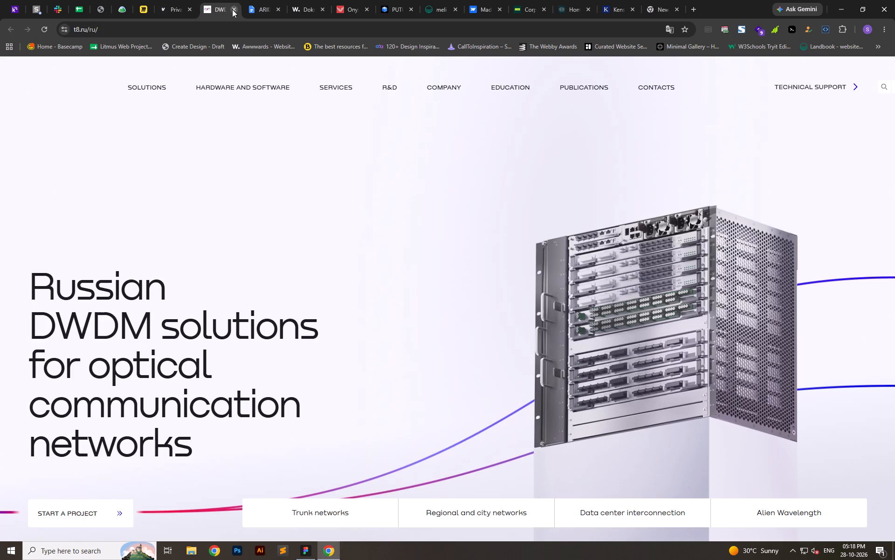
pyautogui.click(232, 9)
# Switch to the Villiers website and skim its Why Villiers list, Testimonials and Empty Legs sections.
pyautogui.click(175, 0)
pyautogui.scroll(-7, 645, 268)
pyautogui.scroll(-7, 342, 315)
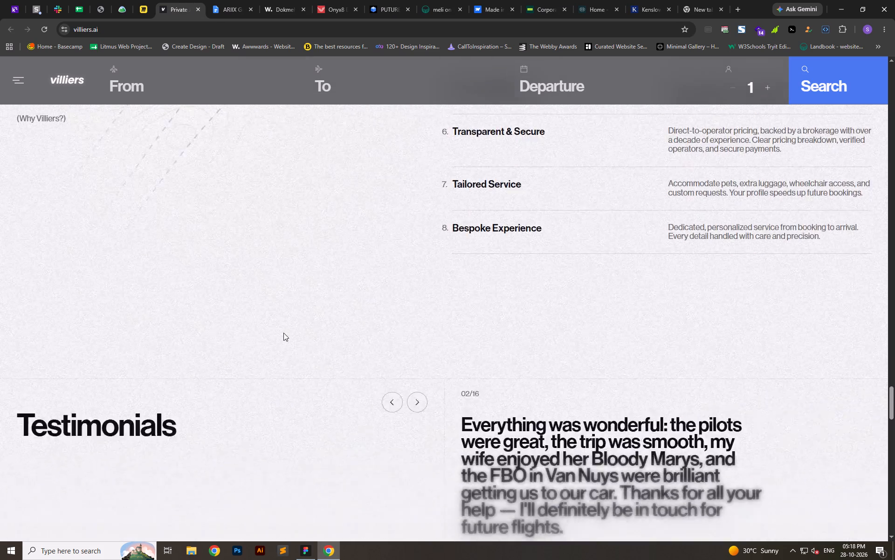
pyautogui.scroll(20, 670, 421)
pyautogui.scroll(10, 670, 421)
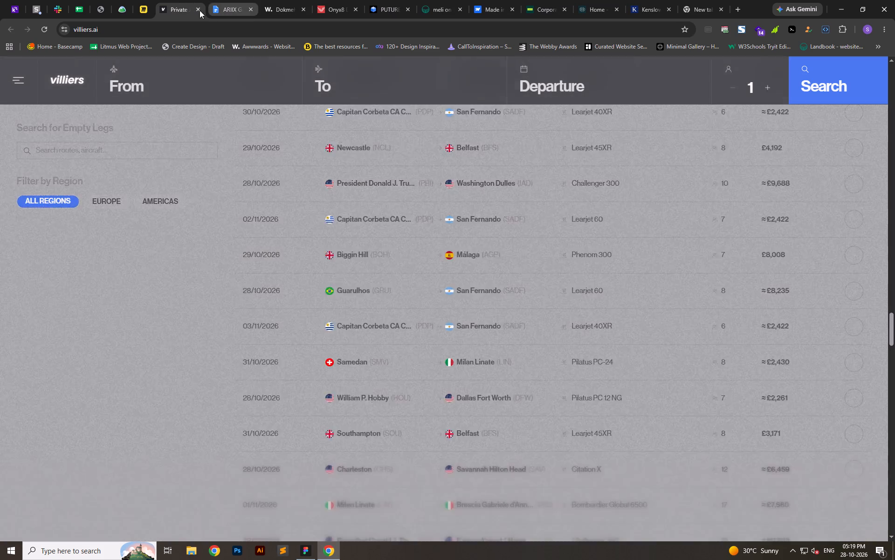
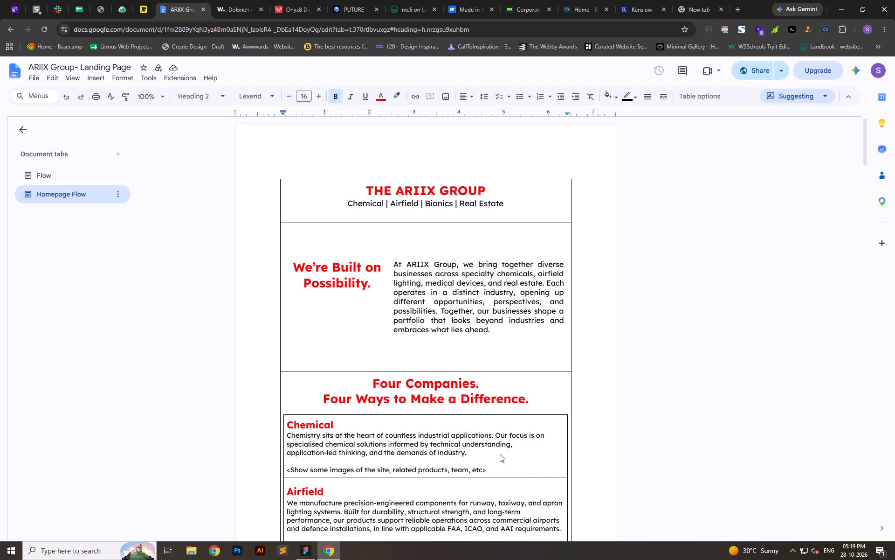
# Switch the ARIIX Group landing page document to its Flow page and review the landing page section list.
pyautogui.click(78, 168)
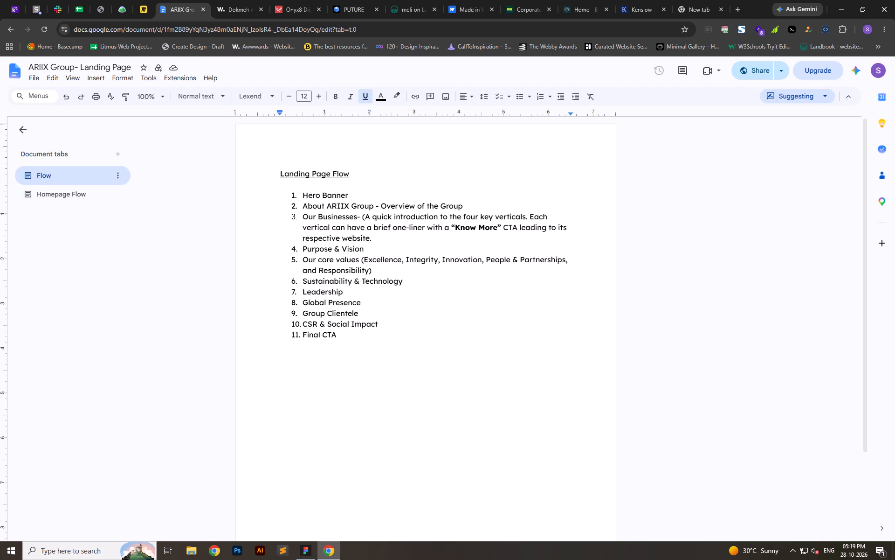
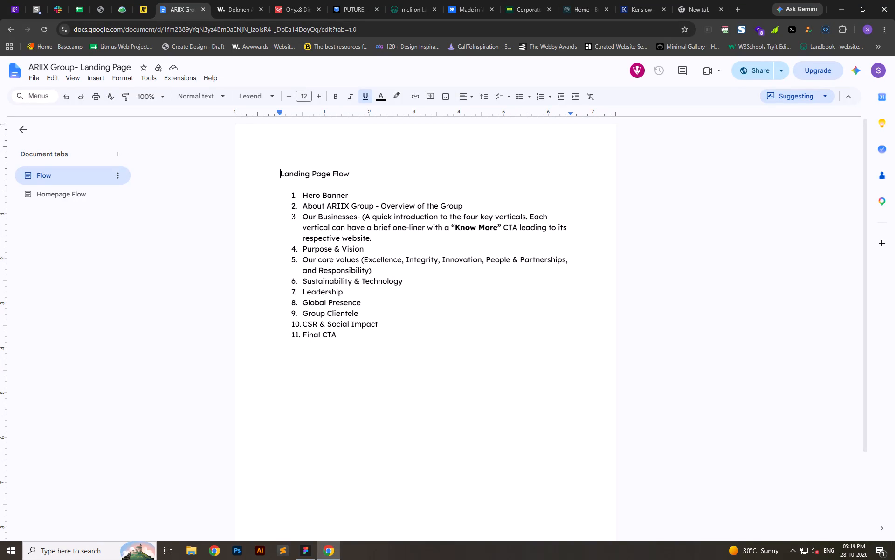
# Open the Homepage Flow page of the document and review its copy for the Chemical, Airfield, Bionics and Real Estate businesses.
pyautogui.click(735, 355)
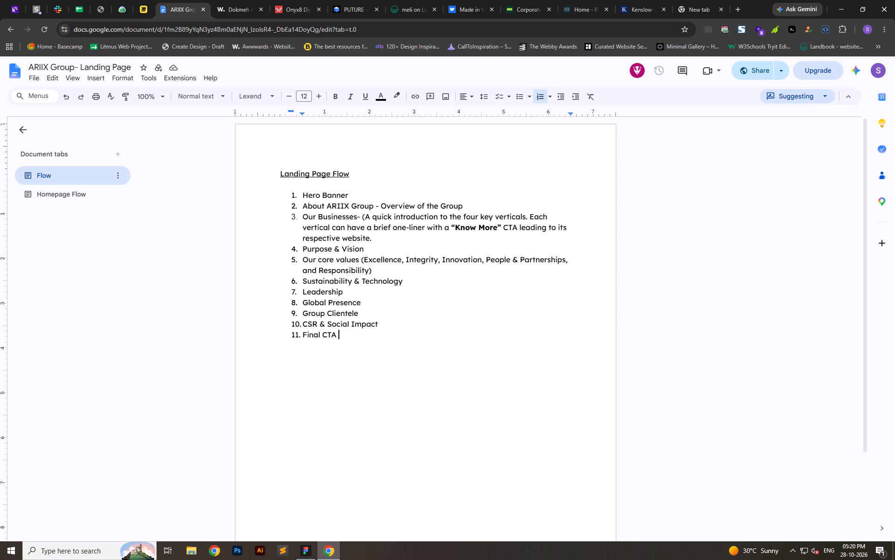
pyautogui.click(56, 200)
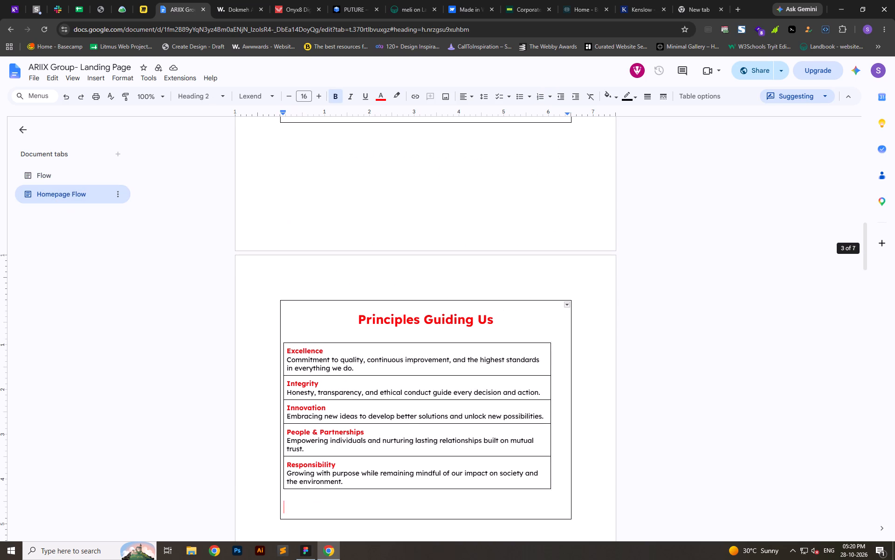
pyautogui.scroll(18, 558, 436)
pyautogui.scroll(4, 544, 439)
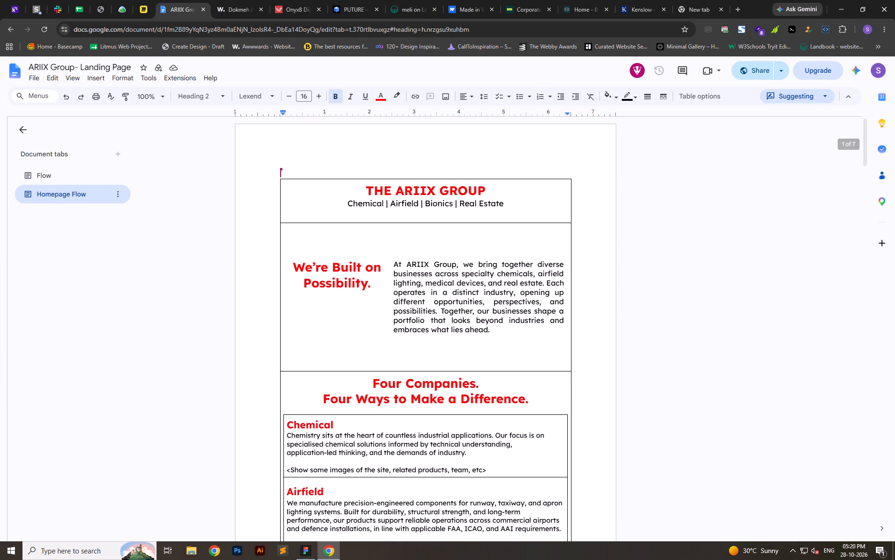
pyautogui.scroll(-7, 558, 390)
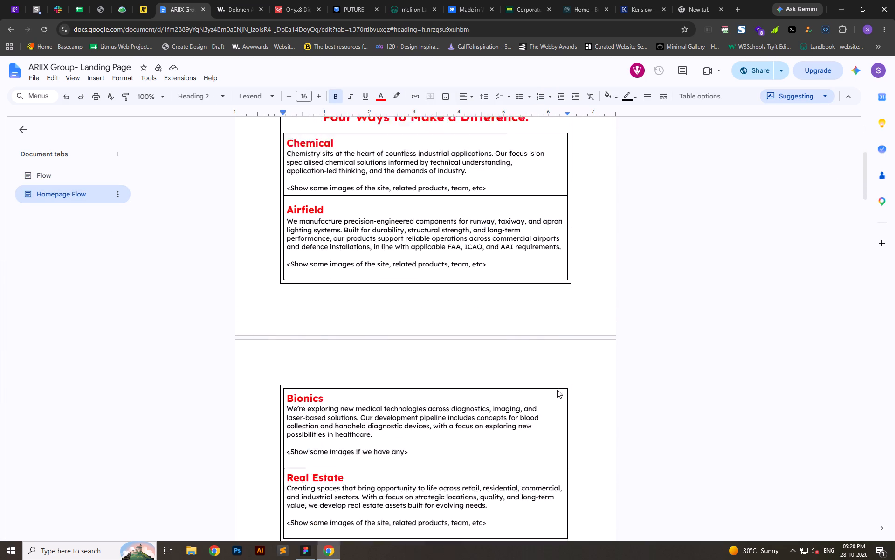
pyautogui.scroll(-4, 557, 387)
pyautogui.scroll(5, 557, 386)
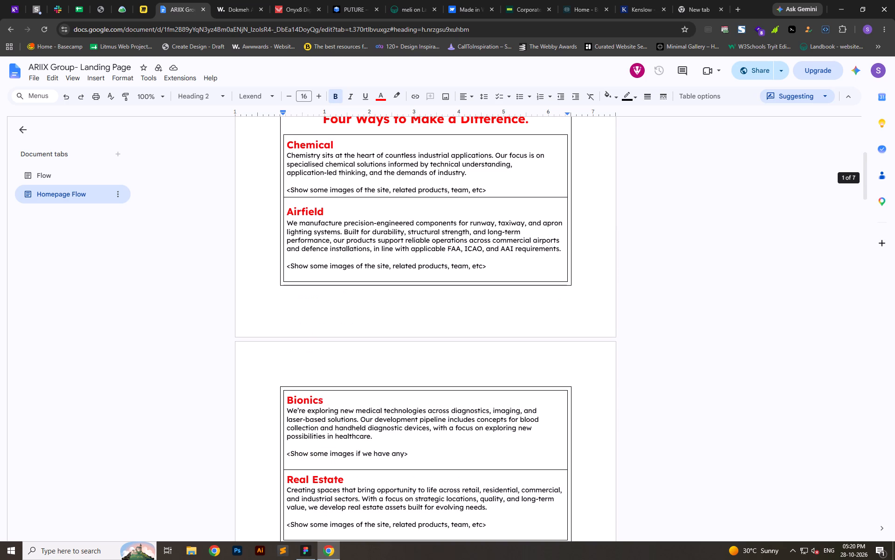
pyautogui.scroll(-1, 557, 386)
pyautogui.scroll(3, 557, 386)
pyautogui.scroll(-2, 309, 315)
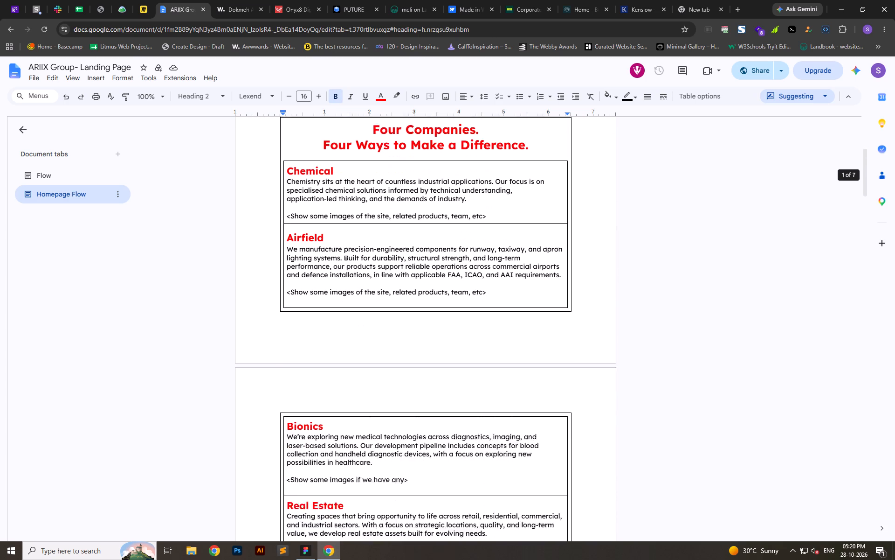
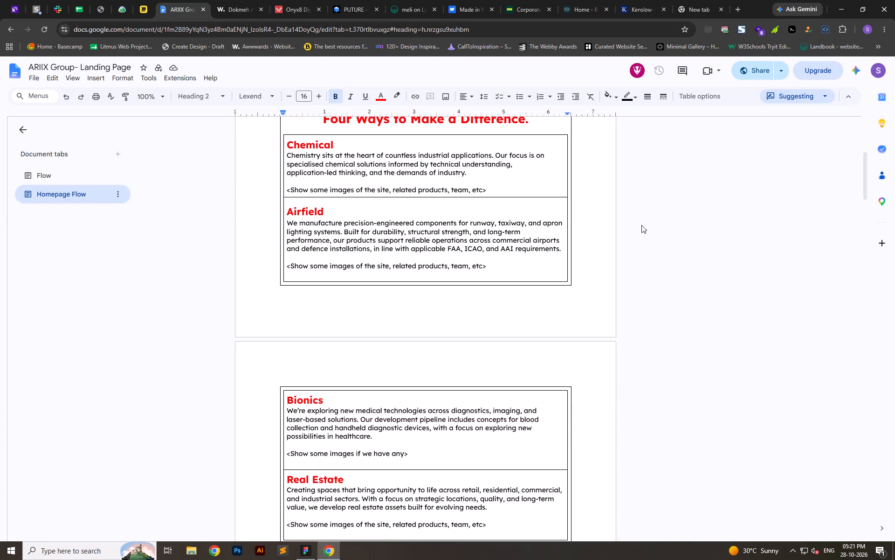
# Review the Homepage Flow copy for the four companies, from Chemical to Real Estate, along with Our Purpose and Our Vision.
pyautogui.scroll(-4, 640, 223)
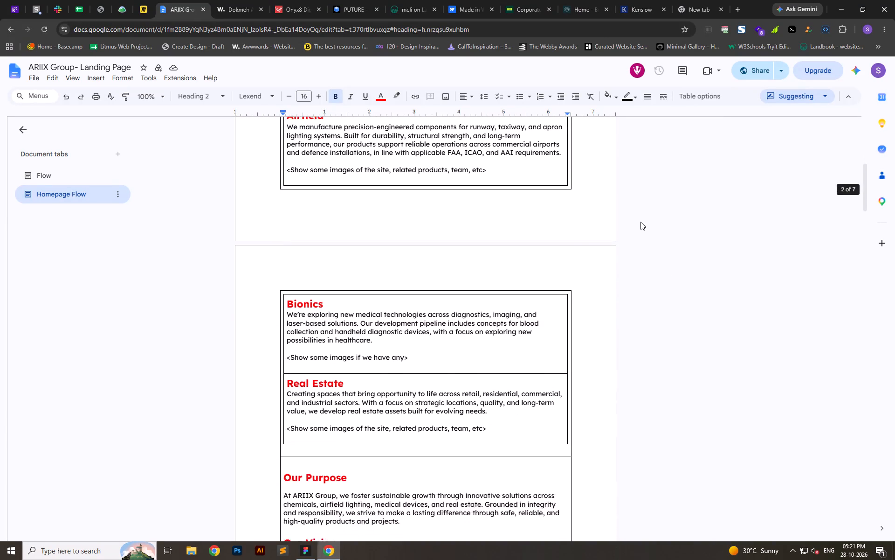
pyautogui.scroll(-2, 640, 222)
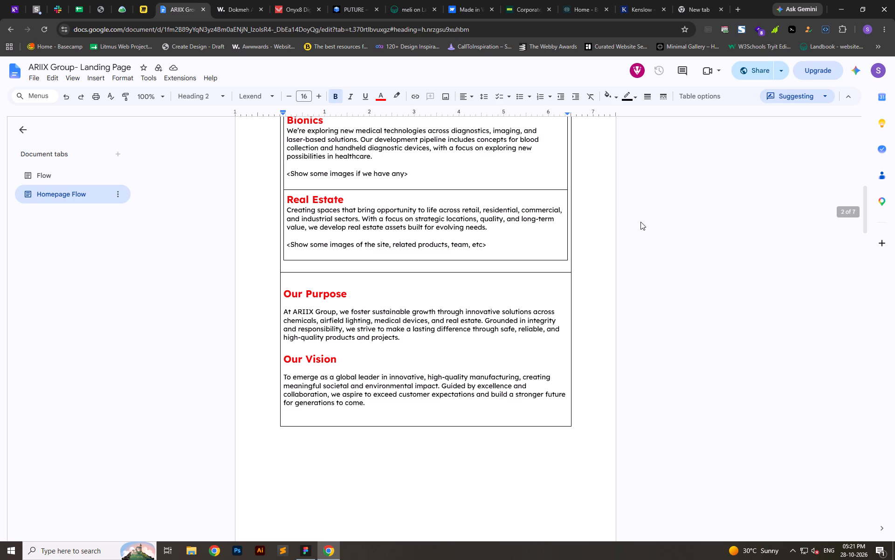
pyautogui.scroll(-4, 639, 216)
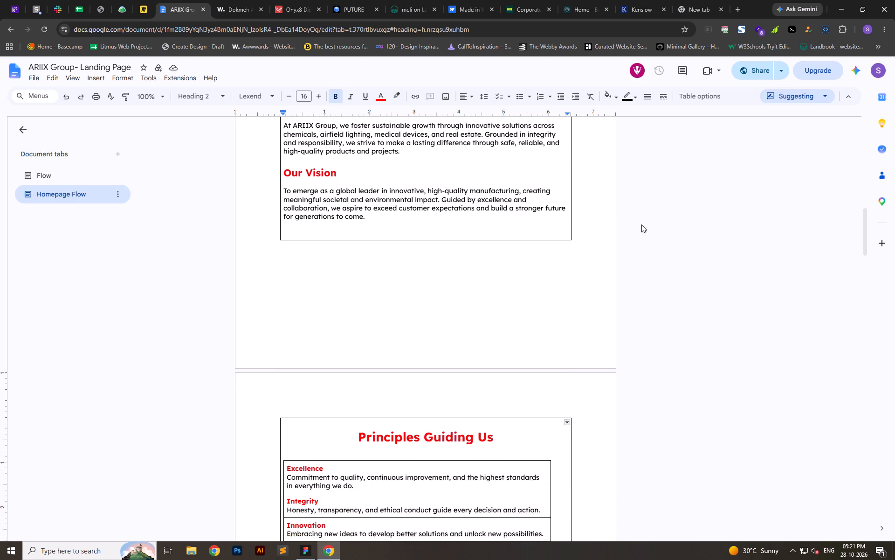
pyautogui.scroll(-1, 647, 248)
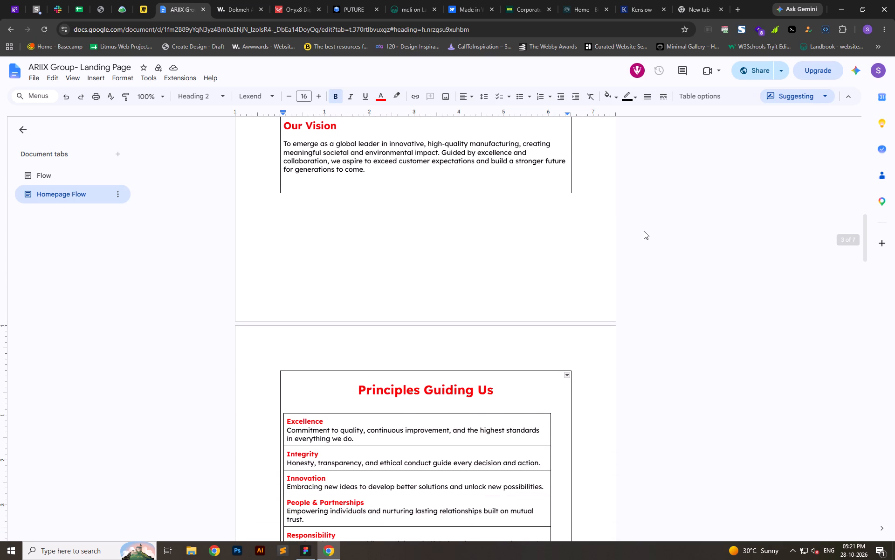
pyautogui.scroll(5, 644, 219)
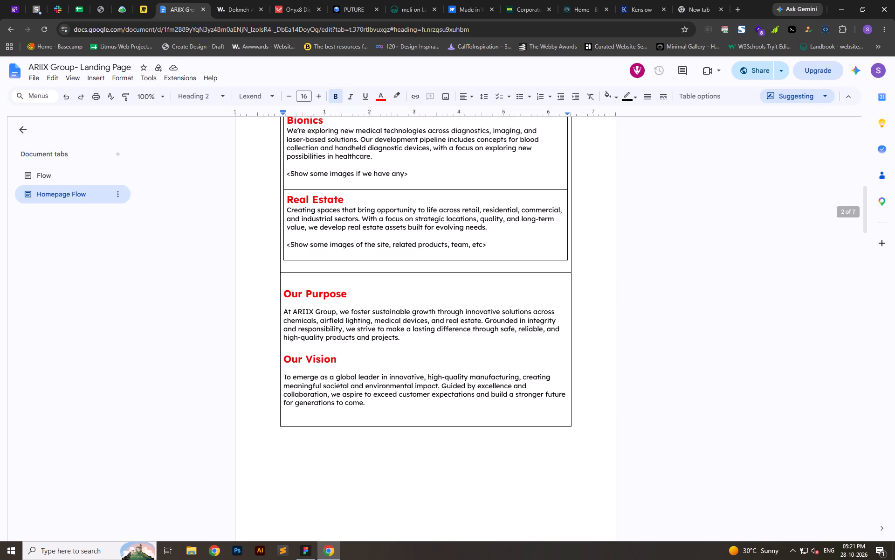
pyautogui.scroll(2, 551, 287)
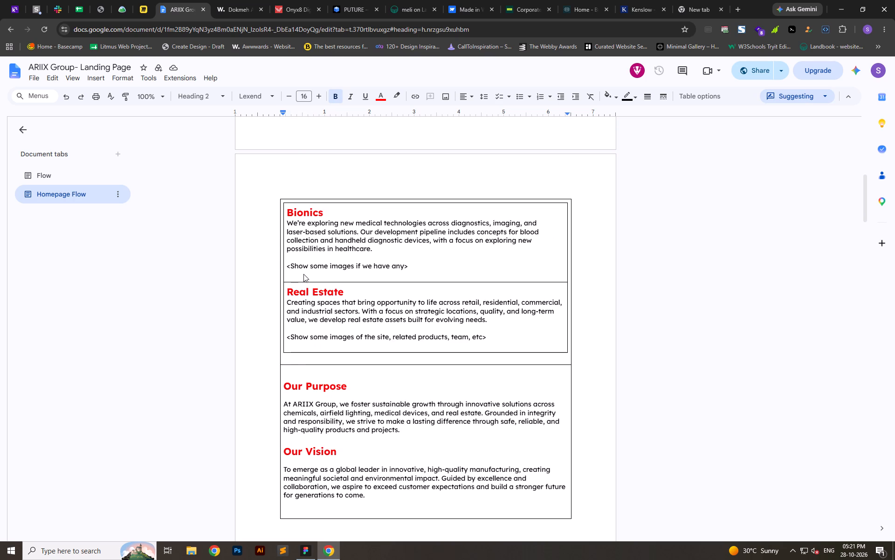
pyautogui.scroll(3, 416, 329)
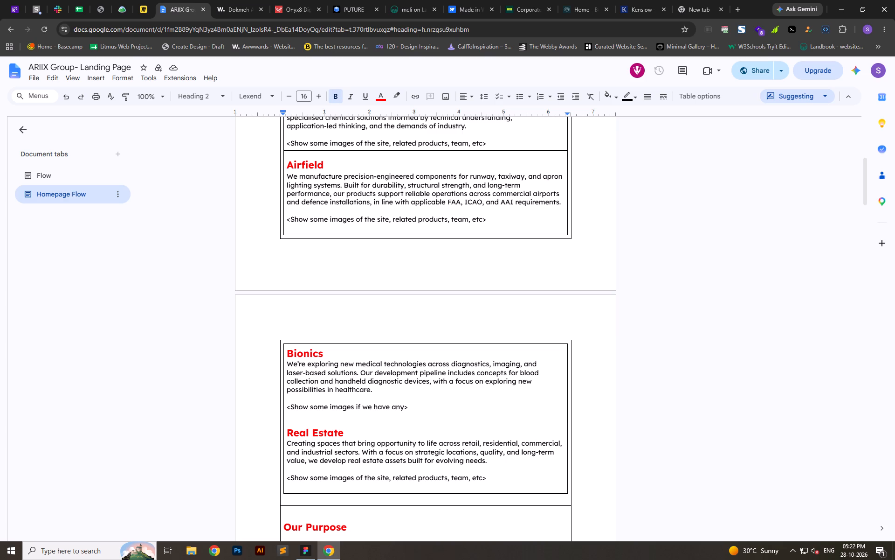
pyautogui.scroll(-4, 558, 337)
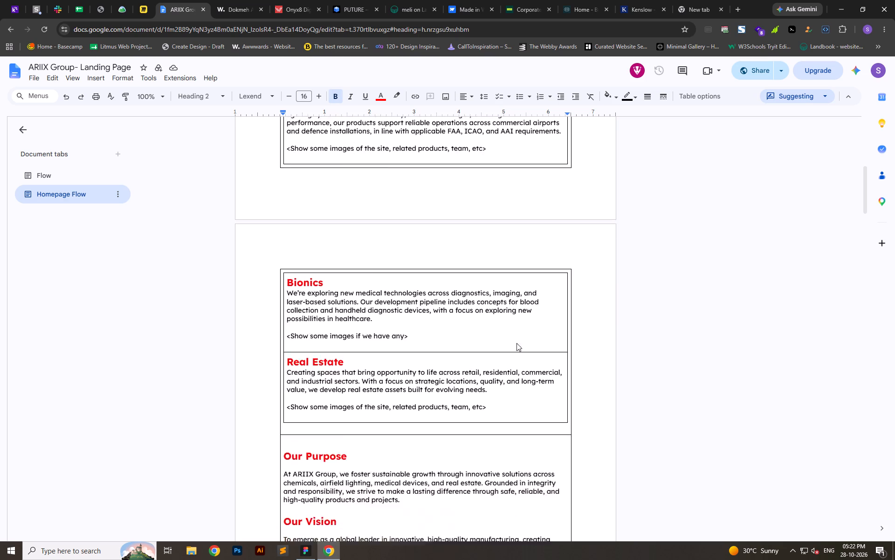
pyautogui.scroll(-1, 516, 343)
pyautogui.scroll(7, 528, 329)
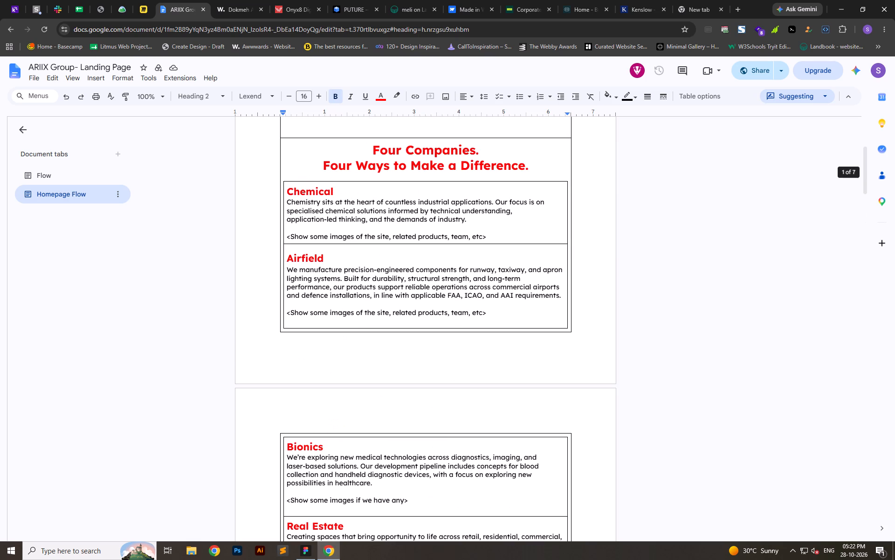
pyautogui.scroll(-6, 449, 318)
pyautogui.scroll(3, 420, 309)
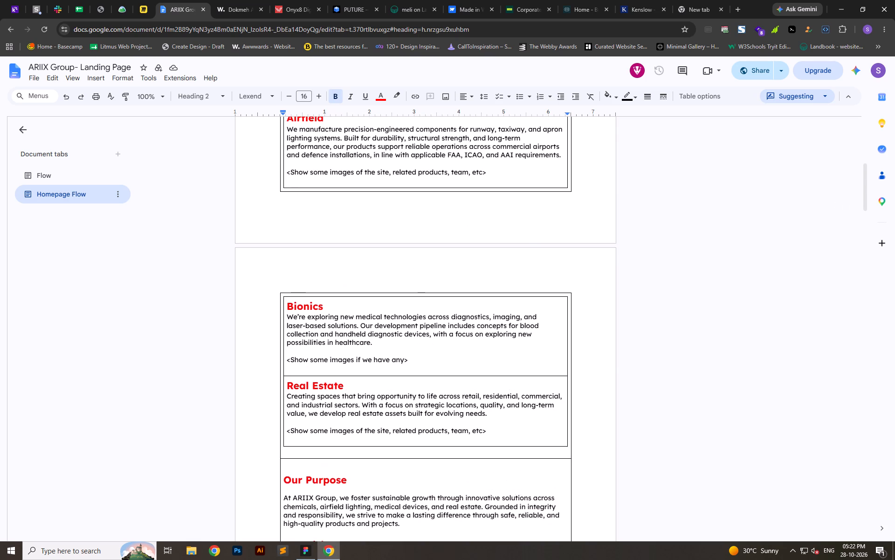
pyautogui.scroll(-2, 422, 294)
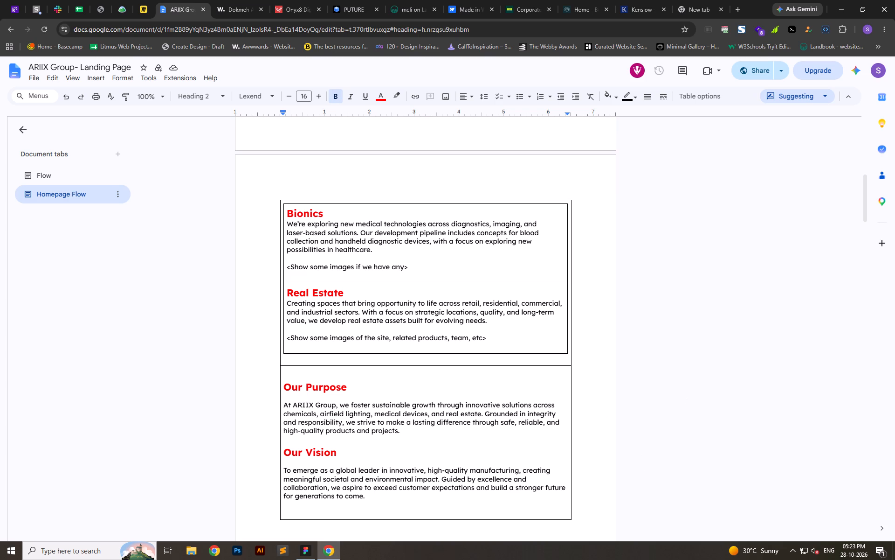
# Read through the remaining Homepage Flow sections from Principles Guiding Us to the global and India presence maps.
pyautogui.scroll(-3, 511, 367)
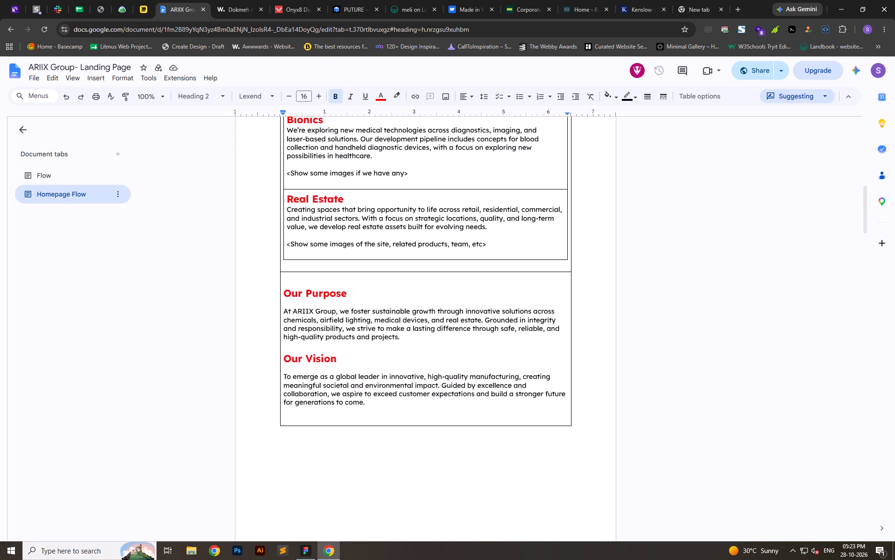
pyautogui.scroll(-3, 513, 358)
pyautogui.scroll(1, 514, 356)
pyautogui.scroll(-2, 518, 354)
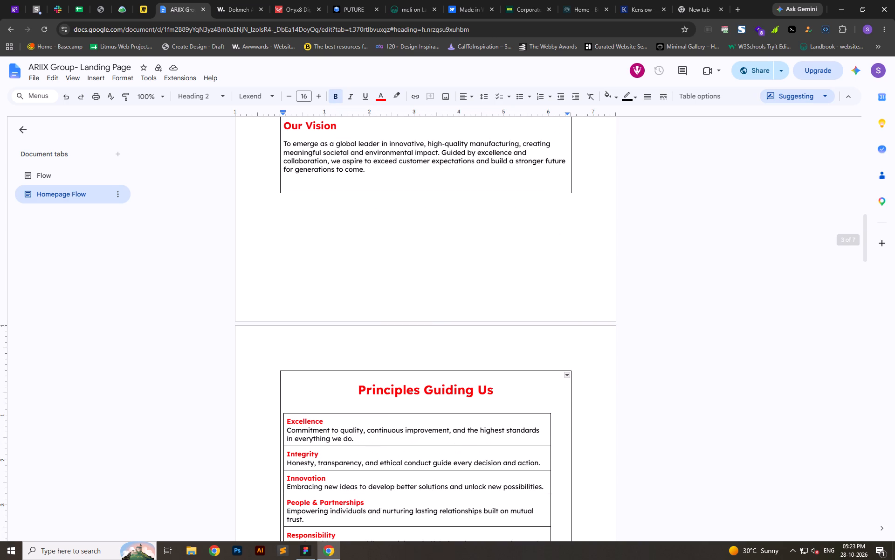
pyautogui.scroll(-4, 513, 196)
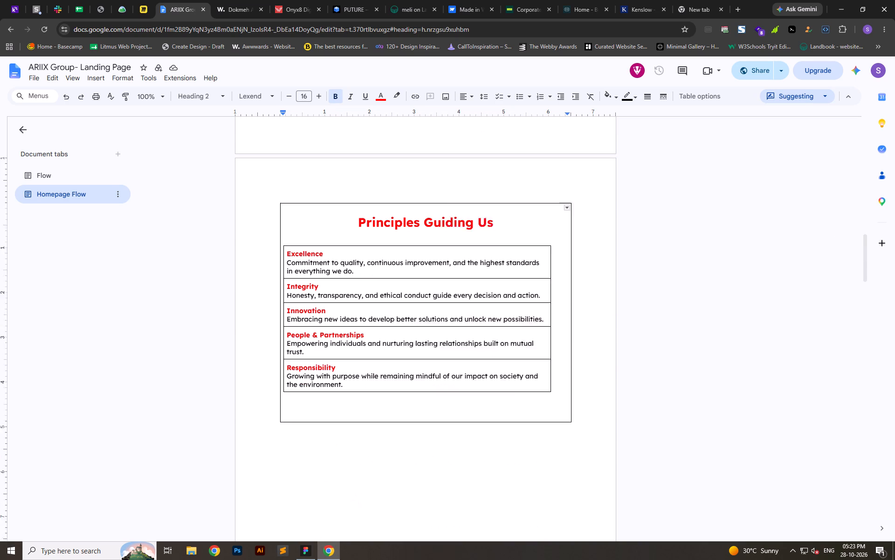
pyautogui.scroll(-8, 374, 219)
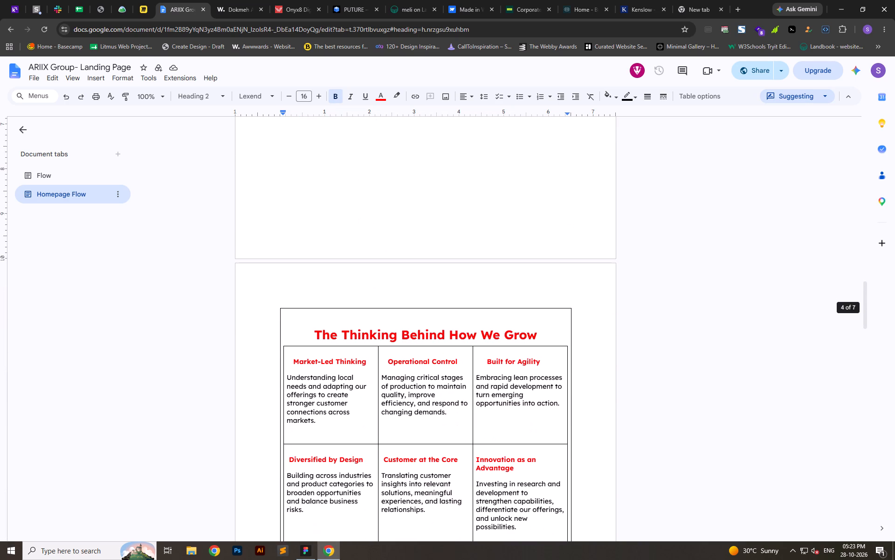
pyautogui.scroll(-3, 366, 197)
pyautogui.scroll(-3, 441, 277)
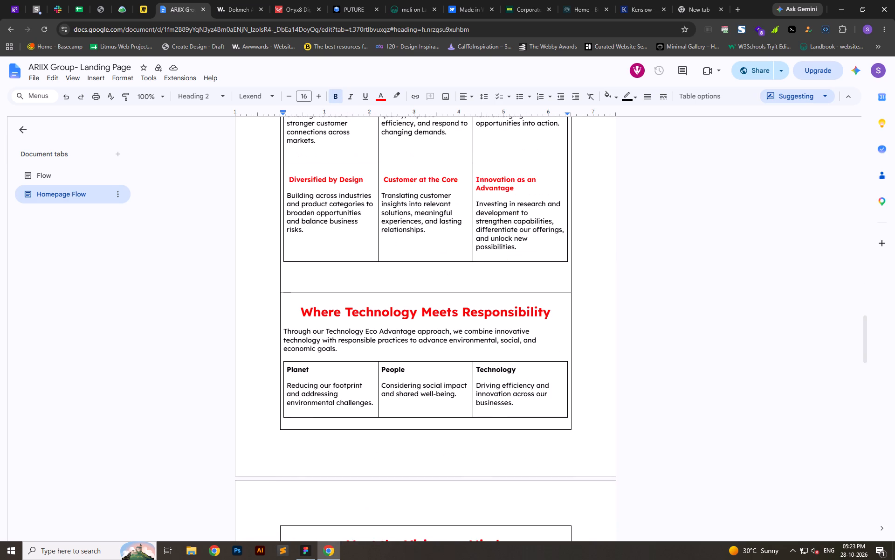
pyautogui.scroll(-6, 435, 272)
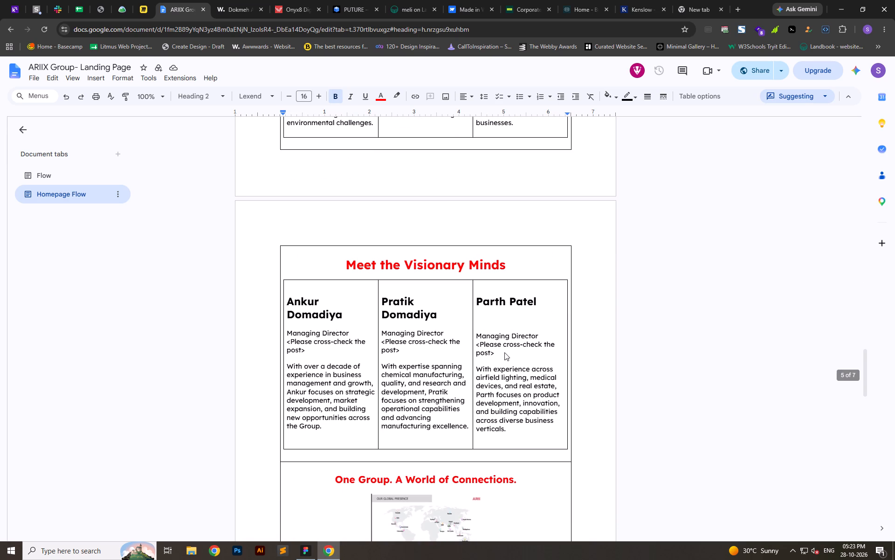
pyautogui.scroll(-3, 475, 385)
pyautogui.scroll(-6, 296, 369)
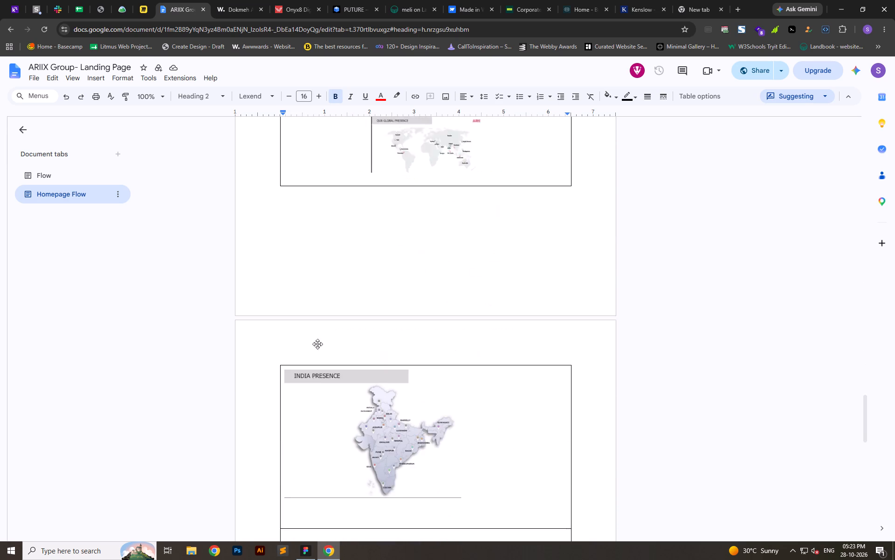
pyautogui.scroll(3, 337, 364)
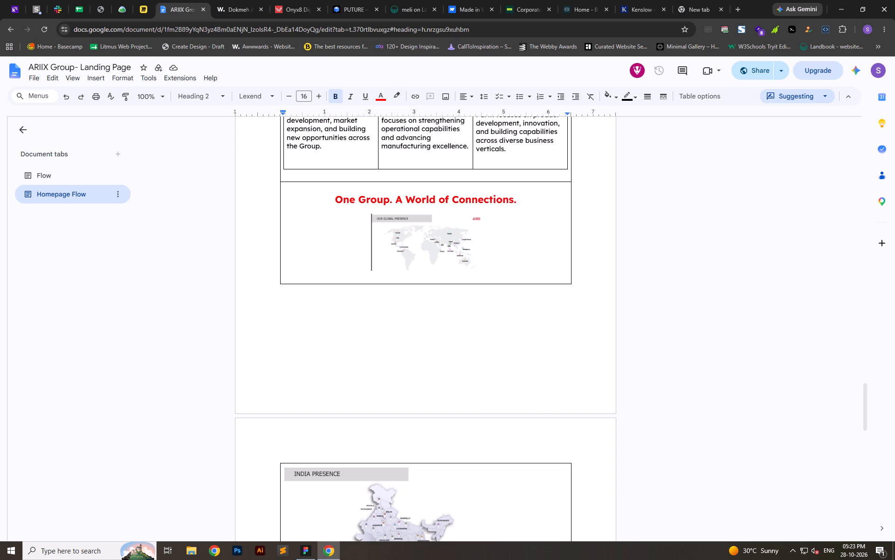
pyautogui.scroll(-1, 484, 265)
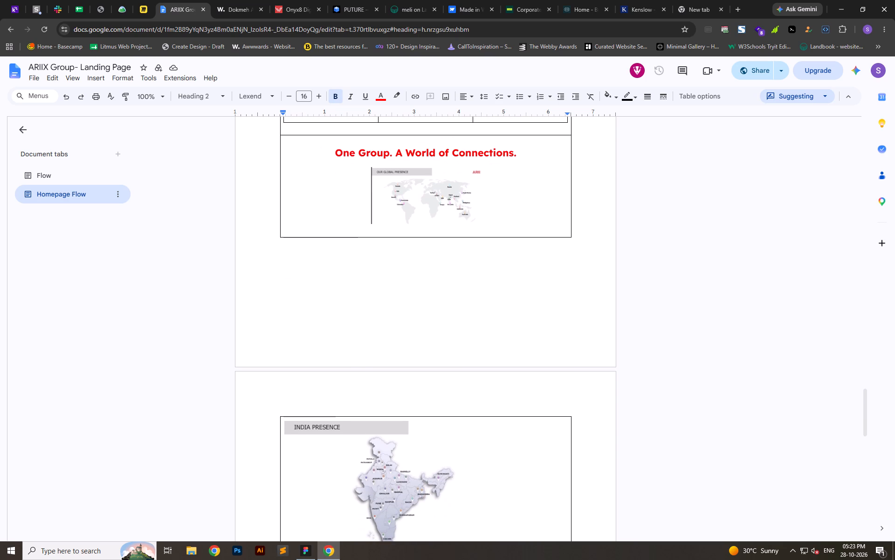
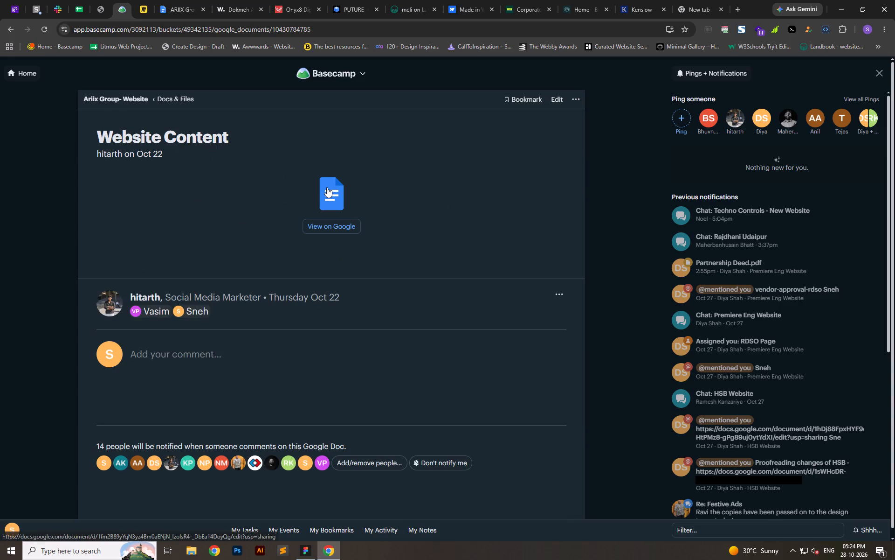
# Check the Docs & Files of the Ariix Group- Website project in Basecamp and return to the ARIIX Group- Landing Page document.
pyautogui.click(174, 101)
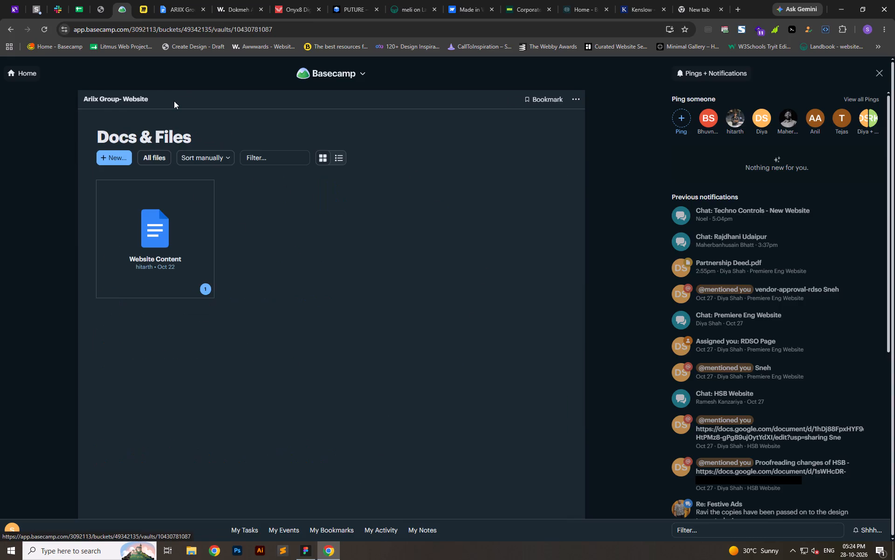
pyautogui.click(184, 0)
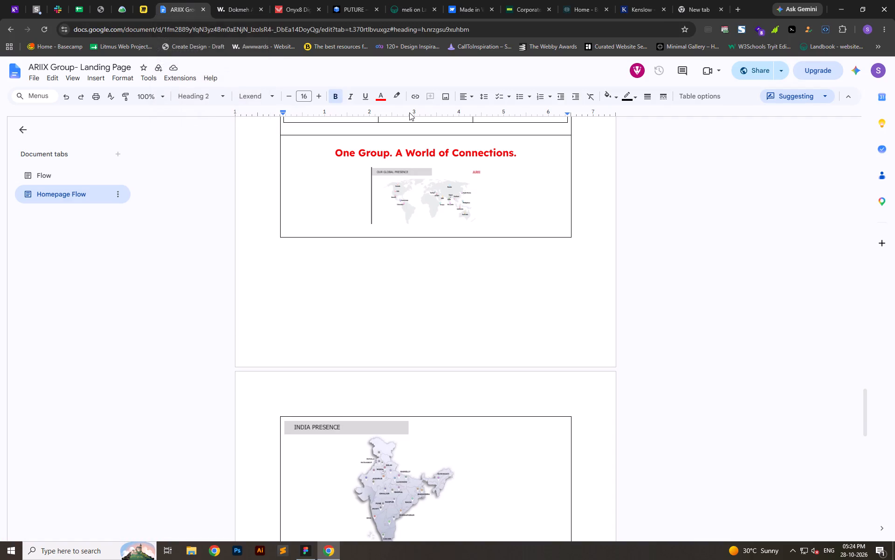
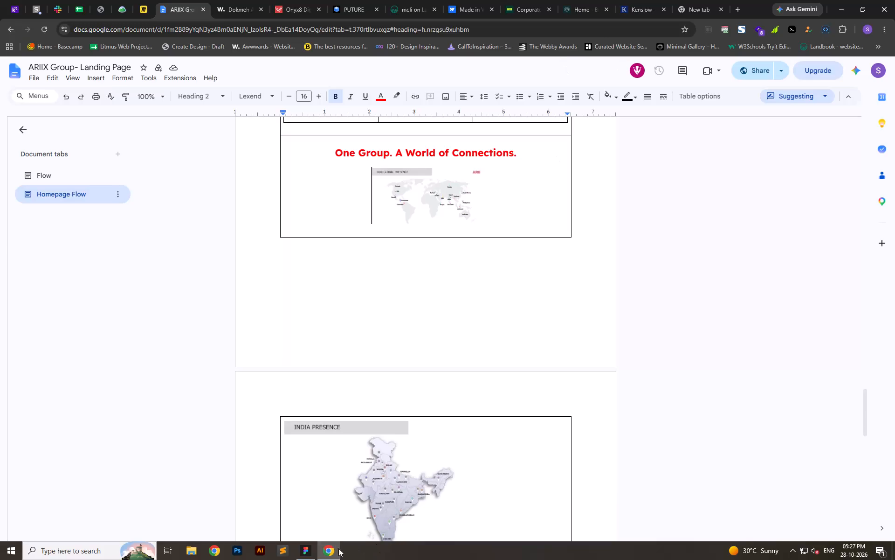
# Switch to the ariix-group-landingpage file in Figma and examine the hero section of the landingpage-2 frame.
pyautogui.click(315, 552)
pyautogui.scroll(18, 401, 282)
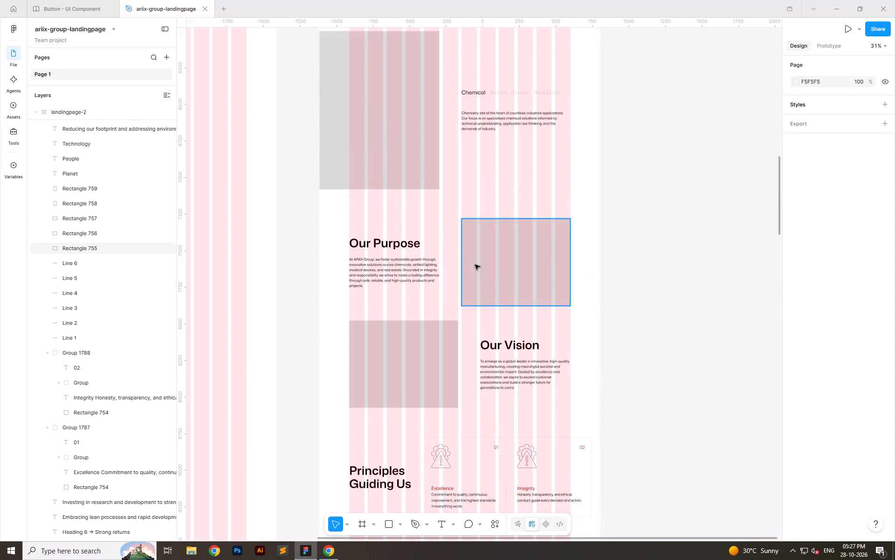
pyautogui.scroll(20, 475, 265)
pyautogui.scroll(20, 475, 265)
pyautogui.scroll(9, 475, 265)
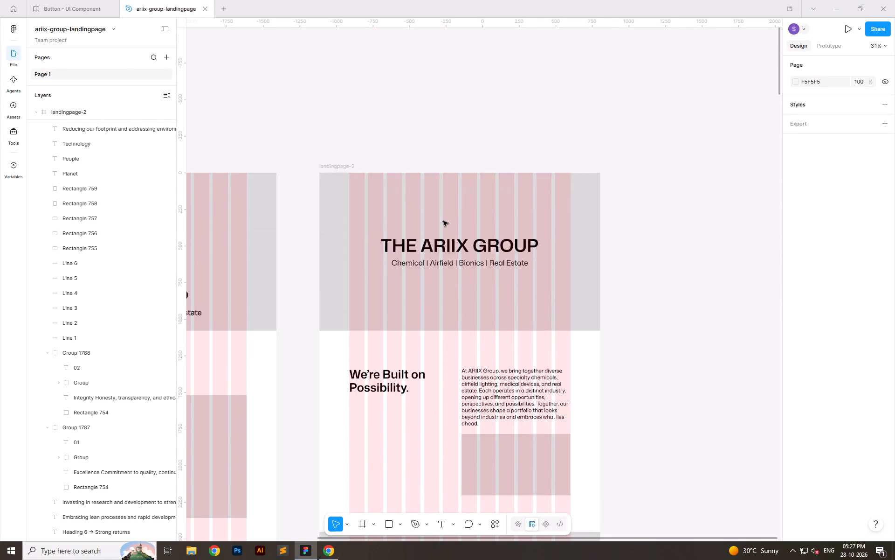
pyautogui.scroll(2, 443, 221)
pyautogui.scroll(-1, 443, 221)
pyautogui.keyDown('ctrl'); pyautogui.scroll(6, 433, 497); pyautogui.keyUp('ctrl')
pyautogui.keyDown('ctrl'); pyautogui.scroll(-6, 405, 248); pyautogui.keyUp('ctrl')
pyautogui.keyDown('ctrl'); pyautogui.scroll(5, 452, 374); pyautogui.keyUp('ctrl')
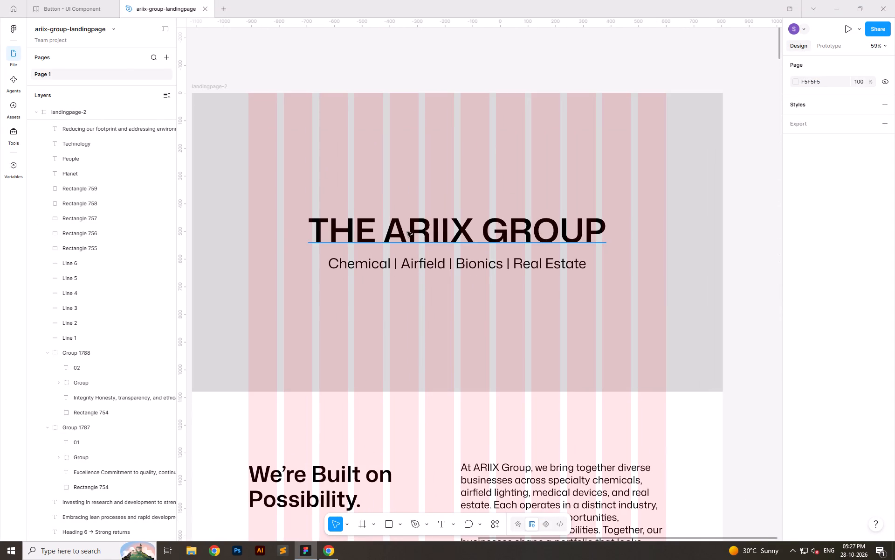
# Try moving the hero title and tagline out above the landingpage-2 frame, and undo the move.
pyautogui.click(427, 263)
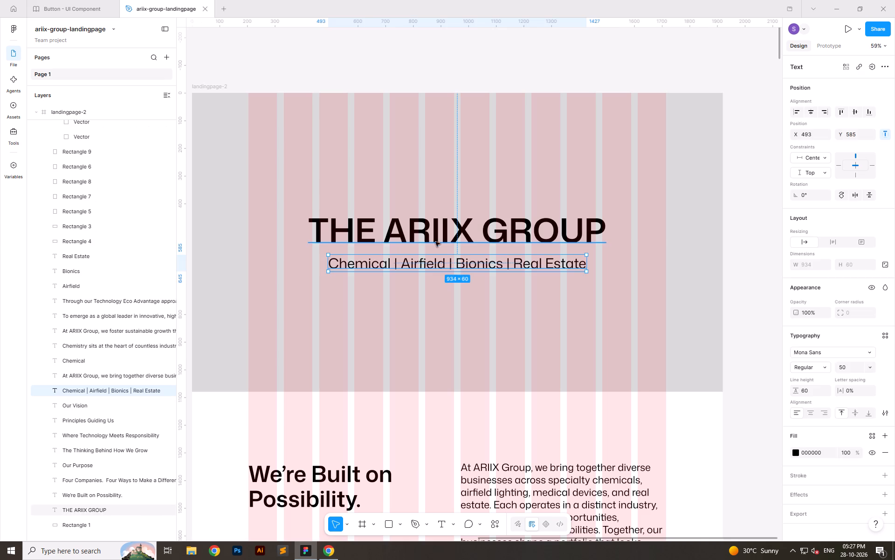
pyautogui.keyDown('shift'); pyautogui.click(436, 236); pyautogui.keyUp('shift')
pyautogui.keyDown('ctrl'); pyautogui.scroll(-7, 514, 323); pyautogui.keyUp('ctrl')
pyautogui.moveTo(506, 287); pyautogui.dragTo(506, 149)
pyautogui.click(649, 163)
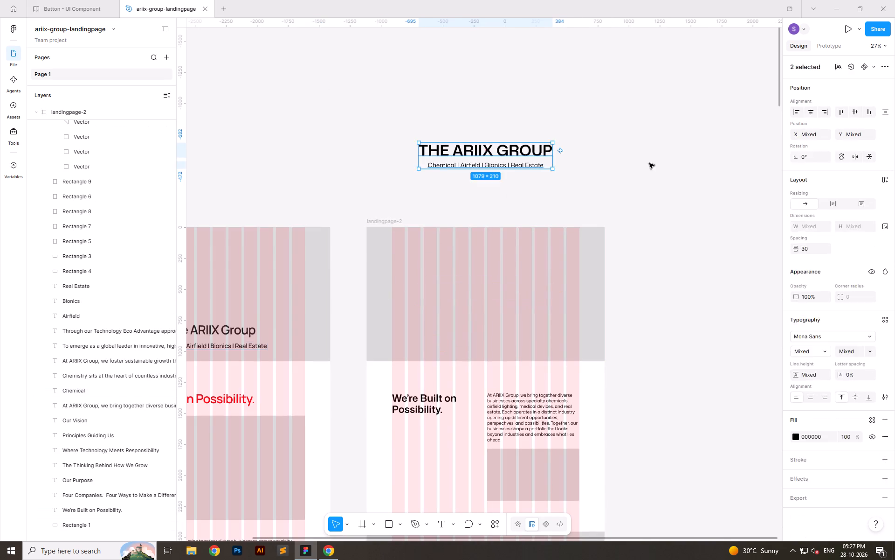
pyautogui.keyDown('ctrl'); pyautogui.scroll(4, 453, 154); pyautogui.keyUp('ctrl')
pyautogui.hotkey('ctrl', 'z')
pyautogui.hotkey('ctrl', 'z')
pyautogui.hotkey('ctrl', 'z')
# Duplicate the hero rectangle with its title and tagline onto the empty canvas beside the landingpage-2 frame.
pyautogui.keyDown('ctrl'); pyautogui.scroll(-7, 330, 120); pyautogui.keyUp('ctrl')
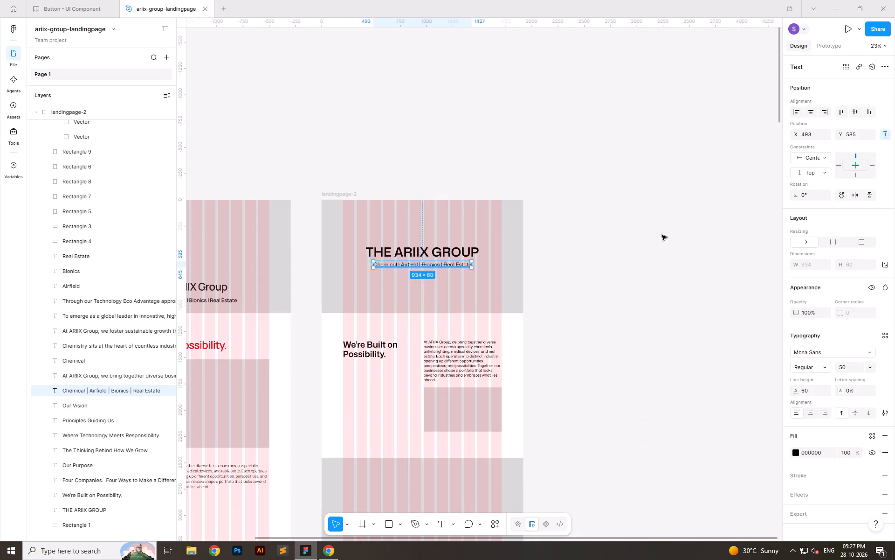
pyautogui.click(663, 235)
pyautogui.moveTo(606, 302); pyautogui.dragTo(330, 222)
pyautogui.keyDown('alt'); pyautogui.moveTo(330, 211); pyautogui.dragTo(611, 205); pyautogui.keyUp('alt')
pyautogui.click(560, 154)
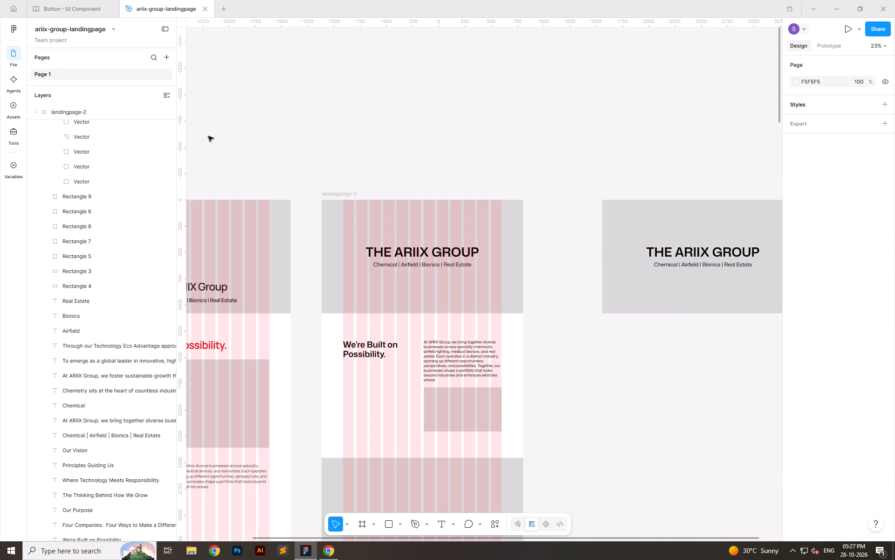
# Move the duplicated title above its hero rectangle and shorten the text to ARIIX.
pyautogui.keyDown('ctrl'); pyautogui.scroll(-9, 208, 136); pyautogui.keyUp('ctrl')
pyautogui.keyDown('ctrl'); pyautogui.scroll(14, 418, 191); pyautogui.keyUp('ctrl')
pyautogui.keyDown('ctrl'); pyautogui.scroll(-7, 370, 181); pyautogui.keyUp('ctrl')
pyautogui.keyDown('ctrl'); pyautogui.click(413, 238); pyautogui.keyUp('ctrl')
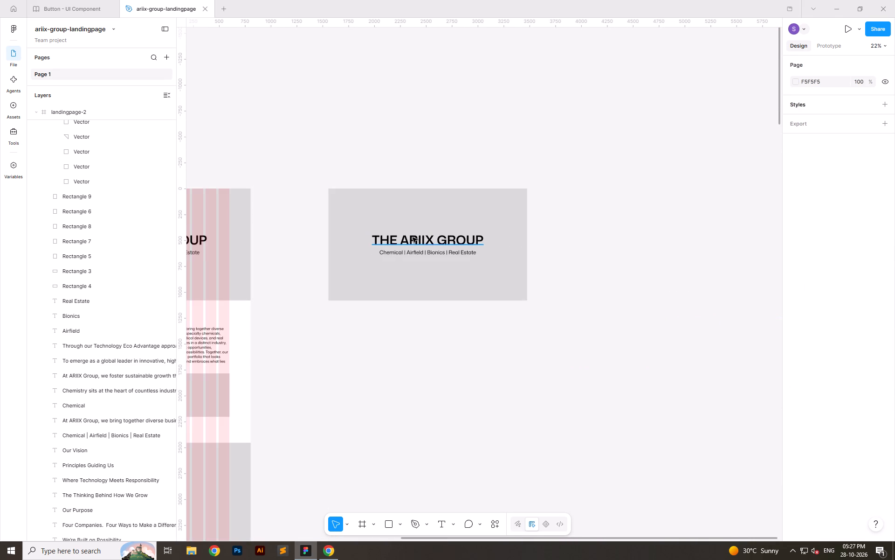
pyautogui.moveTo(433, 242); pyautogui.dragTo(433, 124)
pyautogui.doubleClick(433, 124)
pyautogui.moveTo(436, 122); pyautogui.dragTo(497, 126)
pyautogui.press('BackSpace')
pyautogui.press('BackSpace')
pyautogui.moveTo(400, 125); pyautogui.dragTo(367, 122)
pyautogui.press('BackSpace')
pyautogui.moveTo(588, 123); pyautogui.dragTo(583, 123)
pyautogui.keyDown('shift'); pyautogui.moveTo(406, 128); pyautogui.dragTo(441, 159); pyautogui.keyUp('shift')
pyautogui.hotkey('ctrl', 'z')
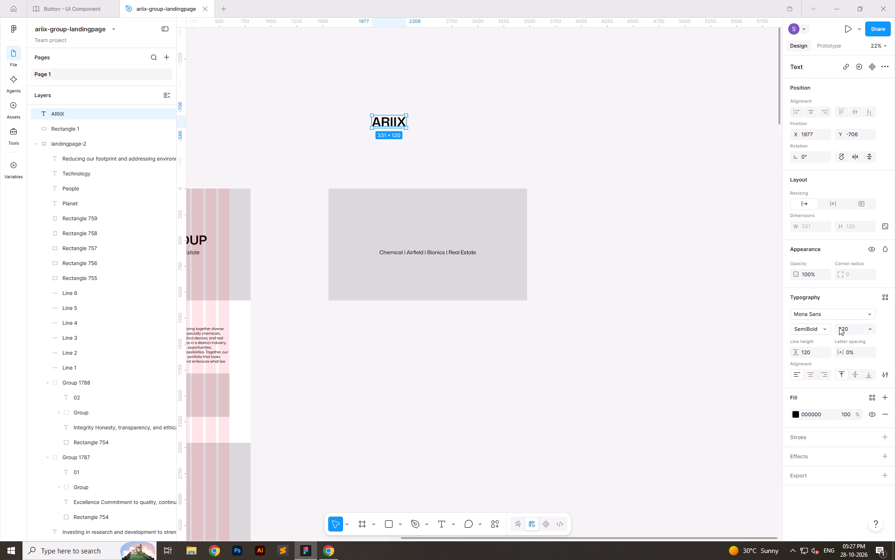
# Set the ARIIX text size to 350 and place it centred in the duplicated hero rectangle.
pyautogui.click(853, 329)
pyautogui.write('350')
pyautogui.press('Return')
pyautogui.keyDown('ctrl'); pyautogui.scroll(4, 383, 222); pyautogui.keyUp('ctrl')
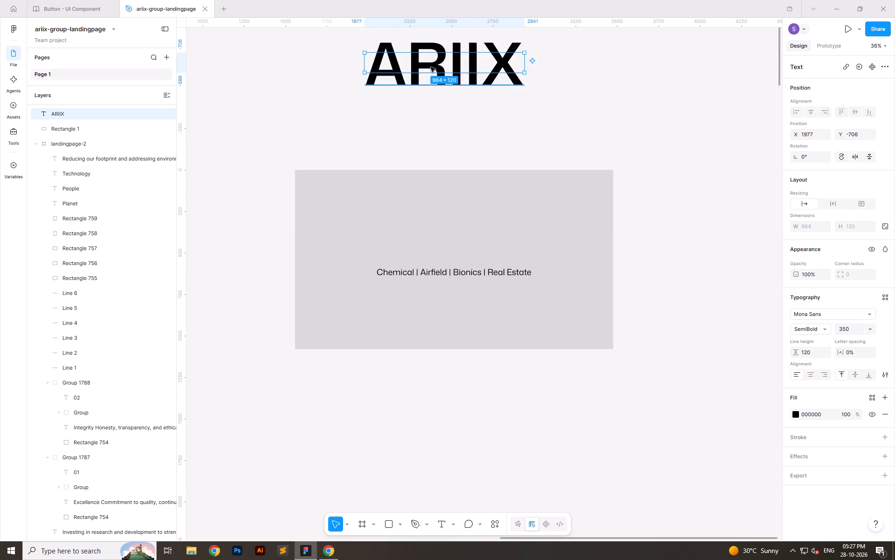
pyautogui.moveTo(432, 66); pyautogui.dragTo(444, 252)
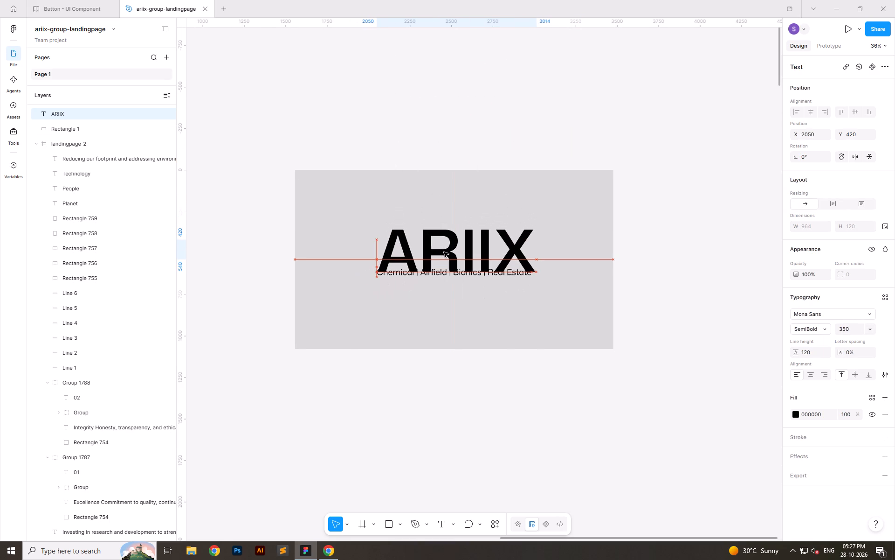
pyautogui.moveTo(444, 252); pyautogui.dragTo(440, 251)
# Move the duplicated tagline below the hero rectangle and make a copy of it reading only "Chemical".
pyautogui.moveTo(471, 274); pyautogui.dragTo(475, 419)
pyautogui.doubleClick(462, 419)
pyautogui.moveTo(414, 416); pyautogui.dragTo(372, 416)
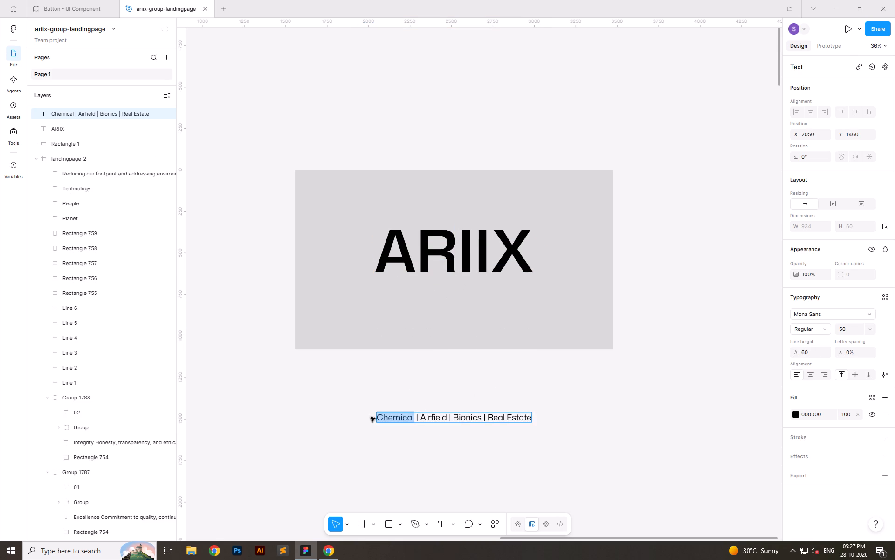
pyautogui.hotkey('ctrl', 'c')
pyautogui.click(423, 465)
pyautogui.keyDown('alt'); pyautogui.keyDown('shift'); pyautogui.moveTo(431, 417); pyautogui.dragTo(438, 360); pyautogui.keyUp('shift'); pyautogui.keyUp('alt')
pyautogui.doubleClick(438, 360)
pyautogui.hotkey('ctrl', 'v')
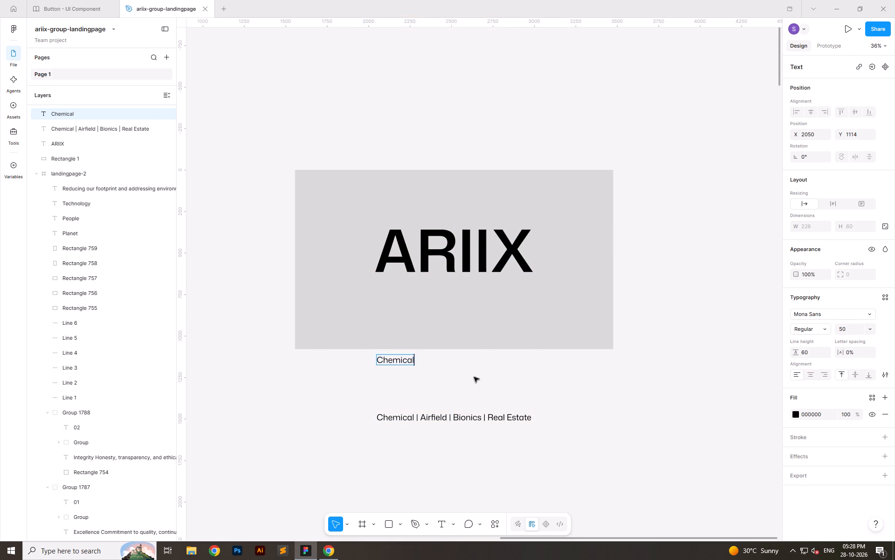
pyautogui.click(474, 377)
# Place the "Chemical" text centred just beneath the ARIIX title, at about Y 653.
pyautogui.moveTo(390, 362); pyautogui.dragTo(450, 287)
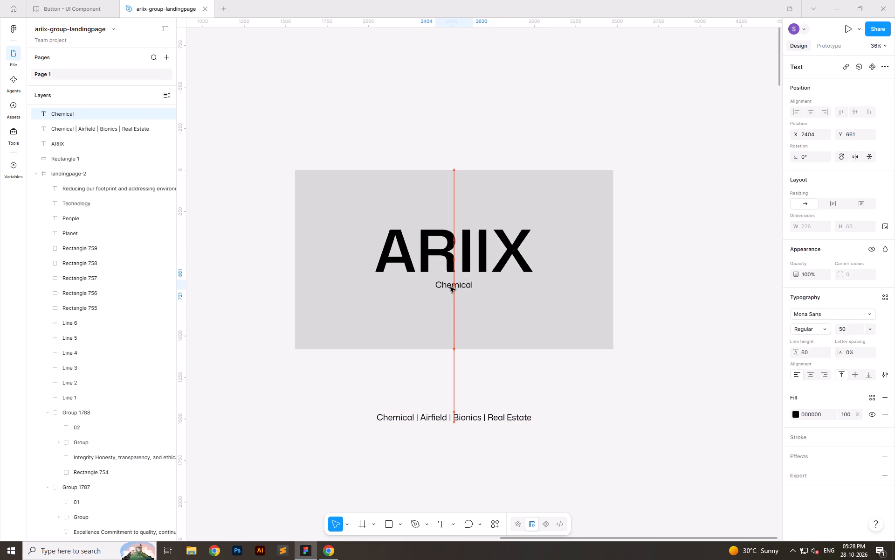
pyautogui.moveTo(450, 287); pyautogui.dragTo(450, 286)
pyautogui.moveTo(455, 285); pyautogui.dragTo(334, 277)
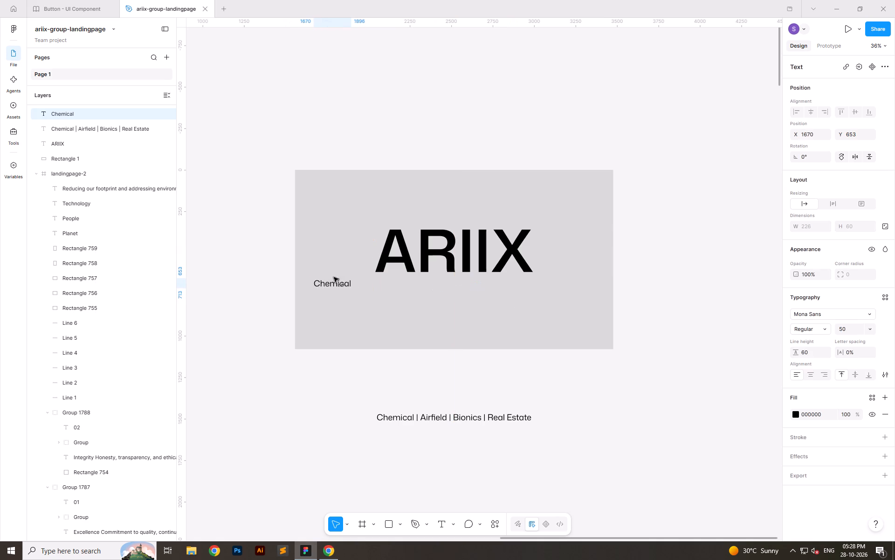
pyautogui.hotkey('ctrl', 'z')
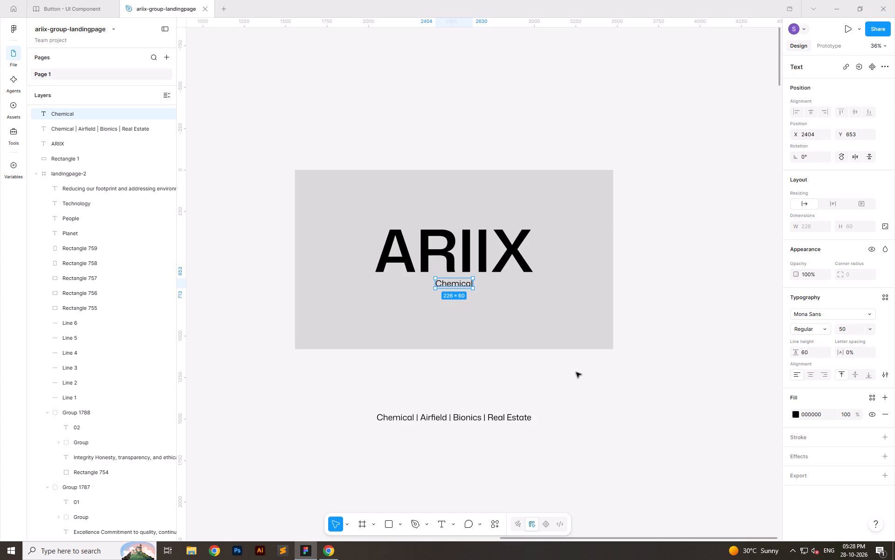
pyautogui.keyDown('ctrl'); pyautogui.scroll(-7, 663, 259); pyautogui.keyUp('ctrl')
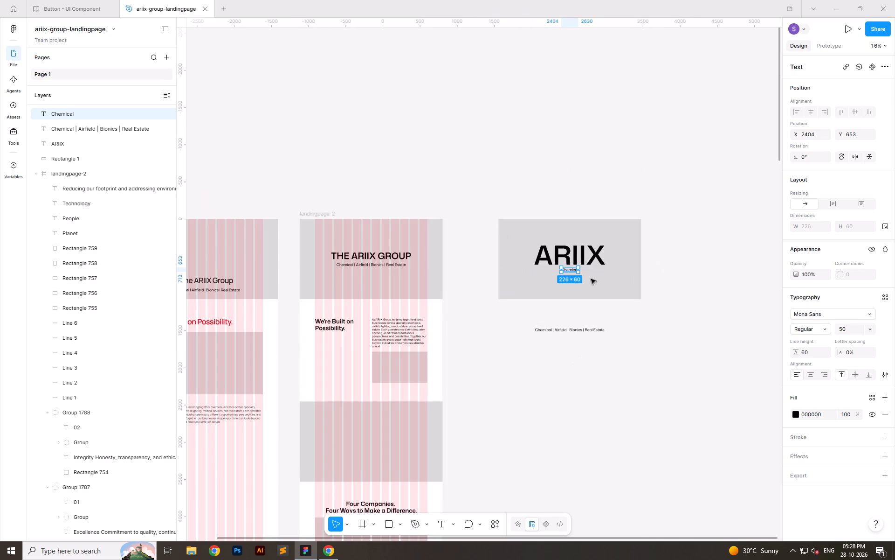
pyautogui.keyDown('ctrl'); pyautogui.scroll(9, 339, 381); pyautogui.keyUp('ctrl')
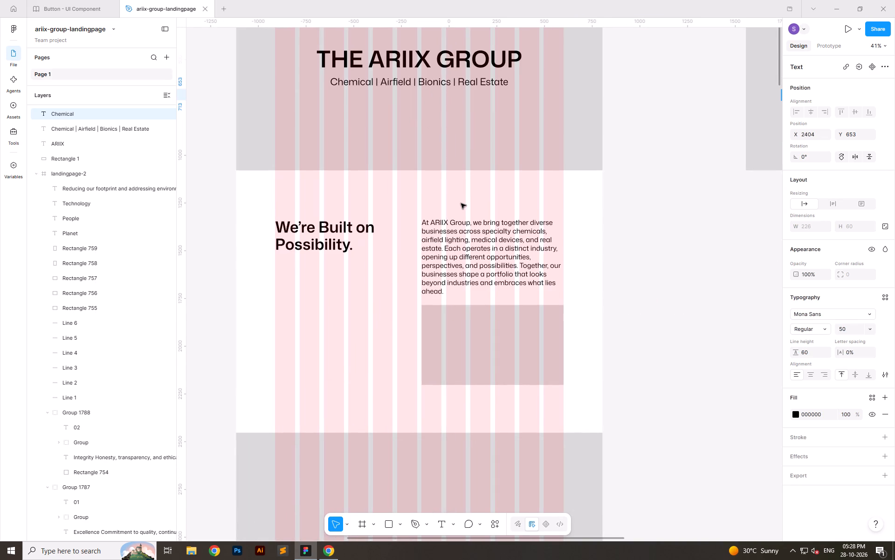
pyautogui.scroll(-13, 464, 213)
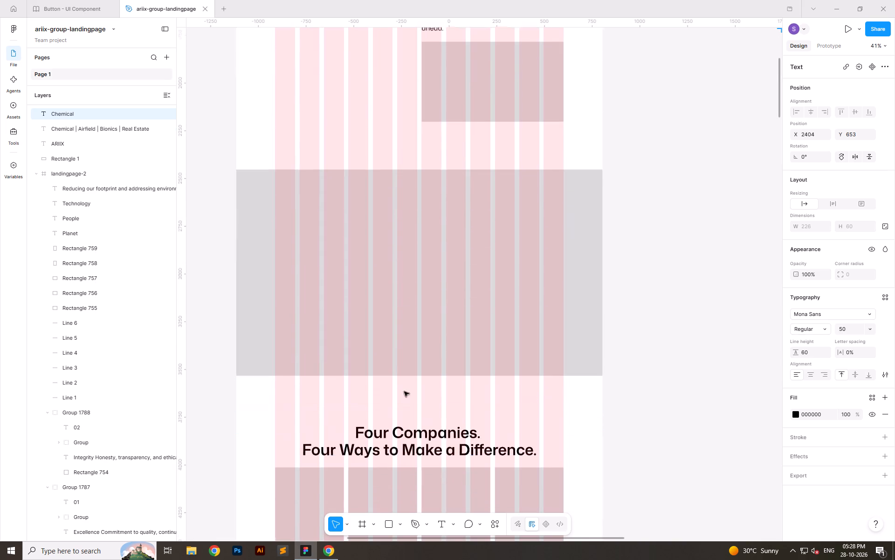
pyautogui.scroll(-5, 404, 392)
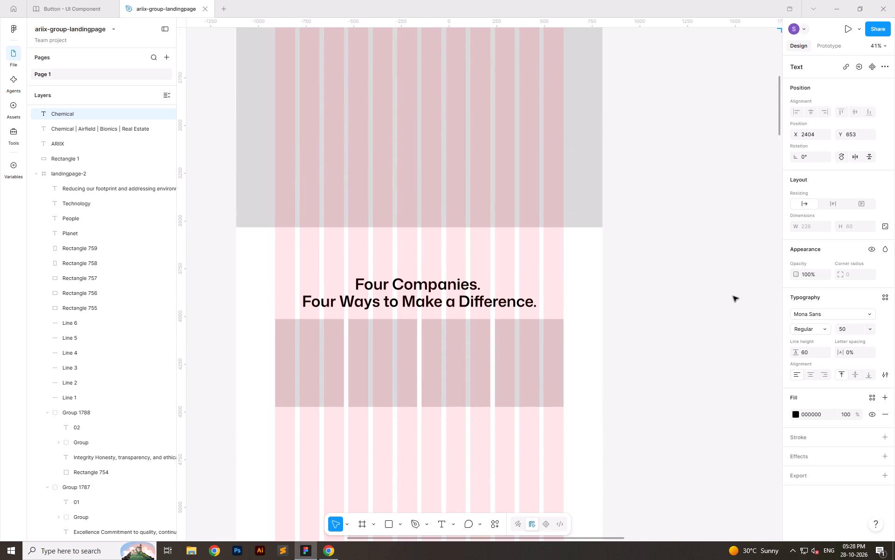
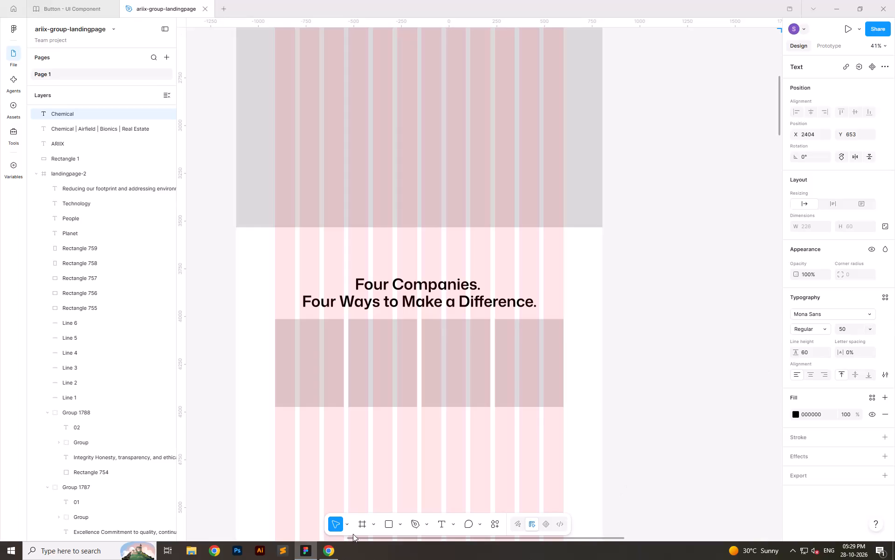
# Switch to Chrome, search Google for "world map codepen" and open the CodePen page of pens tagged 'world map'.
pyautogui.click(335, 551)
pyautogui.click(691, 2)
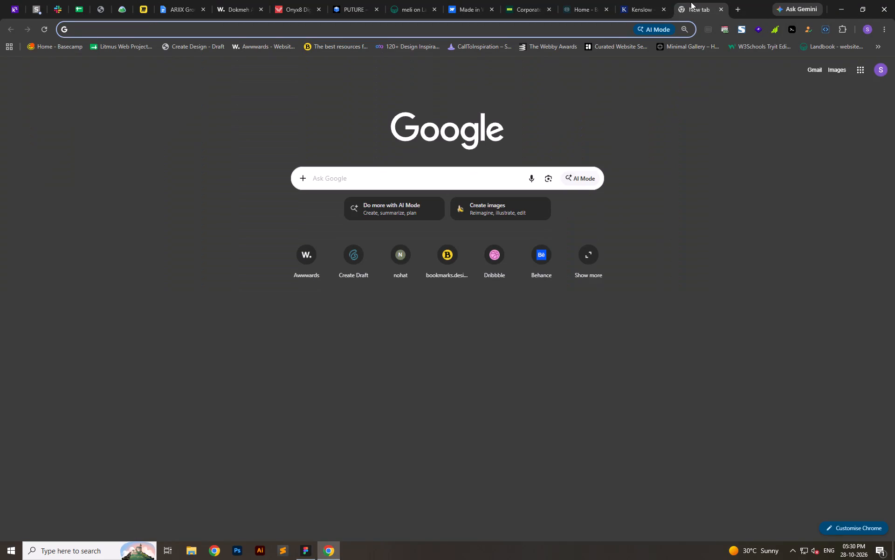
pyautogui.write('world map codepen')
pyautogui.press('Return')
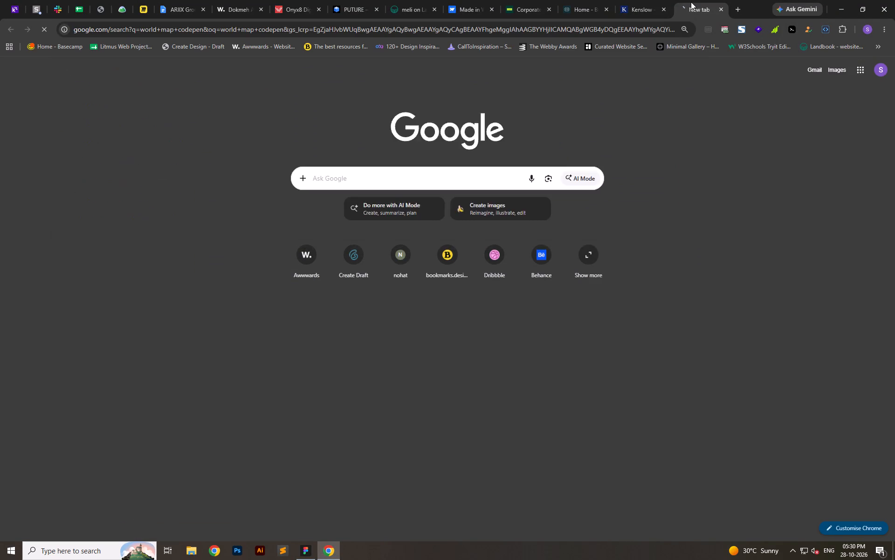
pyautogui.keyDown('ctrl'); pyautogui.click(201, 166); pyautogui.keyUp('ctrl')
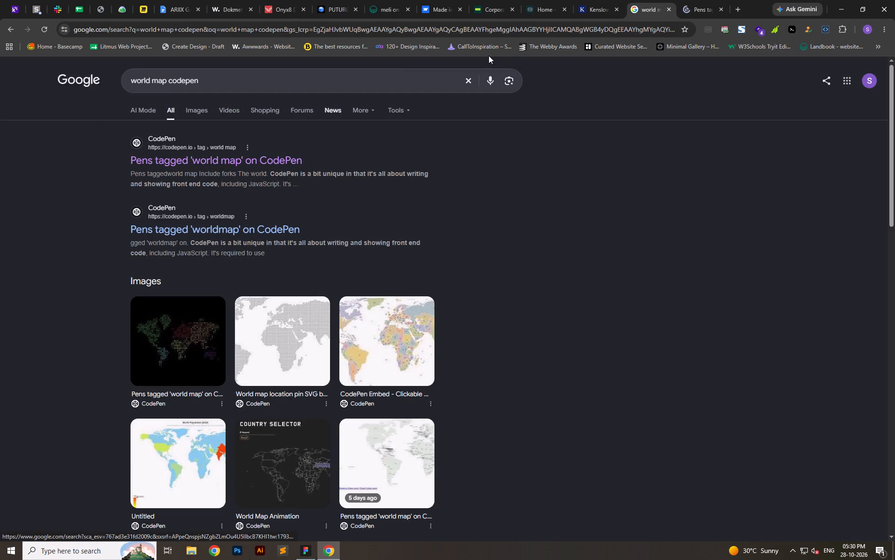
pyautogui.click(689, 0)
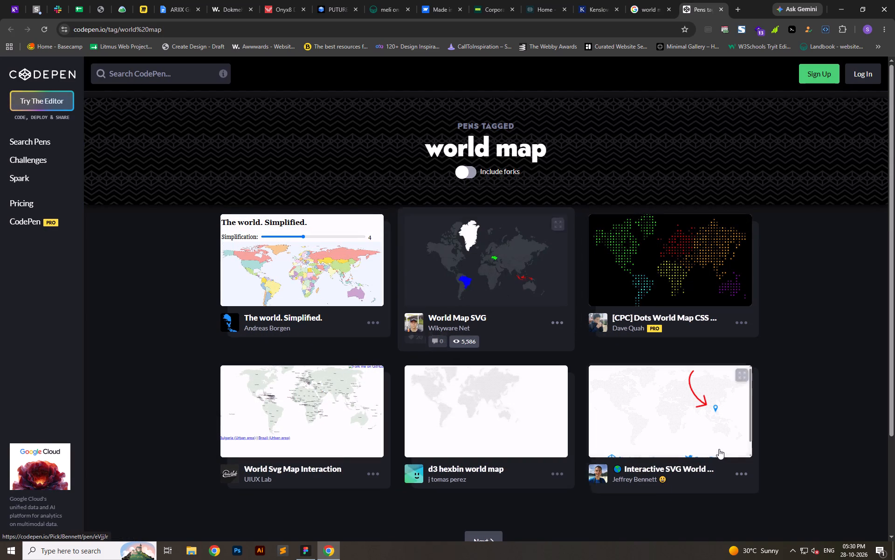
# Open the Interactive SVG World Map and World Map SVG pens, and test how the coloured countries in World Map SVG respond.
pyautogui.keyDown('ctrl'); pyautogui.click(660, 467); pyautogui.keyUp('ctrl')
pyautogui.keyDown('ctrl'); pyautogui.click(461, 320); pyautogui.keyUp('ctrl')
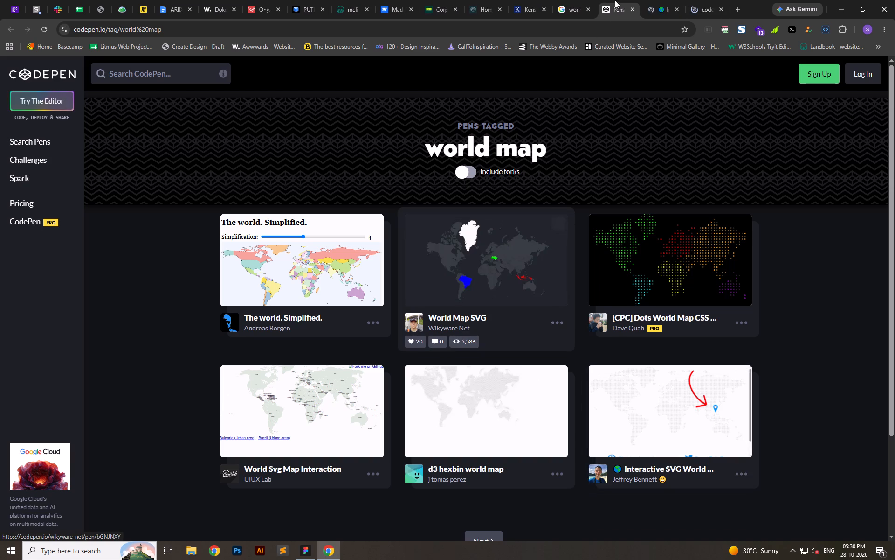
pyautogui.click(686, 0)
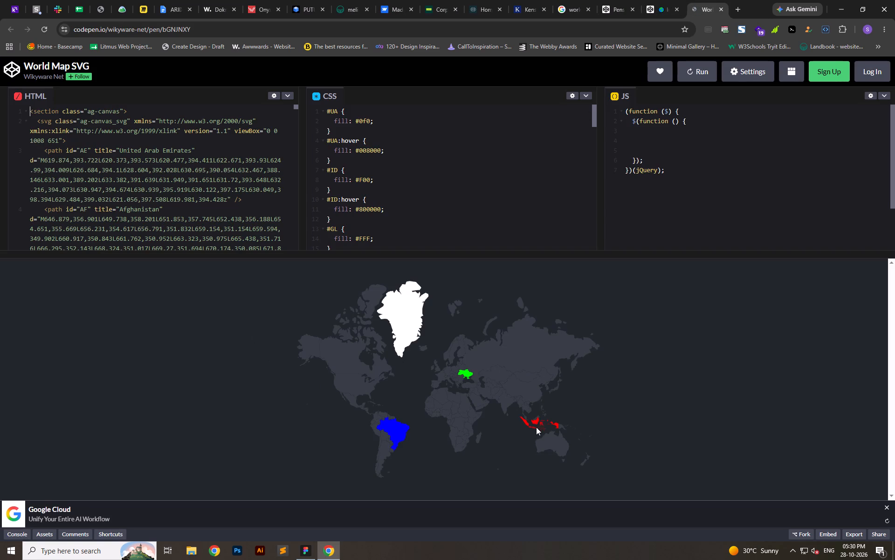
pyautogui.click(467, 373)
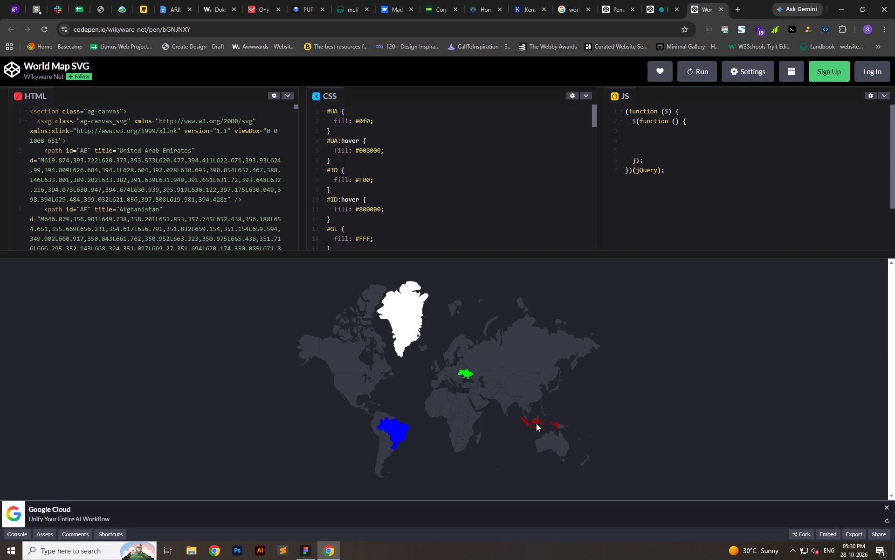
pyautogui.click(536, 423)
pyautogui.click(405, 428)
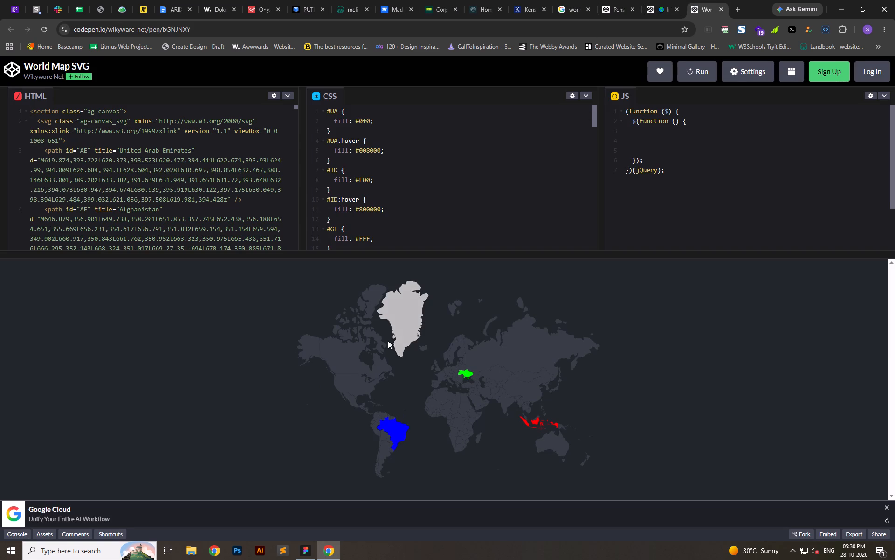
pyautogui.moveTo(340, 358); pyautogui.dragTo(345, 358)
pyautogui.click(401, 327)
pyautogui.click(401, 327)
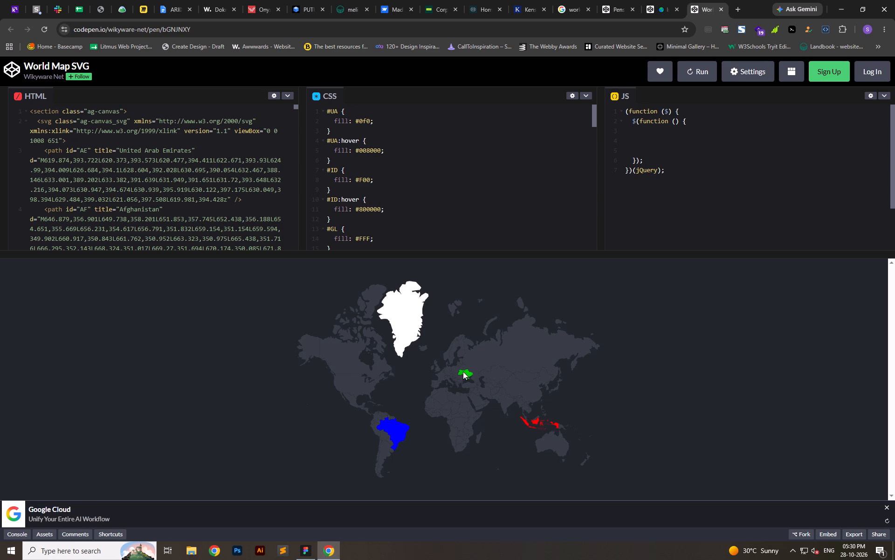
# Examine the dotted map in the Interactive SVG World Map pen, opening and closing its location pin's surprise view.
pyautogui.click(677, 0)
pyautogui.scroll(-6, 604, 405)
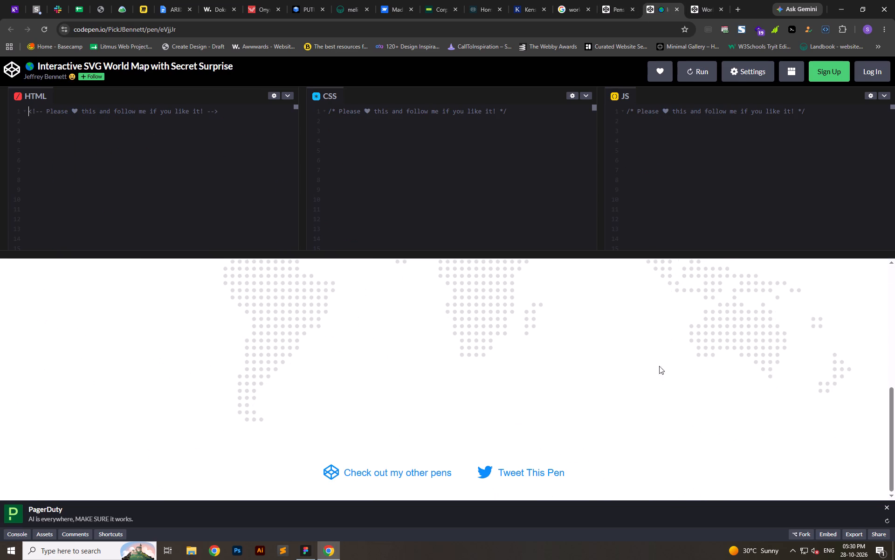
pyautogui.scroll(2, 684, 284)
pyautogui.click(704, 329)
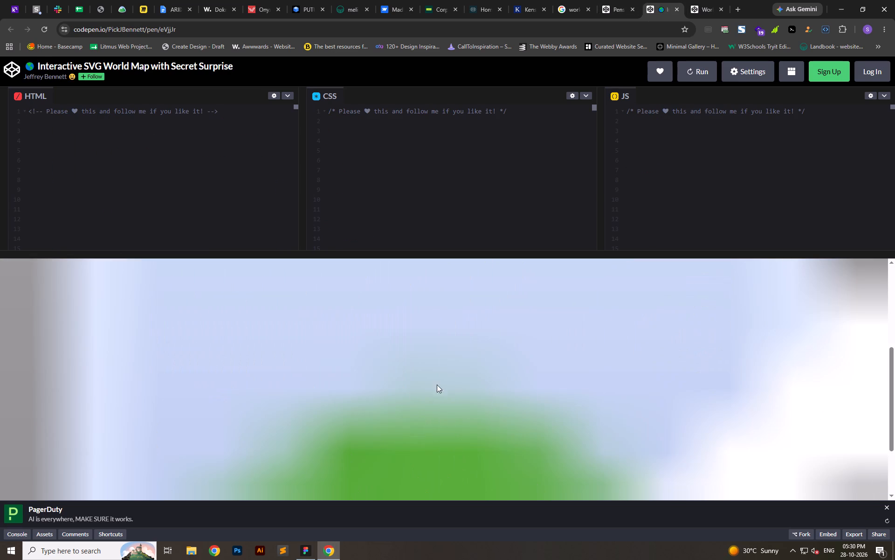
pyautogui.scroll(-6, 603, 390)
pyautogui.scroll(13, 477, 429)
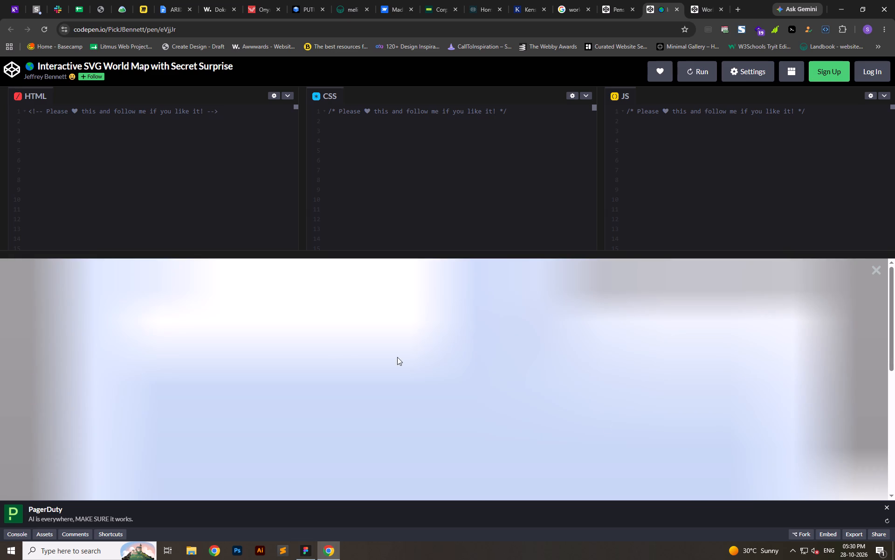
pyautogui.click(306, 340)
pyautogui.click(876, 263)
pyautogui.click(875, 268)
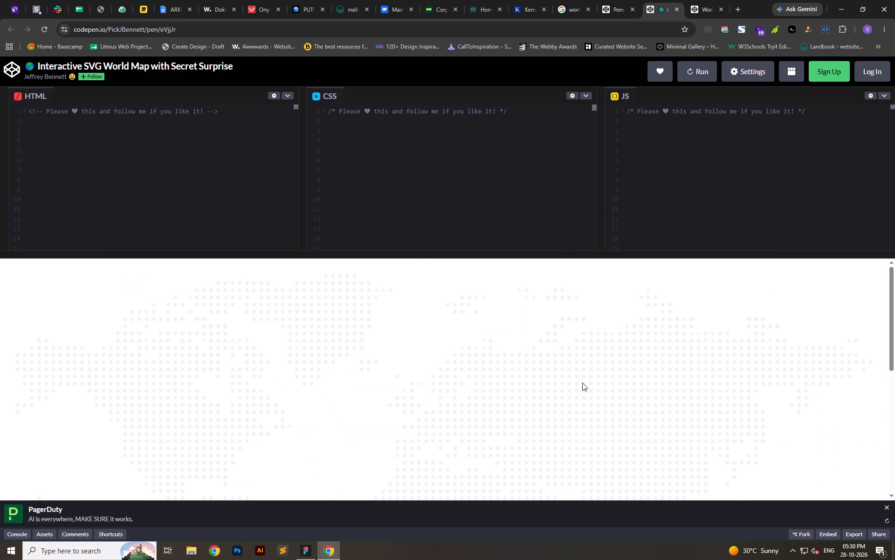
pyautogui.scroll(-6, 614, 421)
pyautogui.scroll(3, 718, 329)
pyautogui.click(703, 377)
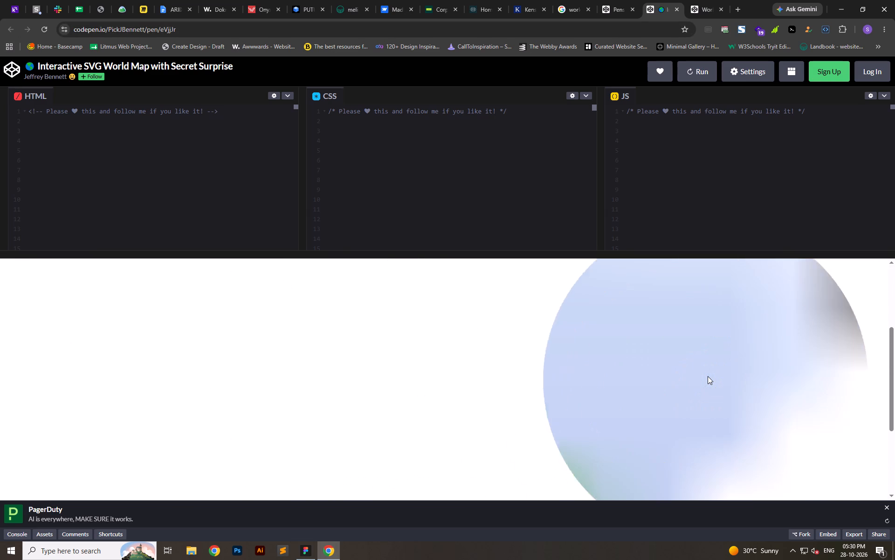
pyautogui.scroll(6, 779, 334)
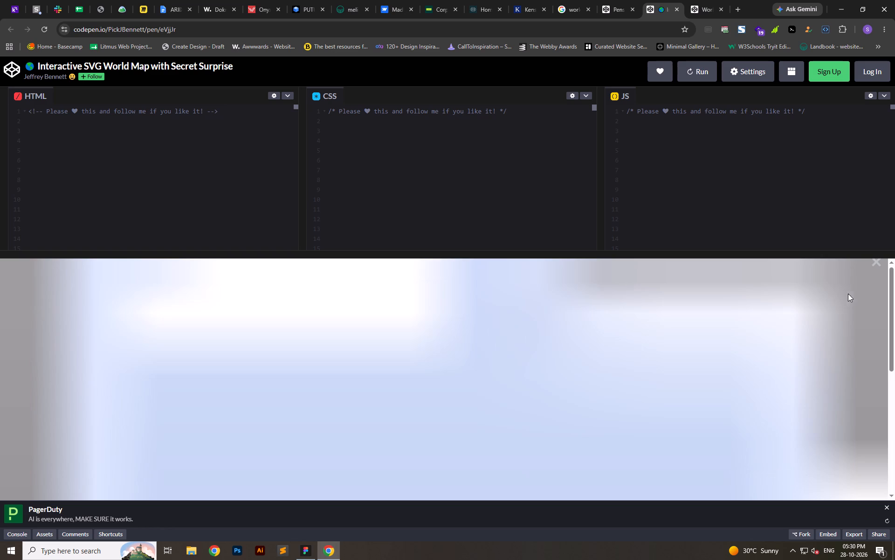
pyautogui.click(876, 271)
pyautogui.scroll(6, 461, 342)
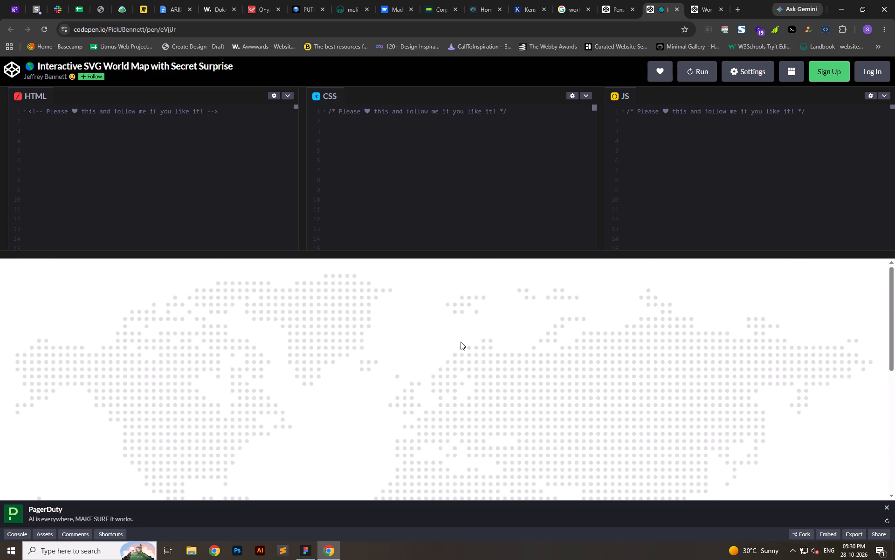
pyautogui.scroll(-4, 459, 342)
pyautogui.scroll(12, 241, 211)
pyautogui.scroll(-7, 177, 183)
# Look through the HTML code of the Interactive SVG World Map pen.
pyautogui.click(178, 174)
pyautogui.scroll(-11, 172, 178)
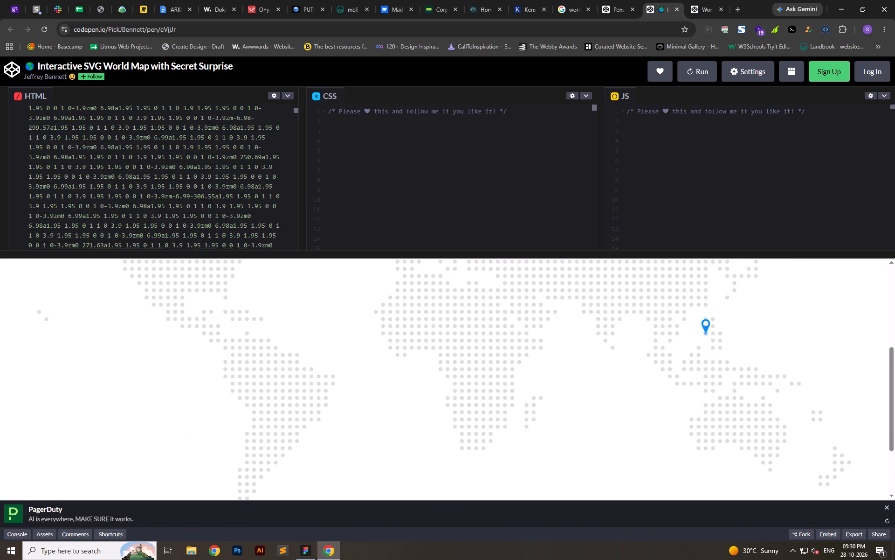
pyautogui.scroll(-20, 167, 186)
pyautogui.scroll(-10, 167, 186)
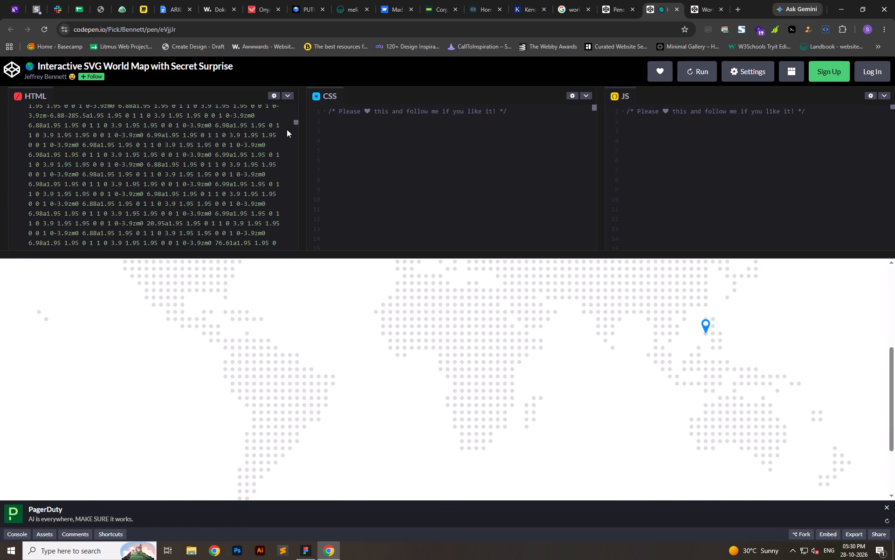
pyautogui.moveTo(293, 122); pyautogui.dragTo(307, 255)
pyautogui.click(284, 168)
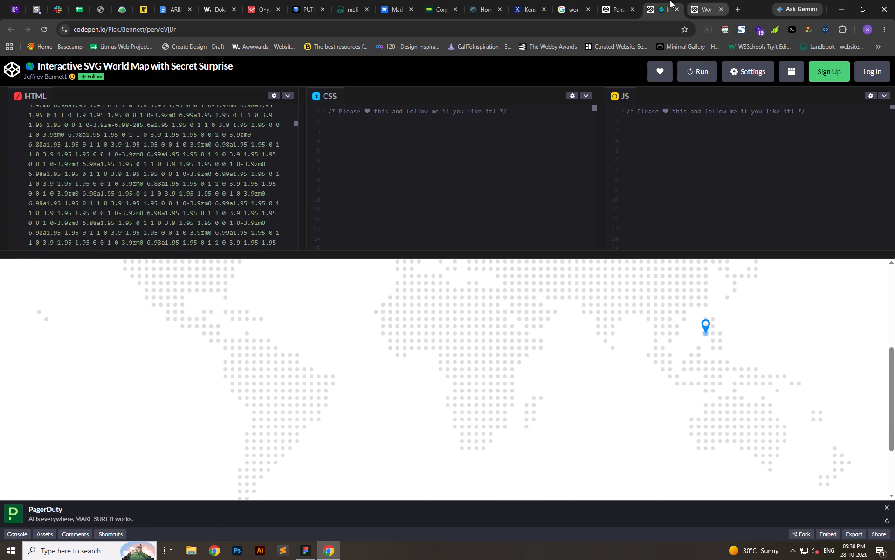
# Open World Svg Map Interaction and, from the second results page, svg map with cool tooltips, MeteoriteStrikes, global zoom data and D3.js Meteorites Landing World Map.
pyautogui.click(631, 0)
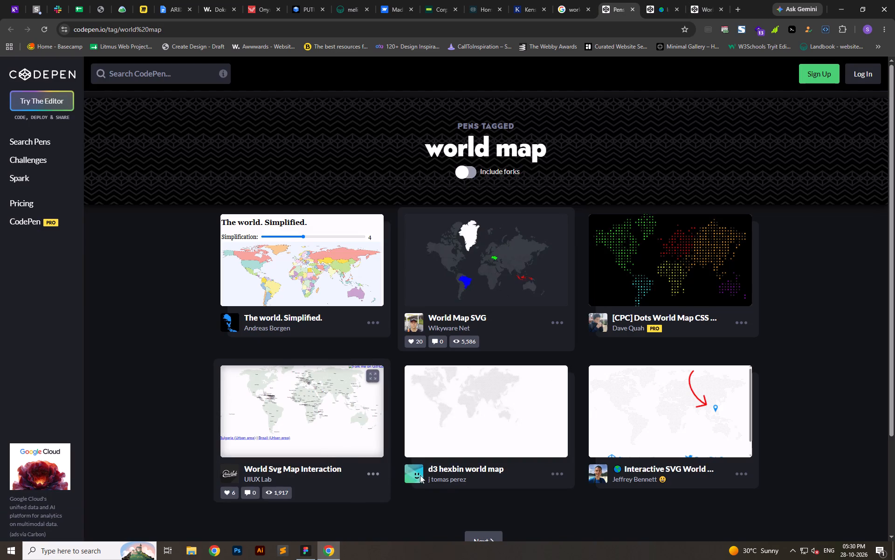
pyautogui.keyDown('ctrl'); pyautogui.click(310, 470); pyautogui.keyUp('ctrl')
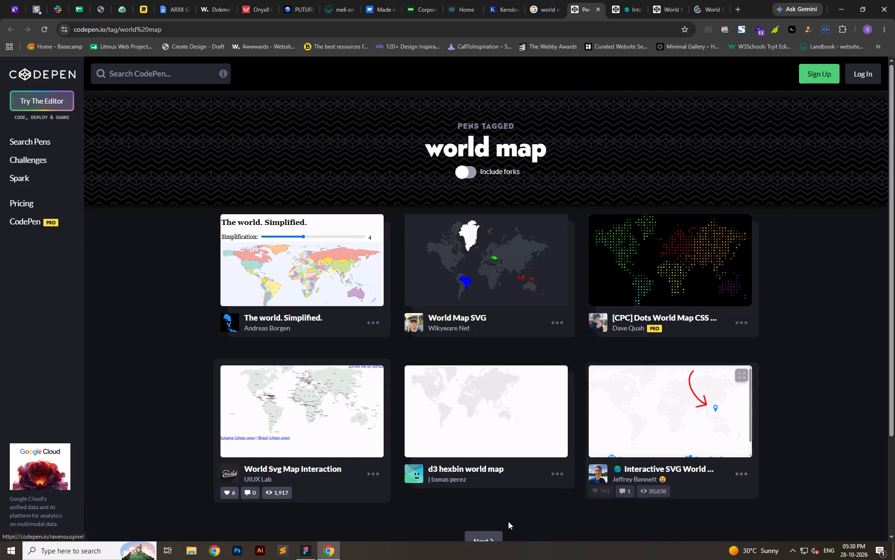
pyautogui.click(492, 532)
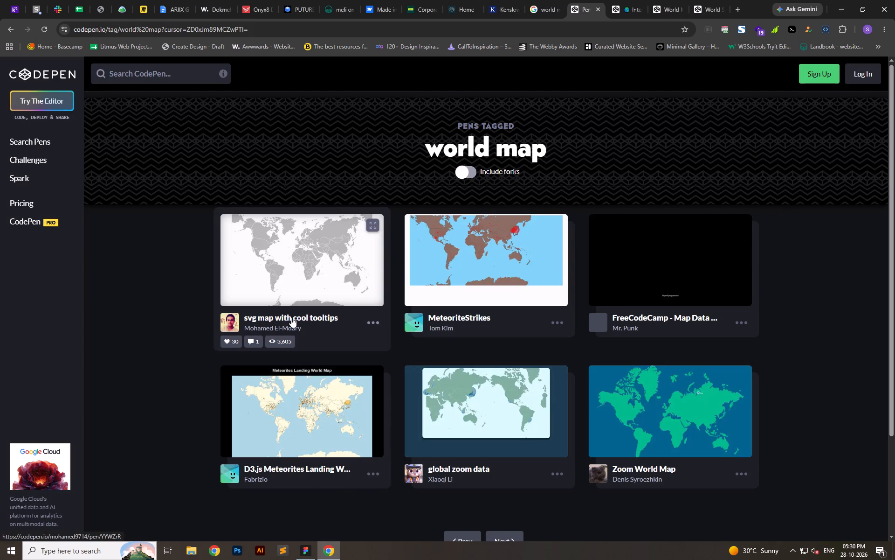
pyautogui.keyDown('ctrl'); pyautogui.click(291, 317); pyautogui.keyUp('ctrl')
pyautogui.keyDown('ctrl'); pyautogui.click(467, 315); pyautogui.keyUp('ctrl')
pyautogui.keyDown('ctrl'); pyautogui.click(459, 471); pyautogui.keyUp('ctrl')
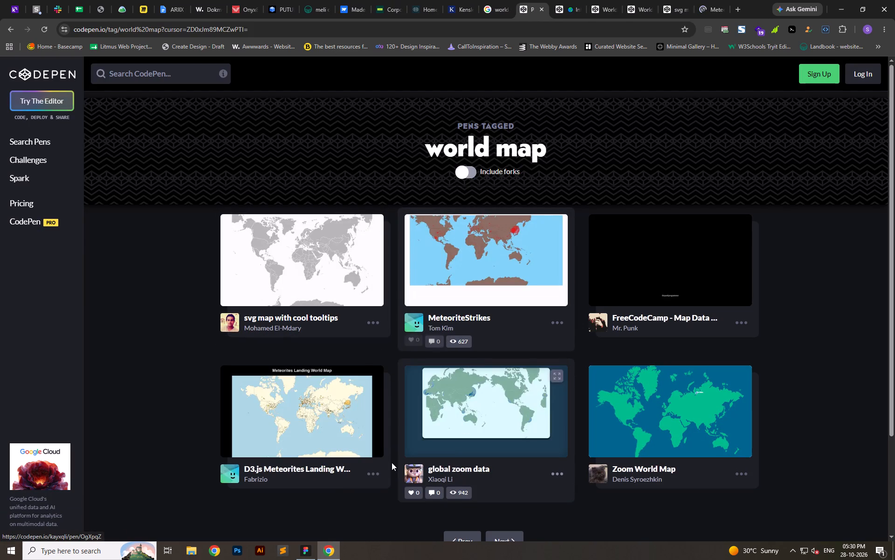
pyautogui.keyDown('ctrl'); pyautogui.click(324, 464); pyautogui.keyUp('ctrl')
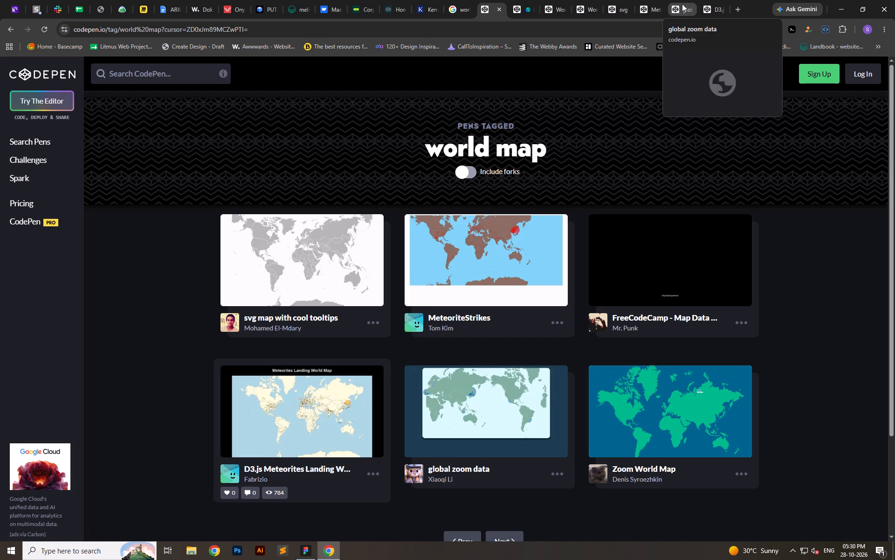
# Examine the map markers and their tooltips in the global zoom data and D3.js Meteorites Landing World Map pens, closing each after viewing.
pyautogui.click(682, 4)
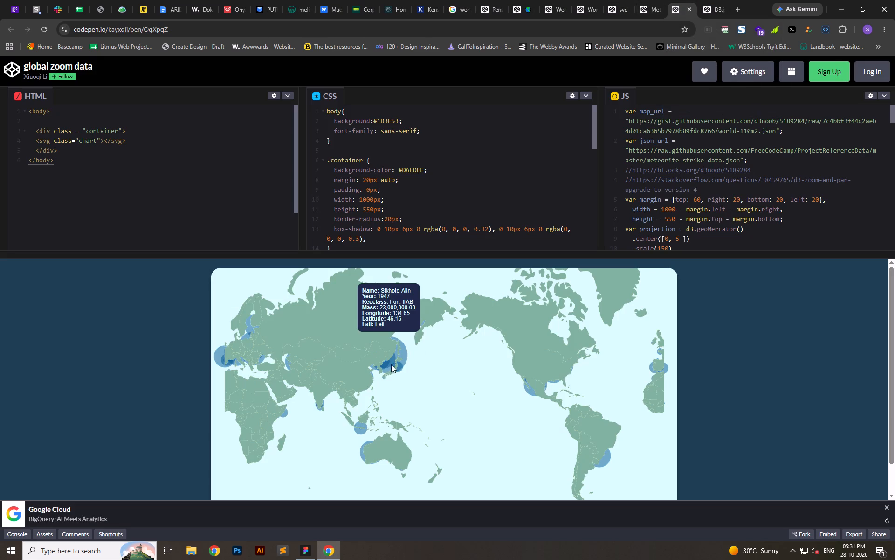
pyautogui.click(251, 329)
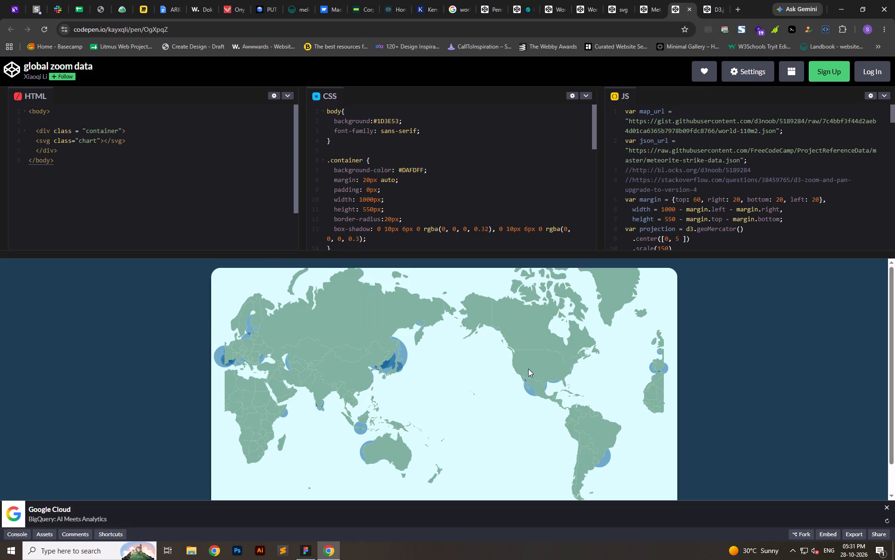
pyautogui.click(530, 389)
pyautogui.click(691, 9)
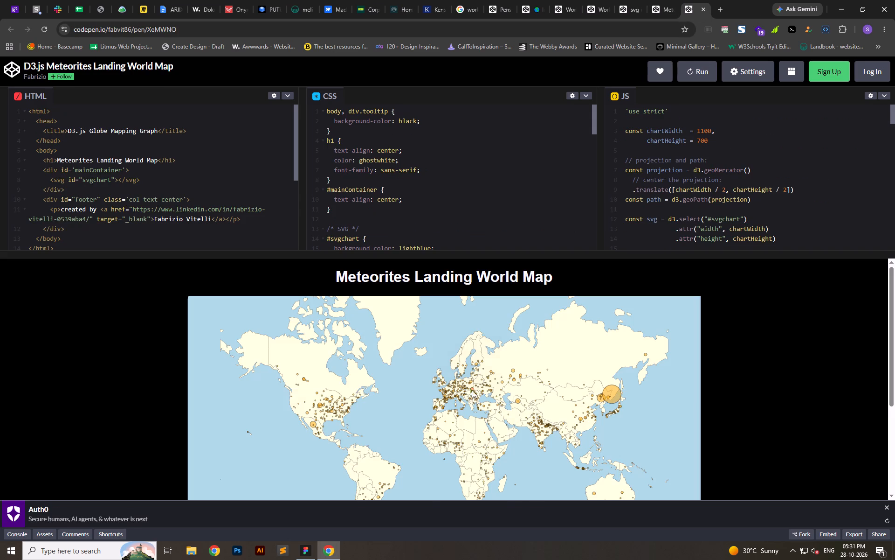
pyautogui.click(473, 392)
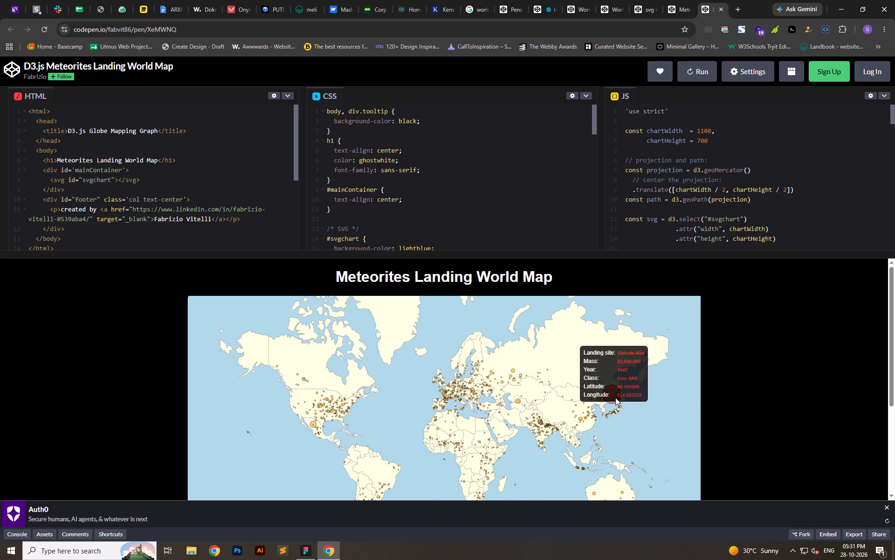
pyautogui.click(615, 398)
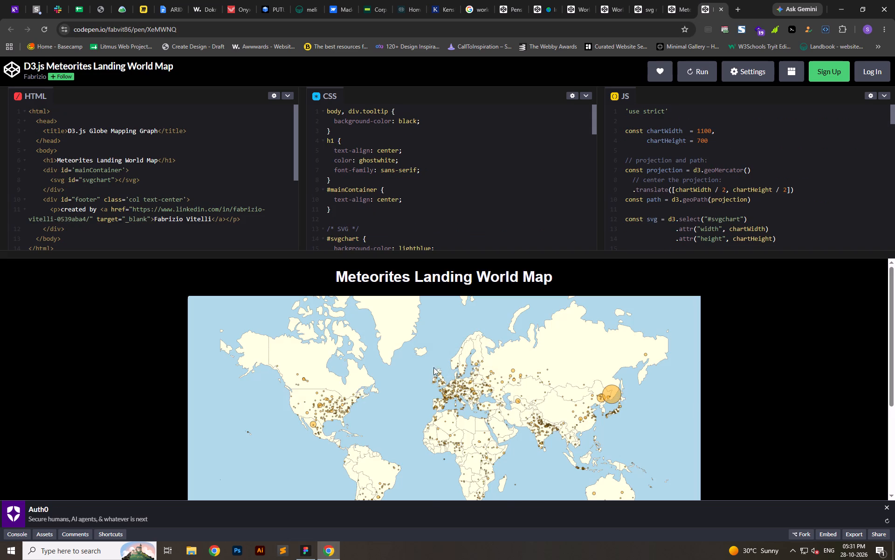
pyautogui.click(720, 10)
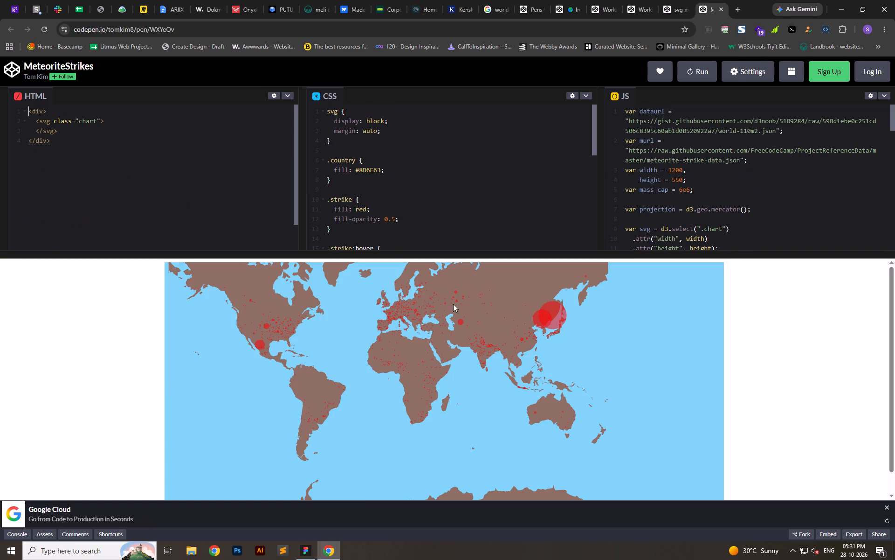
# Examine the strike markers in the MeteoriteStrikes pen and the country tooltips in the svg map with cool tooltips pen.
pyautogui.click(490, 347)
pyautogui.scroll(5, 117, 153)
pyautogui.moveTo(119, 154); pyautogui.dragTo(115, 154)
pyautogui.click(667, 0)
pyautogui.click(536, 347)
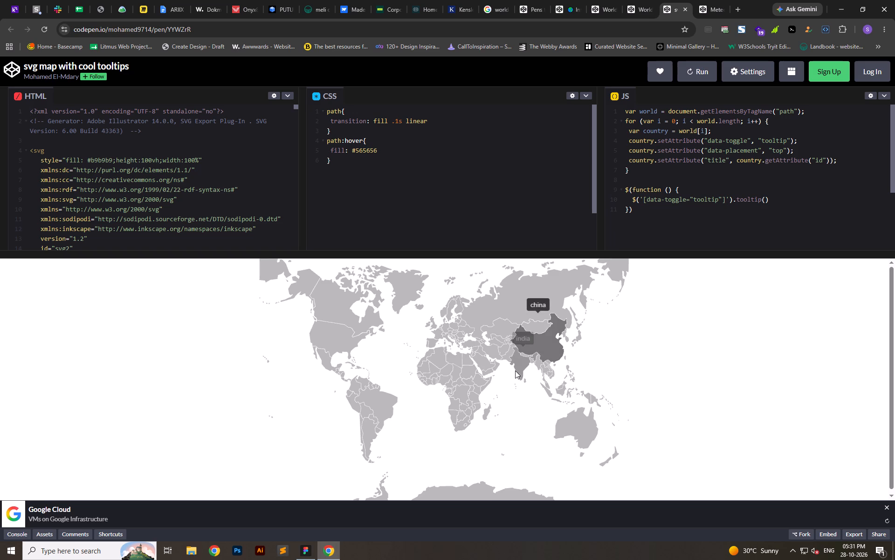
pyautogui.doubleClick(519, 366)
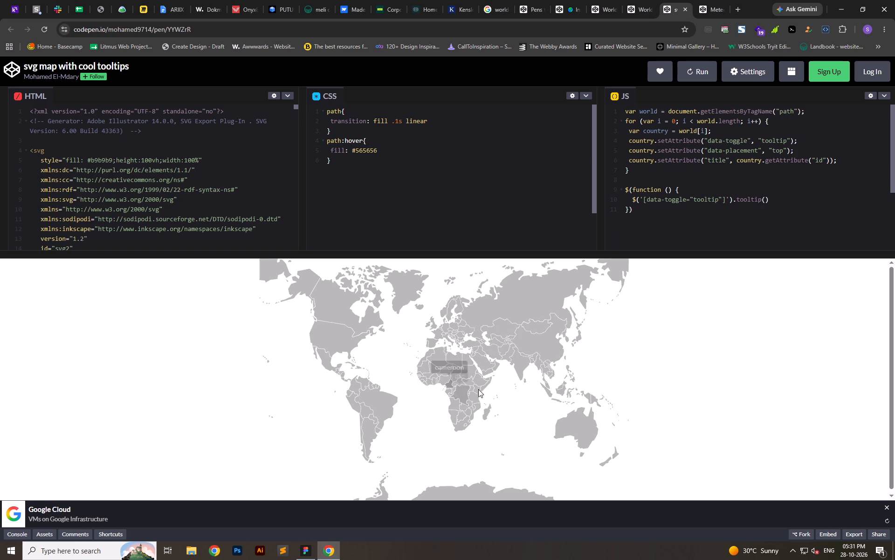
# Examine how countries respond in the svg map with cool tooltips pen and in the World Svg Map Interaction pen.
pyautogui.tripleClick(523, 362)
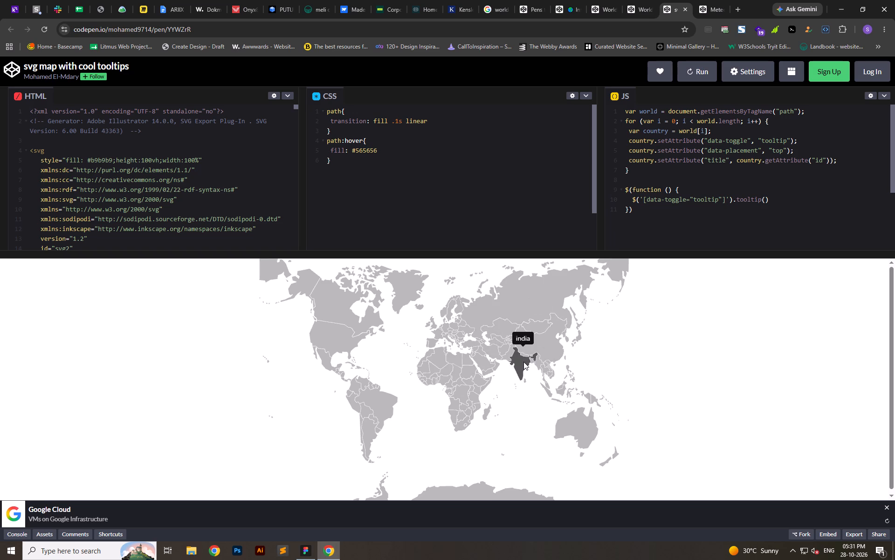
pyautogui.doubleClick(523, 362)
pyautogui.rightClick(523, 362)
pyautogui.click(523, 362)
pyautogui.click(644, 0)
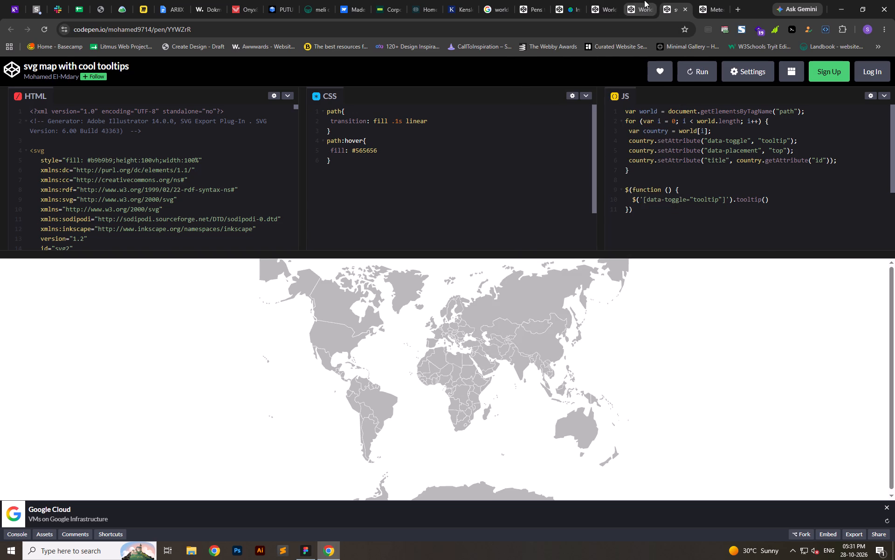
pyautogui.click(489, 459)
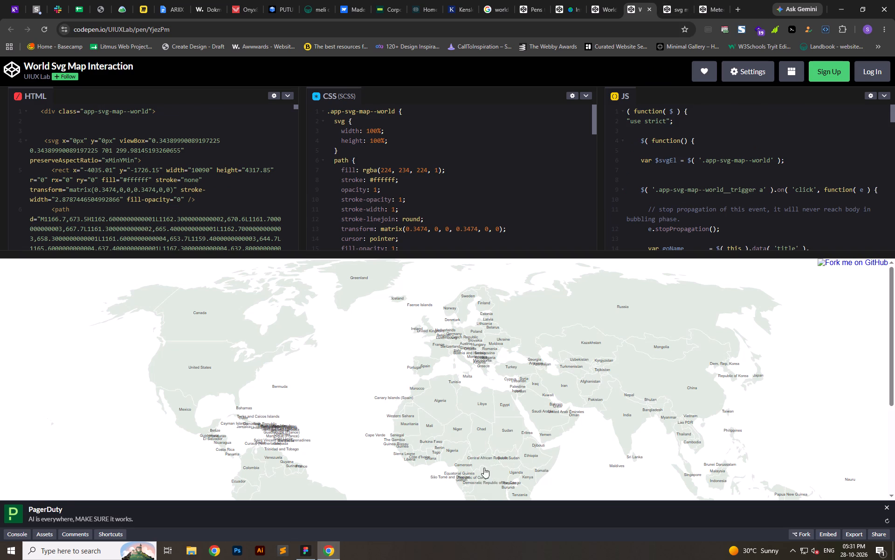
pyautogui.click(487, 475)
pyautogui.doubleClick(487, 475)
pyautogui.click(621, 408)
pyautogui.click(625, 412)
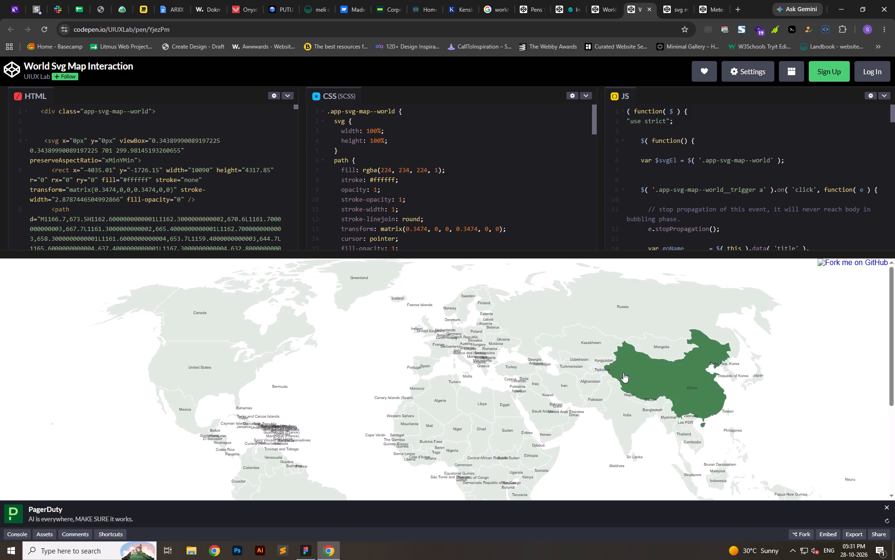
# Examine the coloured countries in the World Map SVG pen and the location pin in the Interactive SVG World Map with Secret Surprise pen.
pyautogui.click(598, 0)
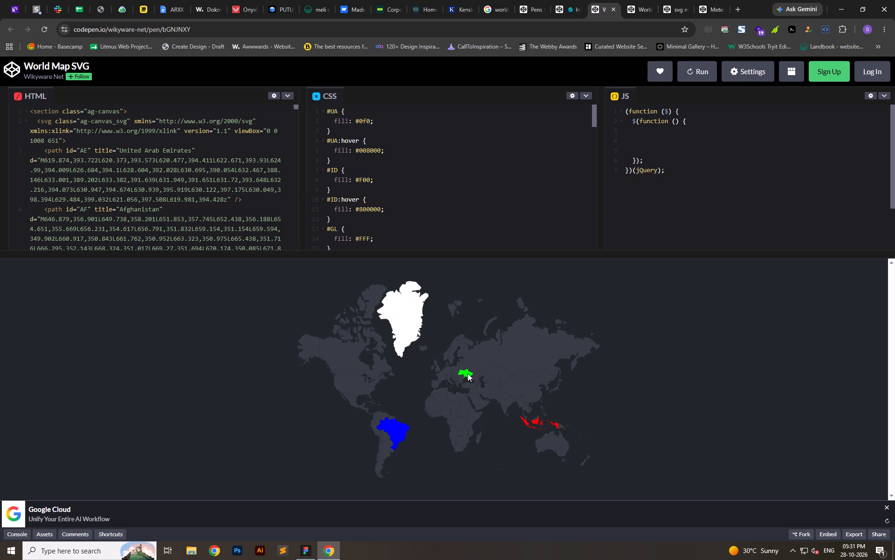
pyautogui.click(536, 422)
pyautogui.click(411, 319)
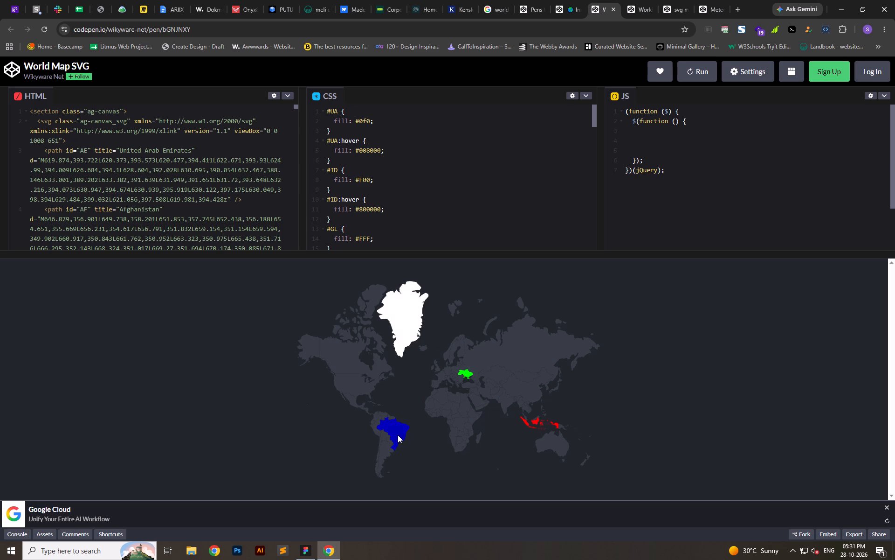
pyautogui.click(397, 434)
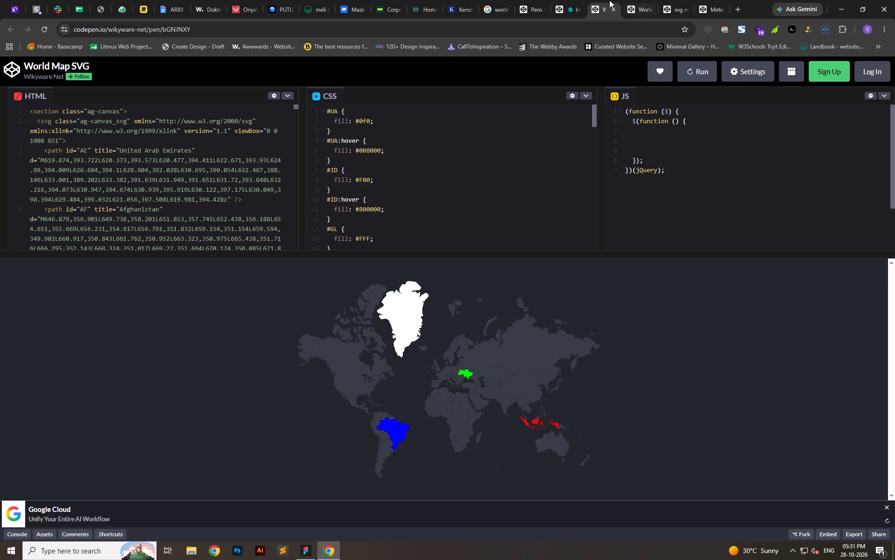
pyautogui.click(558, 0)
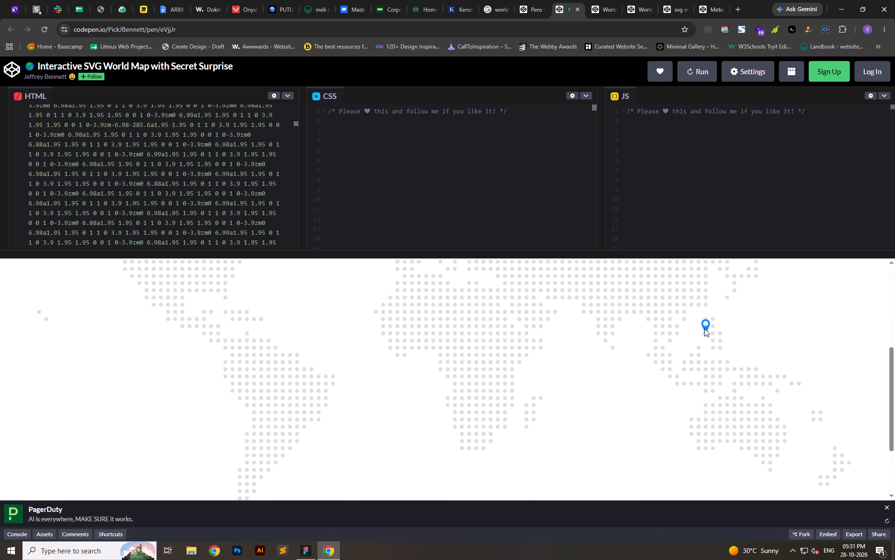
pyautogui.click(705, 335)
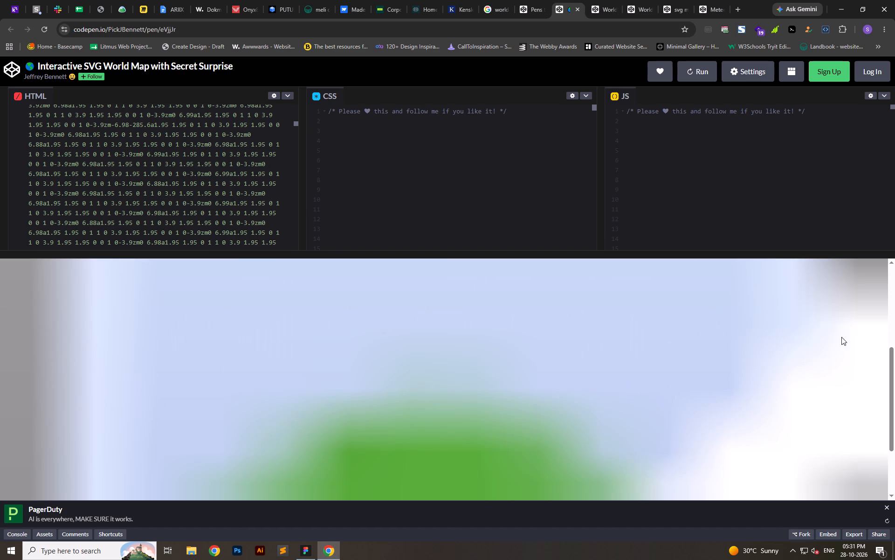
pyautogui.scroll(12, 841, 337)
pyautogui.click(874, 269)
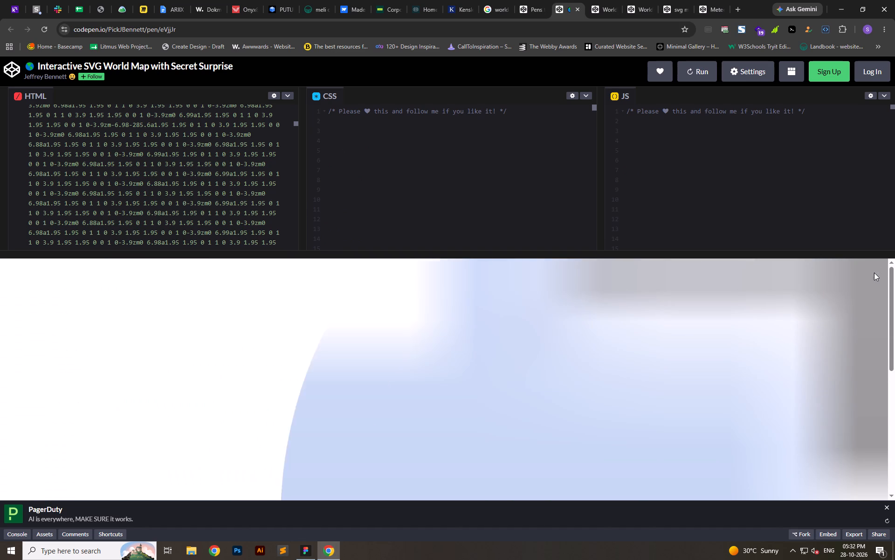
pyautogui.click(875, 273)
pyautogui.click(604, 0)
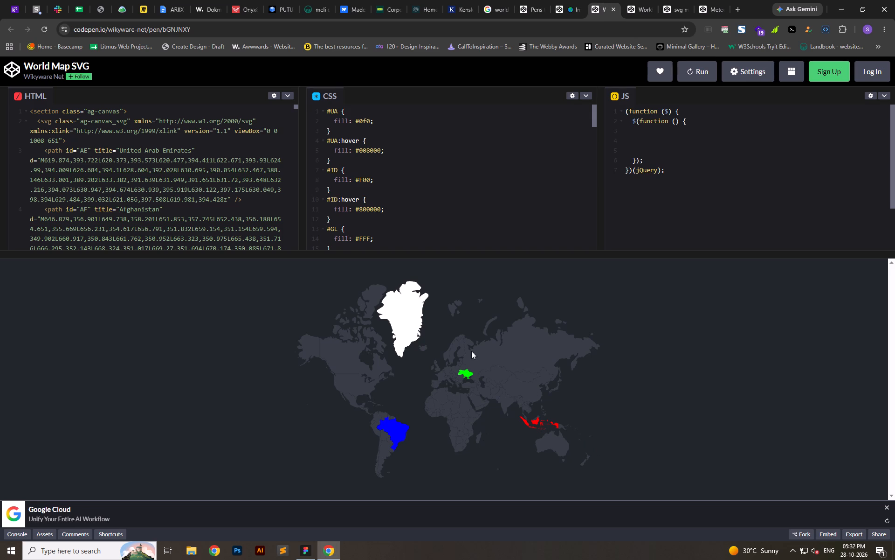
pyautogui.click(551, 0)
# Go to the following page of pens tagged world map, open CSS World Map and examine its dotted map.
pyautogui.click(535, 0)
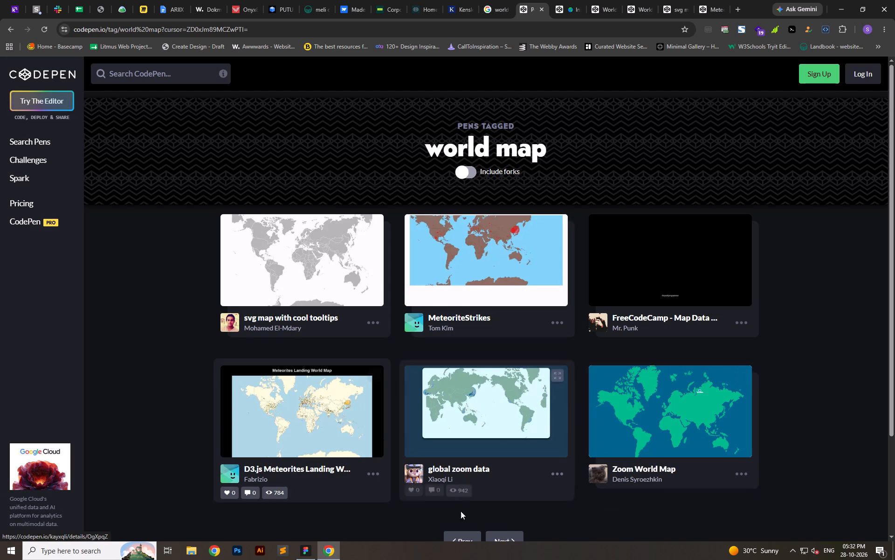
pyautogui.click(503, 538)
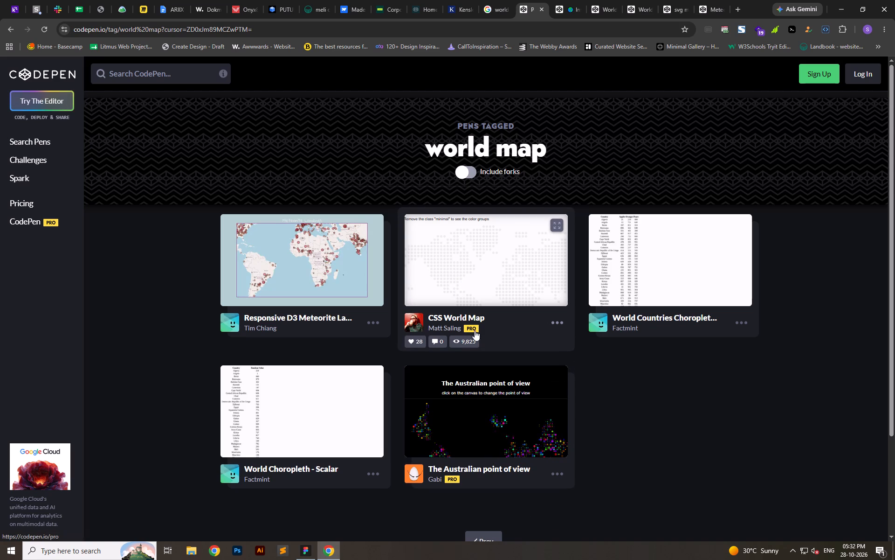
pyautogui.click(466, 315)
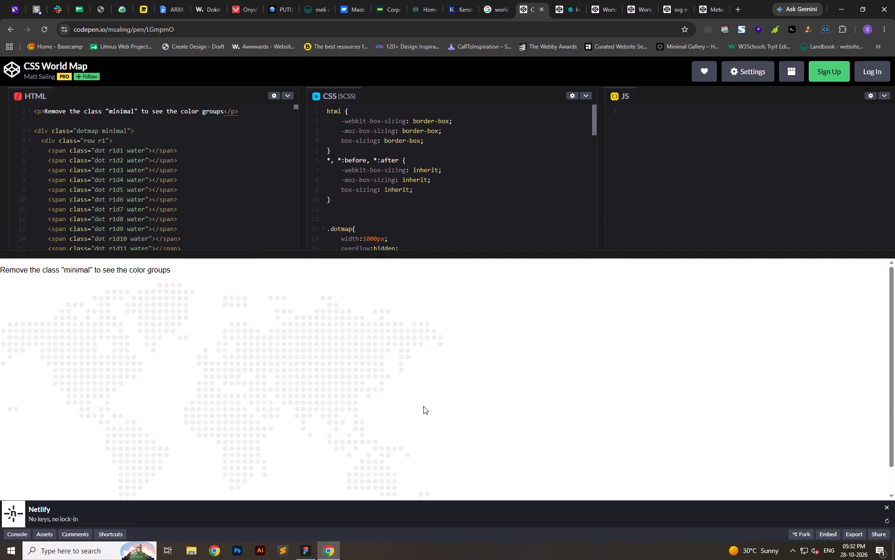
pyautogui.moveTo(346, 364); pyautogui.dragTo(533, 350)
pyautogui.scroll(-4, 242, 369)
pyautogui.scroll(-4, 288, 372)
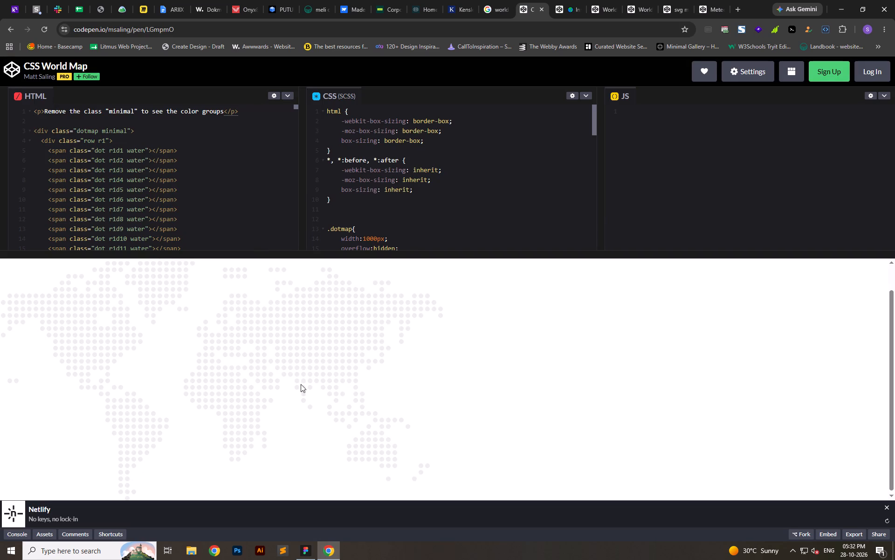
pyautogui.scroll(-2, 301, 384)
pyautogui.scroll(6, 277, 372)
pyautogui.click(89, 302)
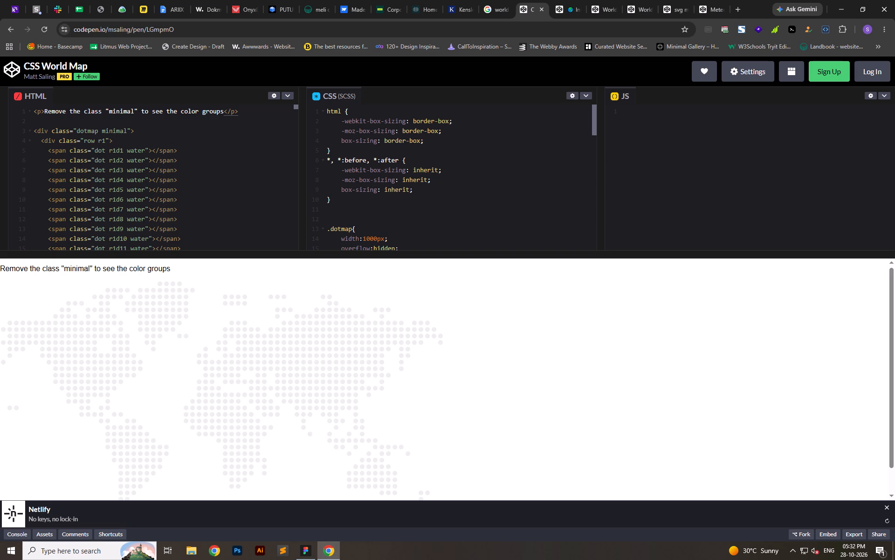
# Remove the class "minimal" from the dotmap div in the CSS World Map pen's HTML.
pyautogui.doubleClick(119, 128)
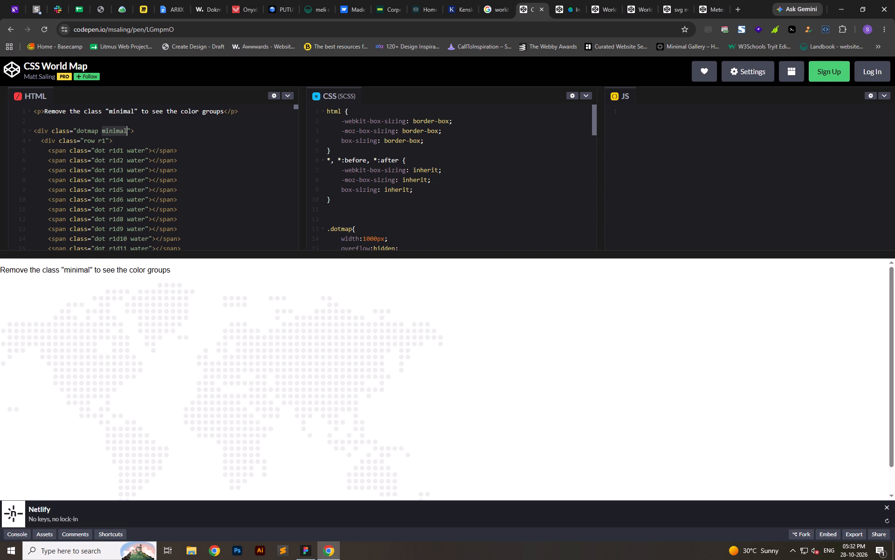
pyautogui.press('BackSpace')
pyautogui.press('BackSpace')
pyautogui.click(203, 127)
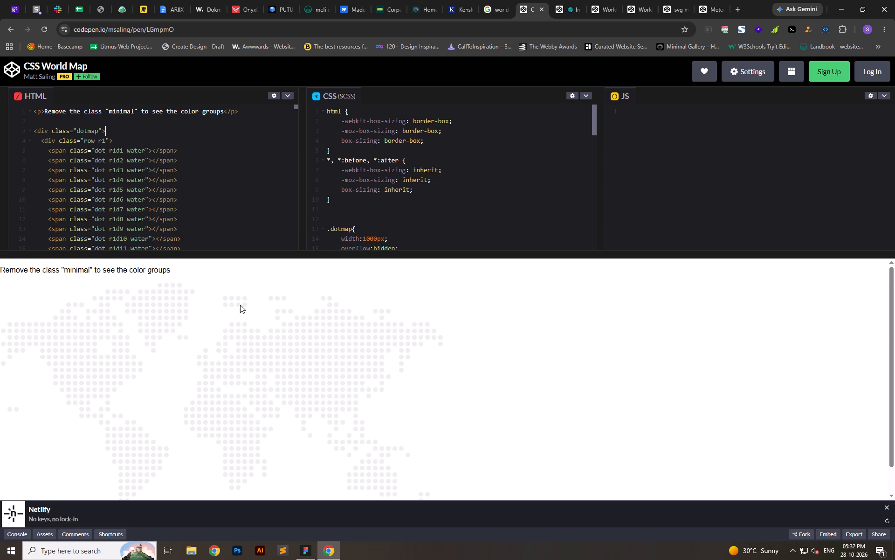
# Examine the colour groups of the dotted continents in the CSS World Map preview.
pyautogui.click(240, 305)
pyautogui.scroll(-7, 265, 445)
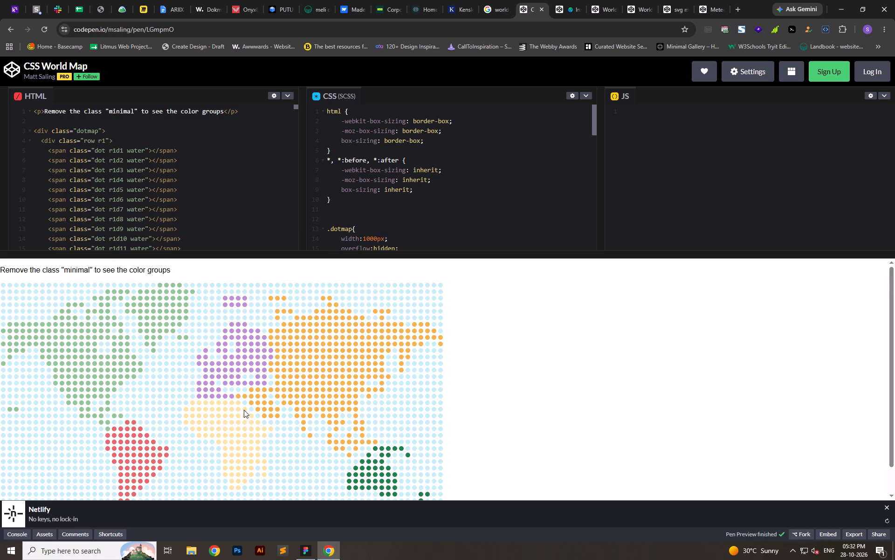
pyautogui.scroll(1, 379, 459)
pyautogui.scroll(-1, 428, 468)
pyautogui.scroll(5, 319, 390)
pyautogui.click(324, 391)
pyautogui.scroll(6, 282, 350)
pyautogui.scroll(-6, 281, 350)
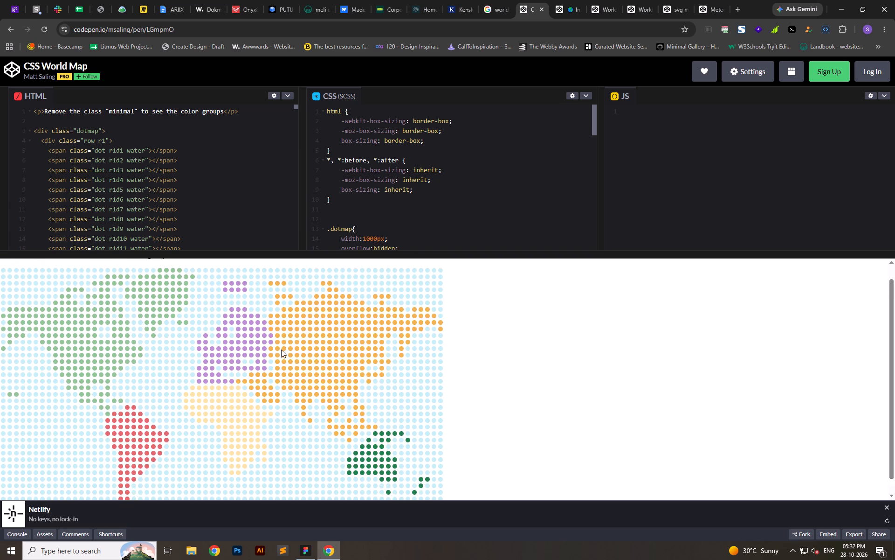
pyautogui.scroll(1, 290, 344)
pyautogui.scroll(-4, 291, 344)
pyautogui.click(391, 395)
pyautogui.click(400, 390)
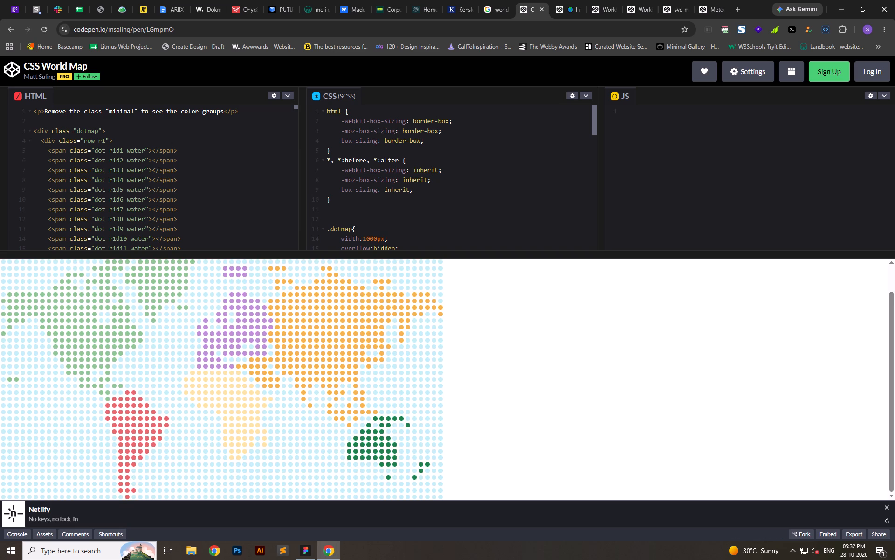
pyautogui.hotkey('ctrl', 'z')
pyautogui.click(401, 372)
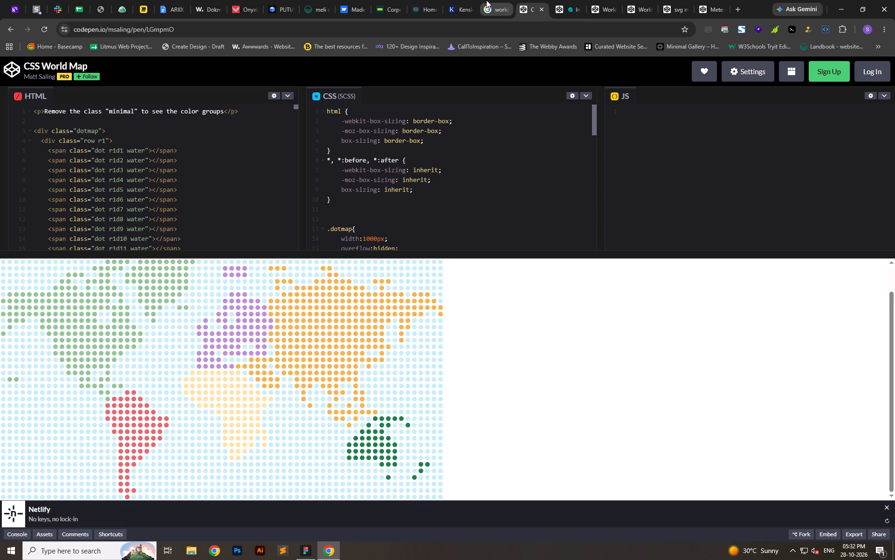
# Open World Map Animation from the Google results and test its country selector on Sudan, India, China, Russia and Algeria.
pyautogui.click(486, 0)
pyautogui.scroll(-6, 421, 357)
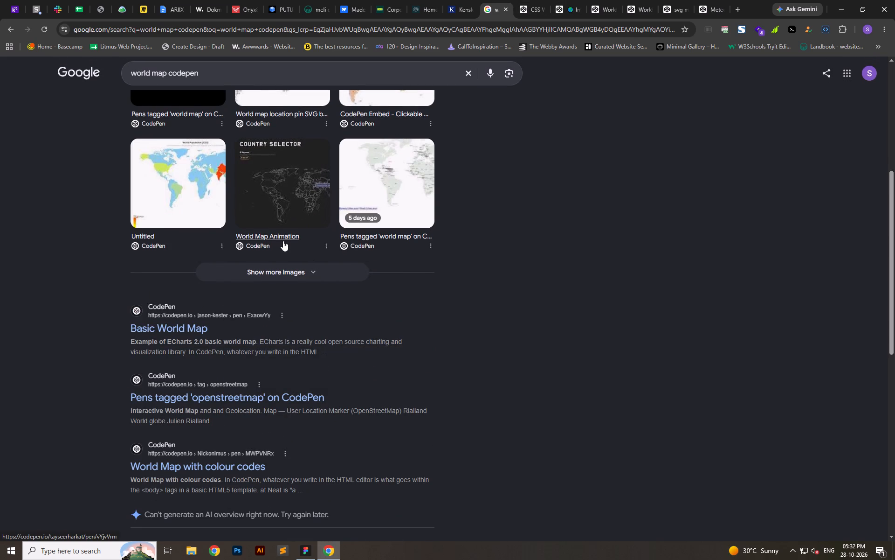
pyautogui.keyDown('ctrl'); pyautogui.click(282, 235); pyautogui.keyUp('ctrl')
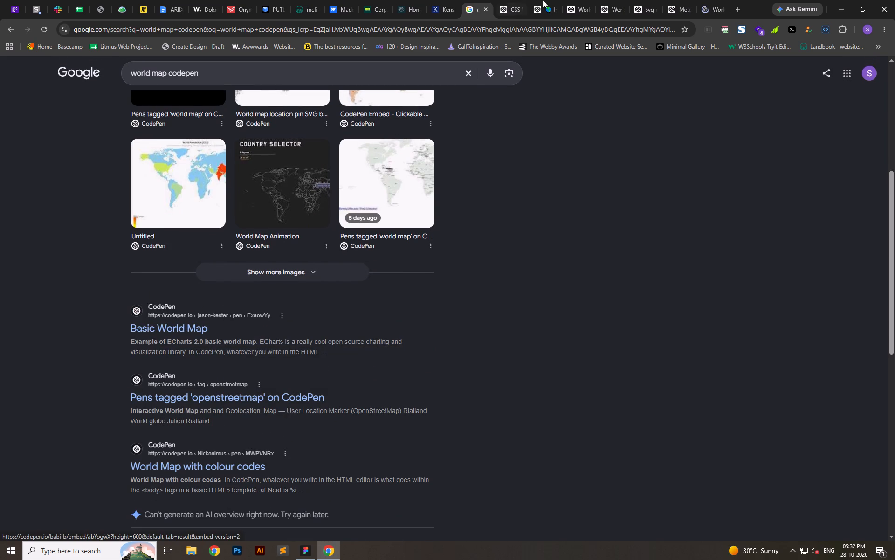
pyautogui.click(718, 0)
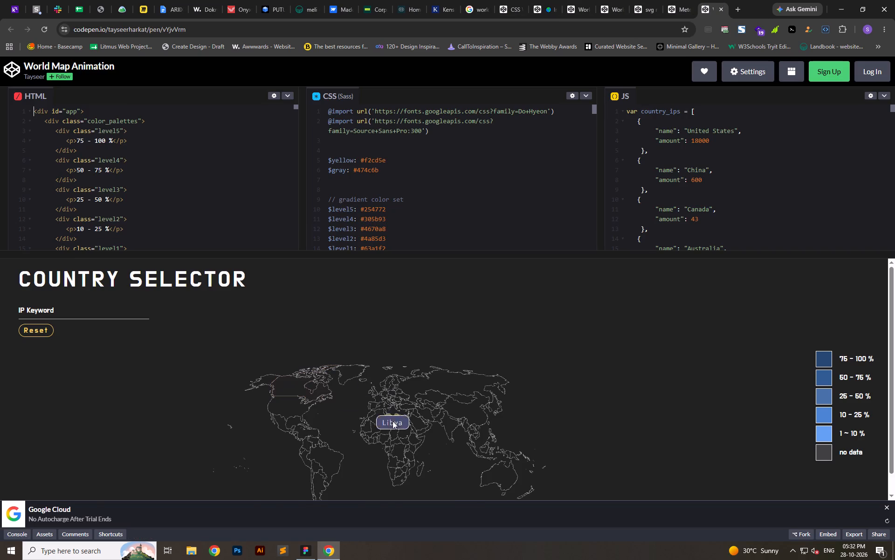
pyautogui.click(406, 432)
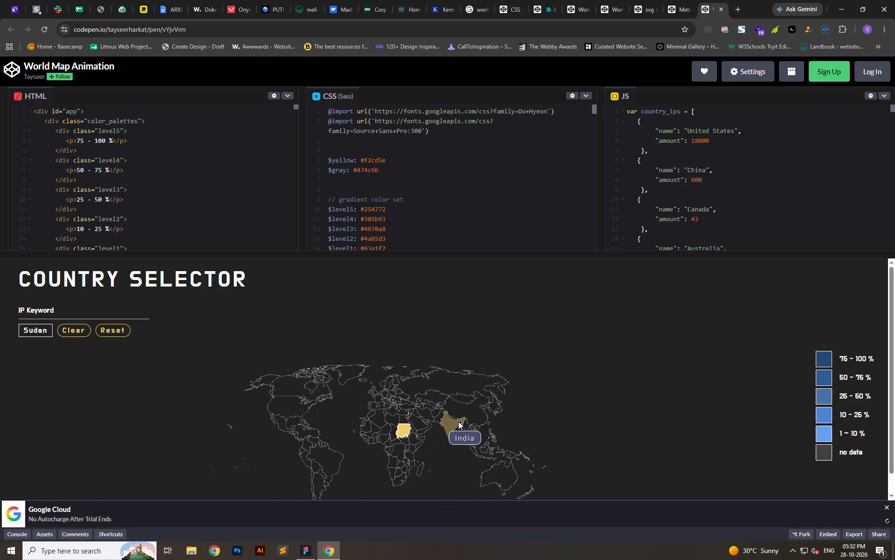
pyautogui.click(447, 422)
pyautogui.click(469, 406)
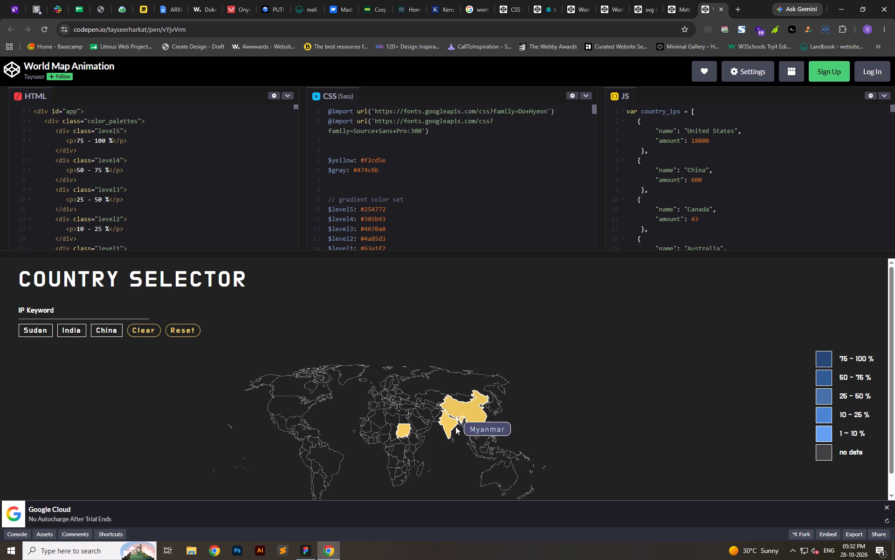
pyautogui.click(450, 424)
pyautogui.click(450, 424)
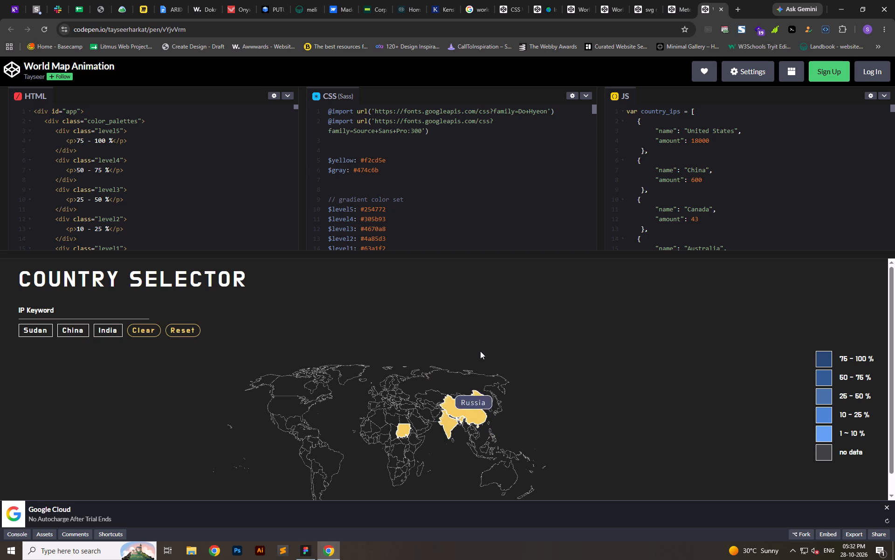
pyautogui.click(480, 351)
pyautogui.click(437, 385)
pyautogui.click(388, 407)
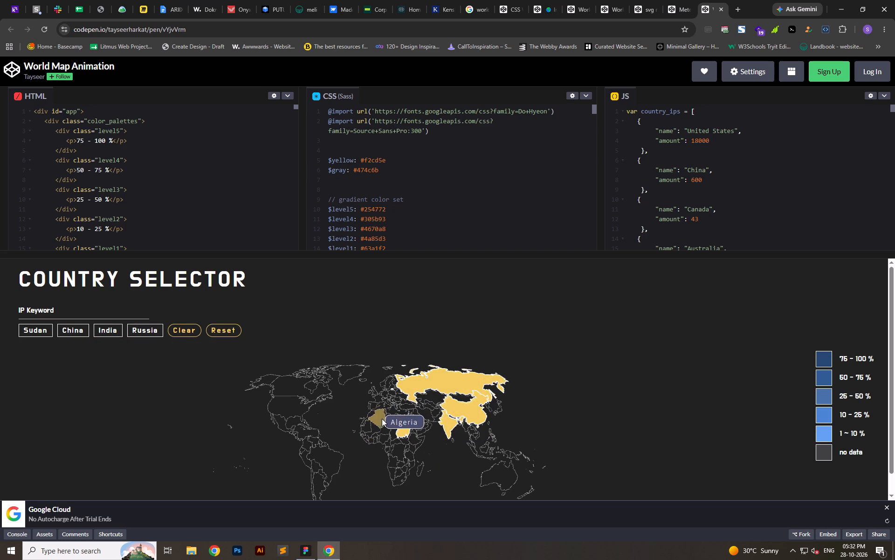
pyautogui.click(382, 419)
# Close all the open CodePen world map pens, leaving CSS World Map without saving its changes.
pyautogui.click(721, 8)
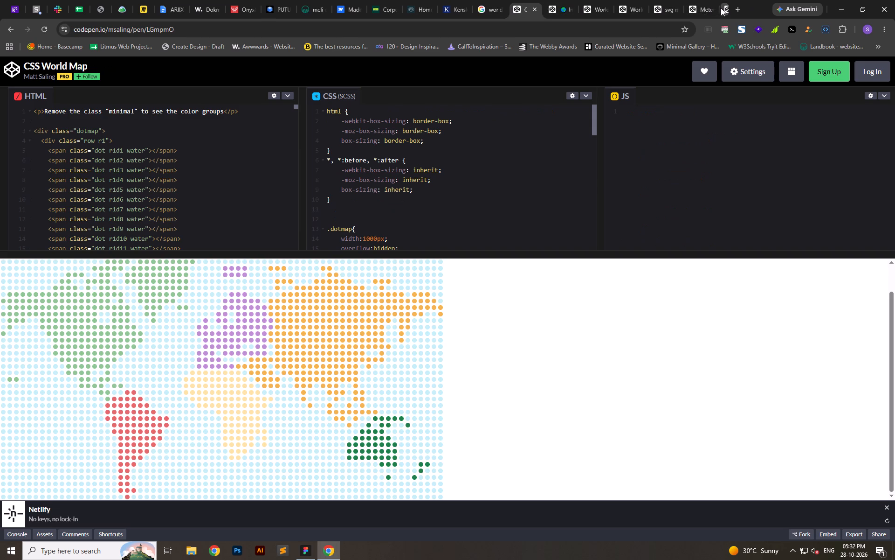
pyautogui.click(721, 8)
pyautogui.click(721, 8)
pyautogui.click(721, 8)
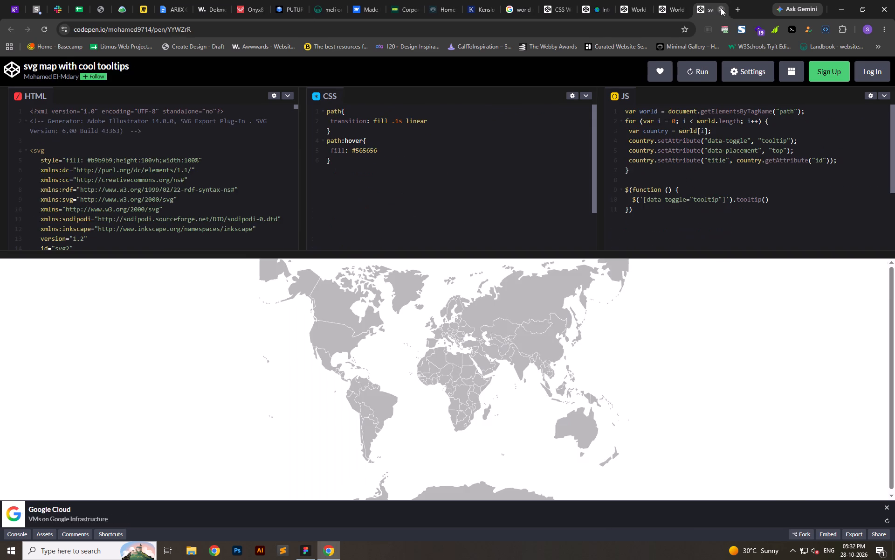
pyautogui.click(721, 8)
pyautogui.click(721, 8)
pyautogui.click(721, 8)
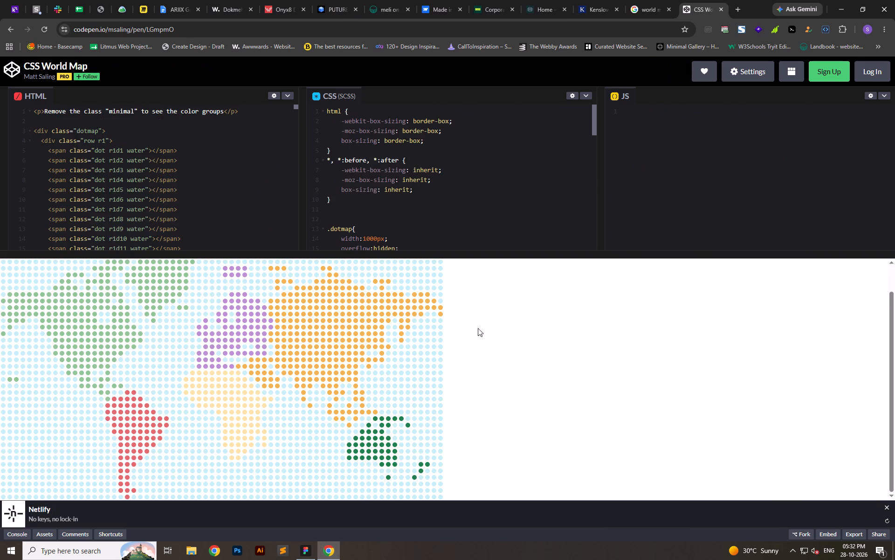
pyautogui.doubleClick(717, 10)
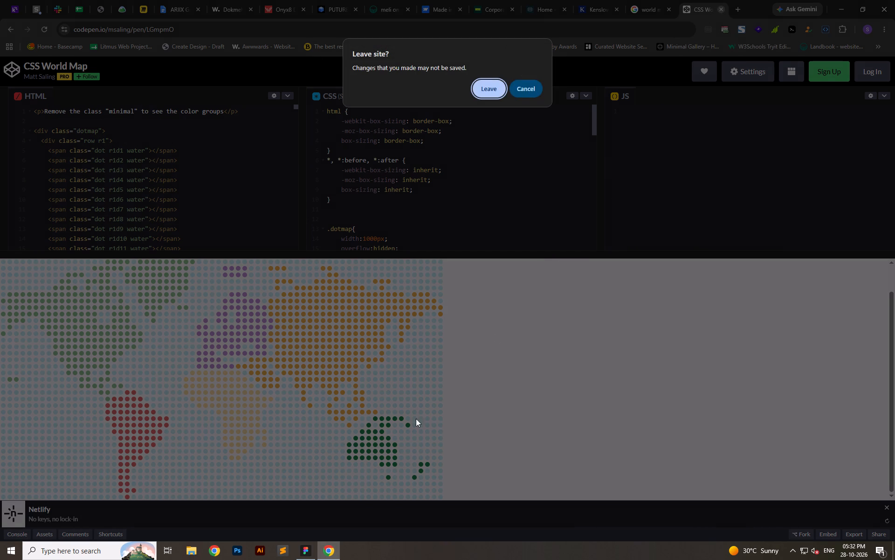
pyautogui.click(489, 90)
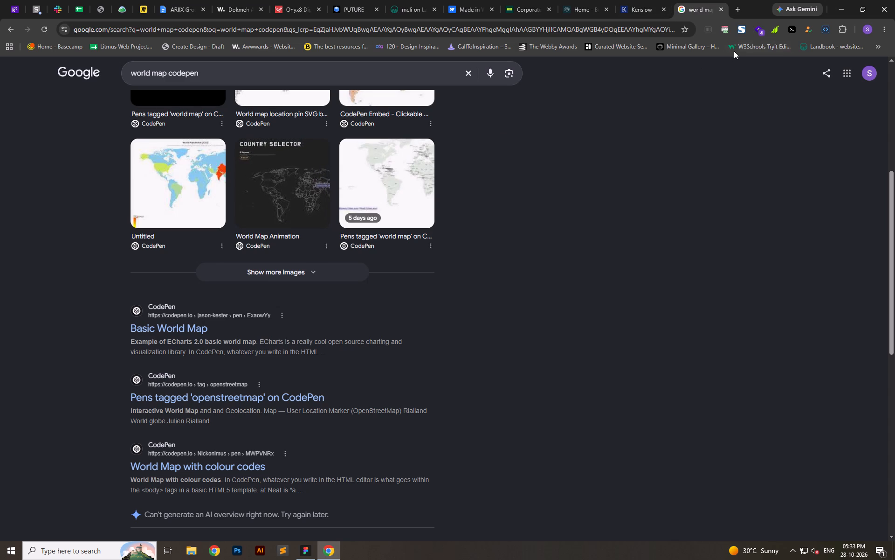
# Search Google for "ariix inda" in a new tab and open the Ariix Products India Pvt. Ltd. website from the results.
pyautogui.click(741, 6)
pyautogui.write('ariix')
pyautogui.press('space')
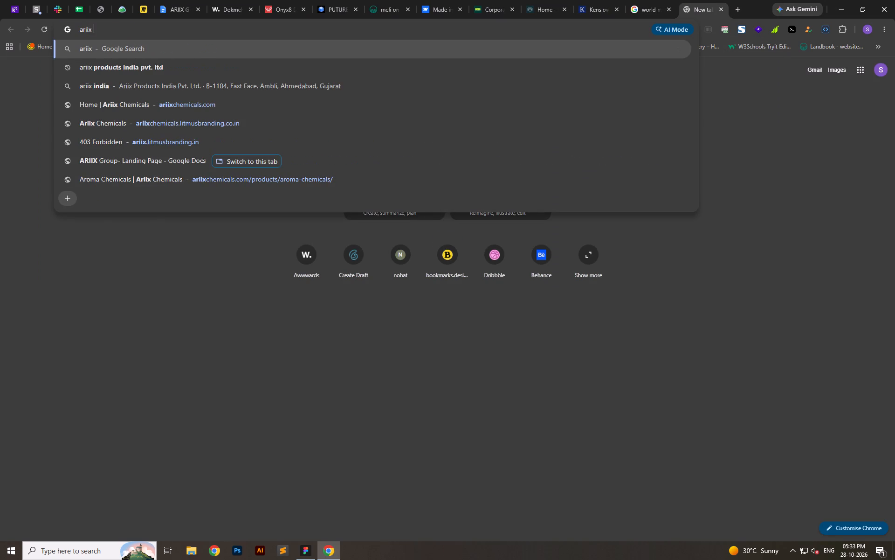
pyautogui.write('ind')
pyautogui.write('an')
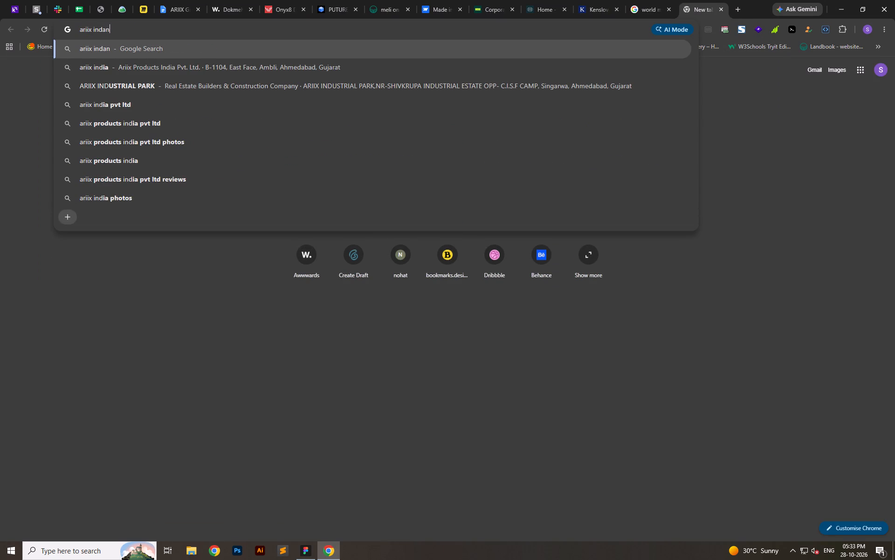
pyautogui.press('BackSpace')
pyautogui.press('Return')
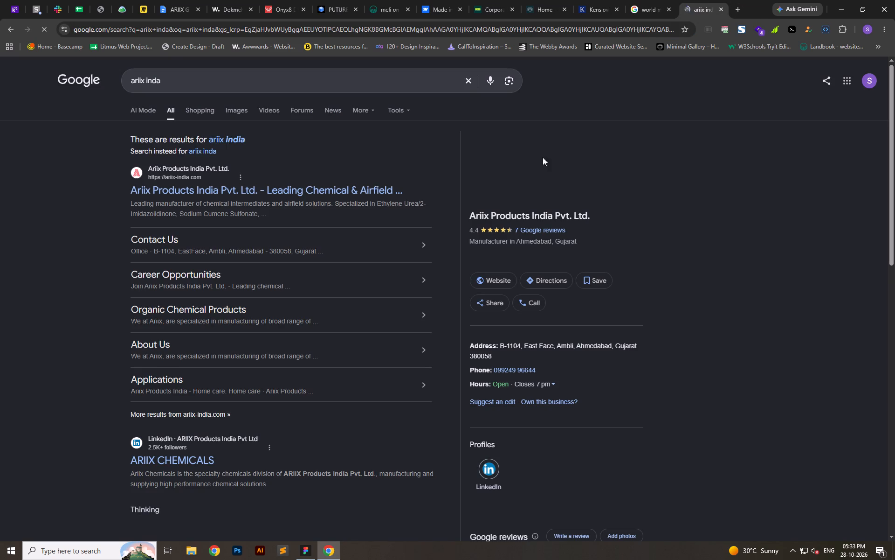
pyautogui.keyDown('ctrl'); pyautogui.click(307, 196); pyautogui.keyUp('ctrl')
pyautogui.click(696, 0)
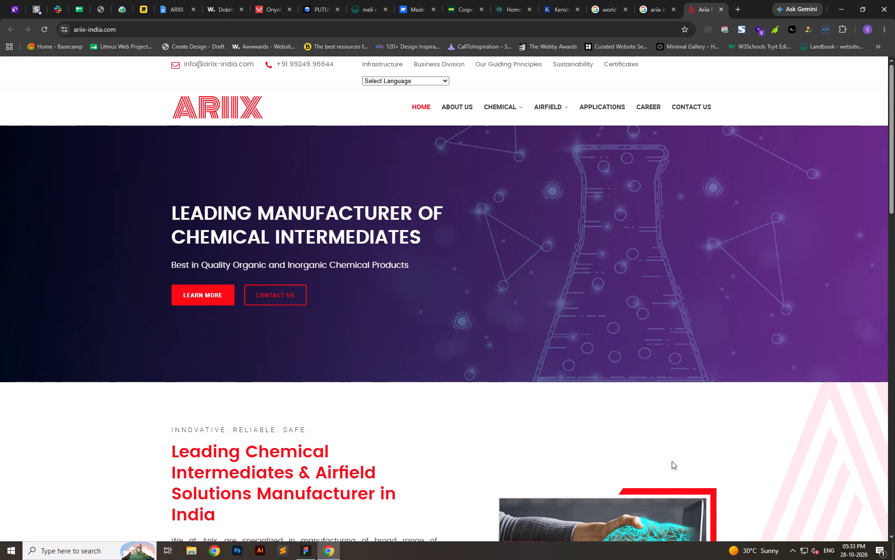
# Review the Ariix India home page, covering the hero banner, the company introduction text and the chemical and airfield products section.
pyautogui.scroll(-5, 669, 456)
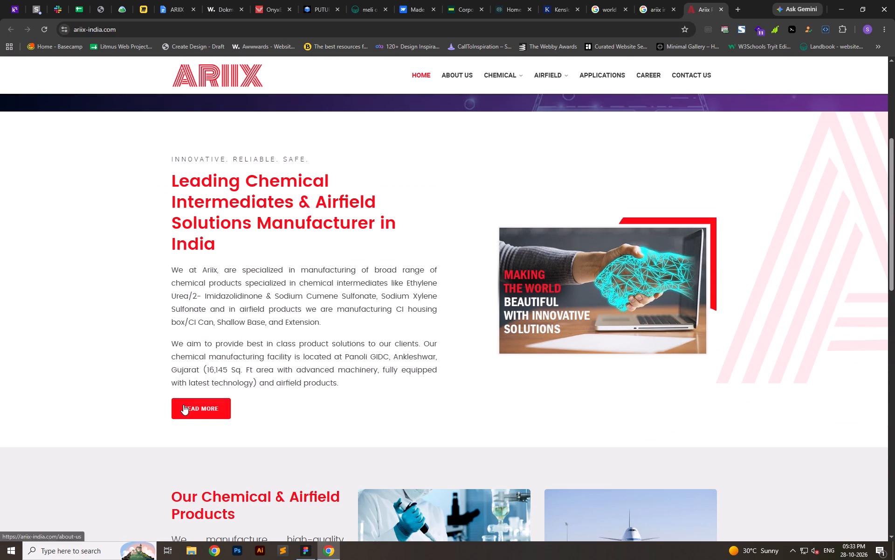
pyautogui.moveTo(344, 378); pyautogui.dragTo(159, 255)
pyautogui.click(159, 255)
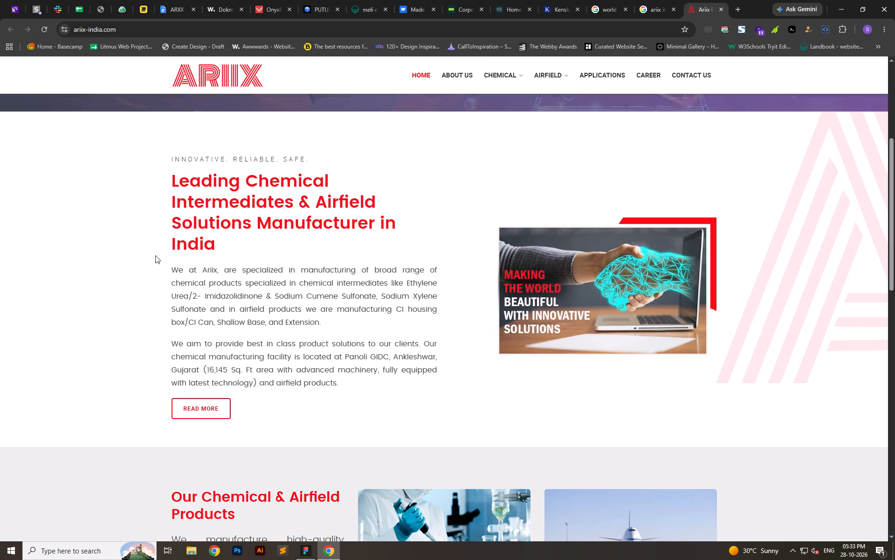
pyautogui.scroll(-4, 273, 349)
pyautogui.scroll(10, 552, 444)
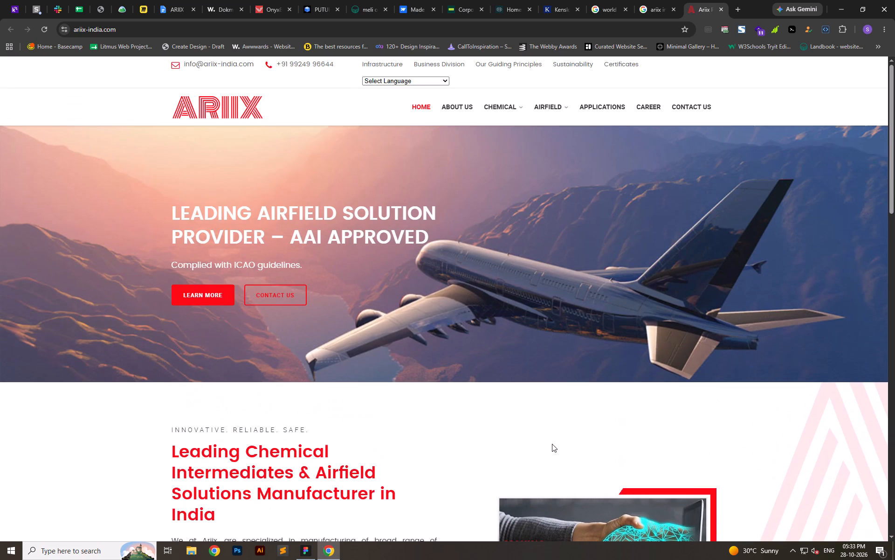
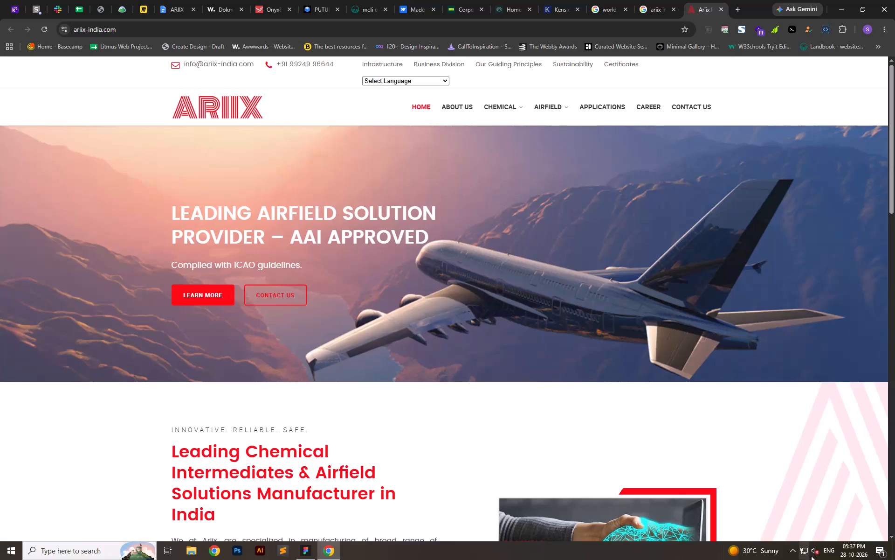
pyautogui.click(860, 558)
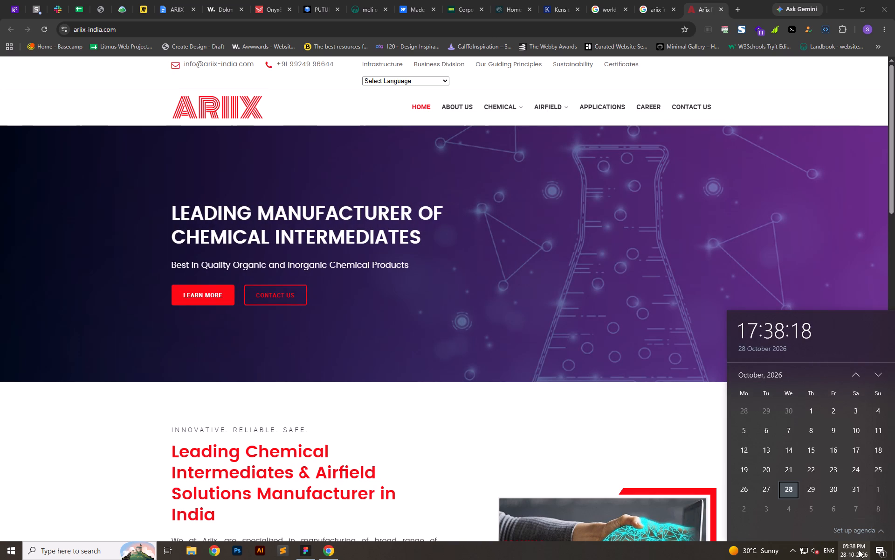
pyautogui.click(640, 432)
# Switch to Figma and delete the stray "Chemical | Airfield | Bionics | Real Estate" text below the separate ARIIX hero mockup.
pyautogui.click(303, 554)
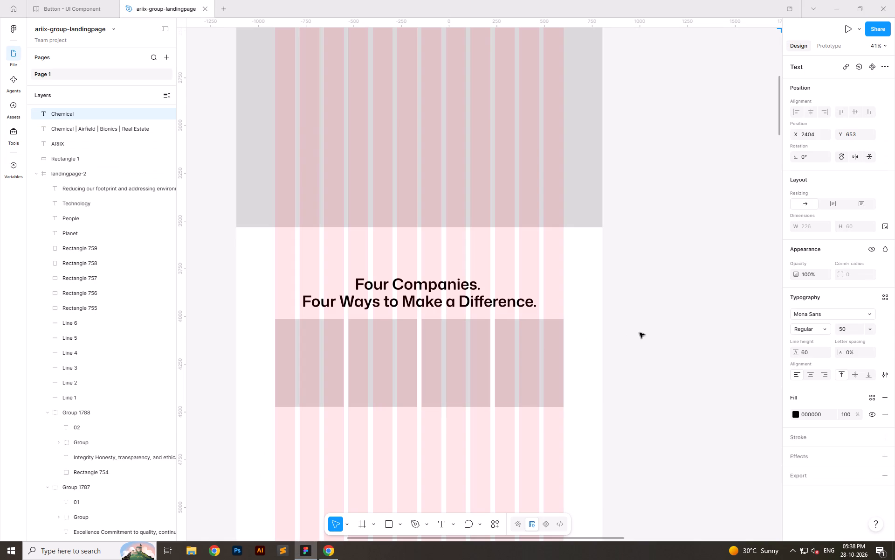
pyautogui.click(640, 332)
pyautogui.keyDown('ctrl'); pyautogui.scroll(-7, 201, 335); pyautogui.keyUp('ctrl')
pyautogui.keyDown('ctrl'); pyautogui.scroll(-6, 176, 400); pyautogui.keyUp('ctrl')
pyautogui.keyDown('ctrl'); pyautogui.scroll(-6, 469, 373); pyautogui.keyUp('ctrl')
pyautogui.keyDown('ctrl'); pyautogui.scroll(7, 488, 214); pyautogui.keyUp('ctrl')
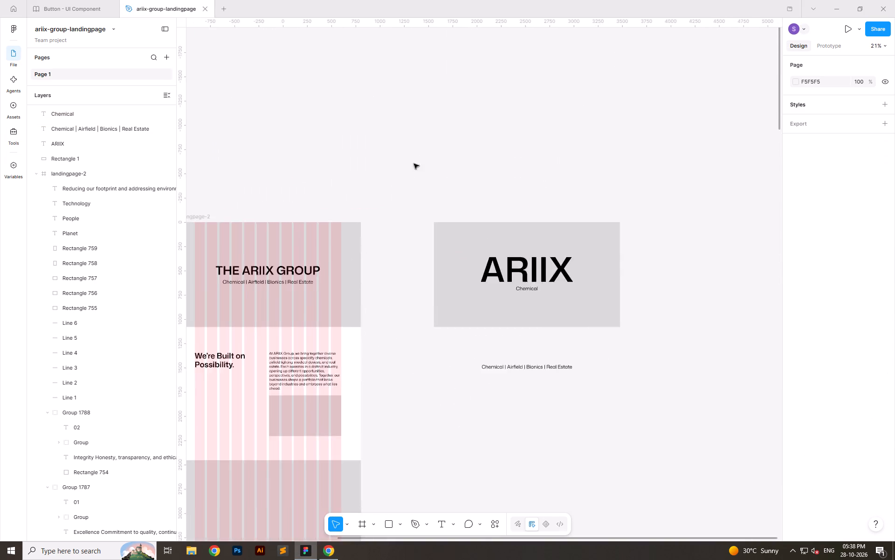
pyautogui.keyDown('ctrl'); pyautogui.scroll(5, 414, 164); pyautogui.keyUp('ctrl')
pyautogui.keyDown('ctrl'); pyautogui.scroll(-7, 684, 443); pyautogui.keyUp('ctrl')
pyautogui.keyDown('ctrl'); pyautogui.scroll(6, 377, 395); pyautogui.keyUp('ctrl')
pyautogui.keyDown('ctrl'); pyautogui.scroll(-7, 444, 284); pyautogui.keyUp('ctrl')
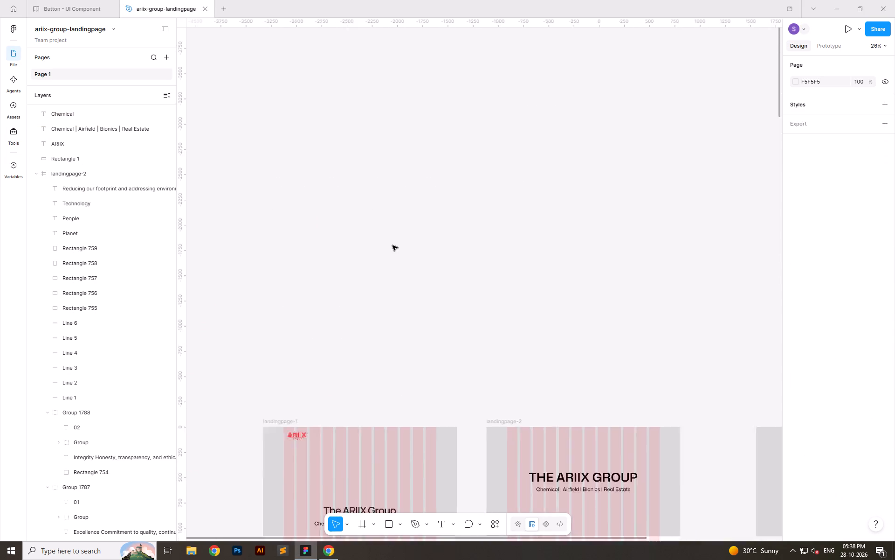
pyautogui.keyDown('ctrl'); pyautogui.scroll(-5, 386, 240); pyautogui.keyUp('ctrl')
pyautogui.keyDown('ctrl'); pyautogui.scroll(6, 577, 364); pyautogui.keyUp('ctrl')
pyautogui.click(496, 337)
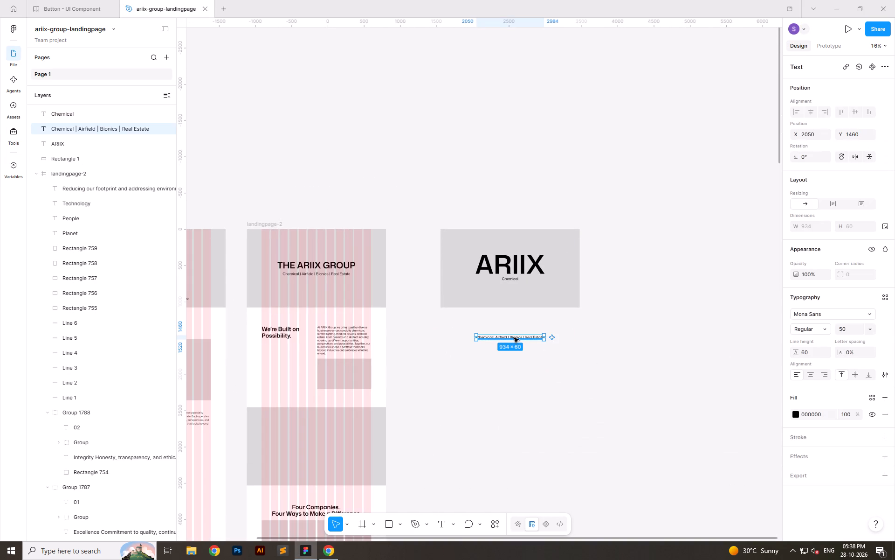
pyautogui.press('Delete')
pyautogui.click(527, 336)
# Draw a rectangle on the empty canvas above the landing page frames and size it to 1920 × 1080.
pyautogui.keyDown('ctrl'); pyautogui.scroll(-5, 582, 401); pyautogui.keyUp('ctrl')
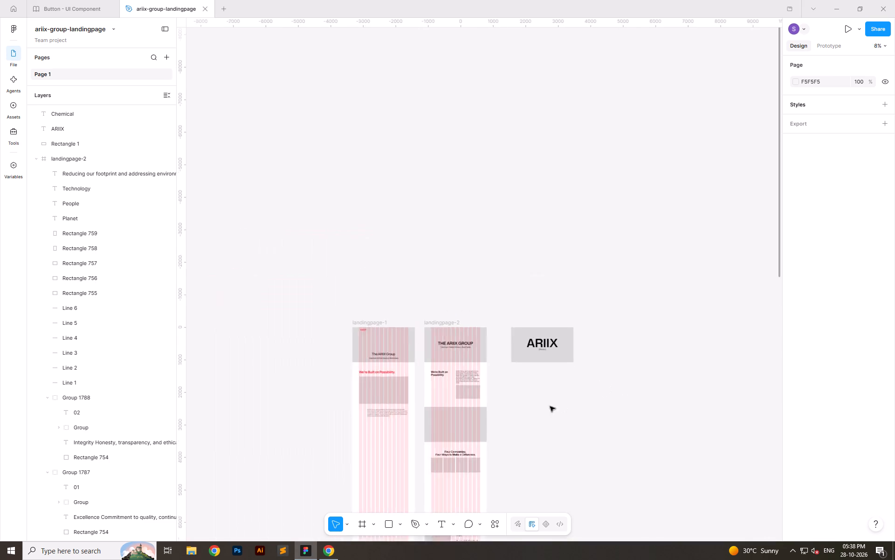
pyautogui.keyDown('ctrl'); pyautogui.scroll(-2, 550, 406); pyautogui.keyUp('ctrl')
pyautogui.keyDown('ctrl'); pyautogui.scroll(7, 427, 256); pyautogui.keyUp('ctrl')
pyautogui.click(390, 519)
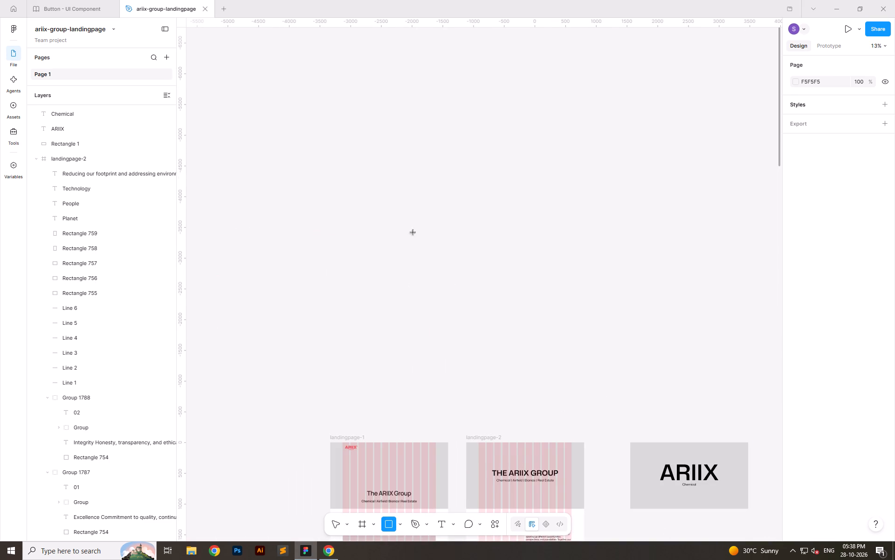
pyautogui.moveTo(413, 232); pyautogui.dragTo(540, 374)
pyautogui.click(816, 209)
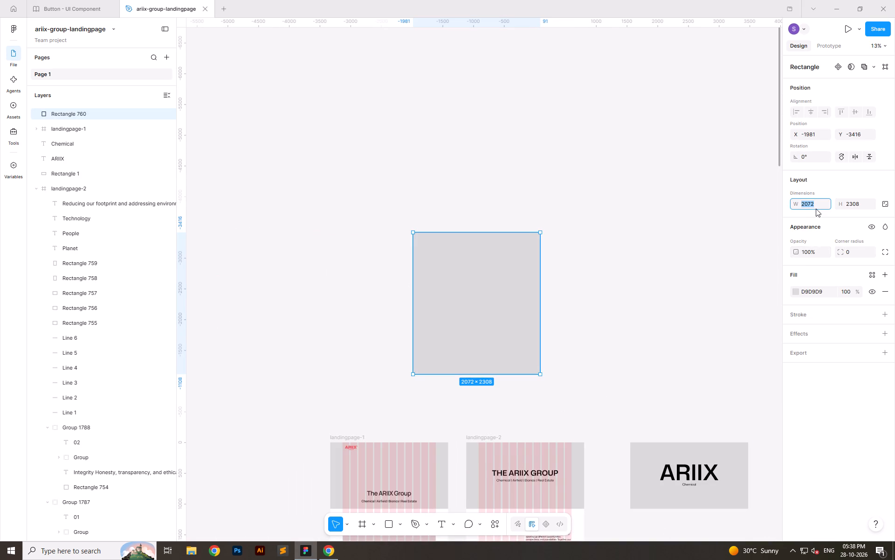
pyautogui.write('1920')
pyautogui.press('Tab')
pyautogui.write('1080')
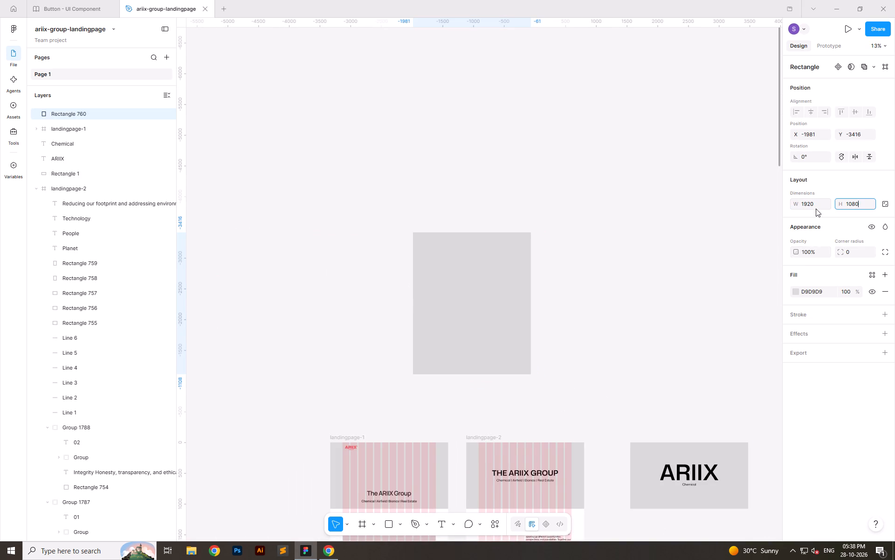
pyautogui.press('Return')
pyautogui.click(570, 268)
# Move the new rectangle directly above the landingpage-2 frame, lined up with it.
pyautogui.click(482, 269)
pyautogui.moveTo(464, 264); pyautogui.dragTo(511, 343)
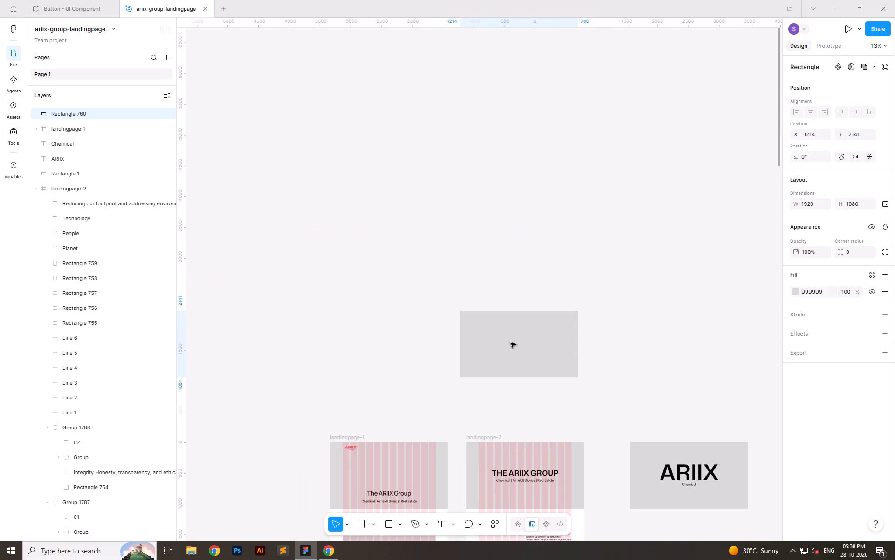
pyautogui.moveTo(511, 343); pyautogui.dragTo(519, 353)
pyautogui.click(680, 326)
# Move the 1920 × 1080 rectangle into the lower part of landingpage-2, at X 0 and about Y 18267.
pyautogui.keyDown('ctrl'); pyautogui.scroll(-5, 497, 215); pyautogui.keyUp('ctrl')
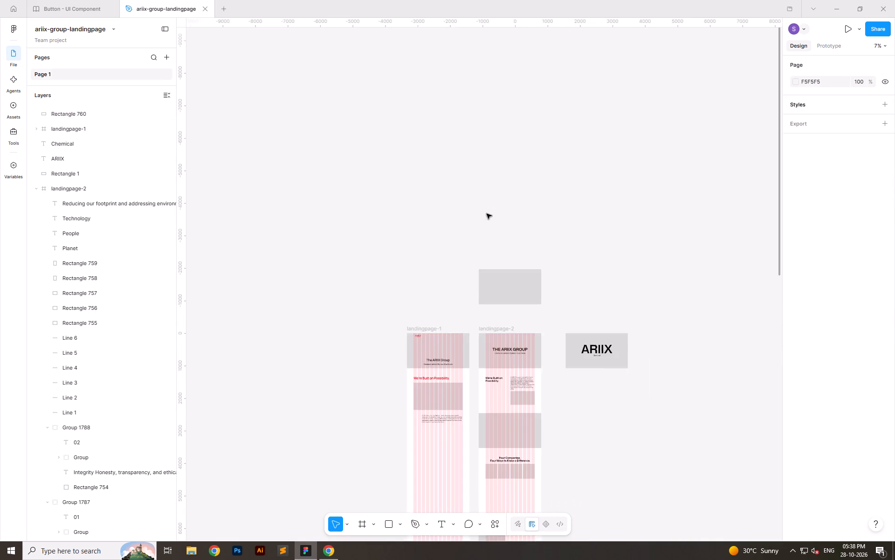
pyautogui.keyDown('ctrl'); pyautogui.scroll(-11, 487, 215); pyautogui.keyUp('ctrl')
pyautogui.keyDown('ctrl'); pyautogui.scroll(5, 495, 287); pyautogui.keyUp('ctrl')
pyautogui.moveTo(488, 194); pyautogui.dragTo(435, 479)
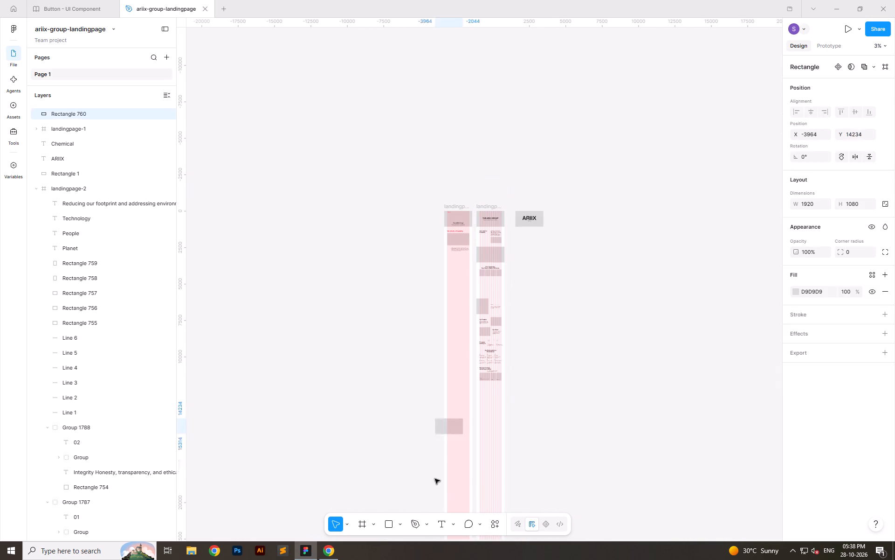
pyautogui.moveTo(435, 479); pyautogui.dragTo(491, 489)
pyautogui.click(533, 445)
pyautogui.keyDown('ctrl'); pyautogui.scroll(-6, 449, 243); pyautogui.keyUp('ctrl')
pyautogui.keyDown('ctrl'); pyautogui.scroll(20, 444, 316); pyautogui.keyUp('ctrl')
pyautogui.keyDown('ctrl'); pyautogui.scroll(4, 444, 316); pyautogui.keyUp('ctrl')
pyautogui.keyDown('ctrl'); pyautogui.scroll(-2, 525, 365); pyautogui.keyUp('ctrl')
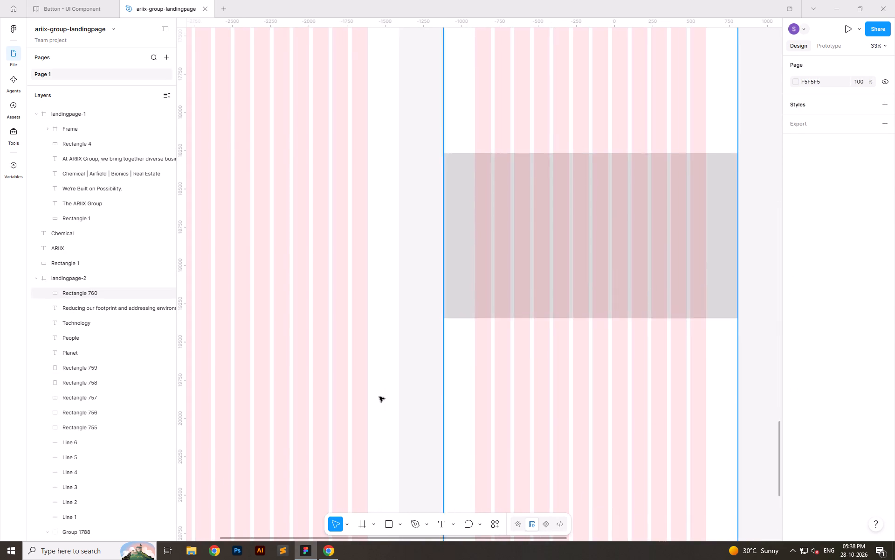
pyautogui.keyDown('ctrl'); pyautogui.scroll(-4, 379, 397); pyautogui.keyUp('ctrl')
pyautogui.keyDown('ctrl'); pyautogui.scroll(6, 447, 331); pyautogui.keyUp('ctrl')
pyautogui.click(424, 328)
pyautogui.click(744, 331)
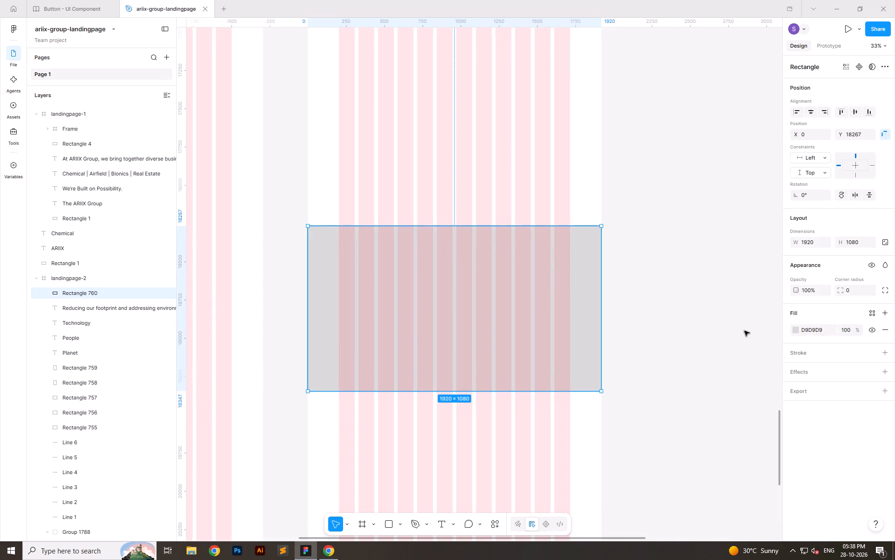
# Draw a rectangle of about 979 × 582 below the full-width block in landingpage-2 and fill it with A3A3A3.
pyautogui.click(392, 525)
pyautogui.moveTo(401, 408); pyautogui.dragTo(550, 497)
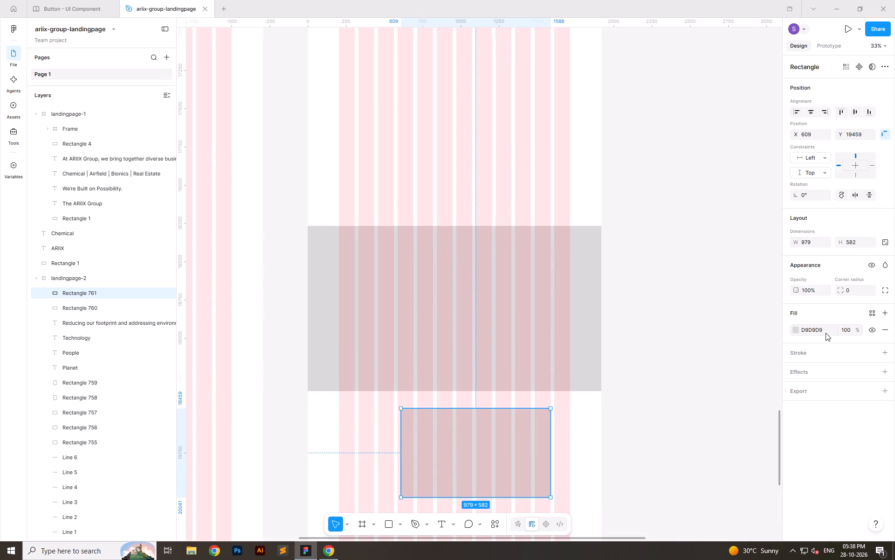
pyautogui.click(793, 329)
pyautogui.moveTo(678, 353); pyautogui.dragTo(674, 374)
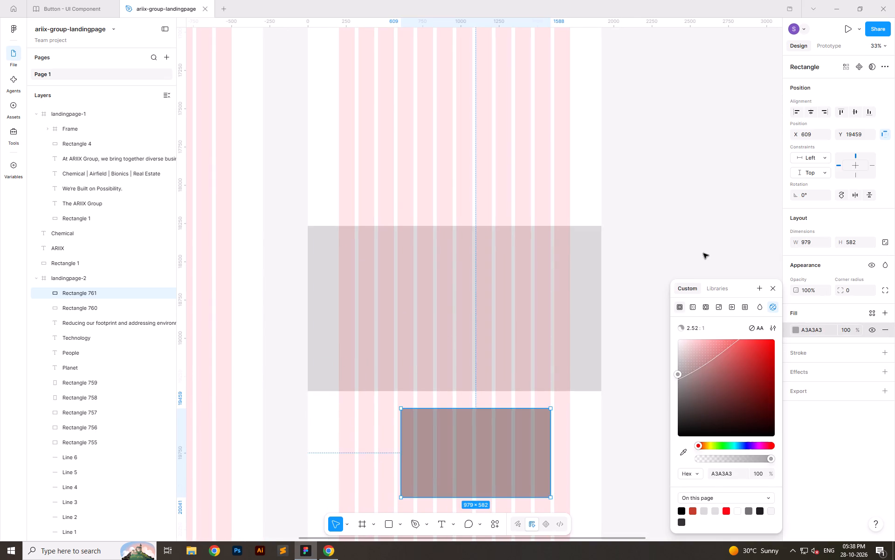
pyautogui.click(703, 253)
# Move the darker rectangle onto the full-width block, widen it to 1000 and centre it there.
pyautogui.moveTo(475, 448); pyautogui.dragTo(451, 312)
pyautogui.moveTo(526, 312); pyautogui.dragTo(531, 311)
pyautogui.moveTo(477, 338); pyautogui.dragTo(479, 330)
pyautogui.click(704, 324)
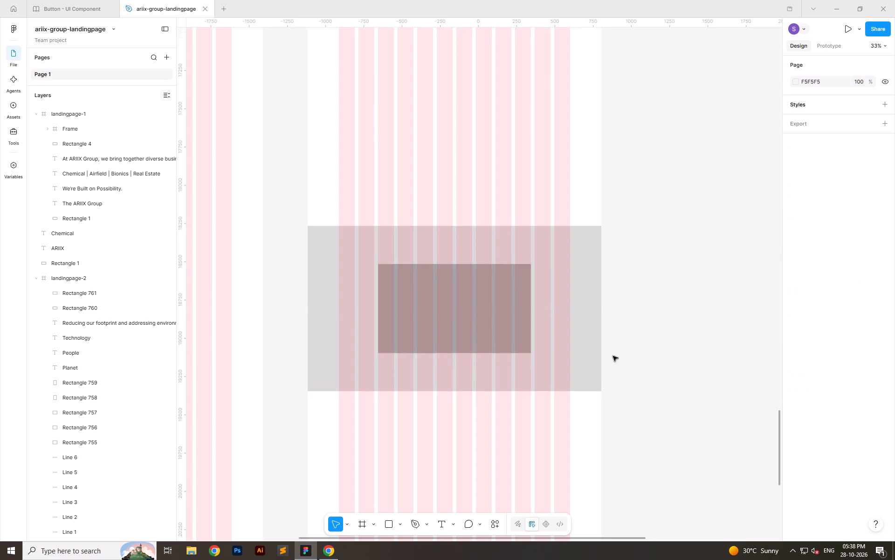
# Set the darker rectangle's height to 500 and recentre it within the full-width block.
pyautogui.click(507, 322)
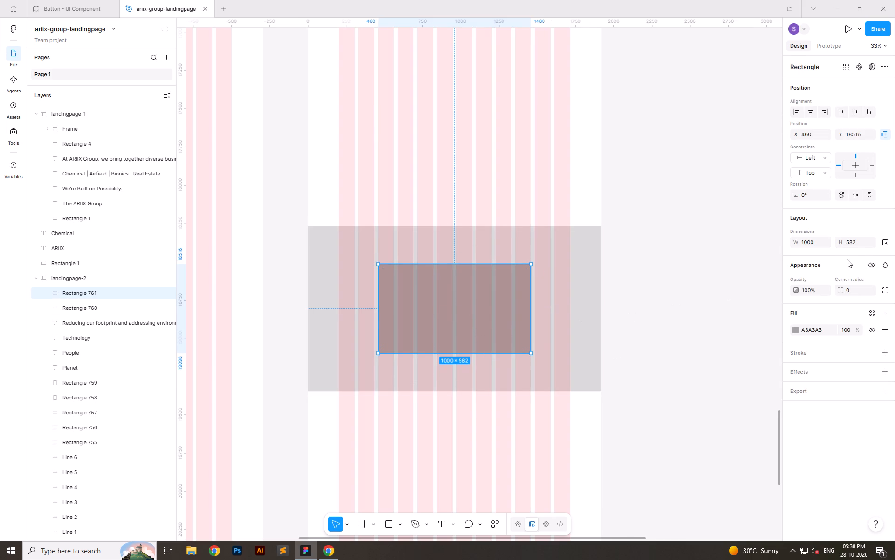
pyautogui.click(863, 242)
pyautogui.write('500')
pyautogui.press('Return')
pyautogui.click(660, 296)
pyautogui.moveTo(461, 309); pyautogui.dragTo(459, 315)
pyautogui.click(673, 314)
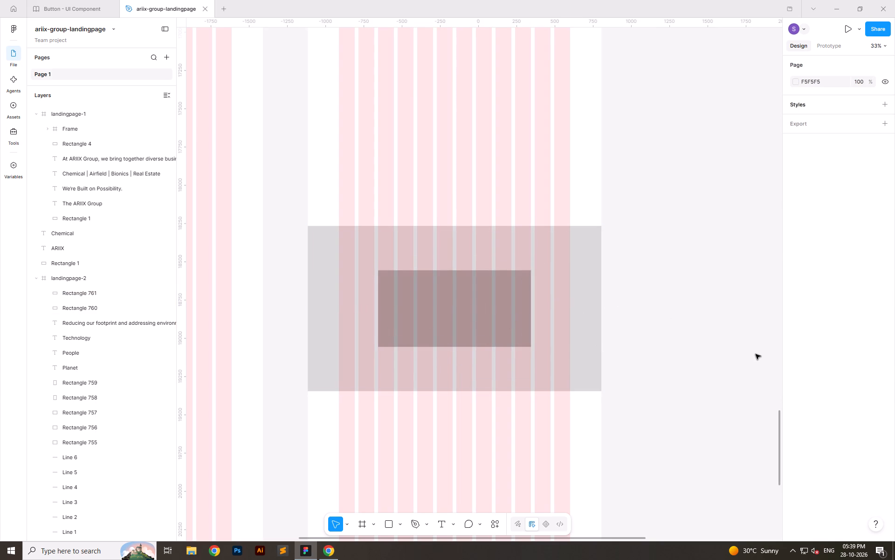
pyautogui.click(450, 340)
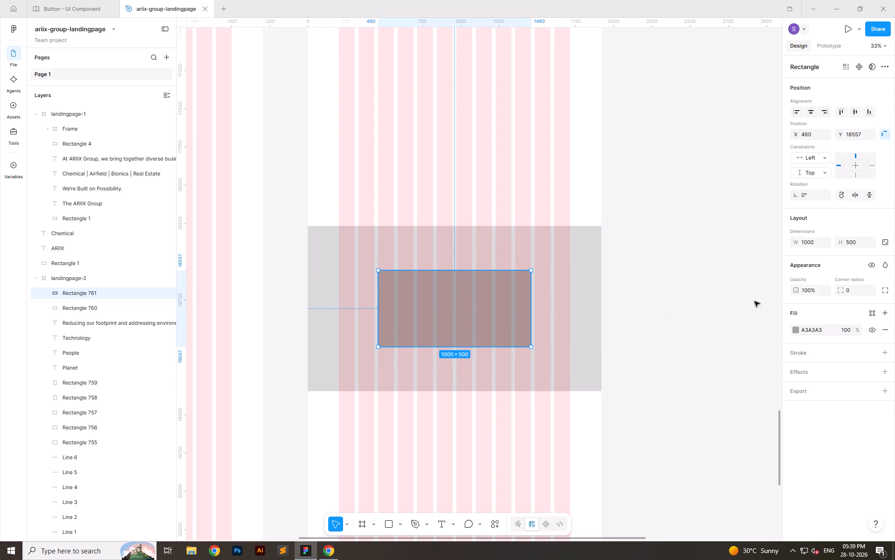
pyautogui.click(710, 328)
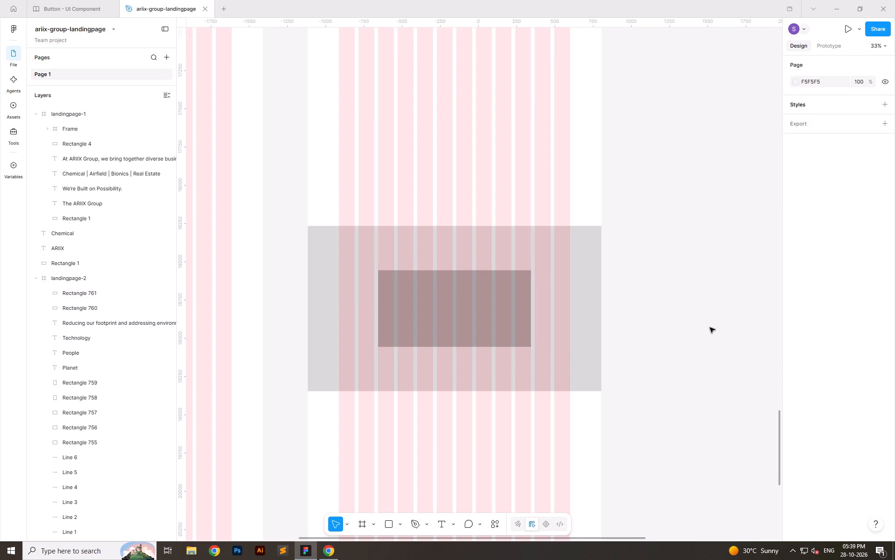
# Set the darker rectangle's height to 600 and recentre it vertically within the full-width block.
pyautogui.click(480, 326)
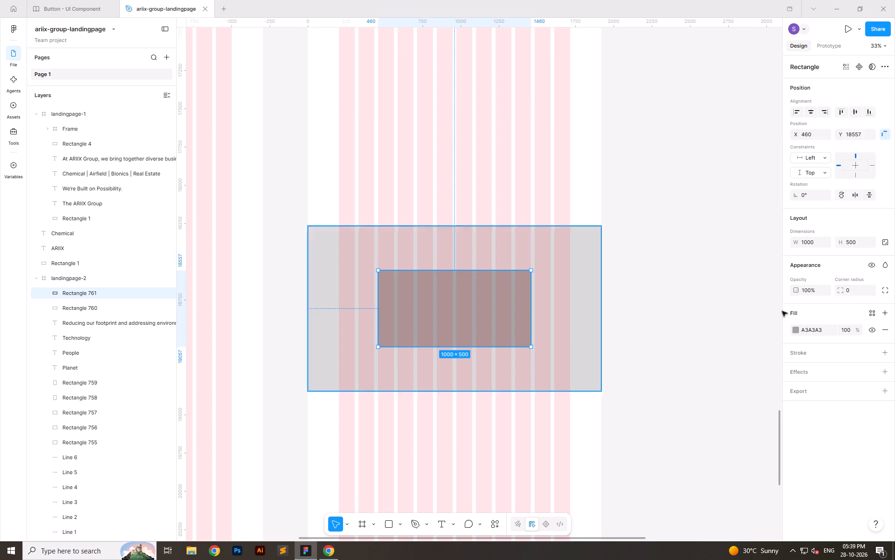
pyautogui.click(850, 245)
pyautogui.write('600')
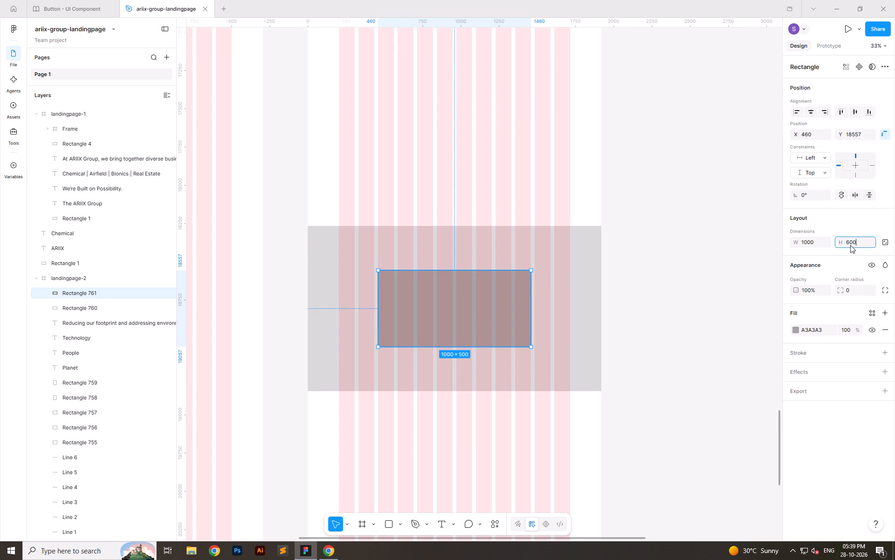
pyautogui.press('Return')
pyautogui.keyDown('shift'); pyautogui.moveTo(442, 328); pyautogui.dragTo(442, 320); pyautogui.keyUp('shift')
pyautogui.click(658, 305)
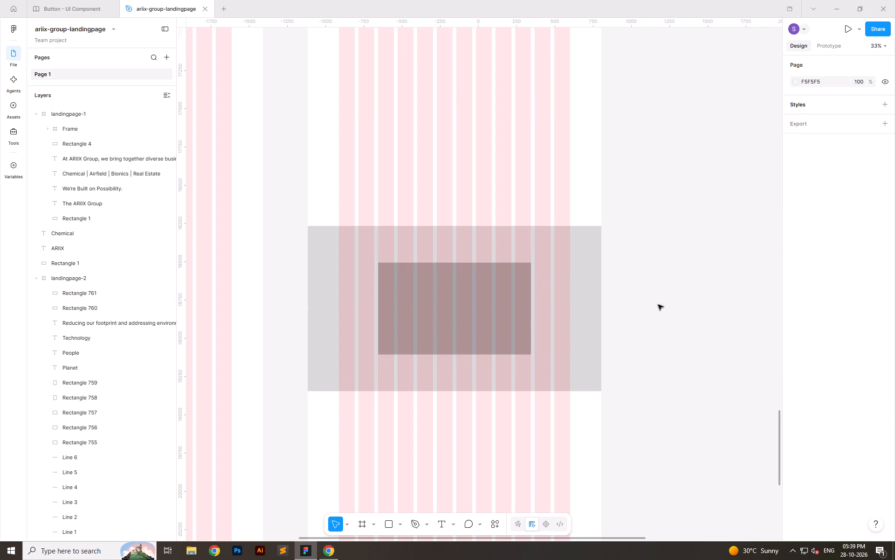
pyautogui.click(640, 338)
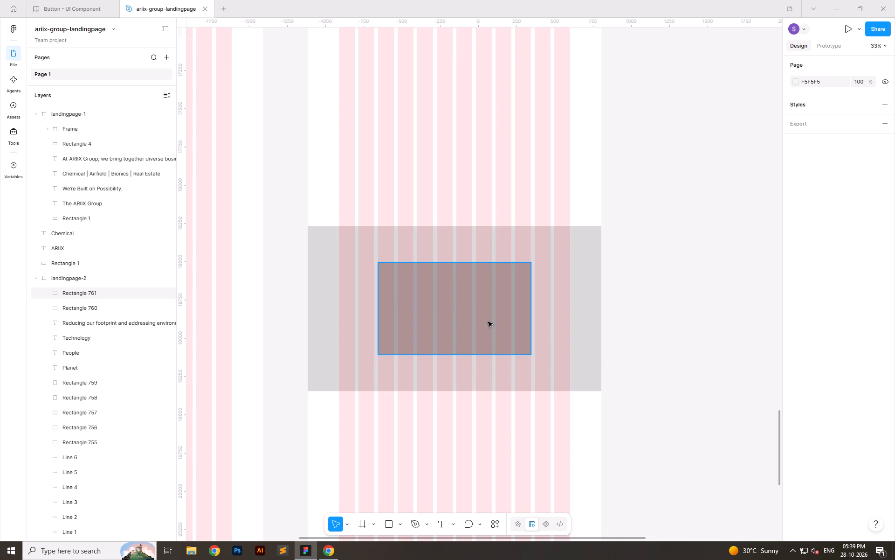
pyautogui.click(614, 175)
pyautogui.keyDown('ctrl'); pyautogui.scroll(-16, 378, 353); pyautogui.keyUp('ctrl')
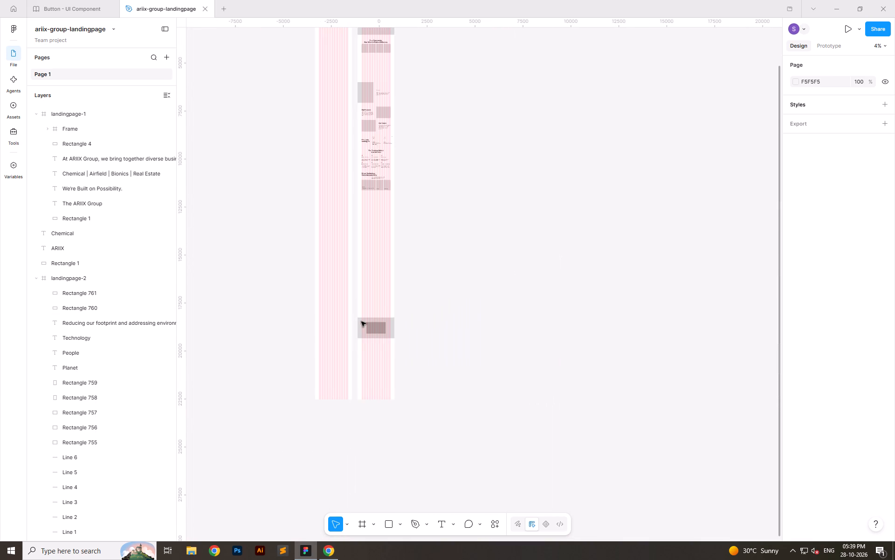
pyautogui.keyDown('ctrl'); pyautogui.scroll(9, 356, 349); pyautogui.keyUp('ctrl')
# Switch to Chrome and review the Ariix India home page from the hero banner down to the footer.
pyautogui.hotkey('alt', 'Tab')
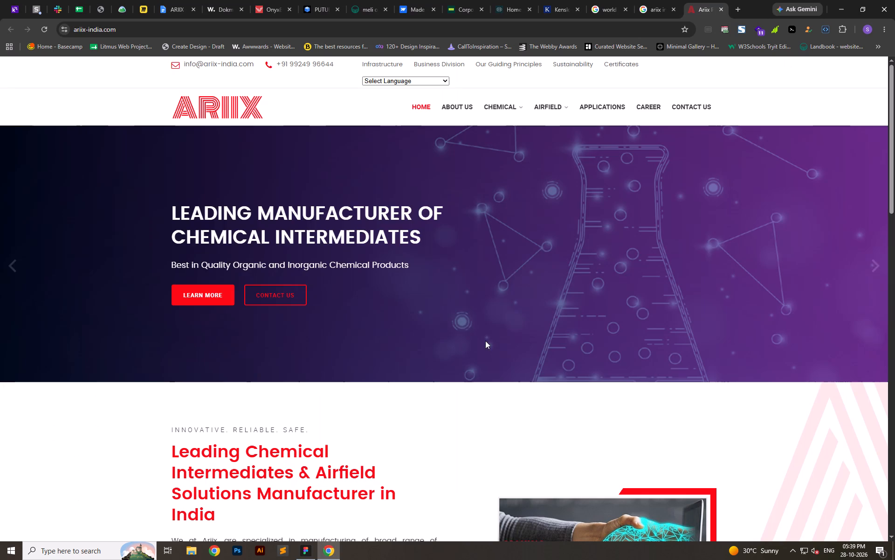
pyautogui.scroll(-11, 424, 343)
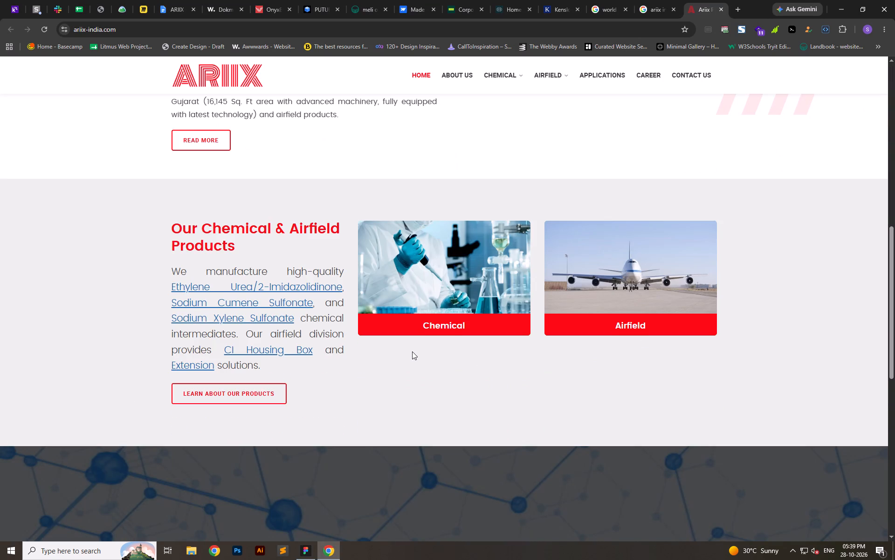
pyautogui.scroll(-11, 570, 357)
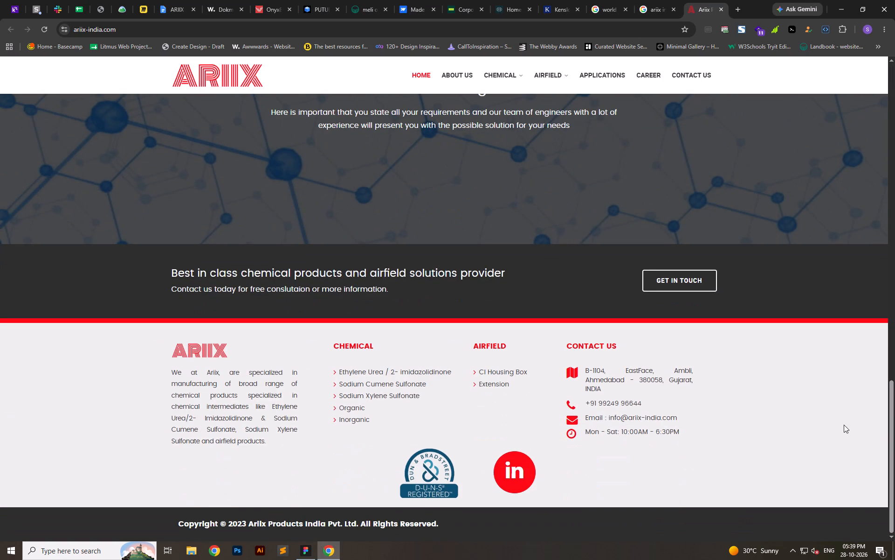
pyautogui.click(842, 425)
pyautogui.rightClick(795, 399)
pyautogui.click(816, 434)
# Activate the page inspection tools and start CSS Viewer on the Ariix India footer.
pyautogui.click(826, 32)
pyautogui.click(727, 31)
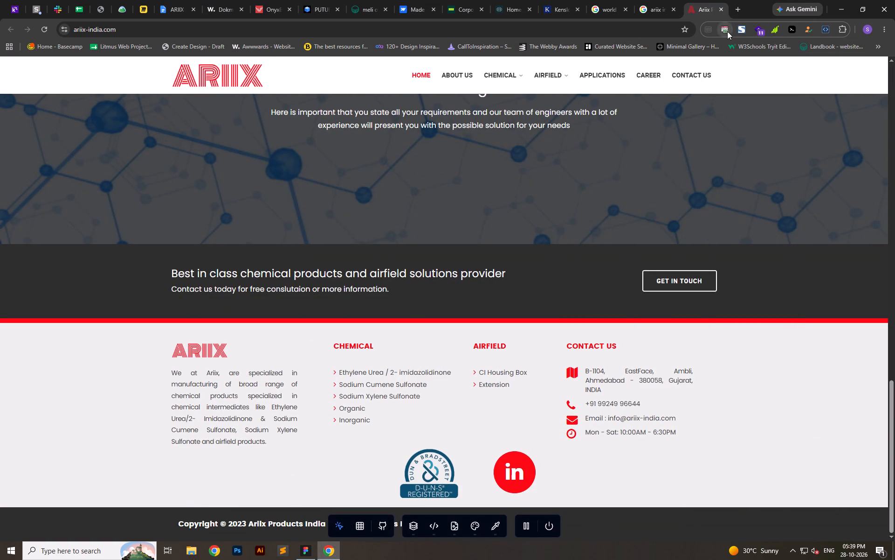
pyautogui.click(609, 84)
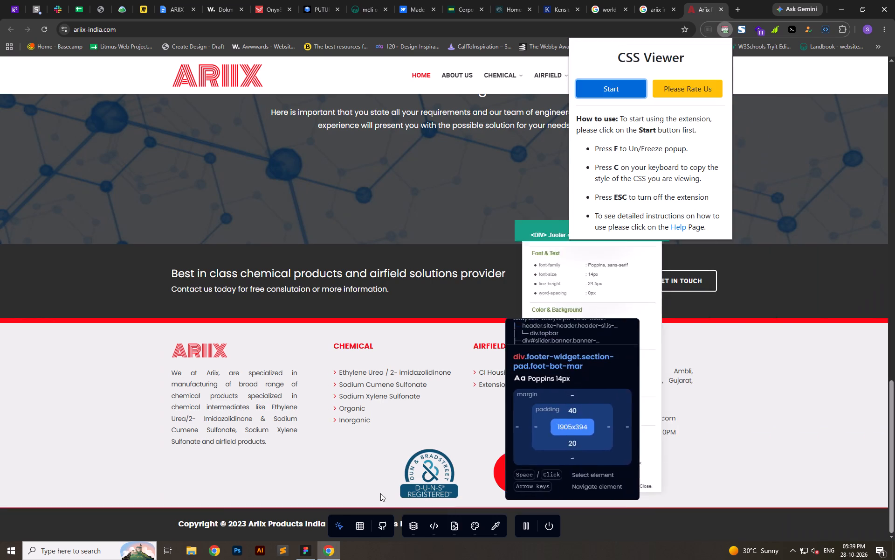
pyautogui.press('Escape')
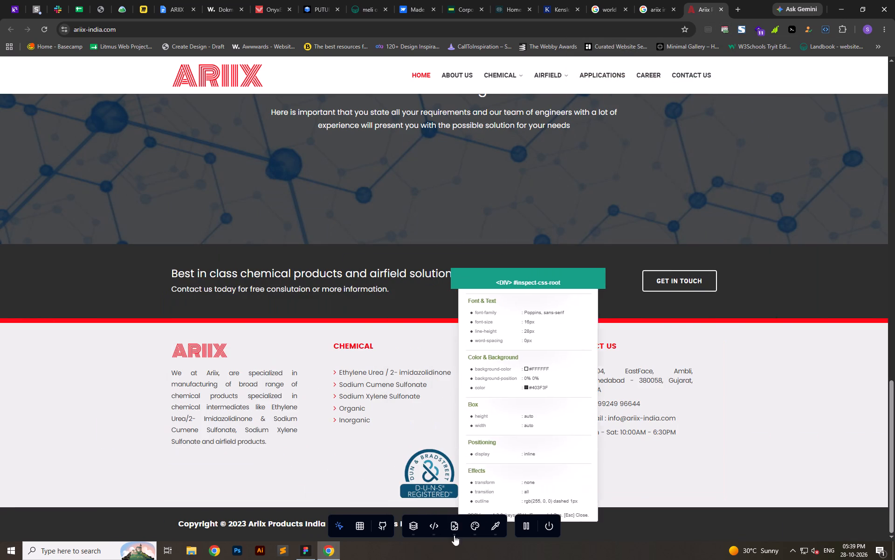
# Sample the Ariix India footer's light grey #eeeeee and apply it in Figma as the fill of the 1000 × 600 rectangle.
pyautogui.click(492, 526)
pyautogui.click(398, 382)
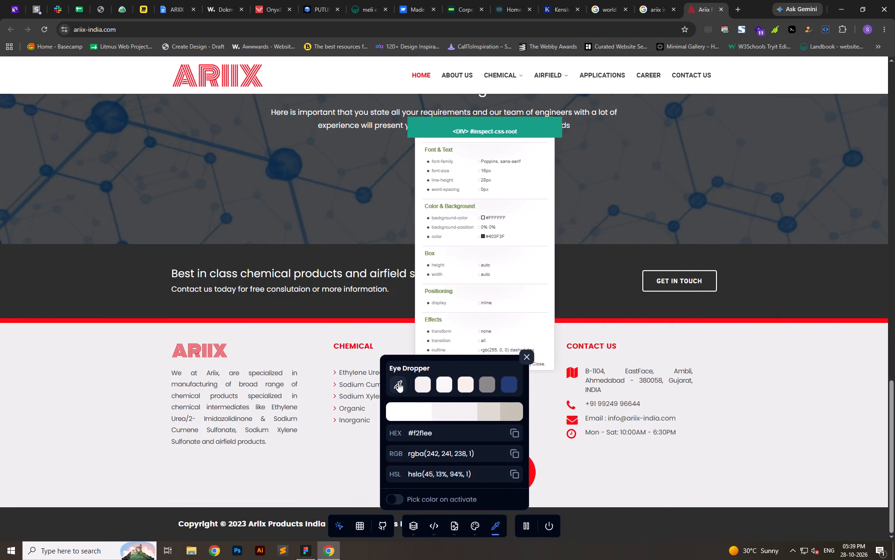
pyautogui.click(112, 388)
pyautogui.click(511, 434)
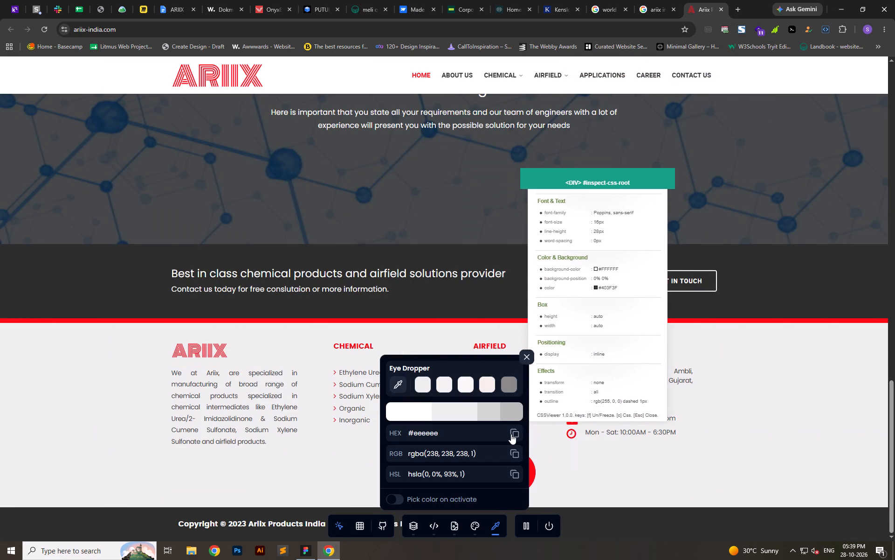
pyautogui.hotkey('alt', 'Tab')
pyautogui.click(421, 295)
pyautogui.click(822, 333)
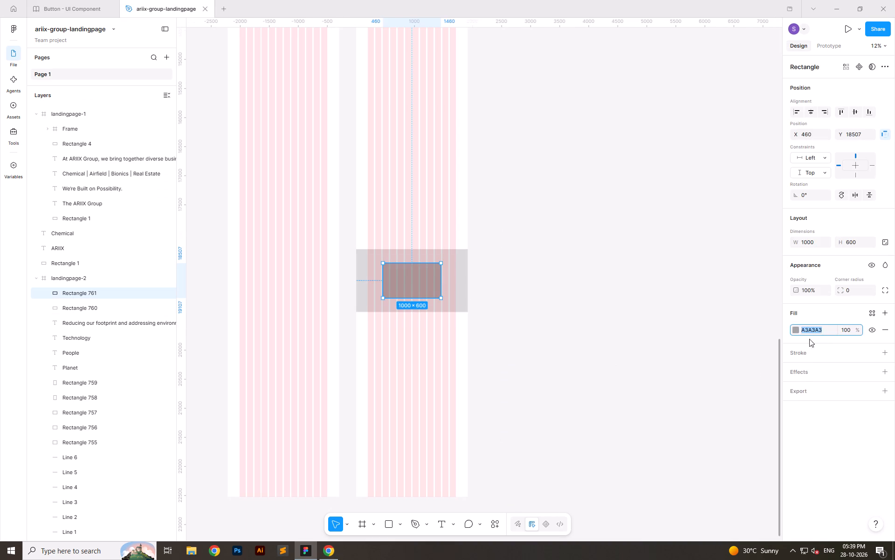
pyautogui.hotkey('ctrl', 'v')
pyautogui.click(670, 382)
pyautogui.keyDown('ctrl'); pyautogui.scroll(10, 306, 269); pyautogui.keyUp('ctrl')
pyautogui.click(683, 331)
pyautogui.click(591, 339)
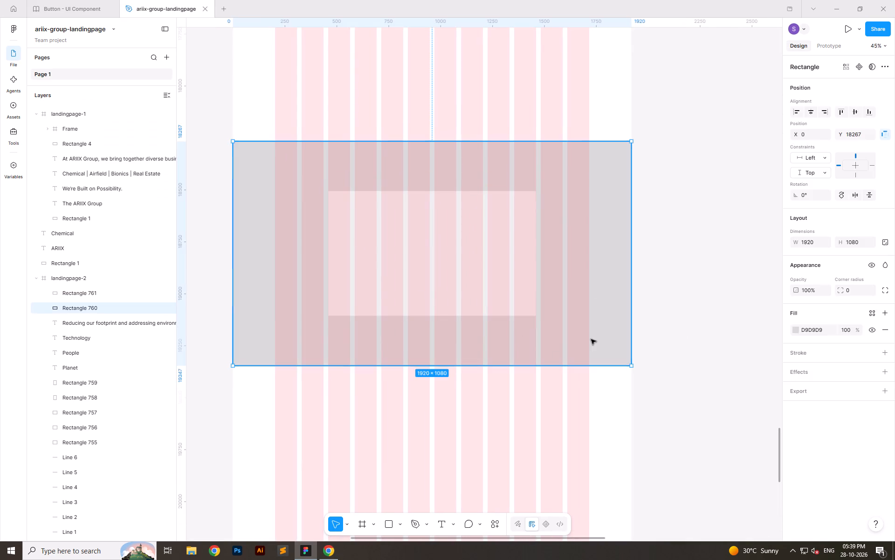
pyautogui.click(664, 360)
# Sample red #fe0a15 from the website's Airfield card caption and use it to fill a new swatch rectangle in Figma outside landingpage-2, beside the grey block.
pyautogui.hotkey('alt', 'Tab')
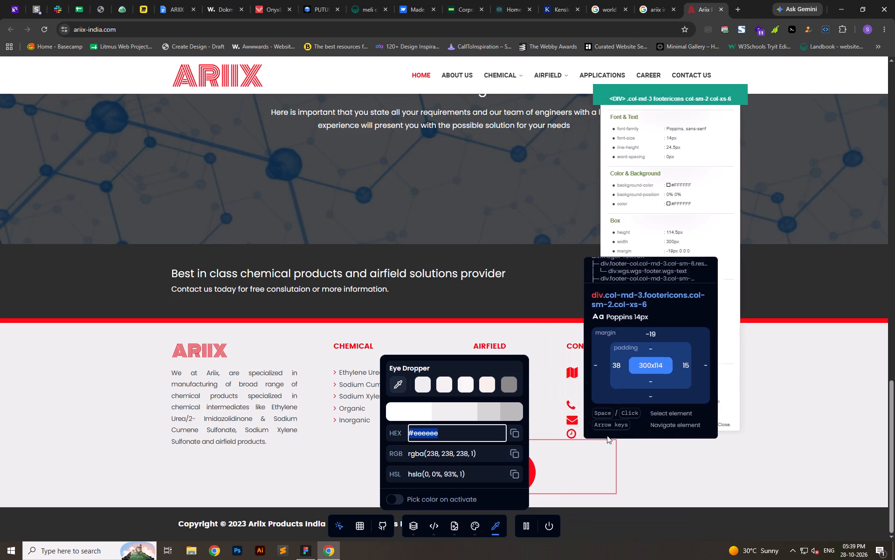
pyautogui.scroll(13, 749, 377)
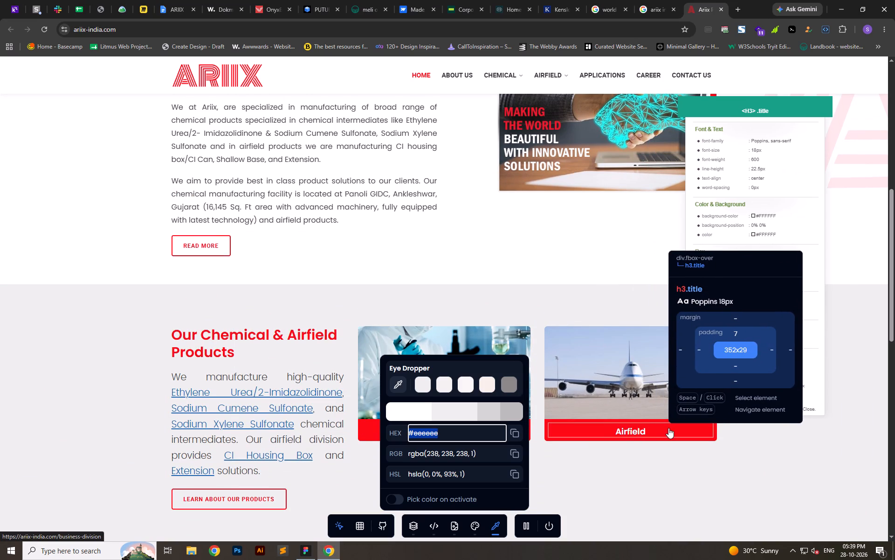
pyautogui.click(390, 381)
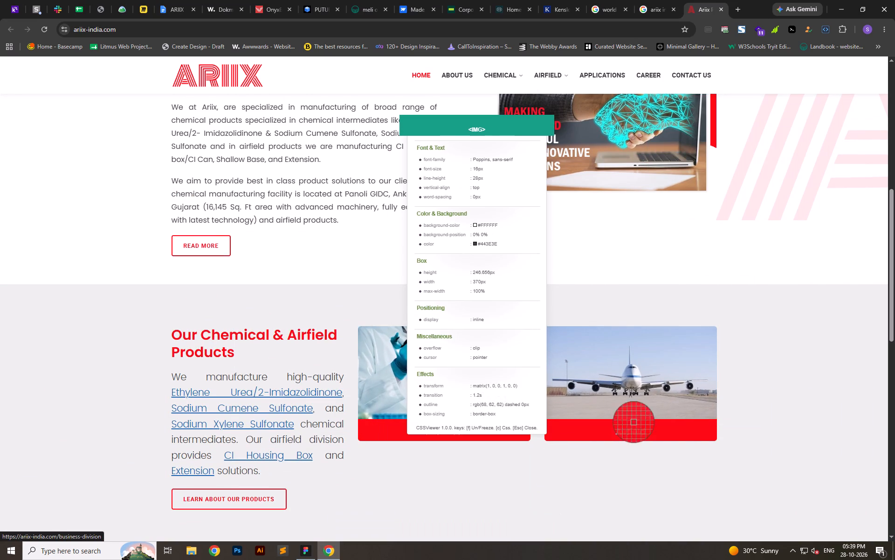
pyautogui.click(678, 430)
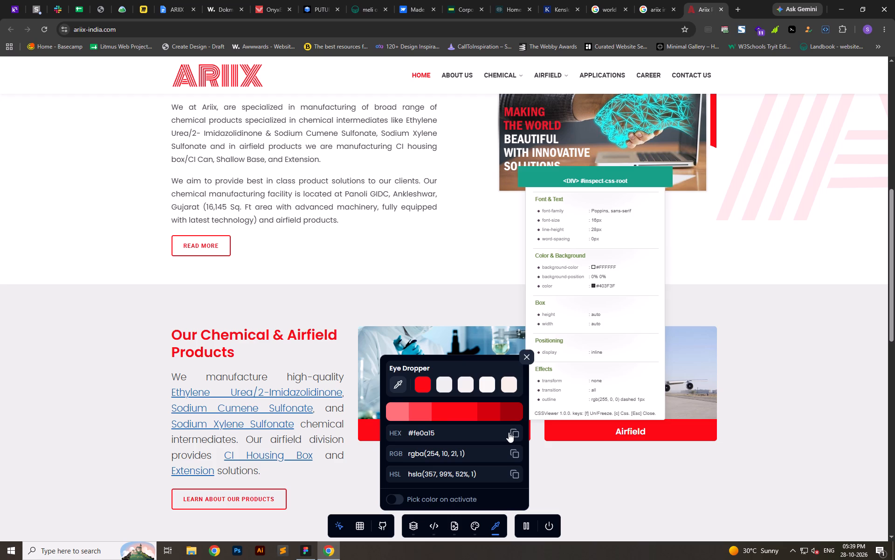
pyautogui.click(512, 432)
pyautogui.hotkey('alt', 'Tab')
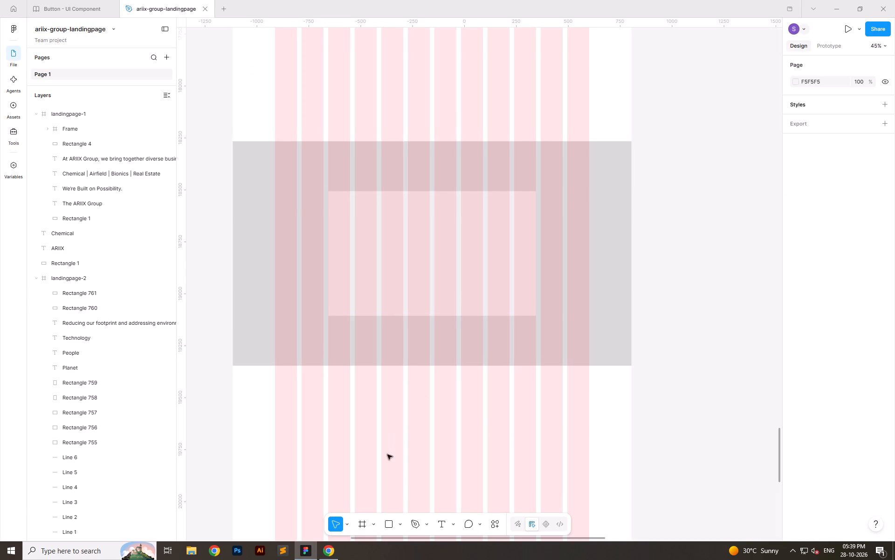
pyautogui.click(390, 525)
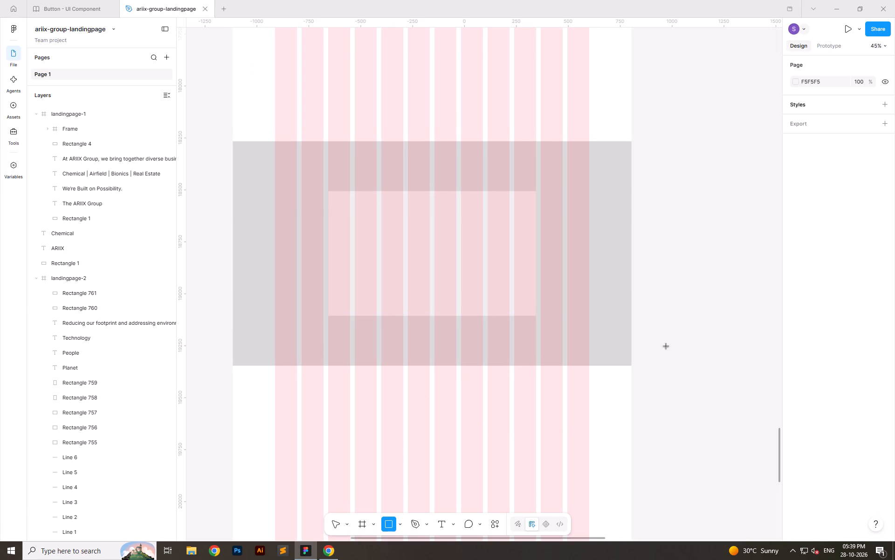
pyautogui.moveTo(663, 331); pyautogui.dragTo(730, 385)
pyautogui.click(818, 292)
pyautogui.hotkey('ctrl', 'v')
pyautogui.click(741, 445)
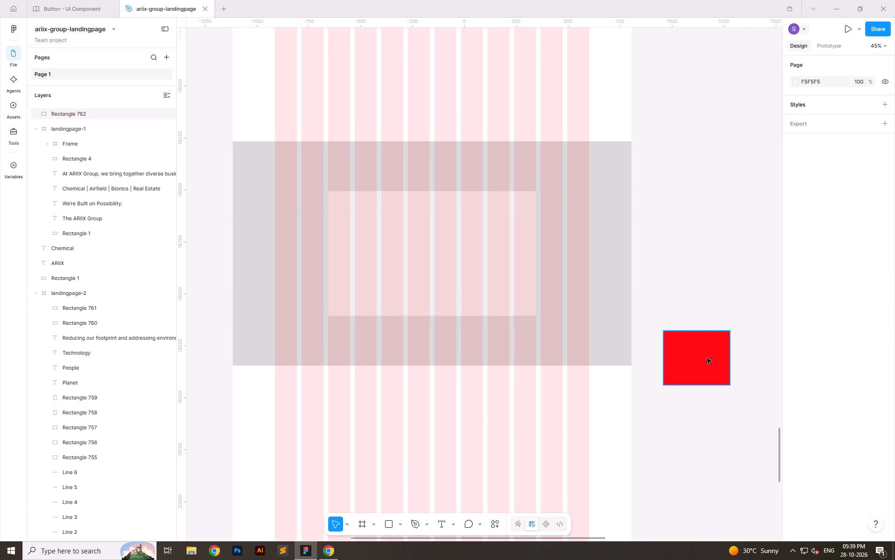
pyautogui.moveTo(703, 356); pyautogui.dragTo(688, 206)
pyautogui.click(686, 266)
# In Chrome, freeze CSS Viewer on the "Our Chemical & Airfield Products" heading and copy its font family, Poppins, sans-serif.
pyautogui.hotkey('alt', 'Tab')
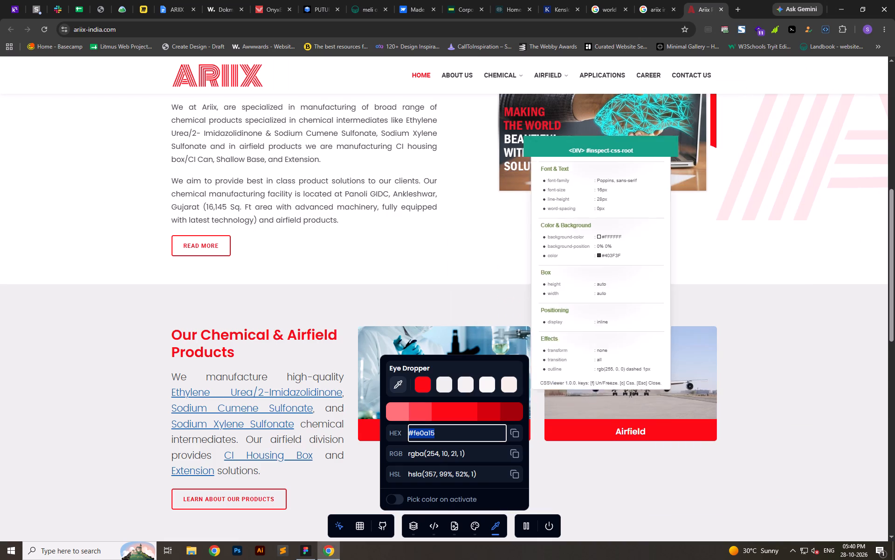
pyautogui.press('f')
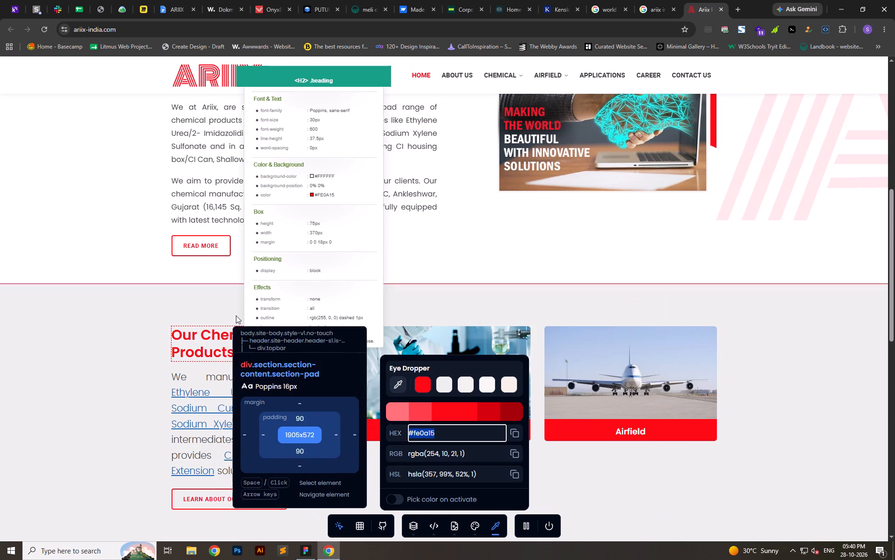
pyautogui.moveTo(351, 110); pyautogui.dragTo(311, 112)
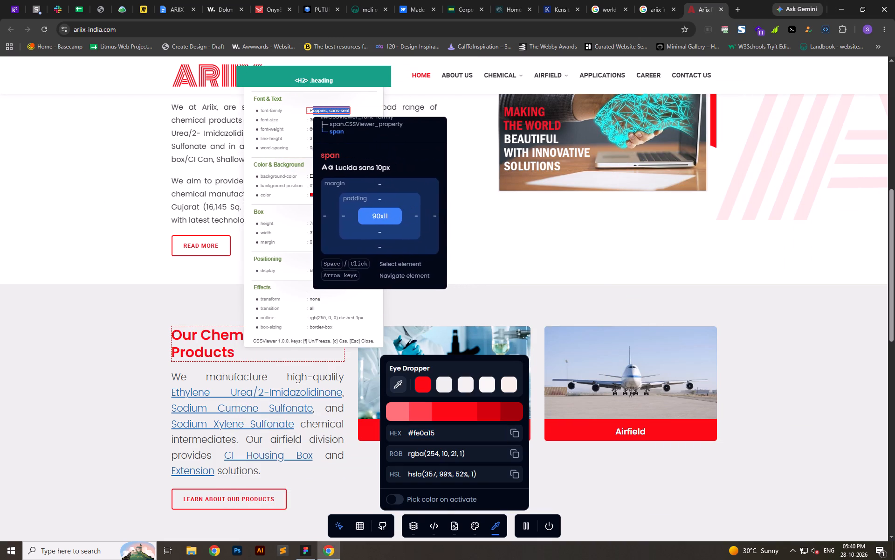
pyautogui.moveTo(311, 112); pyautogui.dragTo(307, 112)
pyautogui.hotkey('ctrl', 'c')
# In Figma, add the placeholder text "sdfasdada" to landingpage-2 below the grey block, at about X 812, Y 19855.
pyautogui.hotkey('alt', 'Tab')
pyautogui.click(682, 387)
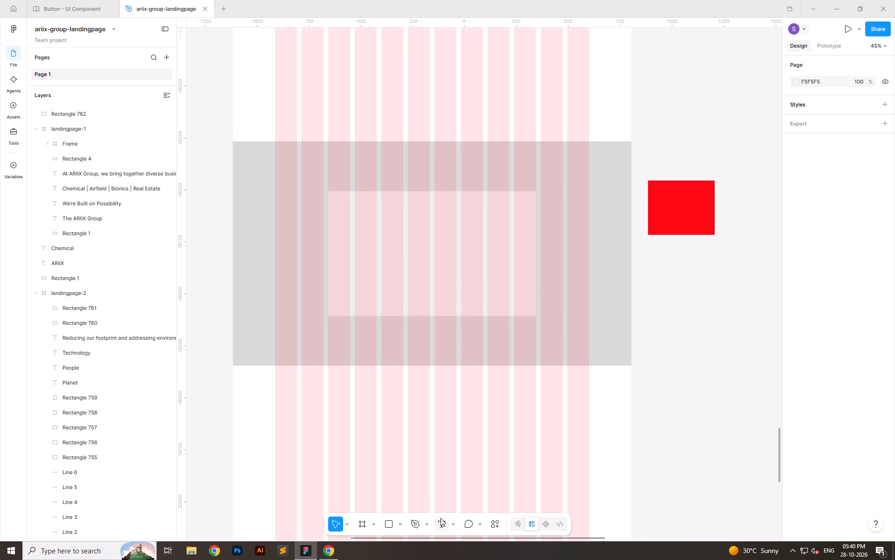
pyautogui.click(441, 519)
pyautogui.click(703, 332)
pyautogui.click(439, 521)
pyautogui.click(401, 471)
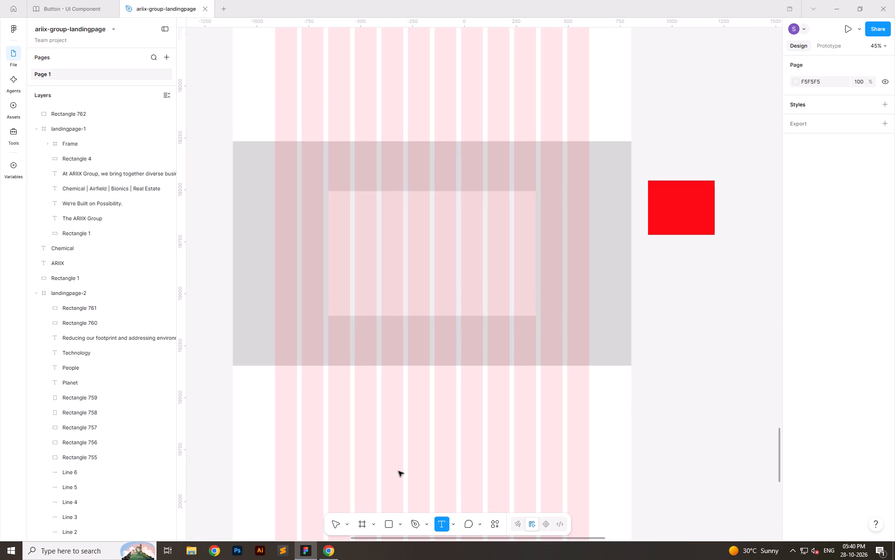
pyautogui.write('sdfasda')
pyautogui.press('d')
pyautogui.press('a')
pyautogui.click(539, 436)
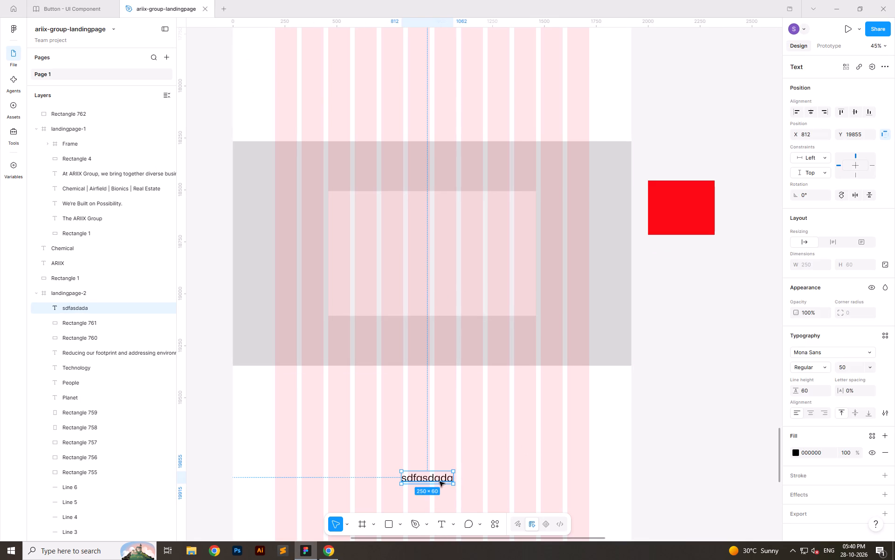
# Set the placeholder text's font to Poppins.
pyautogui.click(823, 355)
pyautogui.hotkey('ctrl', 'v')
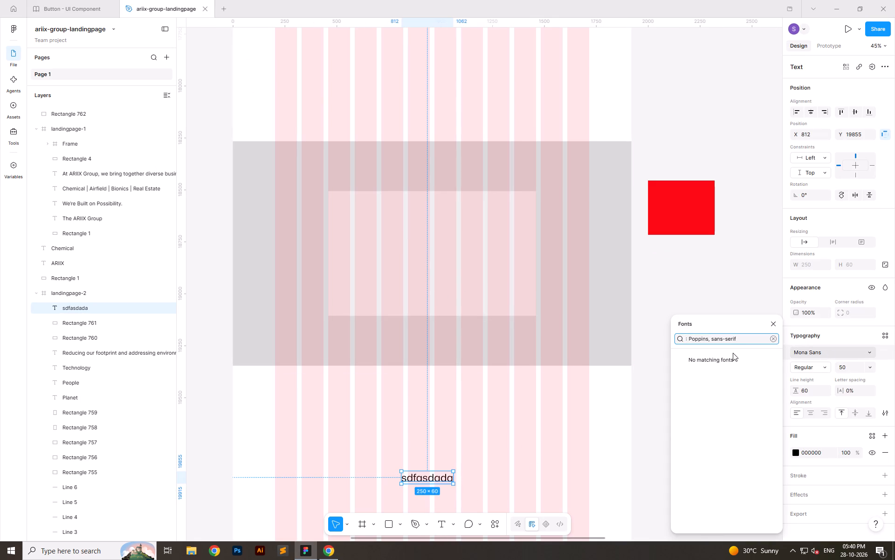
pyautogui.moveTo(740, 339); pyautogui.dragTo(709, 338)
pyautogui.press('BackSpace')
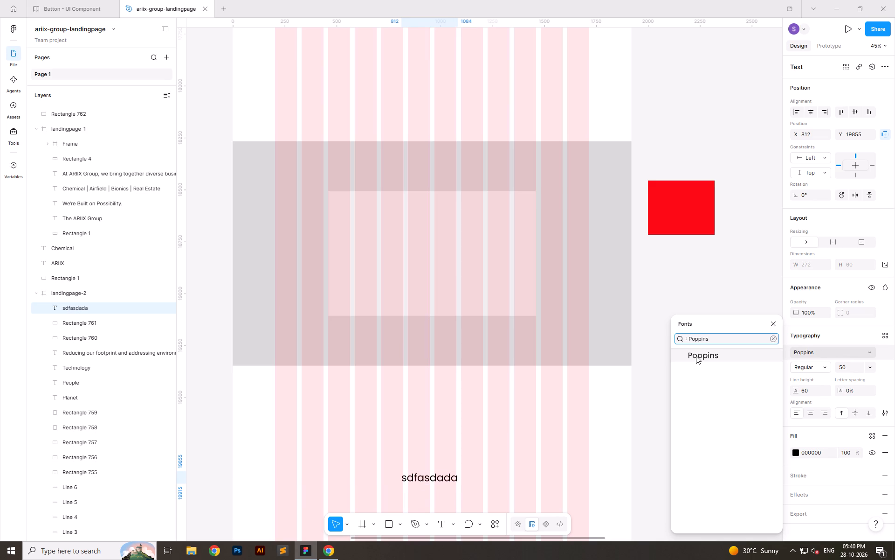
pyautogui.click(696, 356)
pyautogui.click(538, 455)
pyautogui.click(434, 484)
# Check the website heading's type values, and set the placeholder text's font size to 30 and line height to 36.
pyautogui.hotkey('alt', 'Tab')
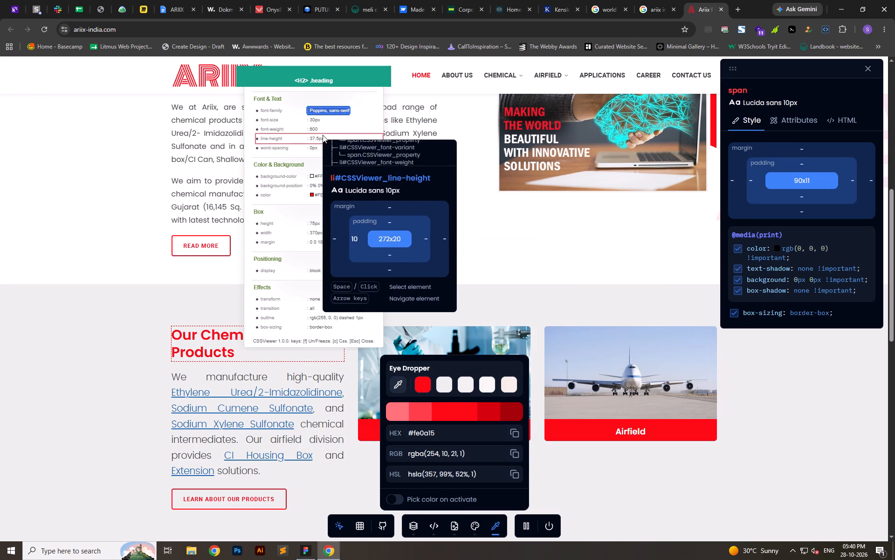
pyautogui.hotkey('alt', 'Tab')
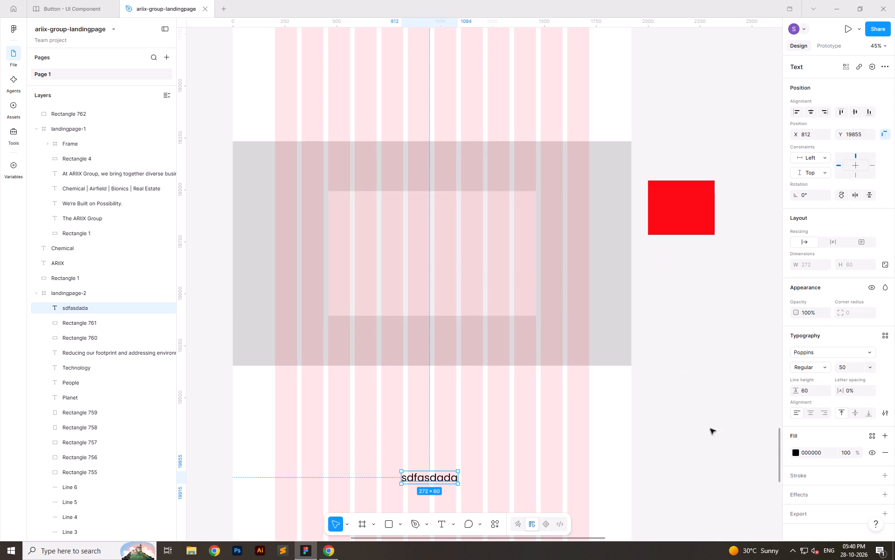
pyautogui.click(861, 364)
pyautogui.write('30')
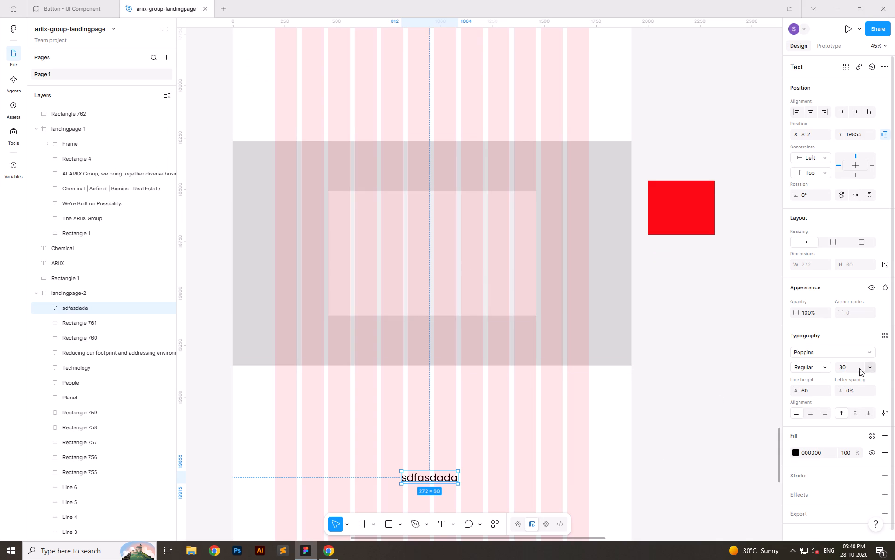
pyautogui.click(816, 393)
pyautogui.write('36')
pyautogui.press('Return')
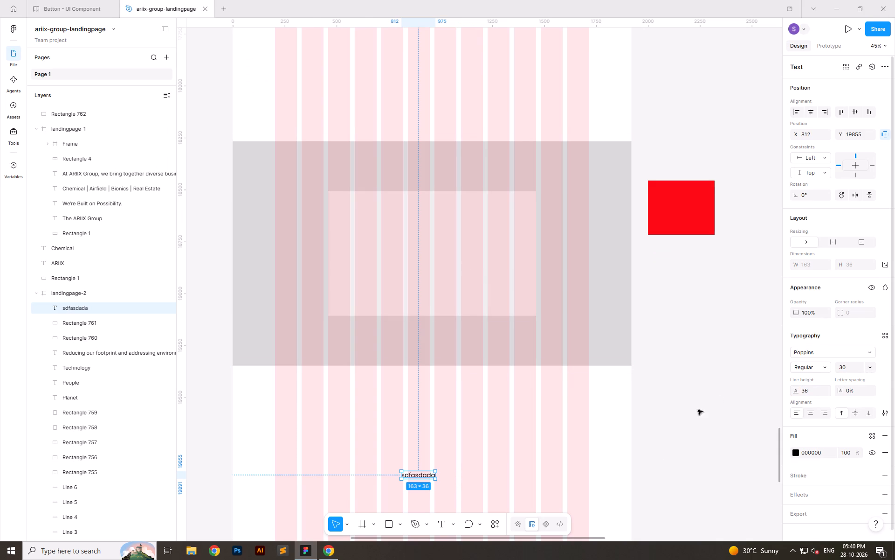
# Move the placeholder text into the upper part of the inner light rectangle, at about X 785, Y 18640.
pyautogui.click(483, 449)
pyautogui.moveTo(416, 477); pyautogui.dragTo(410, 224)
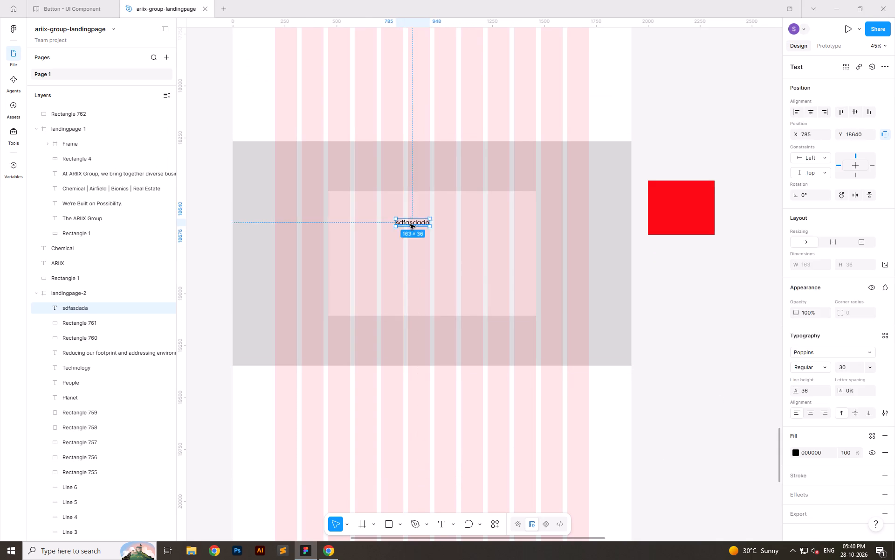
# Switch to Chrome, select the products heading for inspection, and shut down the page inspection tools and CSS Viewer.
pyautogui.hotkey('alt', 'Tab')
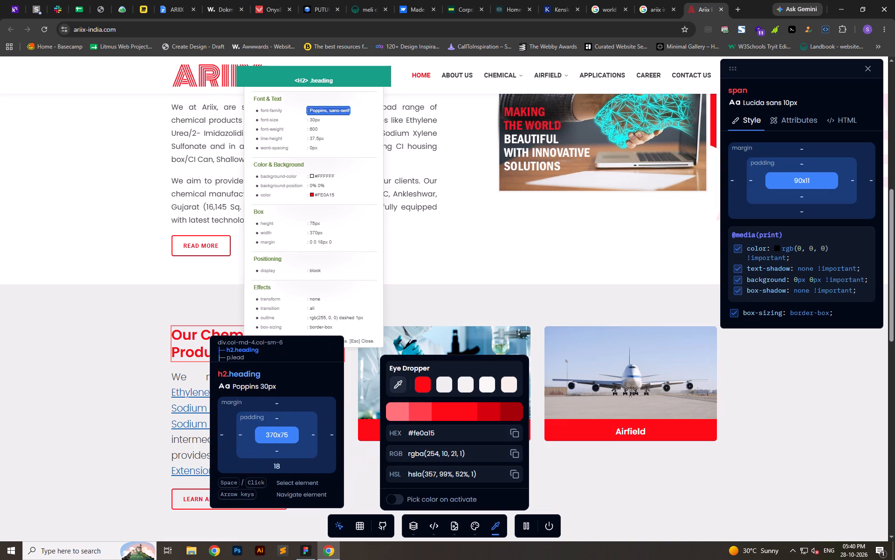
pyautogui.click(210, 331)
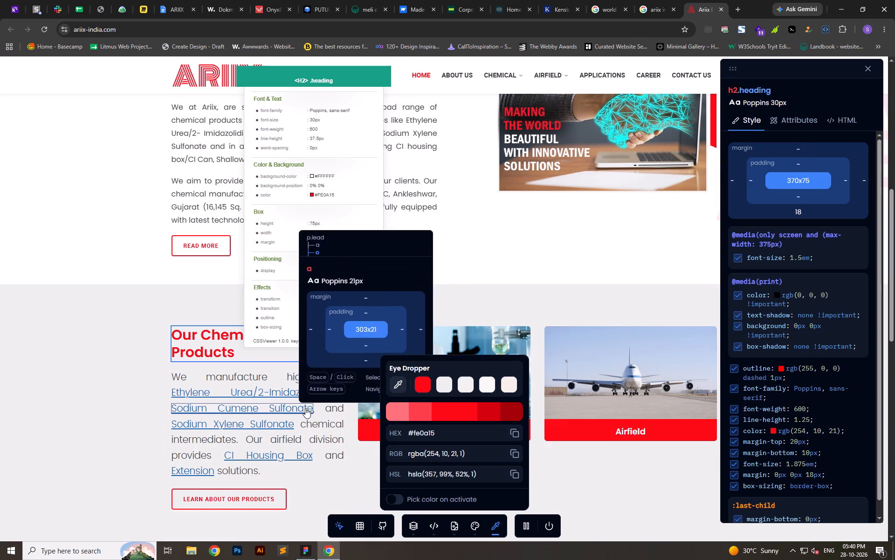
pyautogui.click(867, 71)
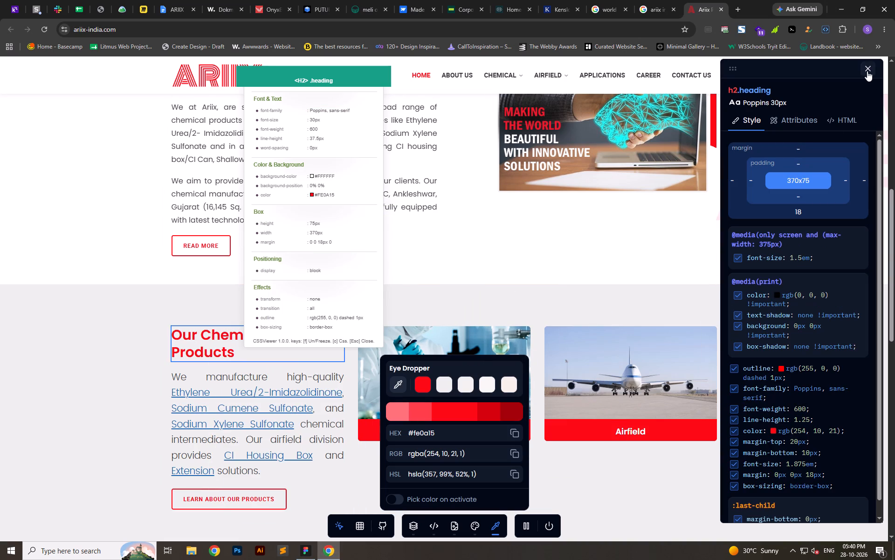
pyautogui.click(552, 526)
pyautogui.press('Escape')
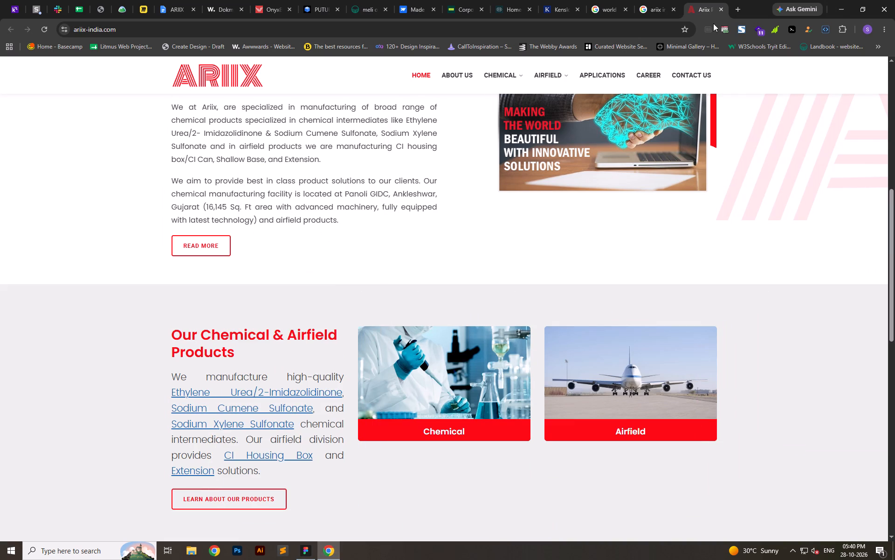
# Restart CSS Viewer and freeze it on the red "Leading Chemical Intermediates & Airfield Solutions Manufacturer in India" heading to examine its font styles.
pyautogui.click(726, 28)
pyautogui.click(637, 86)
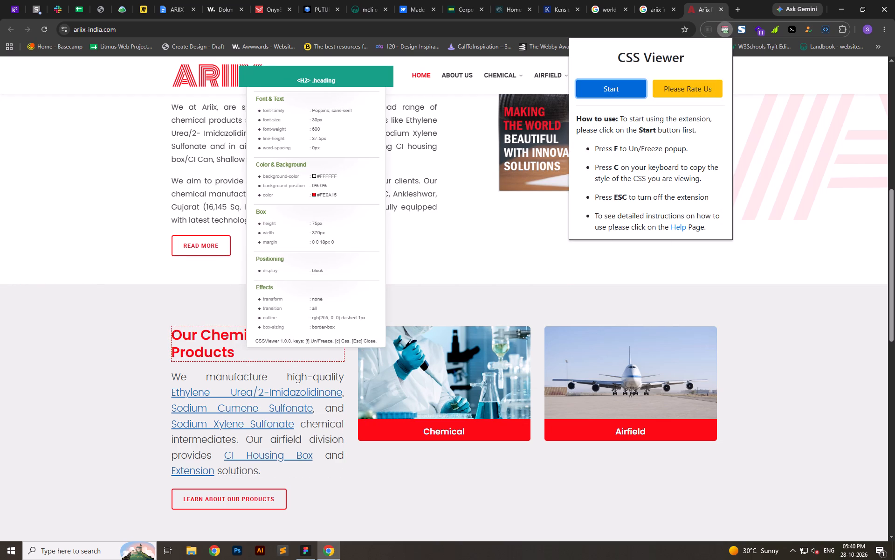
pyautogui.scroll(11, 229, 338)
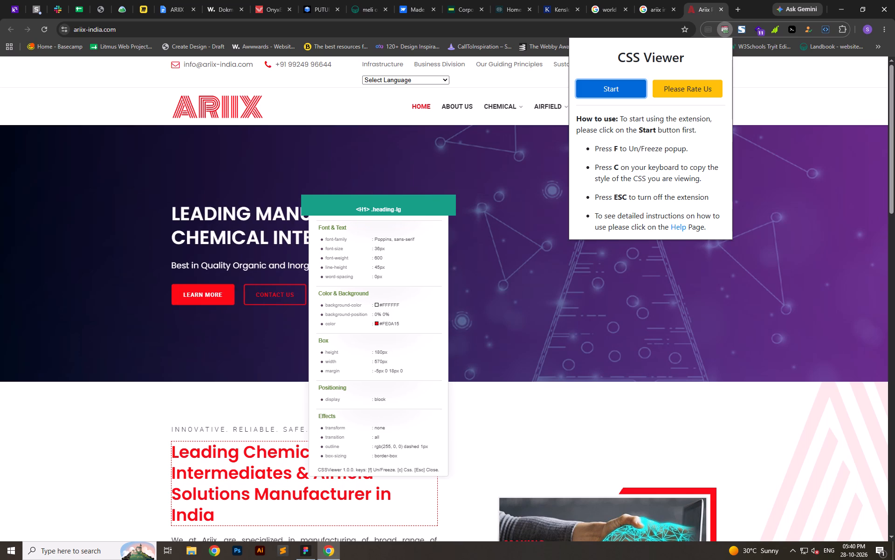
pyautogui.press('f')
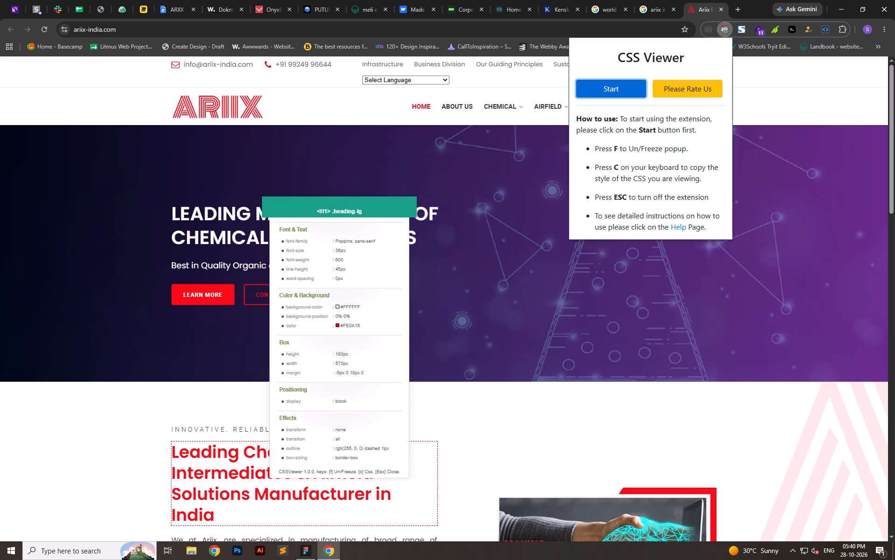
pyautogui.click(253, 489)
pyautogui.press('f')
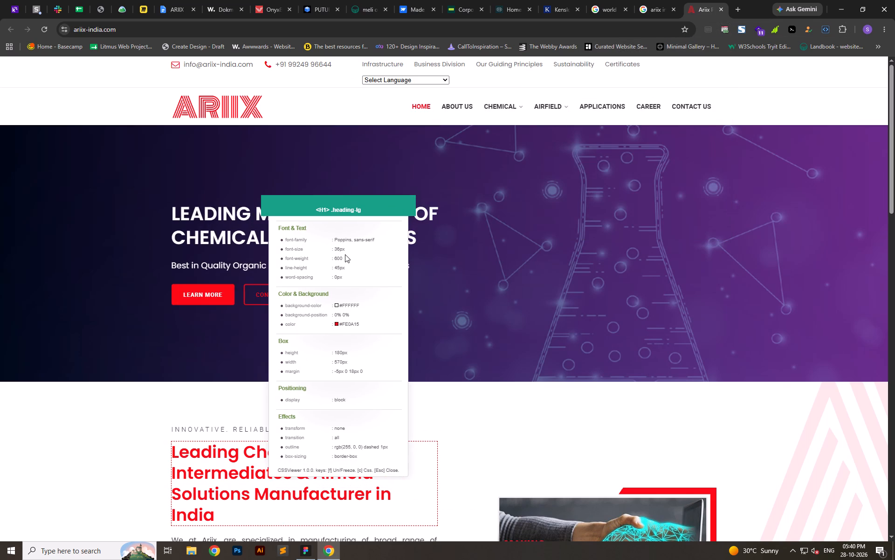
# In Figma, set the placeholder text's font weight to SemiBold.
pyautogui.hotkey('alt', 'Tab')
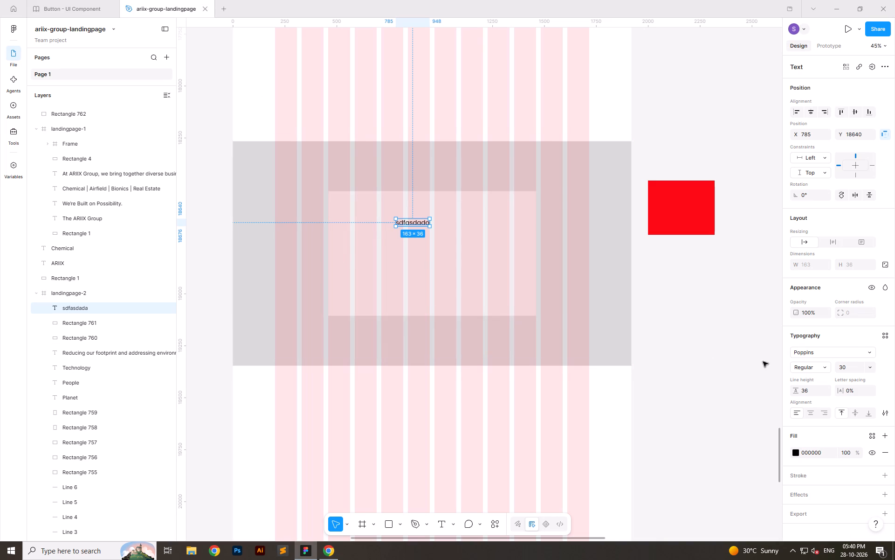
pyautogui.click(797, 365)
pyautogui.click(808, 387)
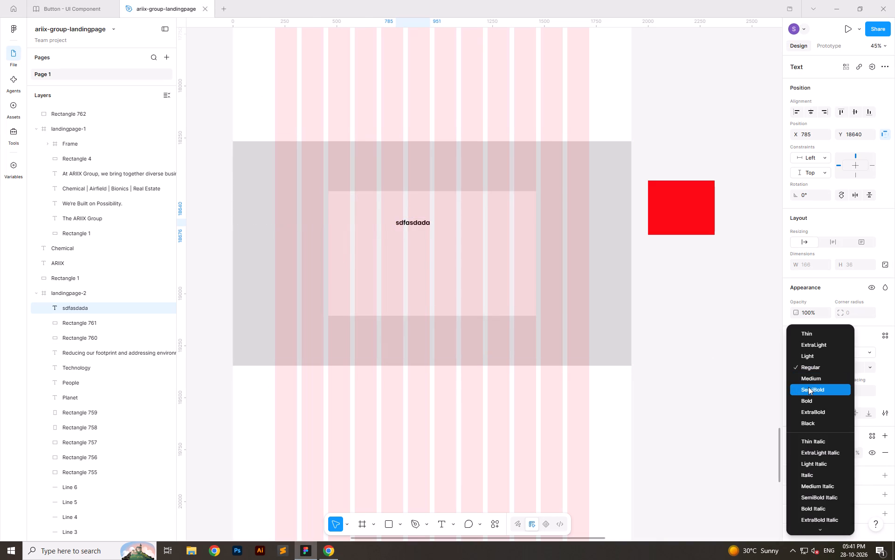
pyautogui.click(672, 336)
pyautogui.click(419, 224)
# Compare the red heading's styles in Chrome with Figma, and fill the placeholder text with FE0A15 sampled from the red rectangle.
pyautogui.hotkey('alt', 'Tab')
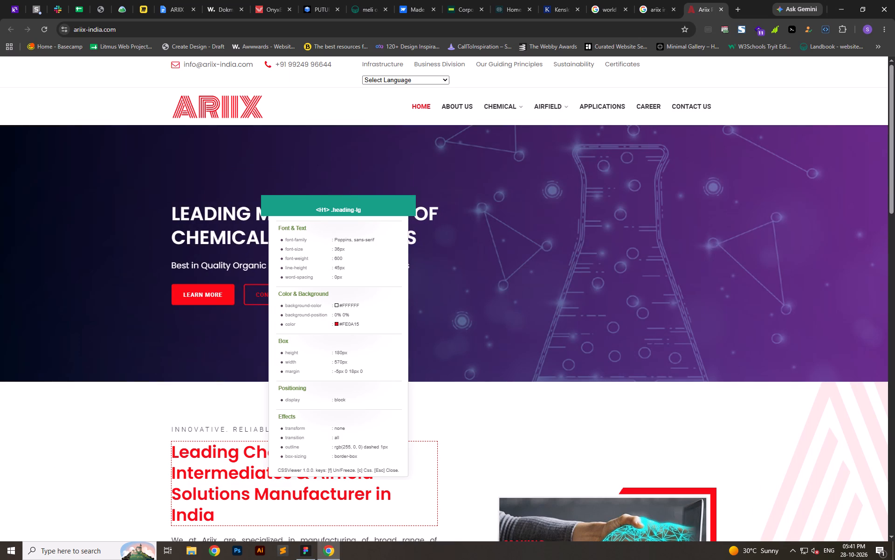
pyautogui.hotkey('alt', 'Tab')
pyautogui.hotkey('alt', 'Tab')
pyautogui.hotkey('alt', 'Tab')
pyautogui.hotkey('alt', 'Tab')
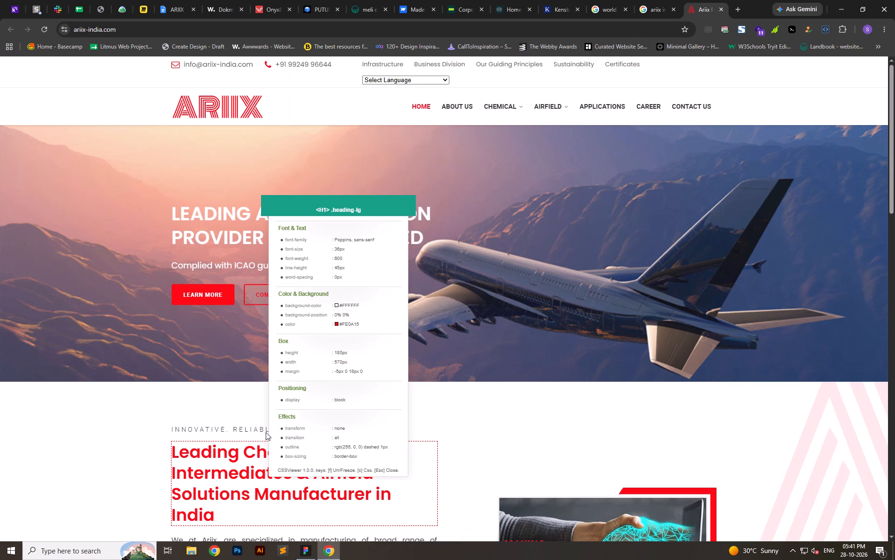
pyautogui.hotkey('alt', 'Tab')
pyautogui.keyDown('ctrl'); pyautogui.scroll(6, 420, 220); pyautogui.keyUp('ctrl')
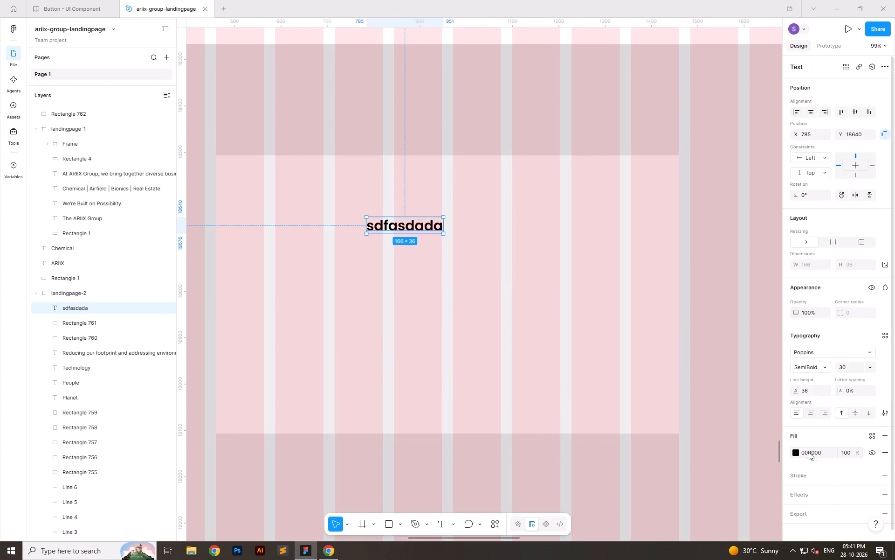
pyautogui.keyDown('ctrl'); pyautogui.scroll(-7, 446, 324); pyautogui.keyUp('ctrl')
pyautogui.click(793, 451)
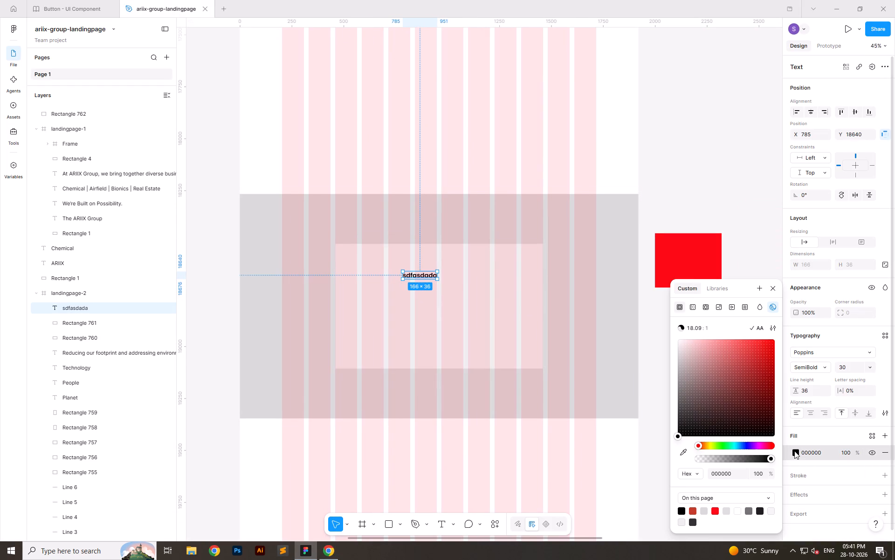
pyautogui.click(678, 452)
pyautogui.click(706, 263)
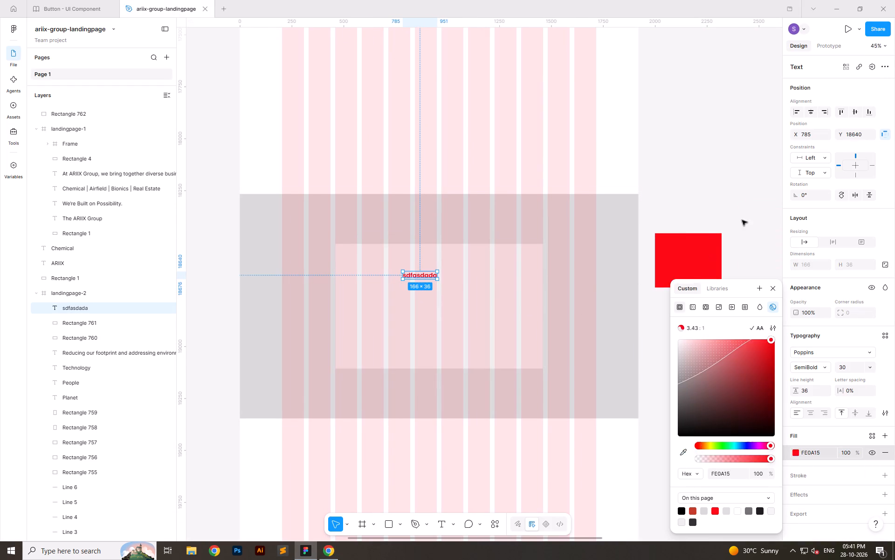
pyautogui.click(742, 220)
# Centre the red placeholder text horizontally within landingpage-2.
pyautogui.click(407, 270)
pyautogui.click(812, 113)
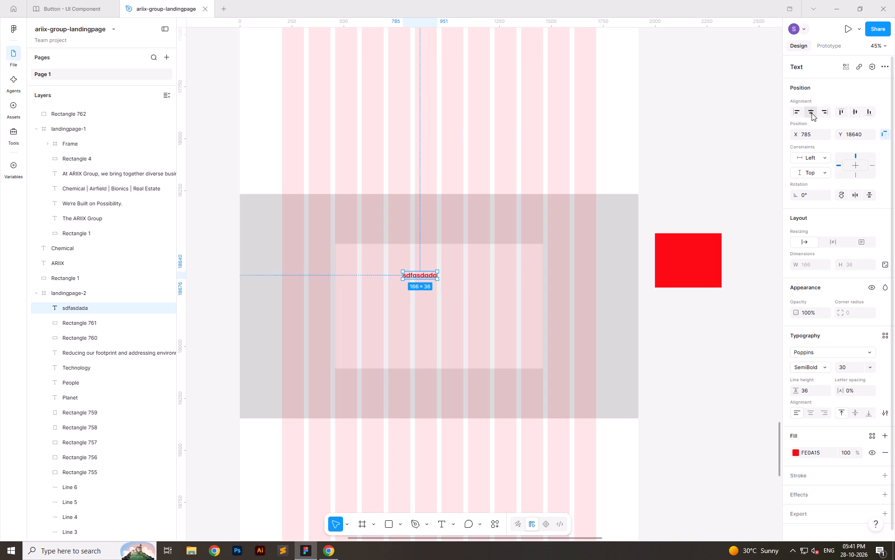
pyautogui.click(704, 385)
# Close CSS Viewer in Chrome after checking the heading, and set the Figma placeholder text's line height to 45 and font size to 36.
pyautogui.hotkey('alt', 'Tab')
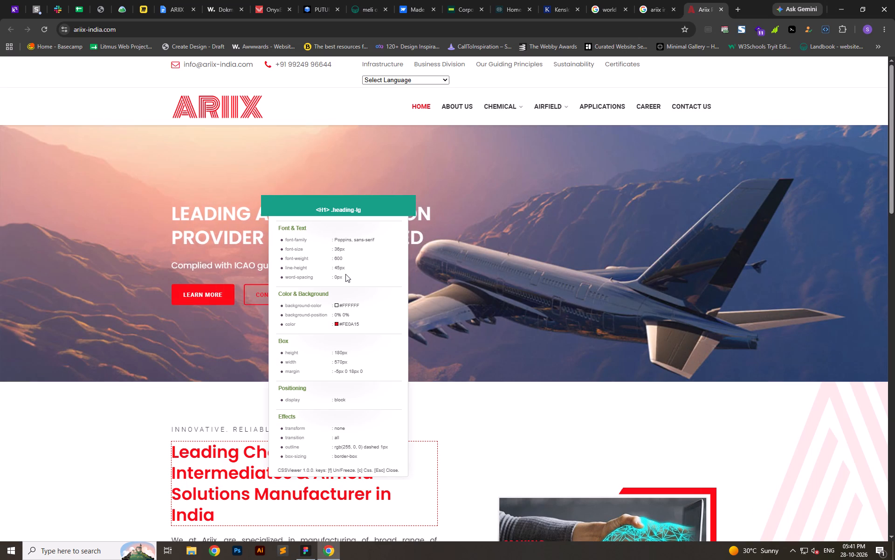
pyautogui.press('Escape')
pyautogui.hotkey('alt', 'Tab')
pyautogui.click(445, 275)
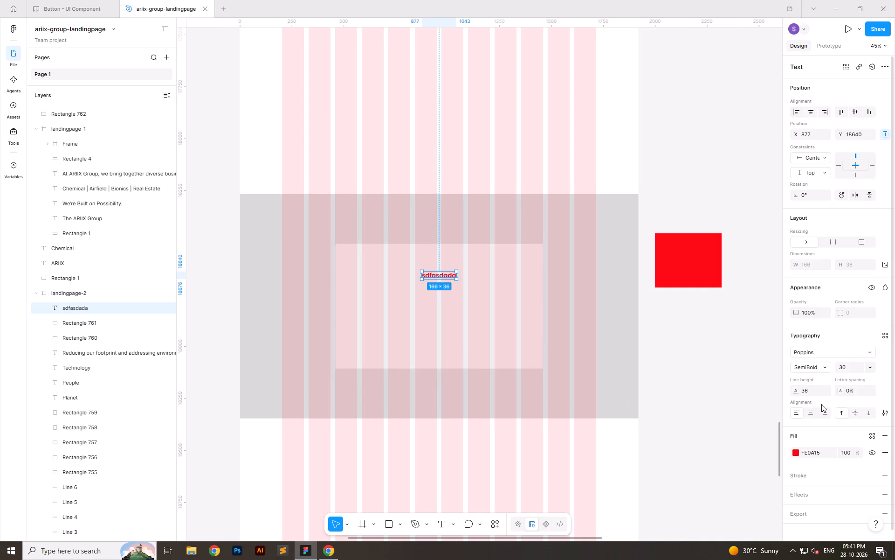
pyautogui.click(820, 393)
pyautogui.write('45')
pyautogui.press('Return')
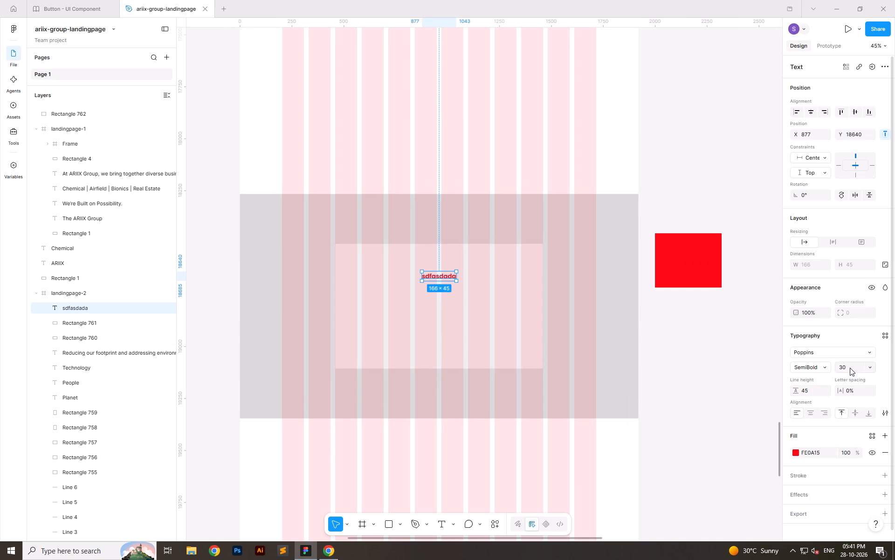
pyautogui.click(850, 367)
pyautogui.write('36')
pyautogui.press('Return')
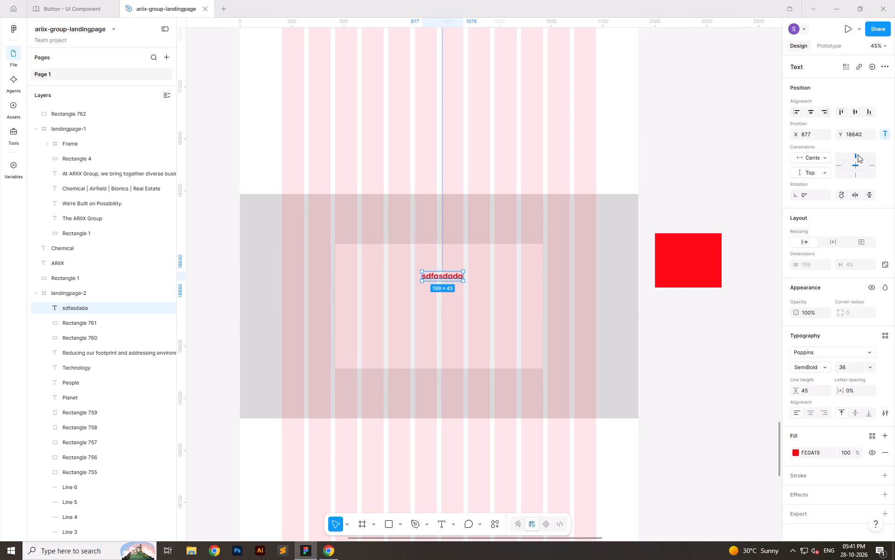
# Recentre the resized placeholder text horizontally and move it up slightly to about Y 18615.
pyautogui.click(813, 112)
pyautogui.click(740, 355)
pyautogui.moveTo(434, 280); pyautogui.dragTo(434, 275)
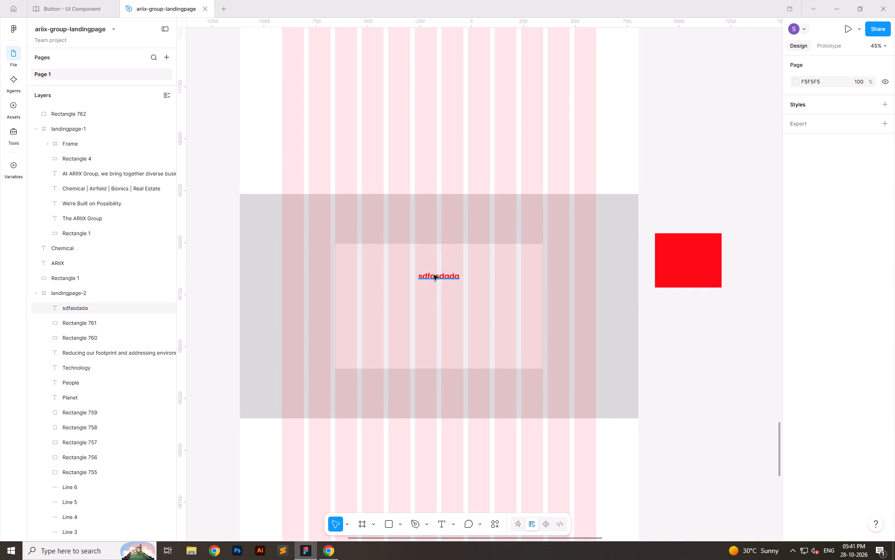
pyautogui.moveTo(434, 275); pyautogui.dragTo(434, 275)
pyautogui.click(716, 392)
# Switch to Chrome and open the Ariix Chemicals website, ariixchemicals.com, in a new tab.
pyautogui.hotkey('alt', 'Tab')
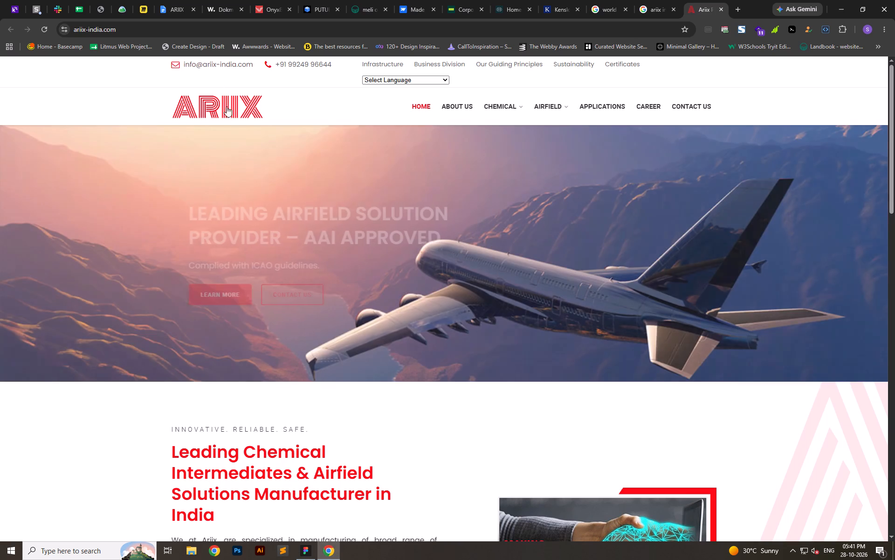
pyautogui.click(739, 4)
pyautogui.press('a')
pyautogui.press('r')
pyautogui.press('r')
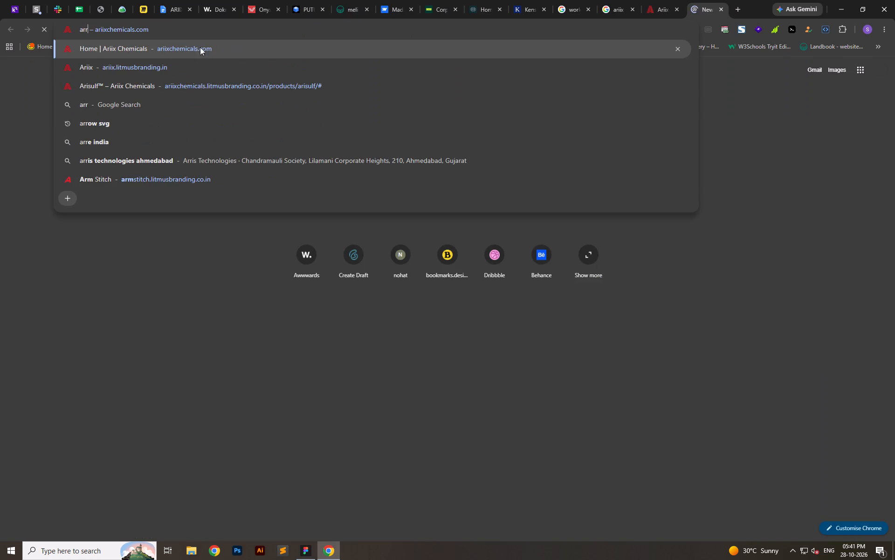
pyautogui.click(197, 47)
# Bring the website's ARIIX Chemicals logo into Figma, dropping it inside the inner light rectangle at about X 988, Y 18988.
pyautogui.moveTo(152, 96); pyautogui.dragTo(487, 427)
pyautogui.hotkey('alt', 'Tab')
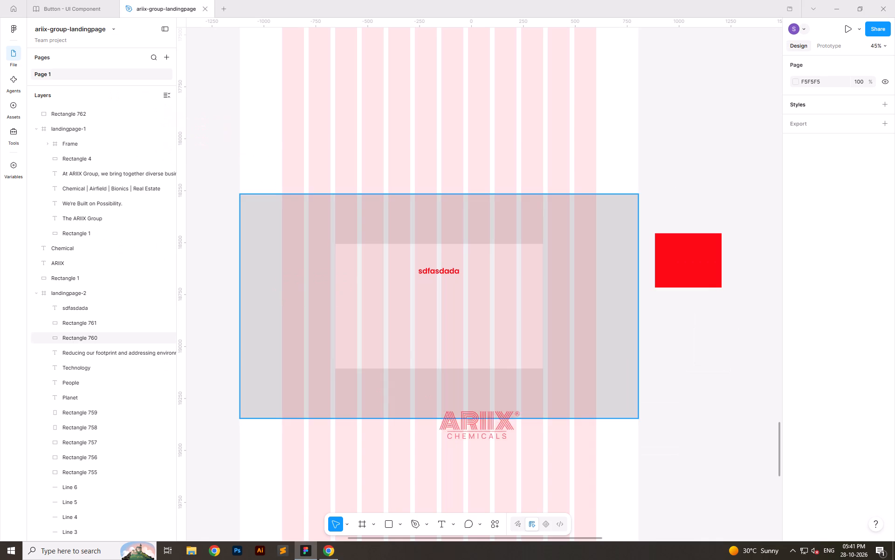
pyautogui.moveTo(487, 427); pyautogui.dragTo(463, 350)
# Enlarge the logo to about 360 × 124 and place it below and left of the placeholder text, at about X 519, Y 18777.
pyautogui.keyDown('ctrl'); pyautogui.scroll(6, 434, 364); pyautogui.keyUp('ctrl')
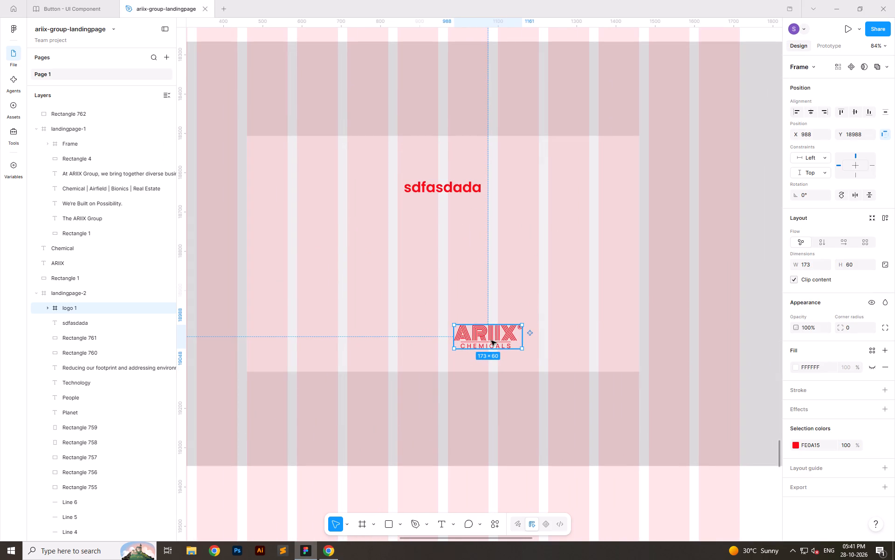
pyautogui.moveTo(490, 340); pyautogui.dragTo(306, 287)
pyautogui.moveTo(317, 286); pyautogui.dragTo(344, 288)
pyautogui.keyDown('shift'); pyautogui.moveTo(365, 291); pyautogui.dragTo(438, 294); pyautogui.keyUp('shift')
pyautogui.moveTo(390, 286); pyautogui.dragTo(363, 262)
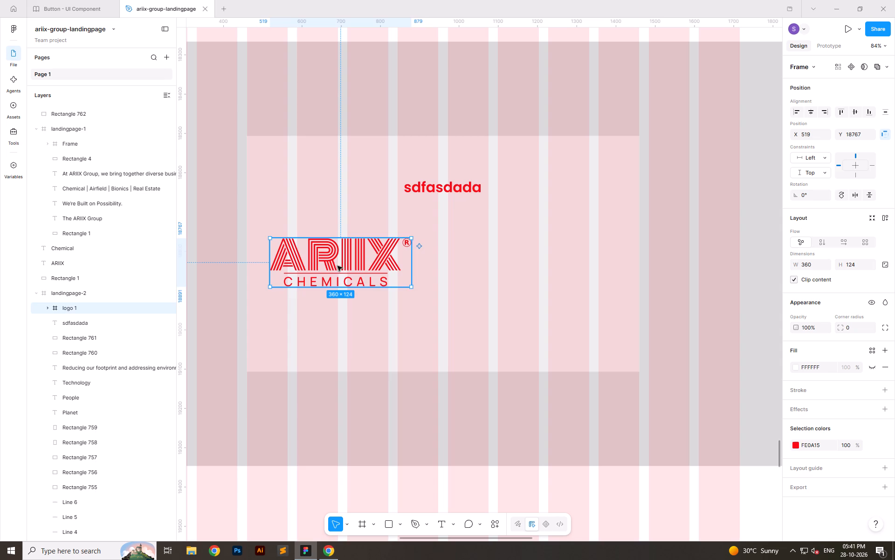
pyautogui.hotkey('alt', 'shift', 'Up')
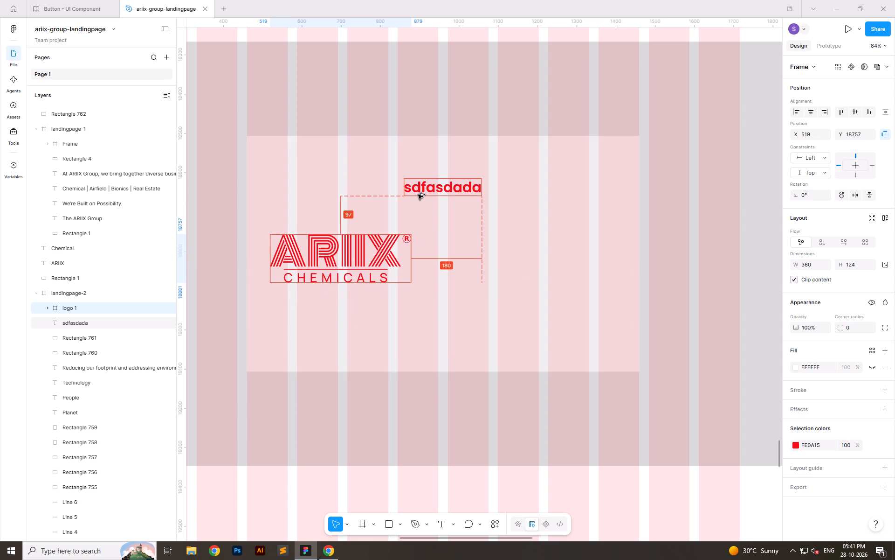
pyautogui.hotkey('alt', 'shift', 'Down')
pyautogui.hotkey('alt', 'shift', 'Down')
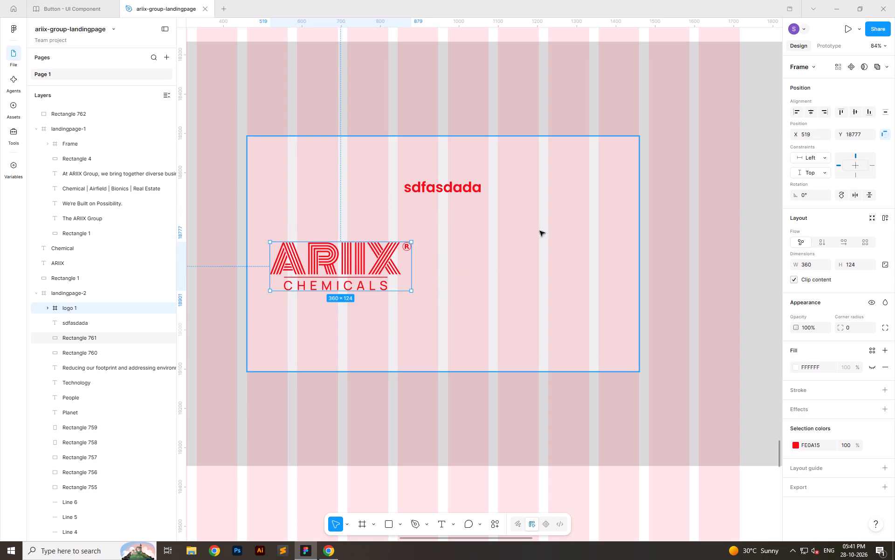
# Set the inner light rectangle's height to 500.
pyautogui.click(557, 262)
pyautogui.click(871, 239)
pyautogui.write('500')
pyautogui.press('Return')
# Lock the logo's proportions, set its height to 100, and reposition it in the rectangle's left half at about Y 18733.
pyautogui.moveTo(339, 251); pyautogui.dragTo(340, 234)
pyautogui.hotkey('ctrl', 'z')
pyautogui.click(339, 253)
pyautogui.moveTo(328, 269); pyautogui.dragTo(328, 254)
pyautogui.click(883, 266)
pyautogui.click(853, 265)
pyautogui.write('100')
pyautogui.press('Return')
pyautogui.moveTo(341, 250); pyautogui.dragTo(358, 252)
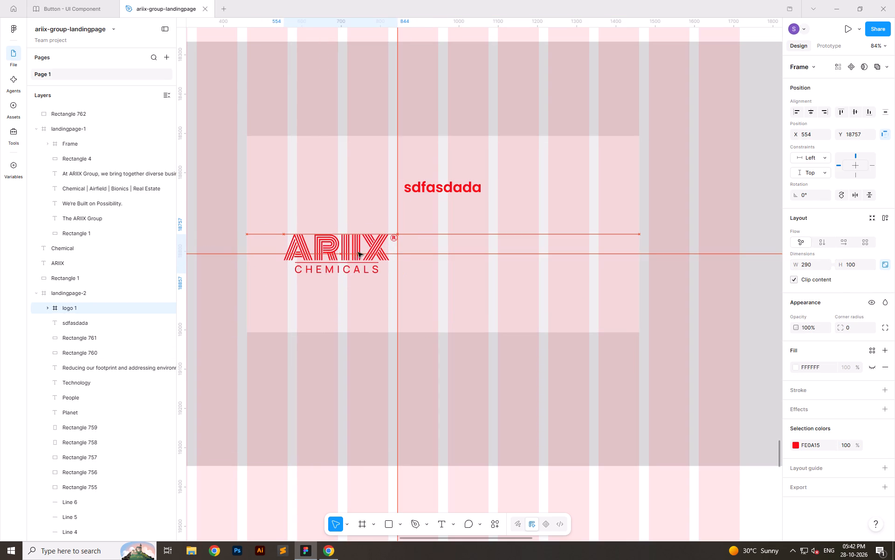
pyautogui.moveTo(358, 252); pyautogui.dragTo(358, 248)
# Duplicate the ARIIX Chemicals logo to its right at the same height and set the spacing between the two logos to 150.
pyautogui.keyDown('alt'); pyautogui.moveTo(339, 249); pyautogui.dragTo(528, 243); pyautogui.keyUp('alt')
pyautogui.keyDown('shift'); pyautogui.click(346, 247); pyautogui.keyUp('shift')
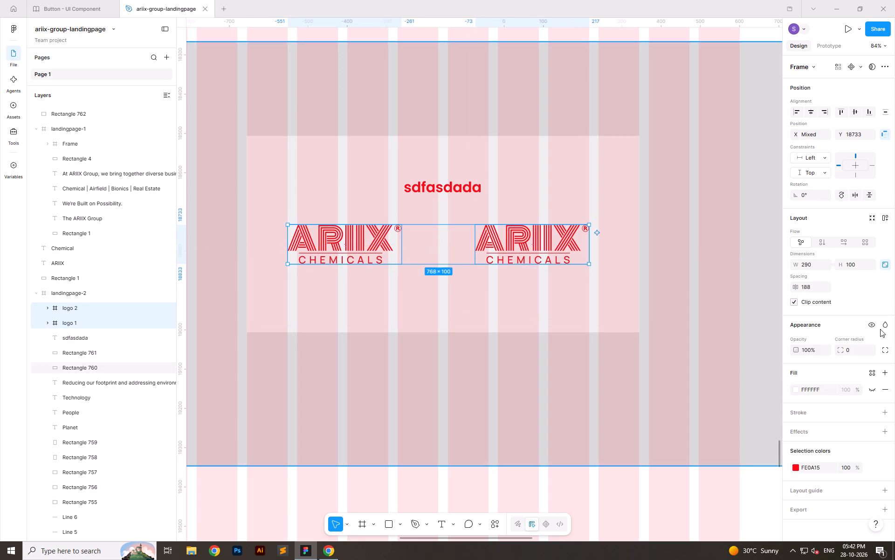
pyautogui.click(815, 283)
pyautogui.write('150')
pyautogui.press('Return')
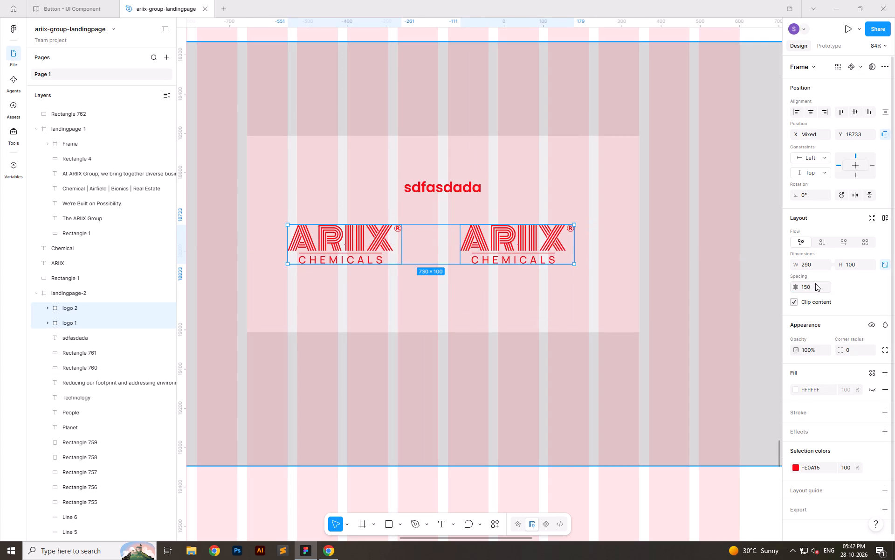
# Centre the logo pair beneath the placeholder text and raise it to Y 18710, leaving a 50 gap below the text.
pyautogui.keyDown('shift'); pyautogui.moveTo(495, 245); pyautogui.dragTo(507, 241); pyautogui.keyUp('shift')
pyautogui.hotkey('alt', 'shift', 'Up')
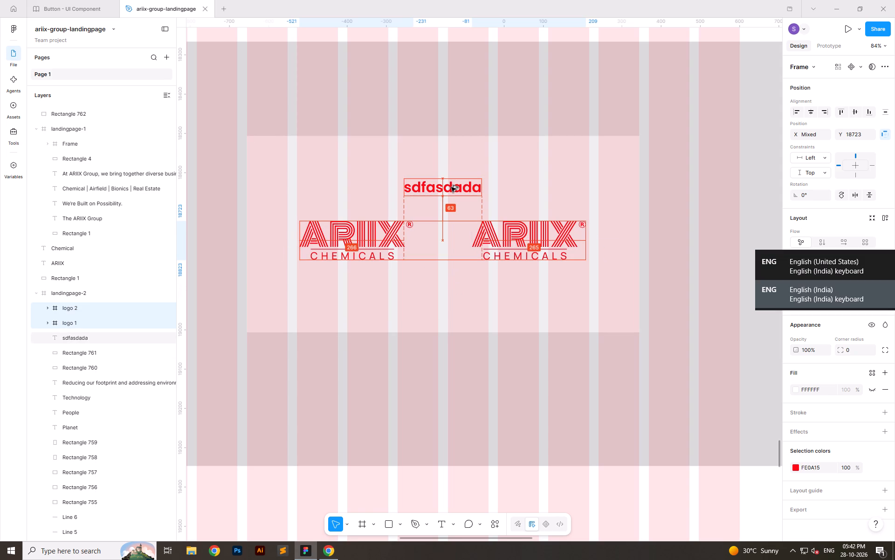
pyautogui.hotkey('alt', 'shift', 'Up')
pyautogui.hotkey('alt', 'shift', 'Down')
pyautogui.hotkey('alt', 'shift', 'Up')
pyautogui.hotkey('alt', 'Up')
pyautogui.hotkey('alt', 'Up')
pyautogui.hotkey('alt', 'Up')
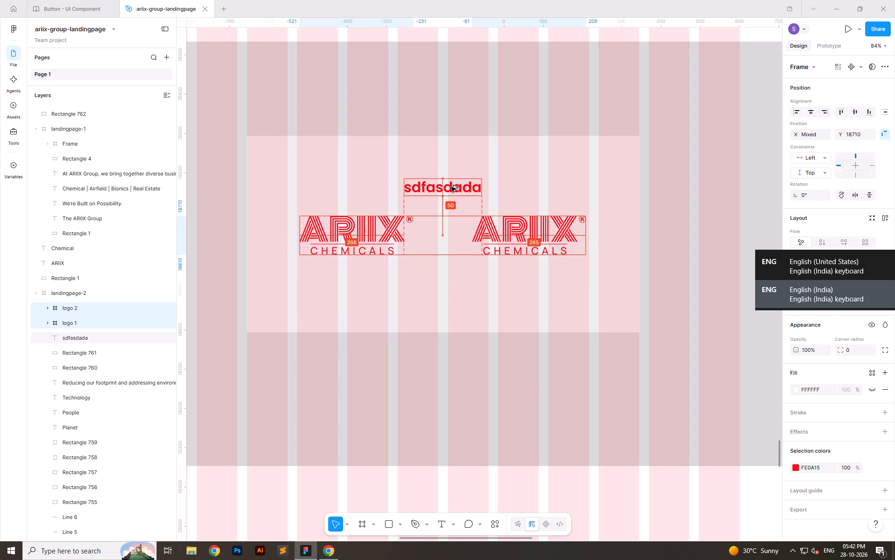
# Move the placeholder text and both logos down together to centre them vertically in the light rectangle, with the logos at Y 18752.
pyautogui.keyDown('shift'); pyautogui.click(426, 189); pyautogui.keyUp('shift')
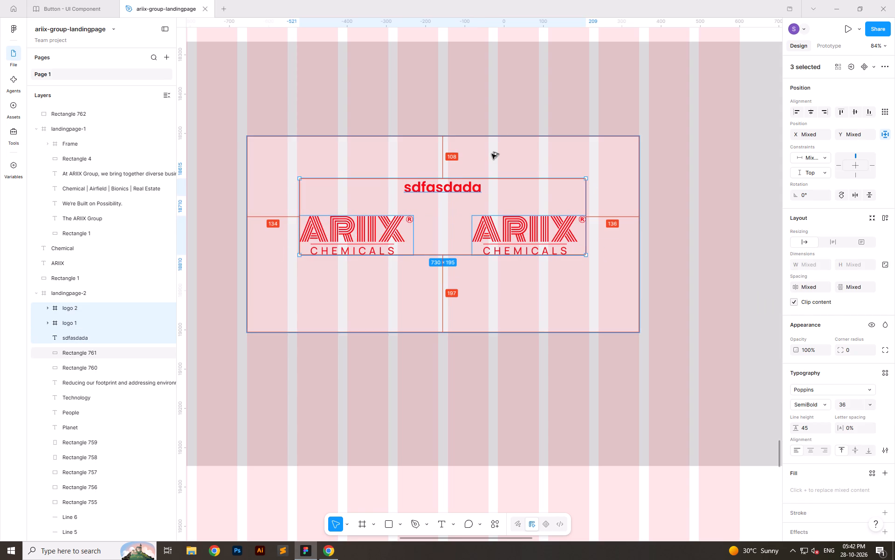
pyautogui.hotkey('alt', 'shift', 'Down')
pyautogui.hotkey('alt', 'shift', 'Down')
pyautogui.hotkey('alt', 'shift', 'Down')
pyautogui.hotkey('alt', 'shift', 'Down')
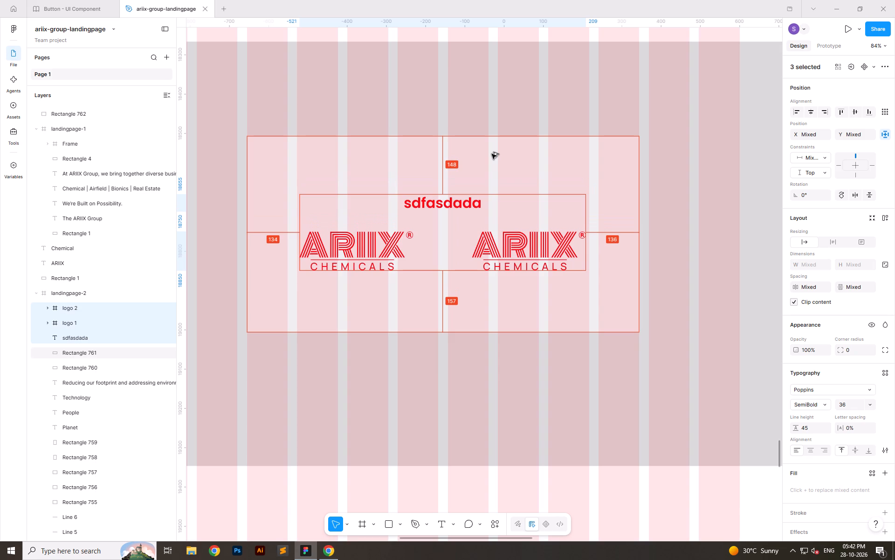
pyautogui.hotkey('alt', 'Down')
pyautogui.hotkey('alt', 'Down')
pyautogui.hotkey('alt', 'Down')
pyautogui.hotkey('alt', 'Up')
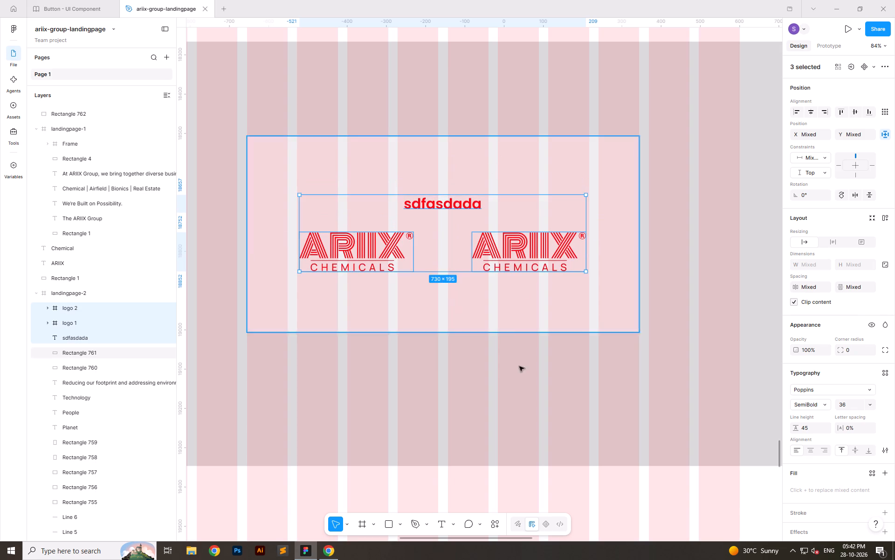
pyautogui.click(520, 387)
pyautogui.keyDown('ctrl'); pyautogui.scroll(-11, 401, 367); pyautogui.keyUp('ctrl')
pyautogui.click(659, 338)
# Move only the placeholder text up by 50 to Y 18607, widening its gap above the logos.
pyautogui.keyDown('ctrl'); pyautogui.scroll(10, 458, 260); pyautogui.keyUp('ctrl')
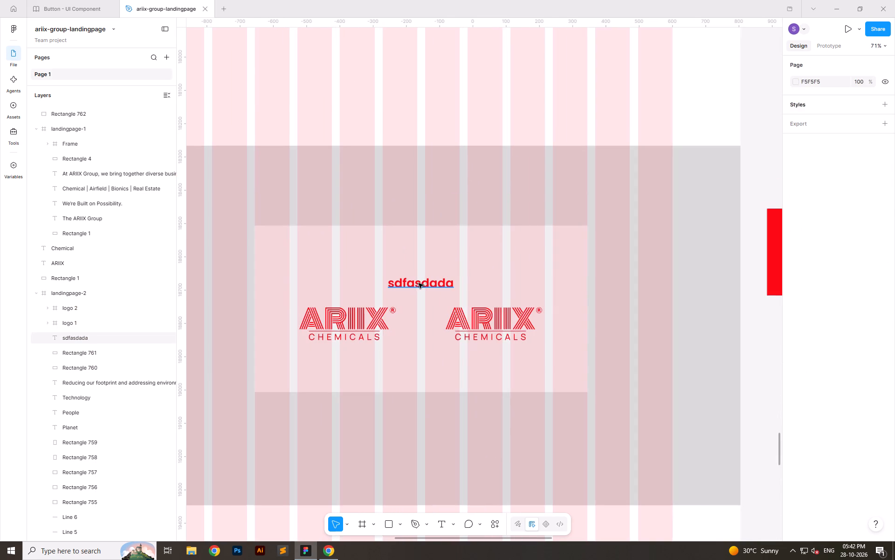
pyautogui.click(419, 283)
pyautogui.hotkey('alt', 'shift', 'Up')
pyautogui.hotkey('alt', 'shift', 'Up')
pyautogui.hotkey('alt', 'shift', 'Up')
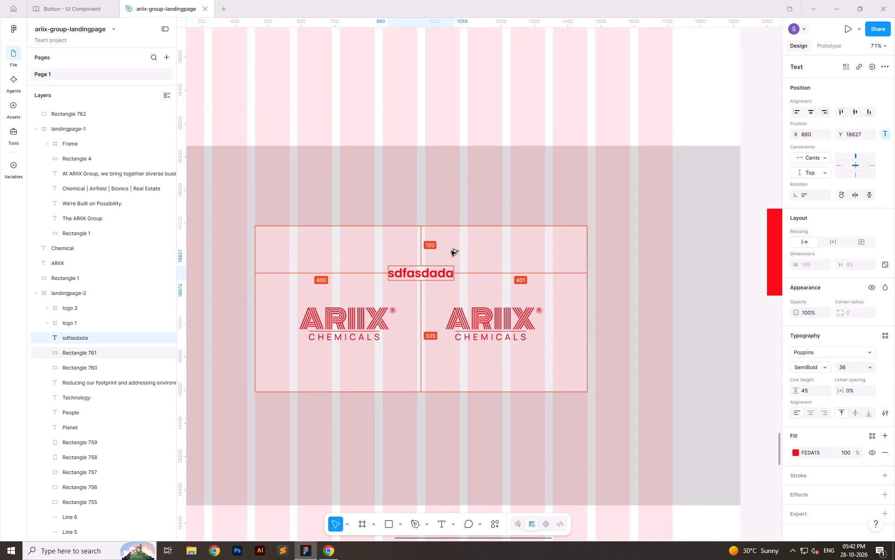
pyautogui.hotkey('alt', 'shift', 'Up')
pyautogui.hotkey('alt', 'shift', 'Up')
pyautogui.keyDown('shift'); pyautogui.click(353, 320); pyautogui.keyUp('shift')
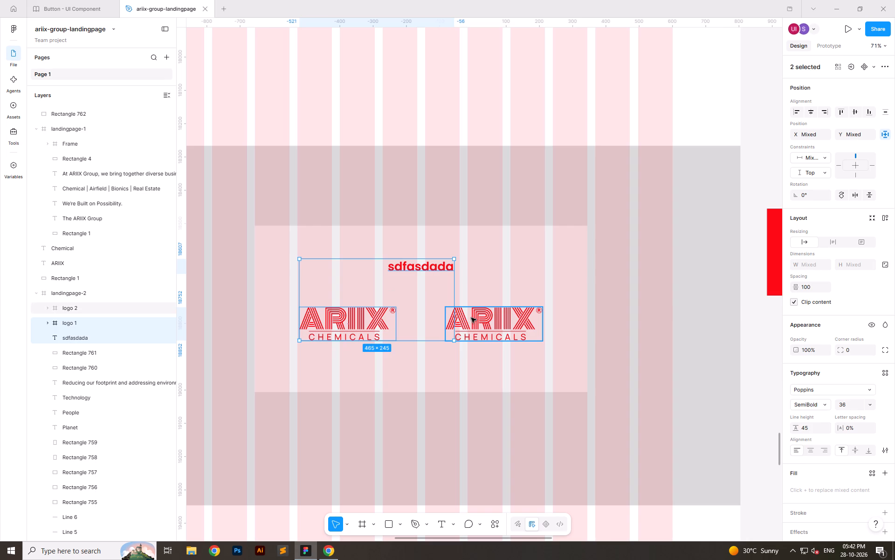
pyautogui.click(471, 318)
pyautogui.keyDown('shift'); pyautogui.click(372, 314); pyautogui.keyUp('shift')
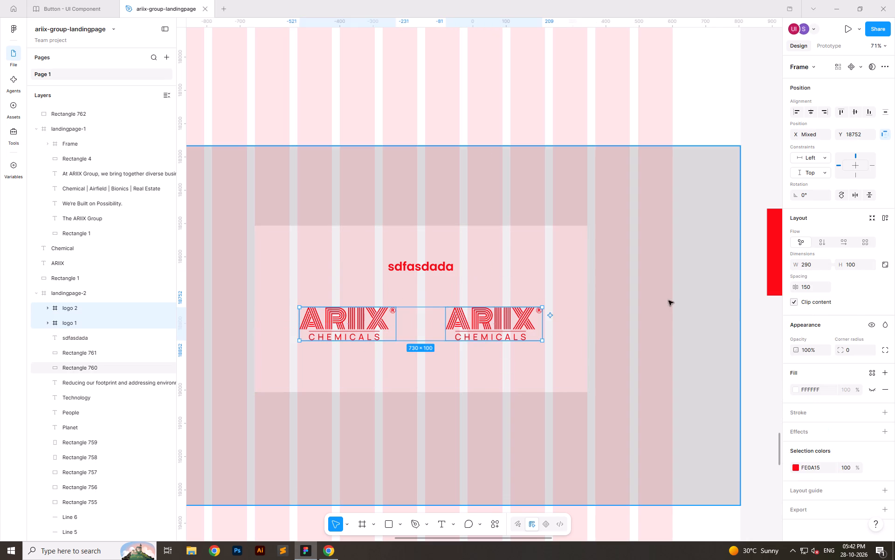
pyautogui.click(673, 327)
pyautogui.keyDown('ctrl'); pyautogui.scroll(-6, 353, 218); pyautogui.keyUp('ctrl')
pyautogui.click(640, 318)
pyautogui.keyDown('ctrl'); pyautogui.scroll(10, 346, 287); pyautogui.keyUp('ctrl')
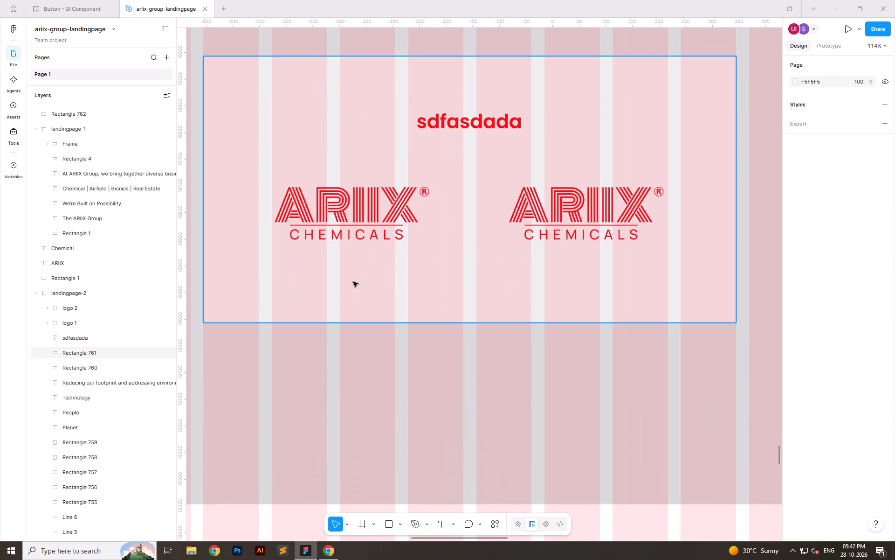
# Switch to Chrome, close the ariixchemicals.com tab and open the Ariix Airfield site, ariixairfield.com, in a new tab.
pyautogui.hotkey('alt', 'Tab')
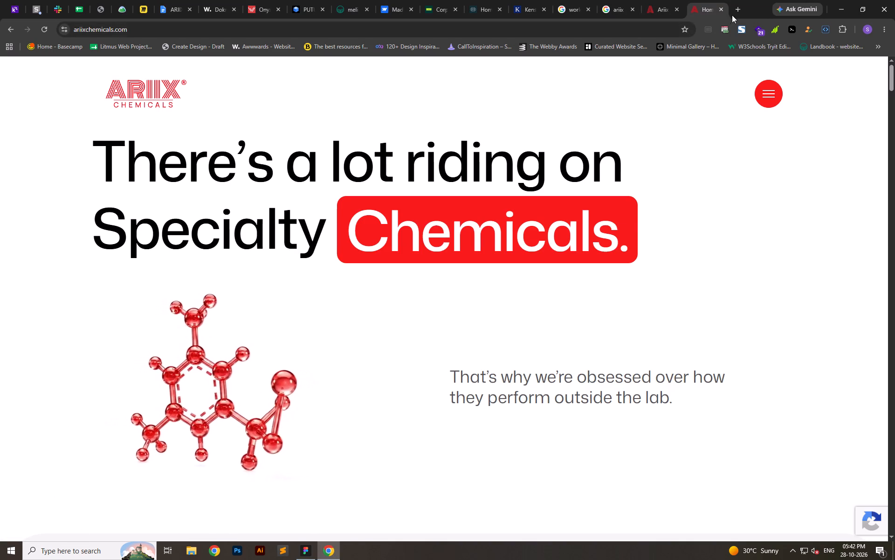
pyautogui.click(723, 11)
pyautogui.click(744, 9)
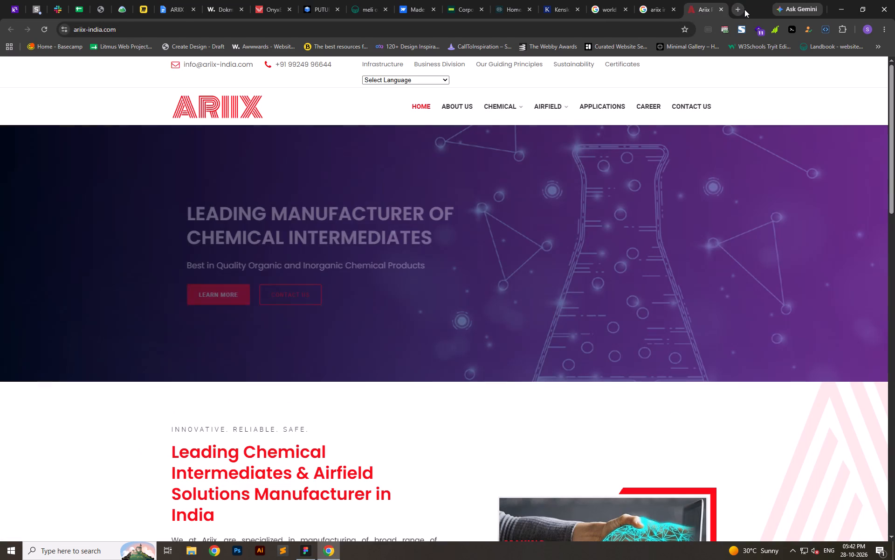
pyautogui.press('a')
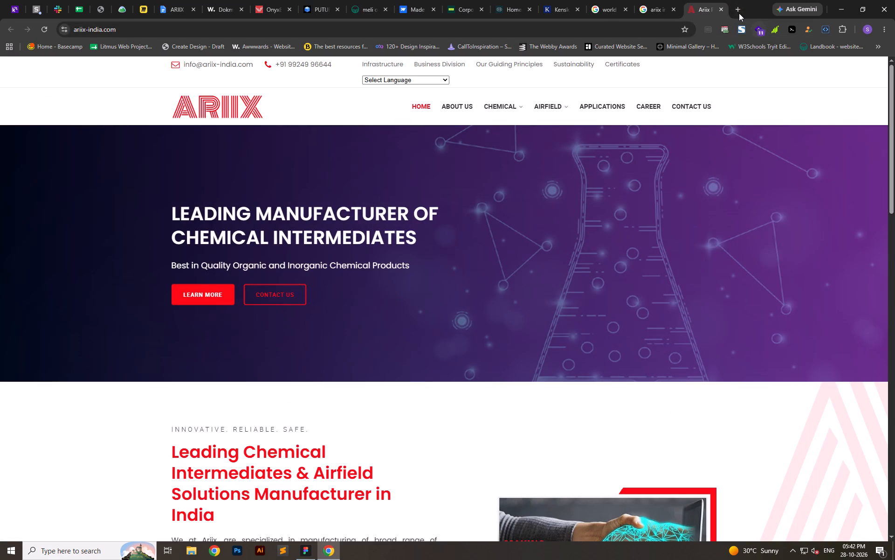
pyautogui.click(739, 13)
pyautogui.write('arr')
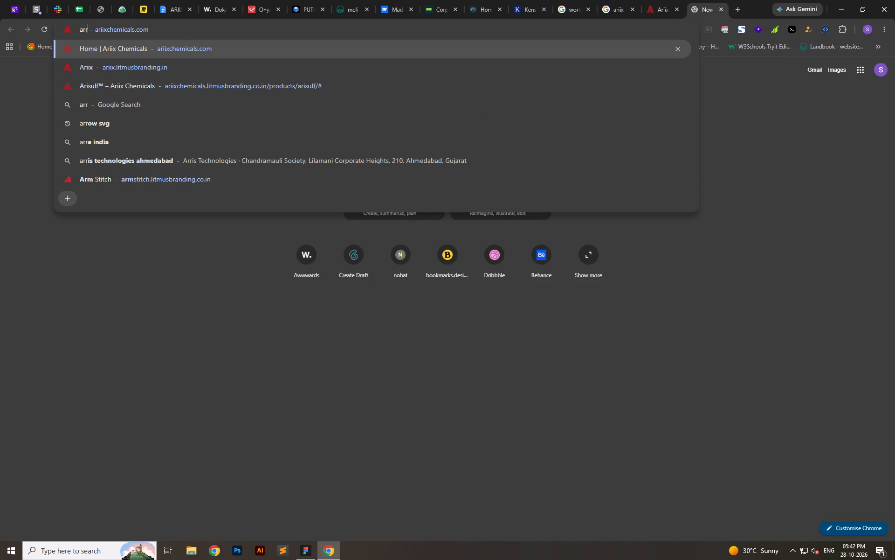
pyautogui.press('Down')
pyautogui.press('Return')
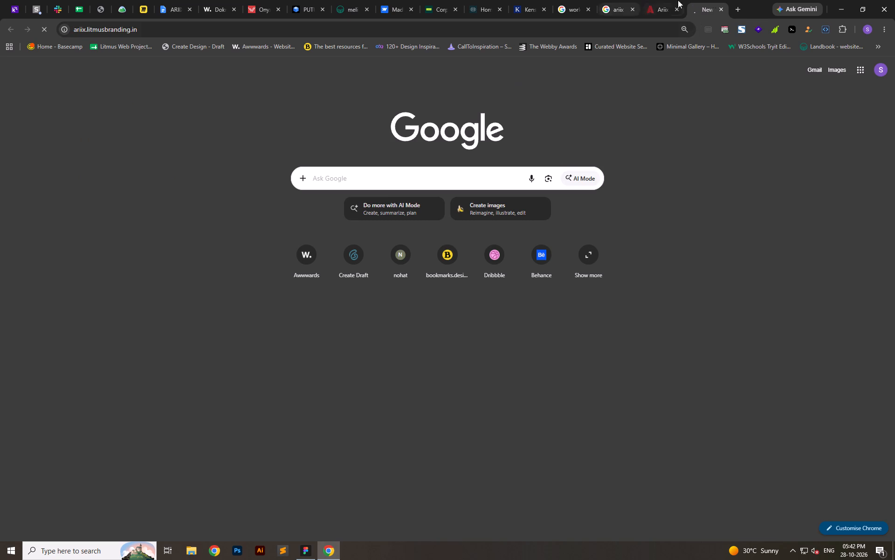
pyautogui.click(648, 28)
pyautogui.write('ariix')
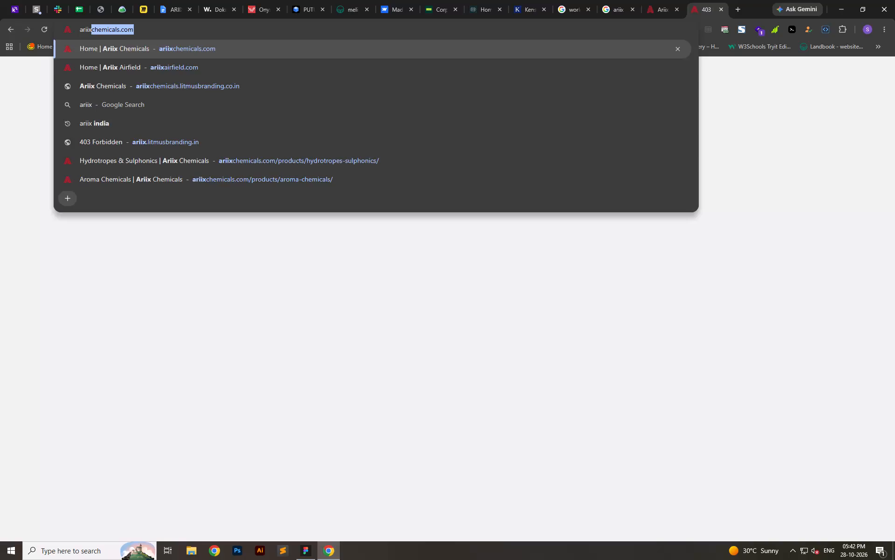
pyautogui.press('Down')
pyautogui.press('Return')
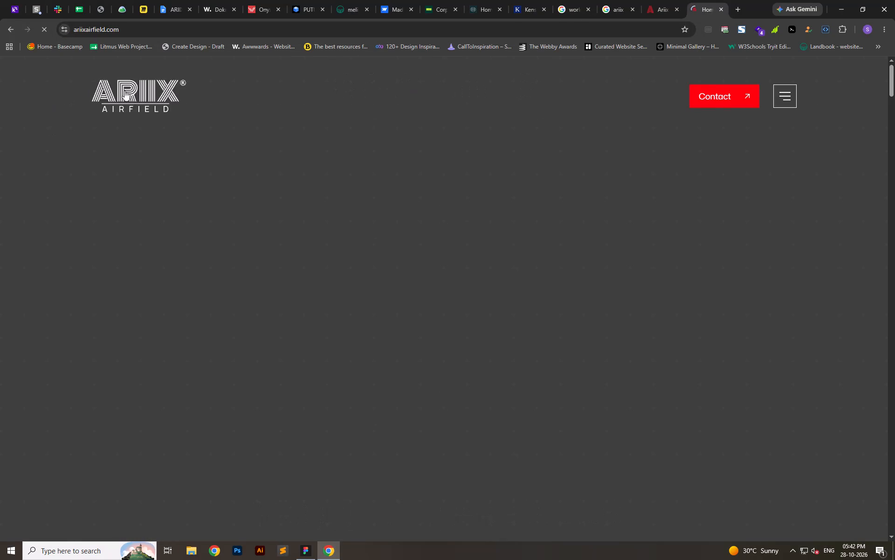
# Bring the red ARIIX Airfield logo from the site's header into landingpage-2 in Figma and scale it proportionally to height 100.
pyautogui.scroll(-13, 269, 236)
pyautogui.moveTo(116, 74); pyautogui.dragTo(132, 102)
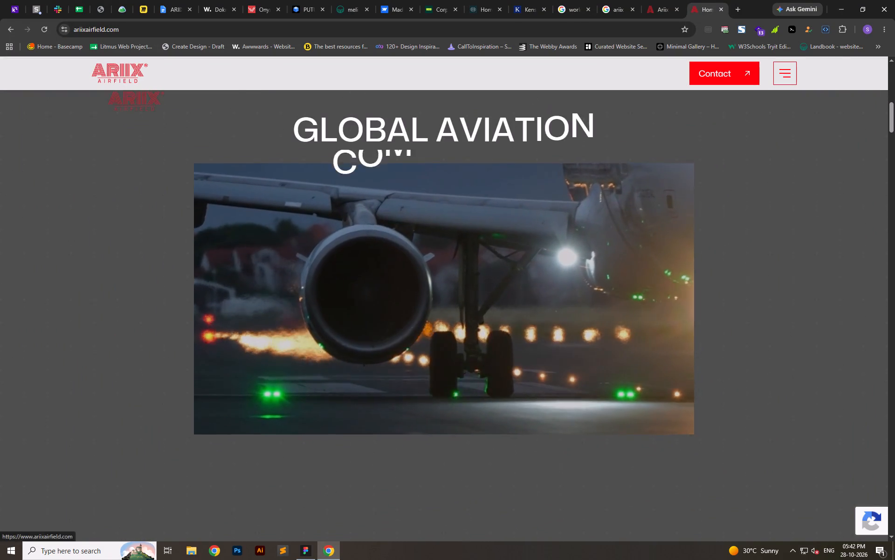
pyautogui.moveTo(132, 102); pyautogui.dragTo(500, 264)
pyautogui.hotkey('alt', 'Tab')
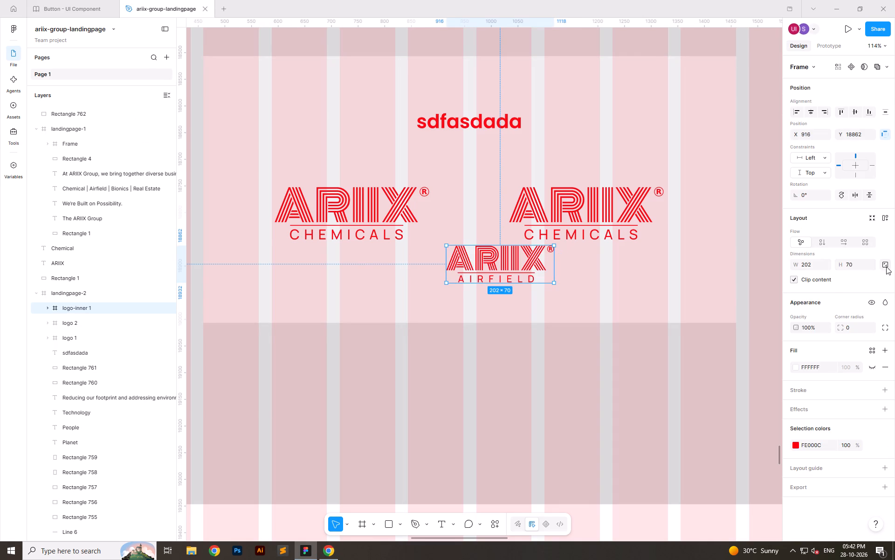
pyautogui.click(886, 266)
pyautogui.click(861, 263)
pyautogui.write('100')
pyautogui.press('Return')
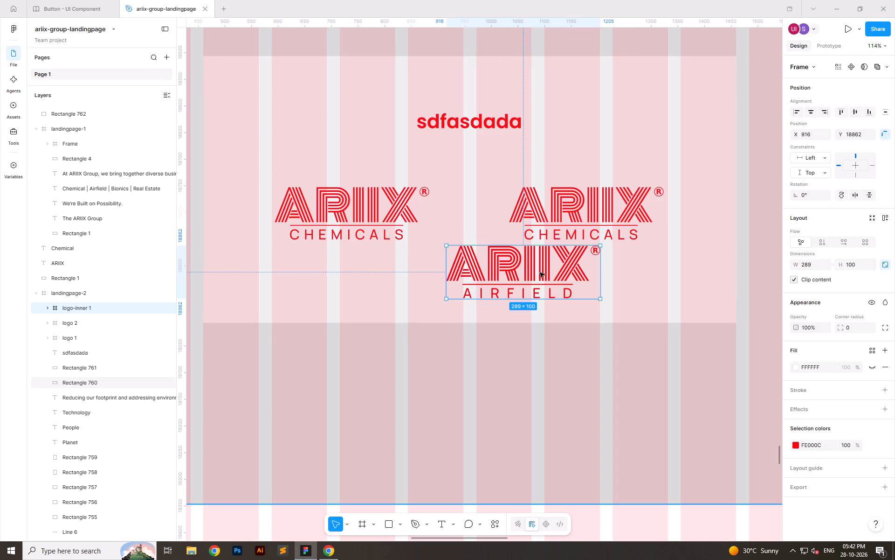
# Replace the duplicate ARIIX Chemicals logo on the right of the pair with the ARIIX Airfield logo.
pyautogui.hotkey('ctrl', 'x')
pyautogui.click(568, 230)
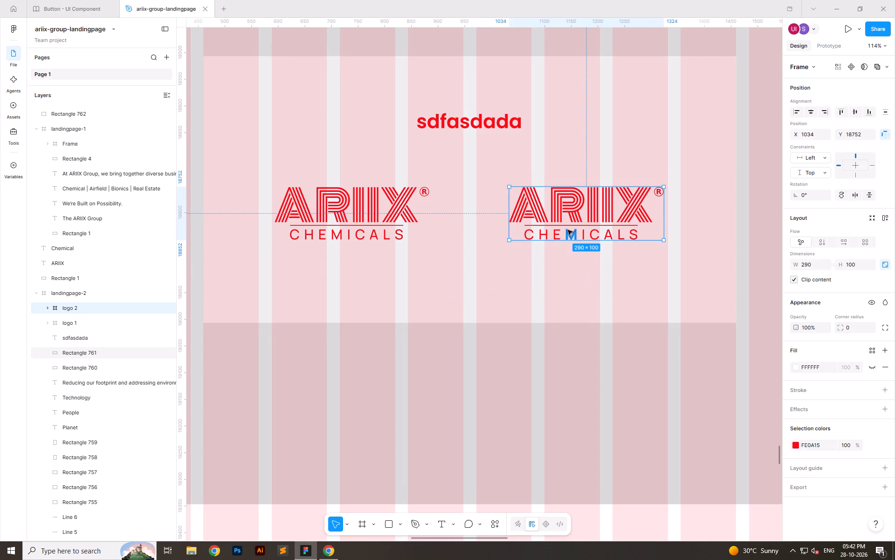
pyautogui.hotkey('ctrl', 'shift', 'r')
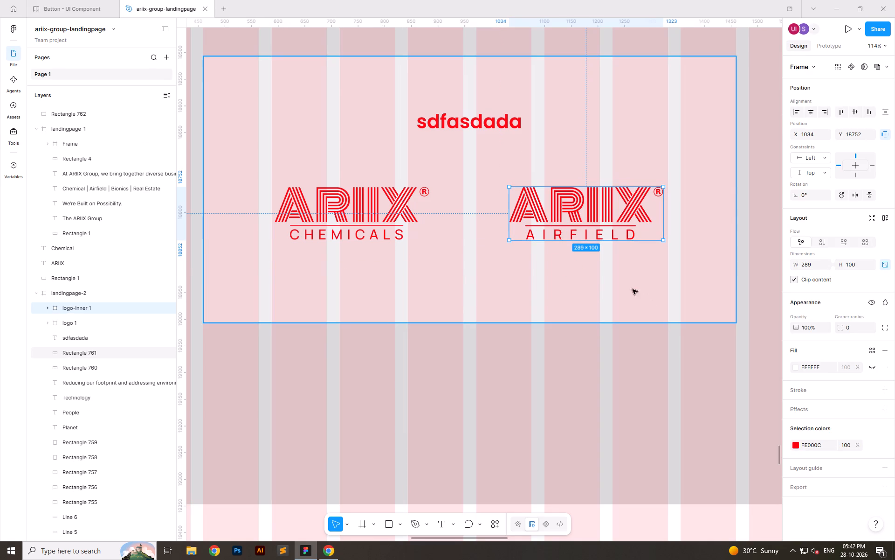
pyautogui.keyDown('shift'); pyautogui.click(353, 228); pyautogui.keyUp('shift')
pyautogui.click(489, 379)
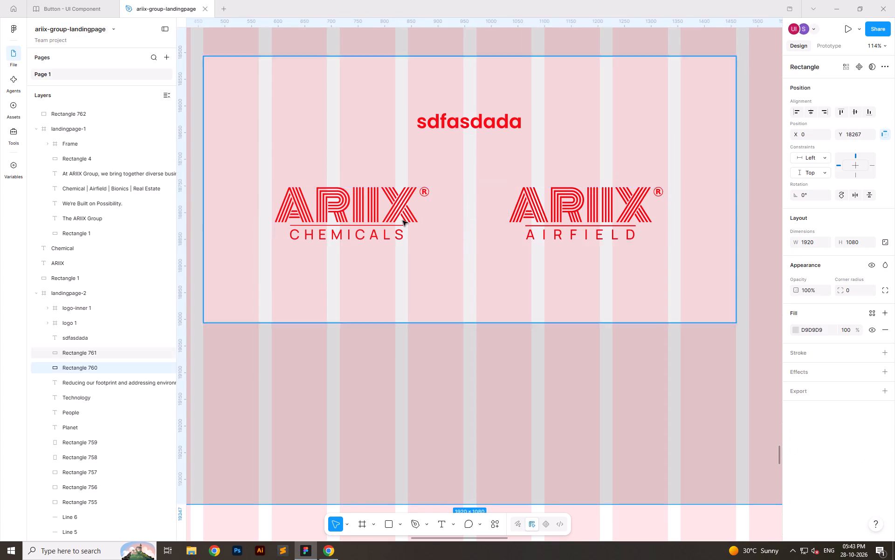
# Replace the placeholder text above the logos with "Our new Website" and centre it horizontally at X 805.
pyautogui.keyDown('ctrl'); pyautogui.scroll(-9, 393, 207); pyautogui.keyUp('ctrl')
pyautogui.click(632, 245)
pyautogui.keyDown('ctrl'); pyautogui.scroll(7, 396, 210); pyautogui.keyUp('ctrl')
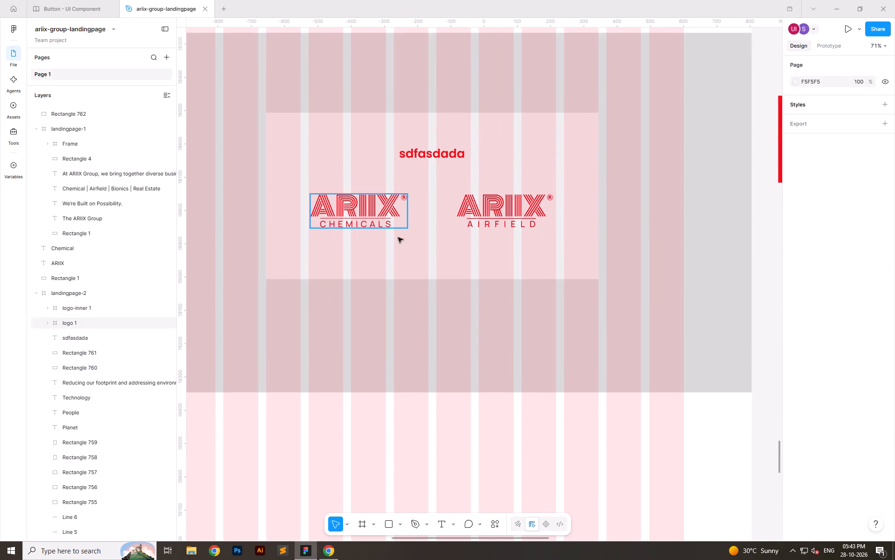
pyautogui.click(424, 279)
pyautogui.doubleClick(425, 159)
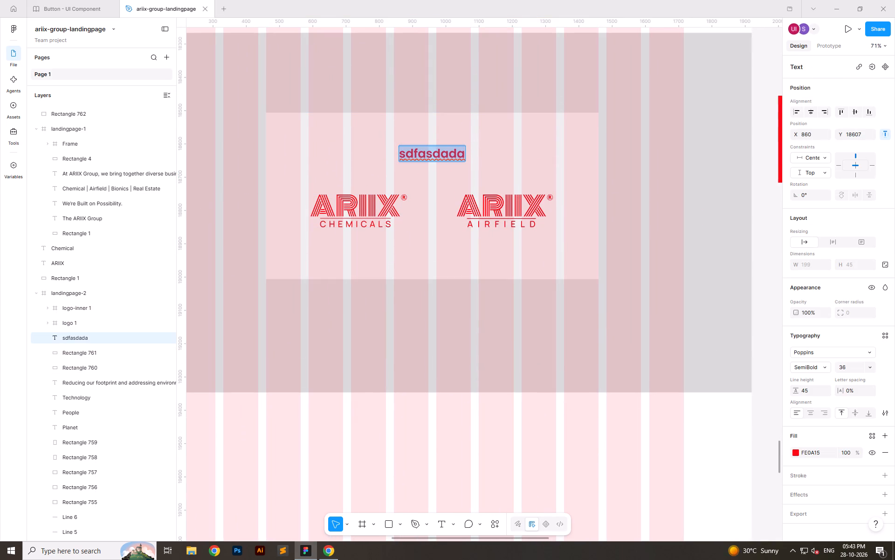
pyautogui.write('Our new')
pyautogui.press('space')
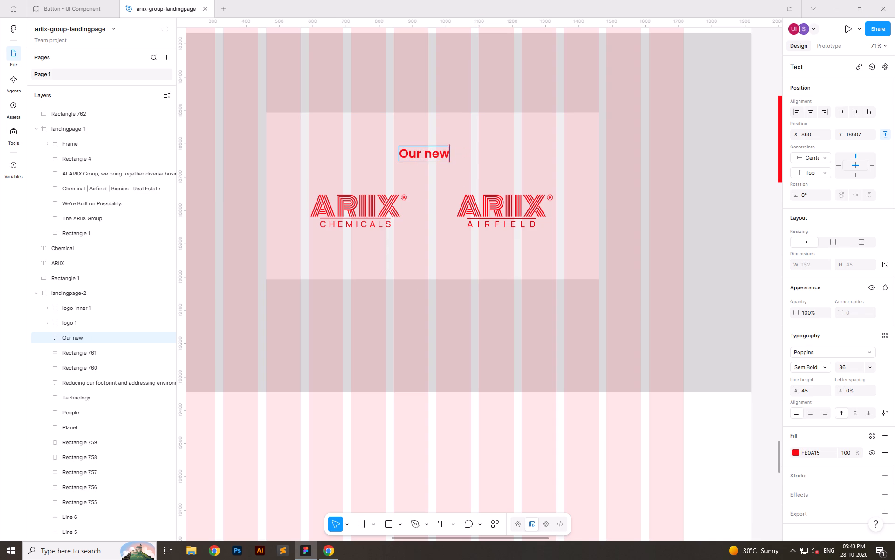
pyautogui.write('Website')
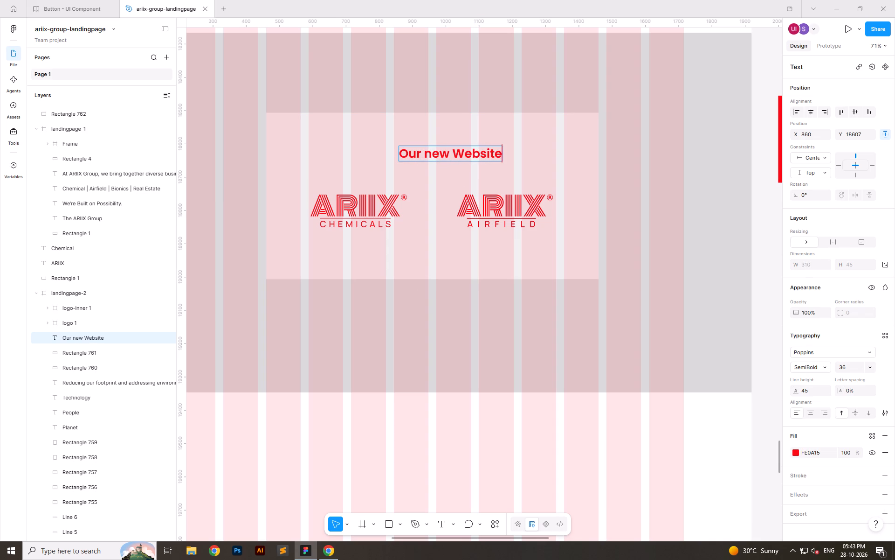
pyautogui.click(663, 205)
pyautogui.click(806, 113)
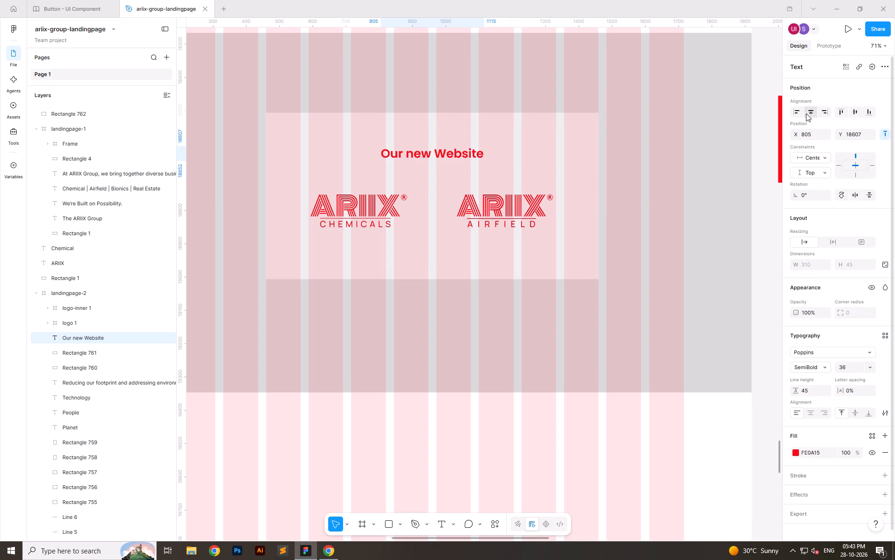
pyautogui.click(652, 320)
# Hide the layout guides.
pyautogui.hotkey('shift', 'g')
pyautogui.keyDown('ctrl'); pyautogui.scroll(-5, 368, 308); pyautogui.keyUp('ctrl')
pyautogui.click(662, 334)
pyautogui.keyDown('ctrl'); pyautogui.scroll(5, 398, 244); pyautogui.keyUp('ctrl')
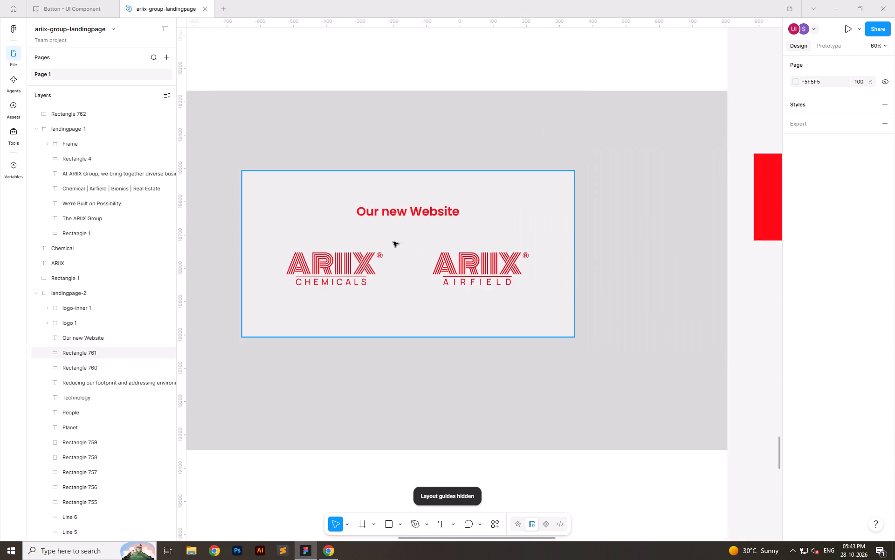
# Align the "Our new Website" heading to the horizontal centre of landingpage-2 again.
pyautogui.click(397, 211)
pyautogui.click(806, 110)
pyautogui.click(680, 299)
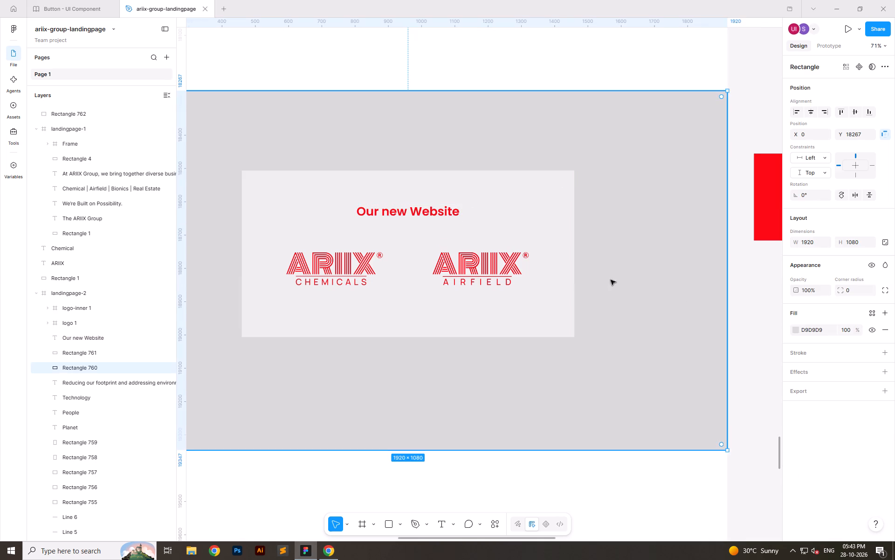
# Look through ariix-india.com in Chrome, examining its home page, footer, CI Housing Box page and Ethylene Urea page.
pyautogui.hotkey('alt', 'Tab')
pyautogui.click(647, 0)
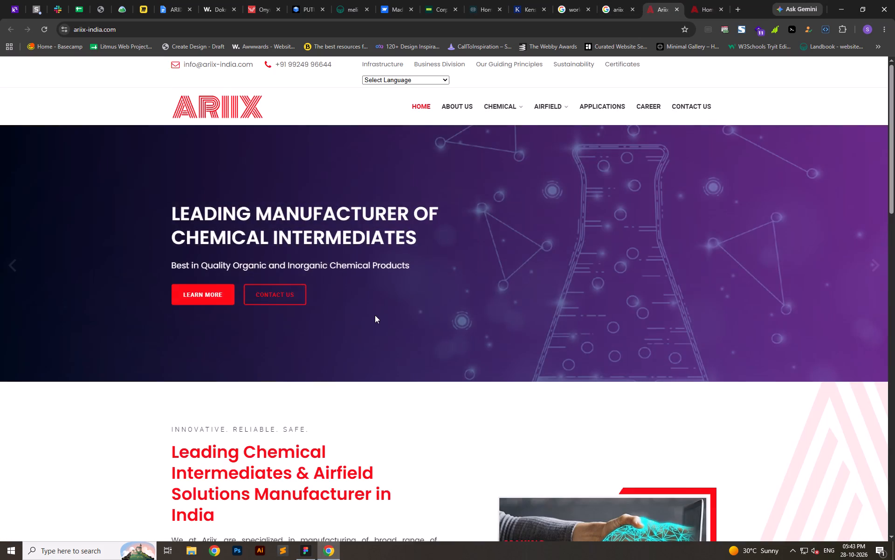
pyautogui.scroll(-17, 373, 315)
pyautogui.scroll(-5, 372, 324)
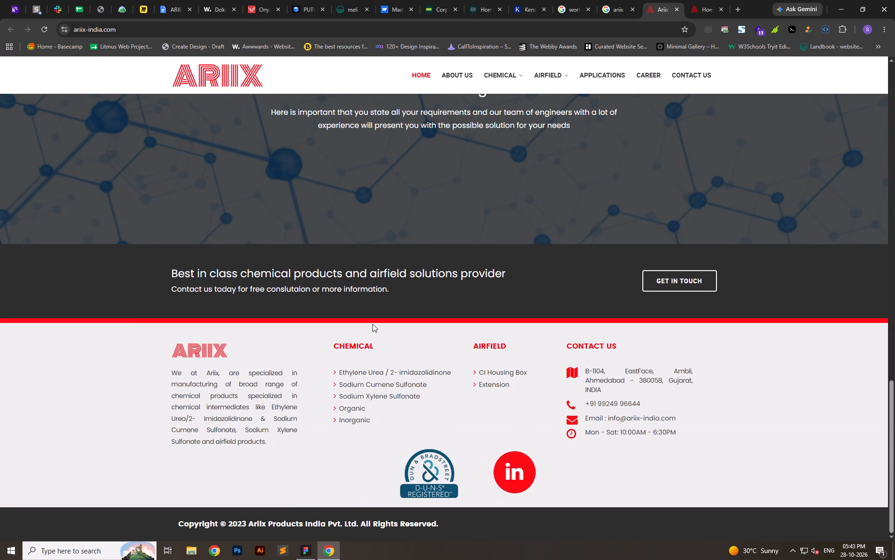
pyautogui.scroll(-1, 372, 324)
pyautogui.click(494, 370)
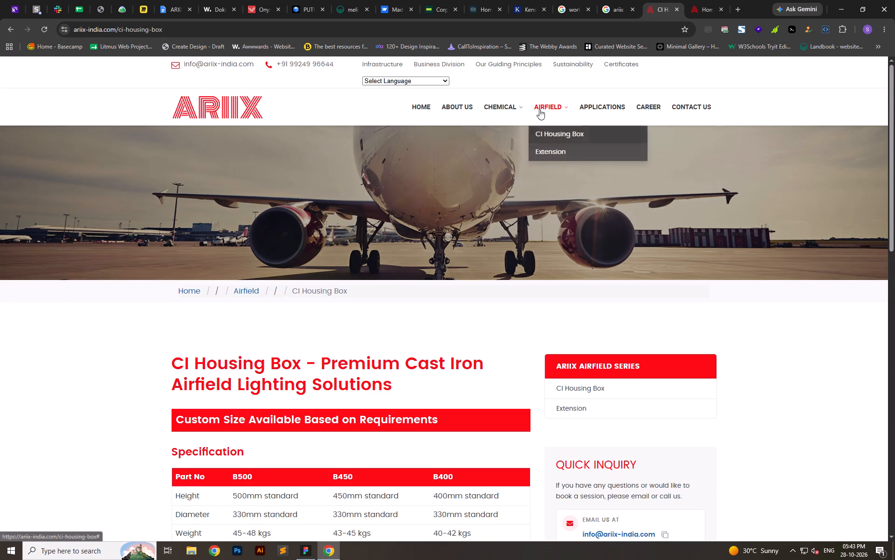
pyautogui.click(234, 109)
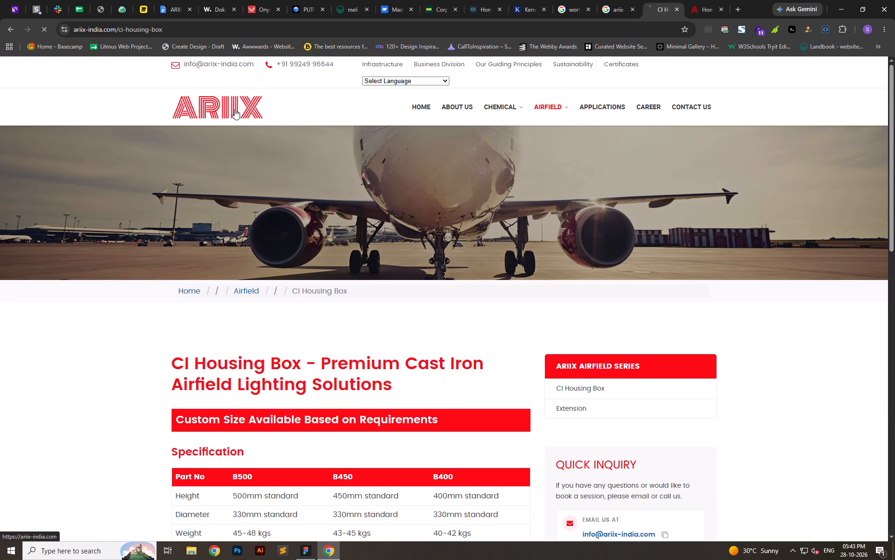
pyautogui.click(509, 137)
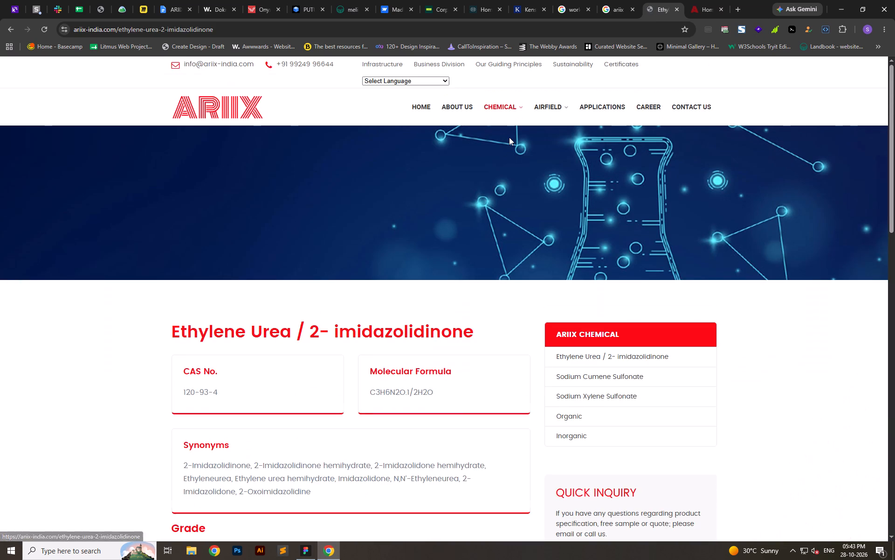
pyautogui.click(218, 101)
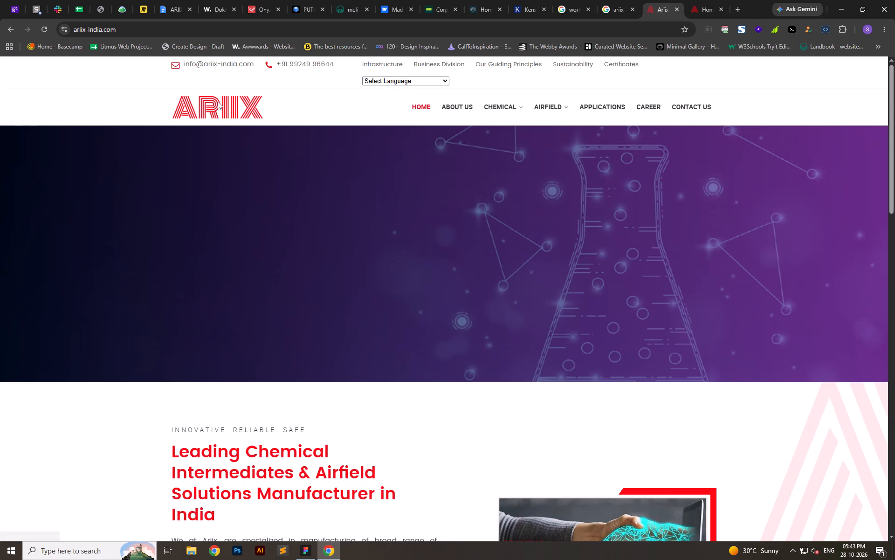
# Compare the heading and logo pair in Figma with the Chemical & Airfield products section of the ariix-india.com home page.
pyautogui.hotkey('alt', 'Tab')
pyautogui.click(354, 273)
pyautogui.keyDown('shift'); pyautogui.click(489, 267); pyautogui.keyUp('shift')
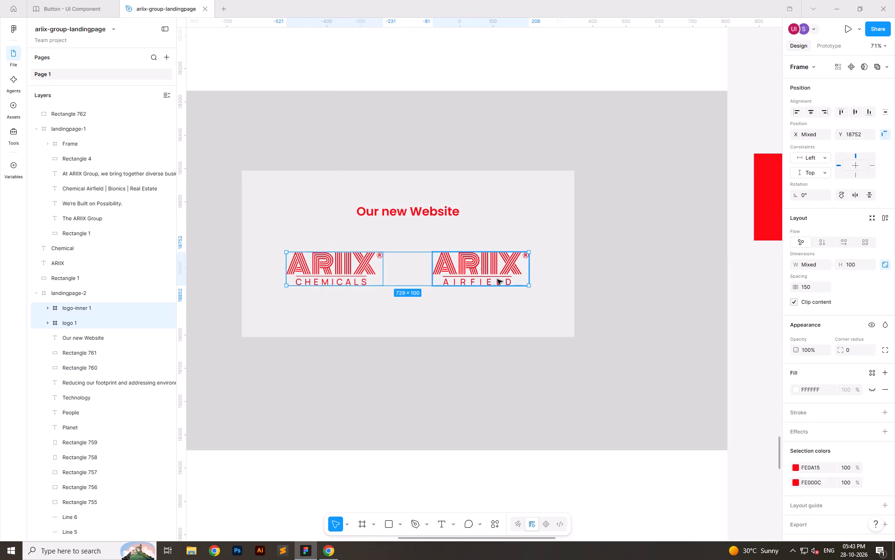
pyautogui.click(637, 382)
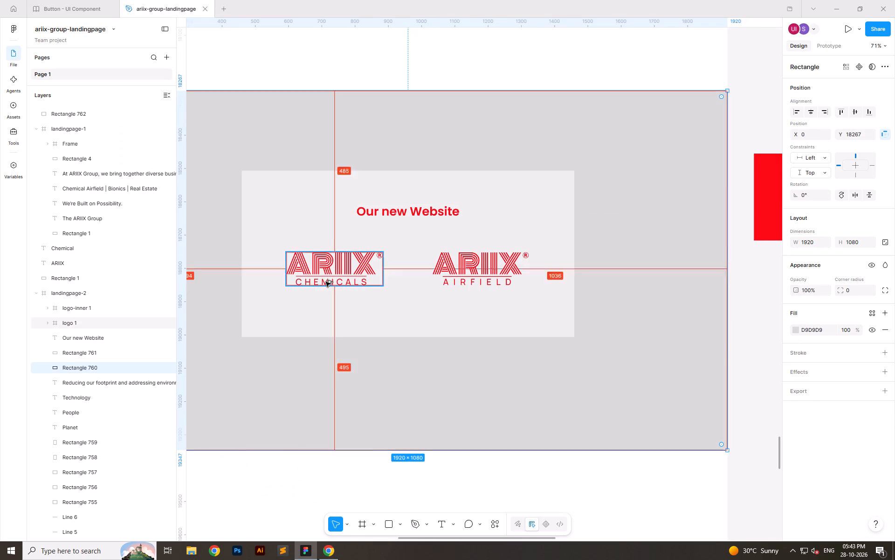
pyautogui.hotkey('alt', 'Tab')
pyautogui.scroll(-9, 269, 297)
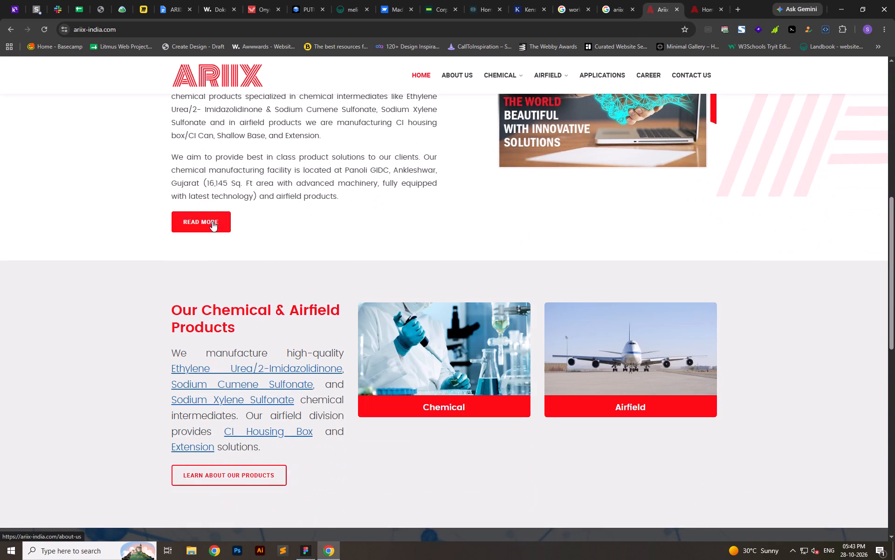
pyautogui.hotkey('alt', 'Tab')
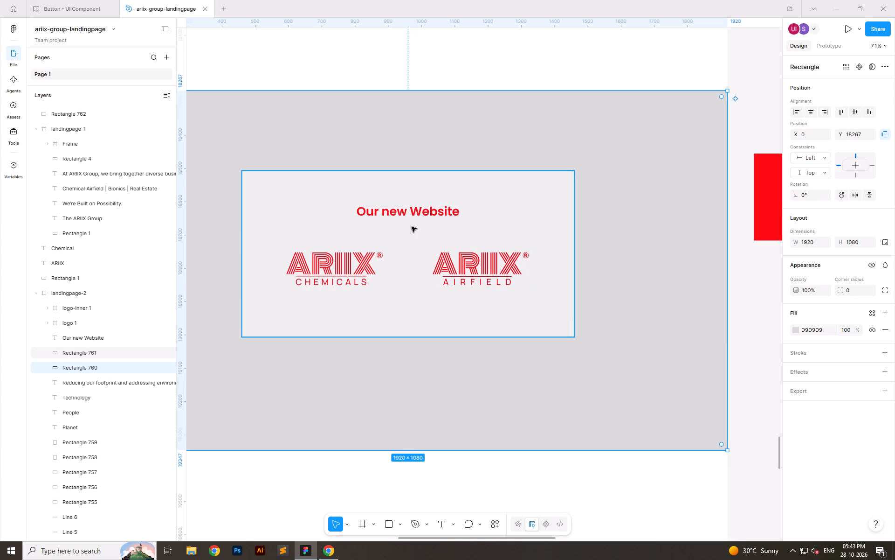
pyautogui.click(420, 215)
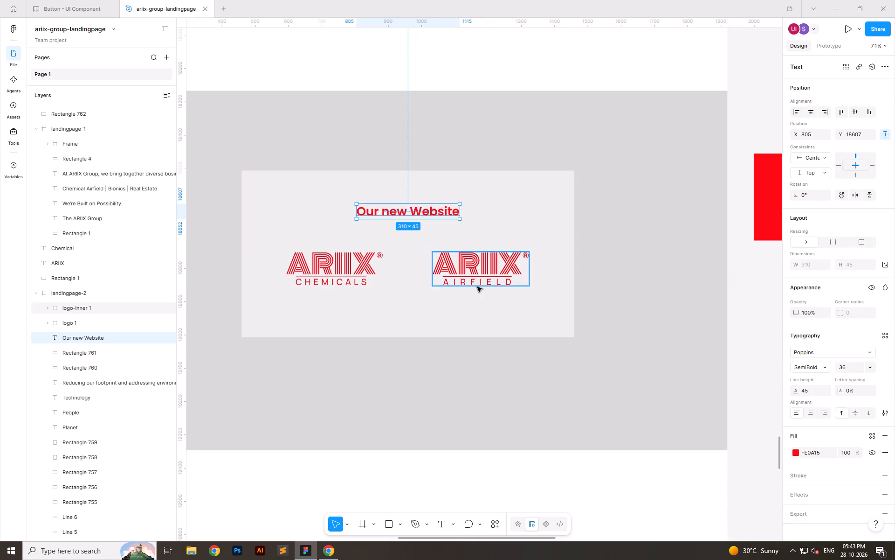
pyautogui.click(477, 287)
pyautogui.click(476, 345)
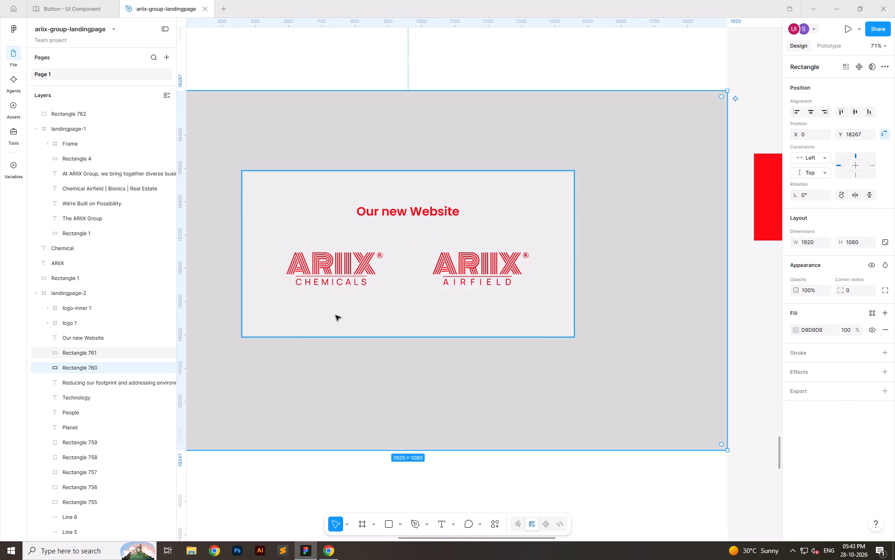
pyautogui.hotkey('alt', 'Tab')
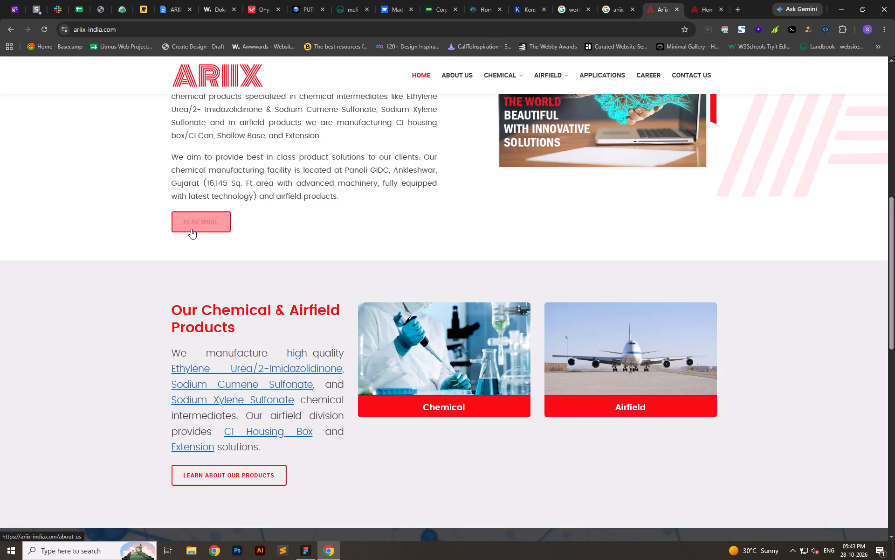
pyautogui.scroll(-6, 313, 414)
pyautogui.scroll(6, 436, 125)
pyautogui.hotkey('alt', 'Tab')
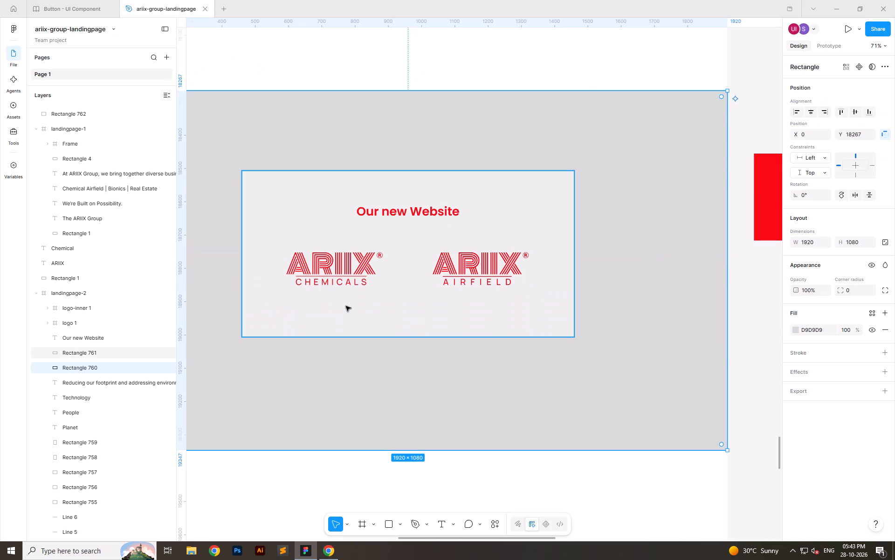
# Look over the ariix-india.com home page in Chrome again, then return to the landing page file in Figma.
pyautogui.hotkey('alt', 'Tab')
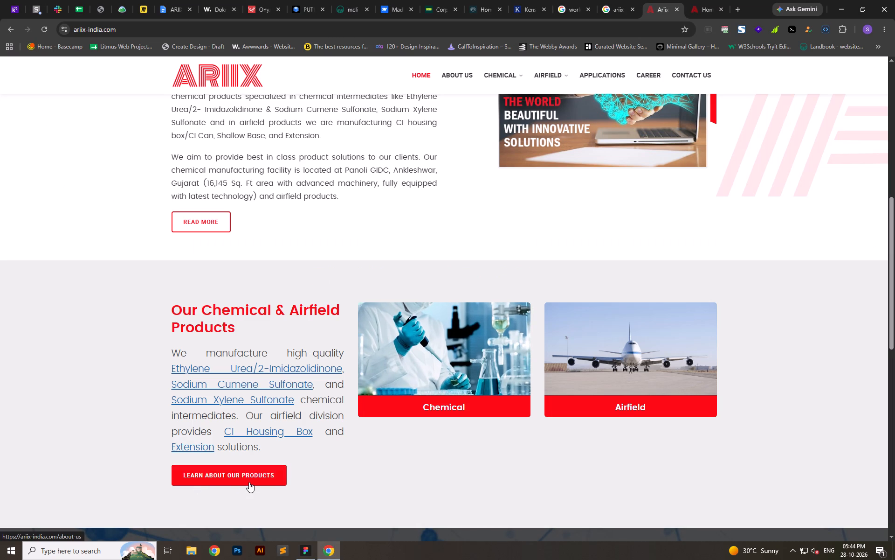
pyautogui.scroll(-1, 181, 290)
pyautogui.scroll(19, 184, 289)
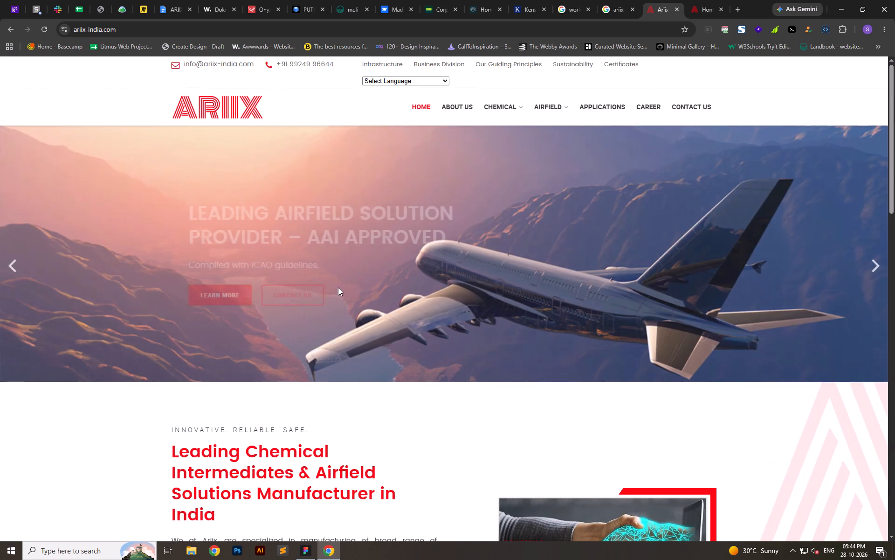
pyautogui.hotkey('alt', 'Tab')
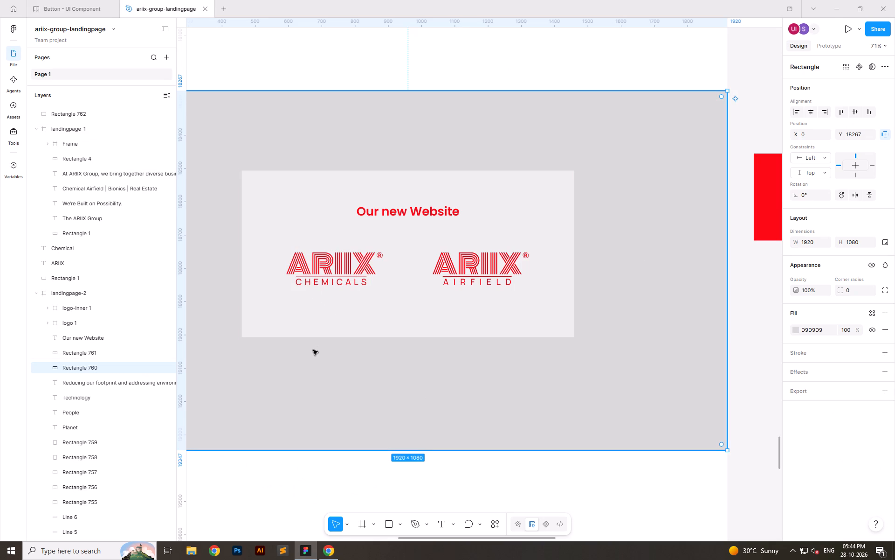
pyautogui.click(400, 528)
pyautogui.keyDown('ctrl'); pyautogui.scroll(-12, 534, 364); pyautogui.keyUp('ctrl')
pyautogui.click(662, 368)
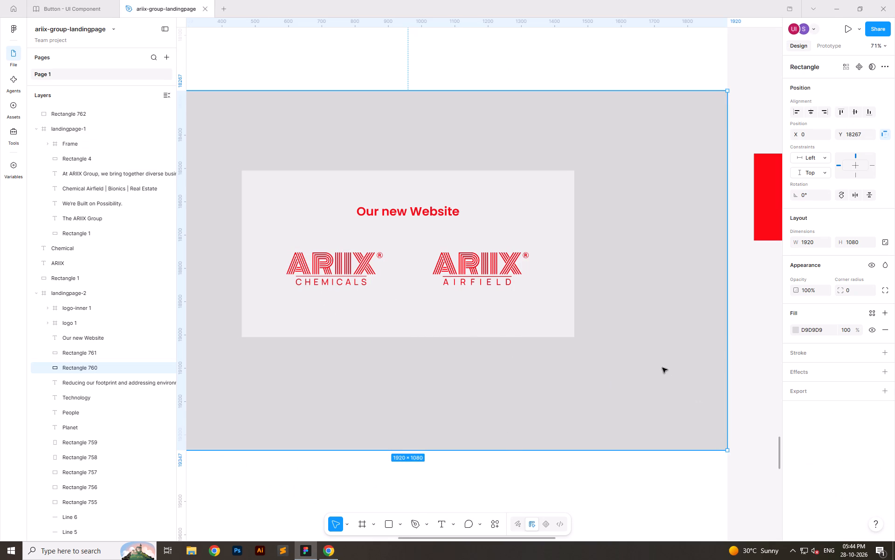
pyautogui.keyDown('ctrl'); pyautogui.scroll(-13, 478, 346); pyautogui.keyUp('ctrl')
pyautogui.click(612, 306)
# Open the ariix-chemicals file and copy the 80 × 80 red arrow badge from the arisulf page's footer.
pyautogui.click(225, 8)
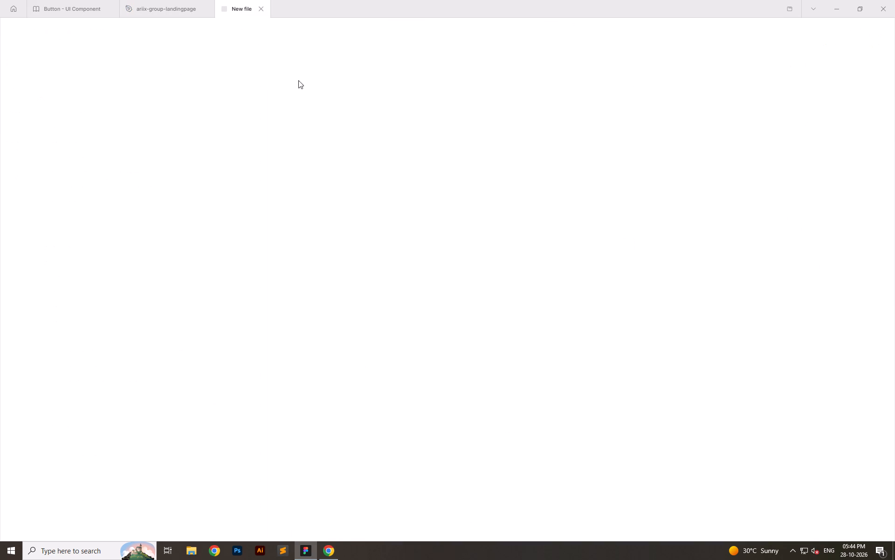
pyautogui.press('a')
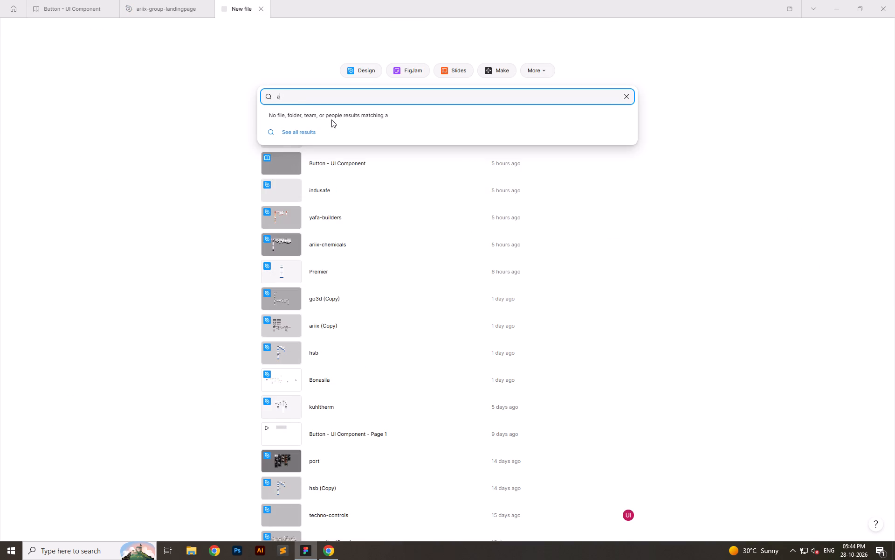
pyautogui.doubleClick(297, 239)
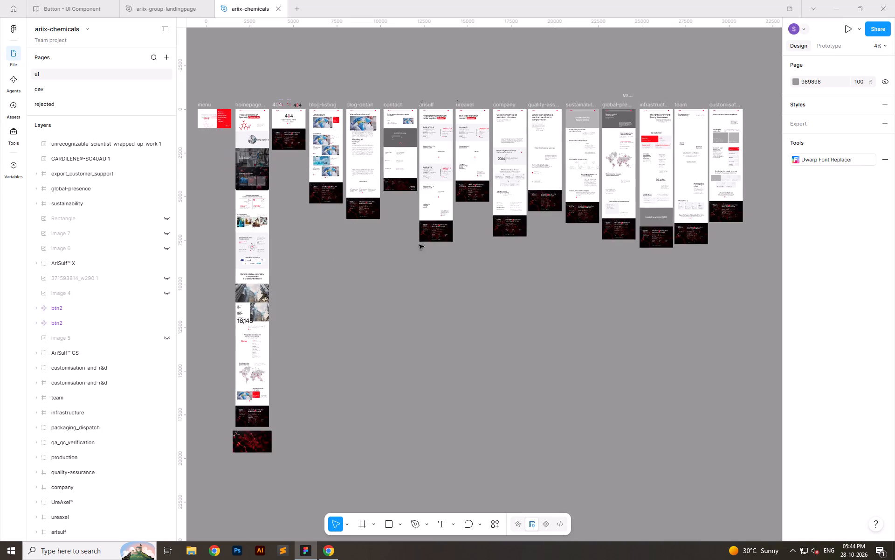
pyautogui.keyDown('ctrl'); pyautogui.scroll(20, 420, 207); pyautogui.keyUp('ctrl')
pyautogui.keyDown('ctrl'); pyautogui.scroll(6, 420, 207); pyautogui.keyUp('ctrl')
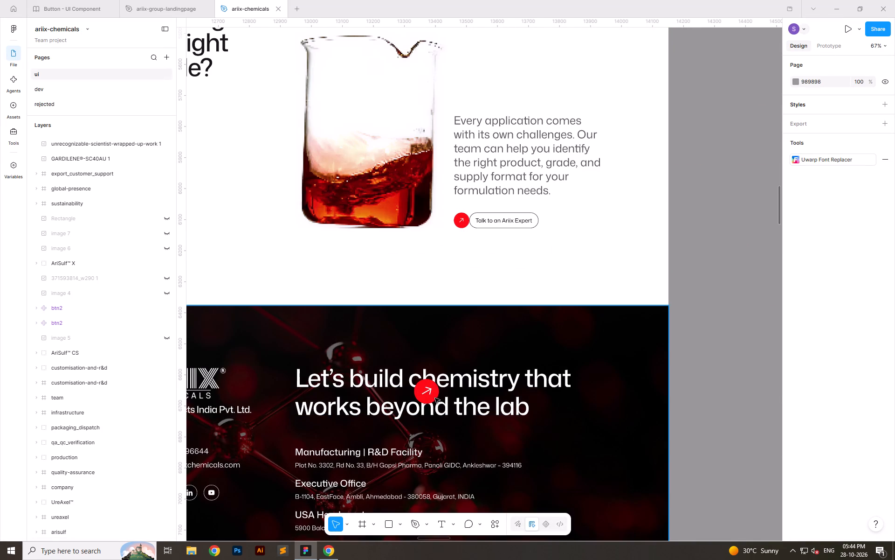
pyautogui.doubleClick(435, 397)
pyautogui.hotkey('ctrl', 'c')
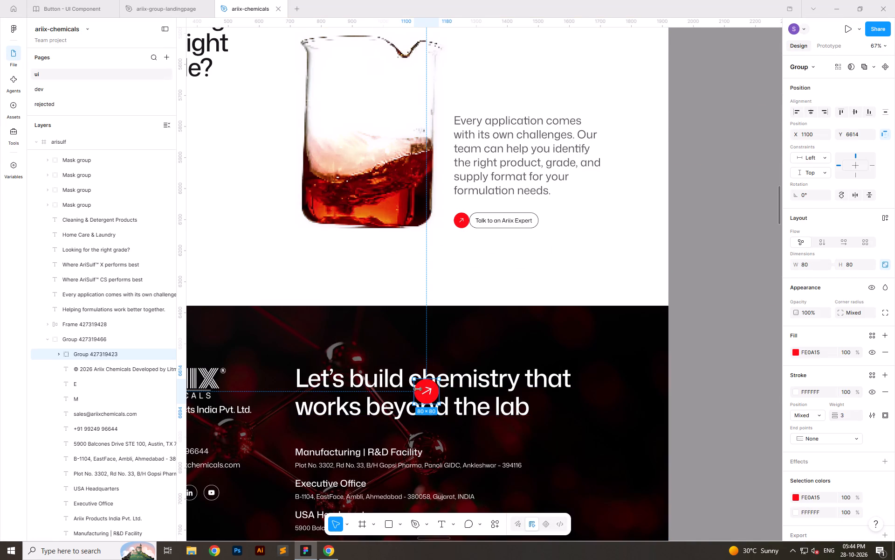
# Paste the arrow badge into ariix-group-landingpage and place it just below the Chemicals logo.
pyautogui.hotkey('alt', 'Tab')
pyautogui.hotkey('alt', 'Tab')
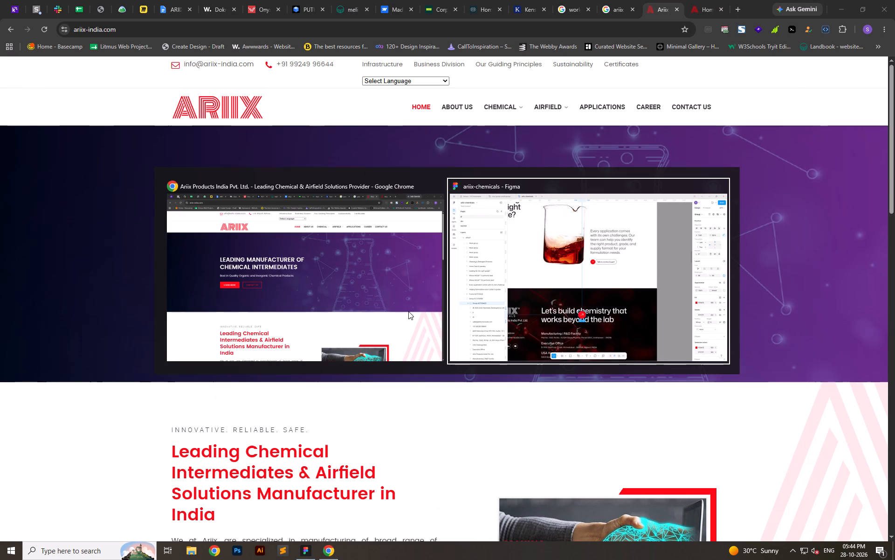
pyautogui.click(151, 0)
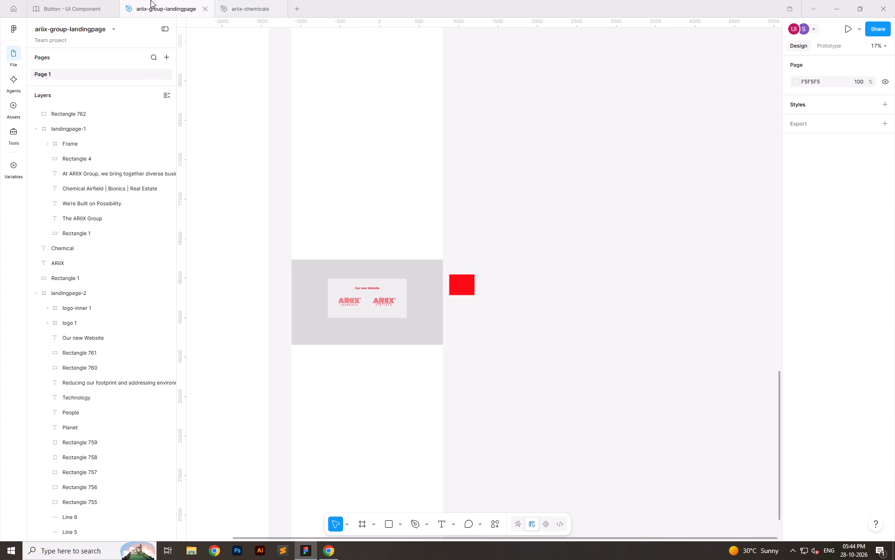
pyautogui.hotkey('ctrl', 'v')
pyautogui.keyDown('ctrl'); pyautogui.scroll(11, 338, 322); pyautogui.keyUp('ctrl')
pyautogui.moveTo(679, 209); pyautogui.dragTo(664, 216)
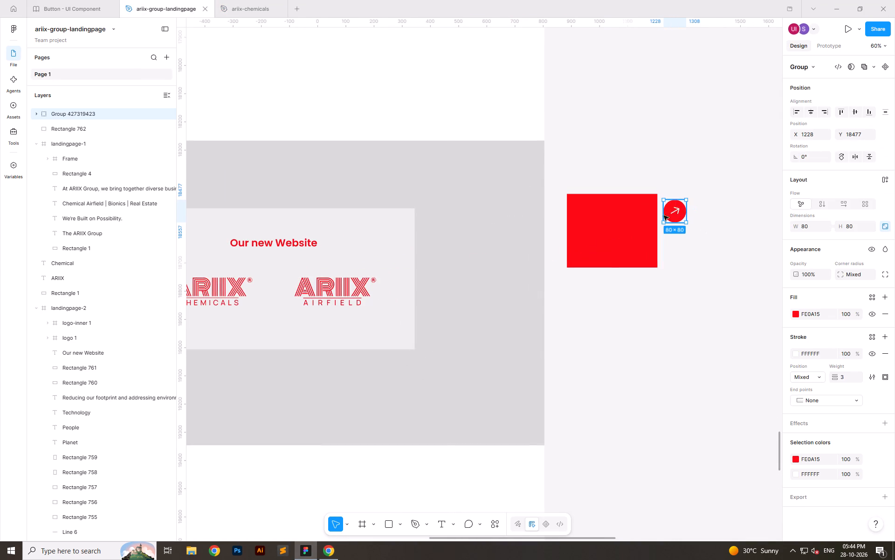
pyautogui.moveTo(664, 216); pyautogui.dragTo(211, 321)
pyautogui.keyDown('ctrl'); pyautogui.scroll(-7, 458, 321); pyautogui.keyUp('ctrl')
pyautogui.keyDown('ctrl'); pyautogui.scroll(16, 278, 341); pyautogui.keyUp('ctrl')
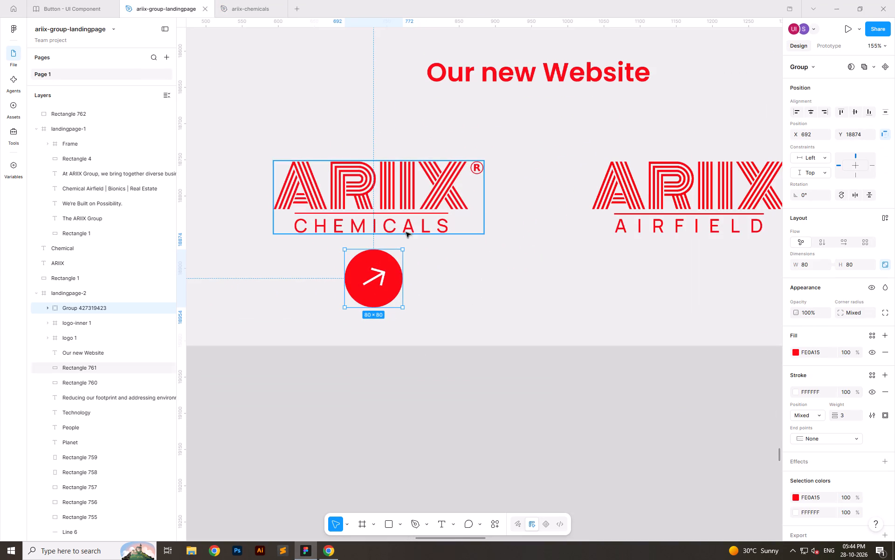
# Resize the arrow badge to 50 × 50 and set its arrow's stroke weight to 1.5.
pyautogui.click(863, 266)
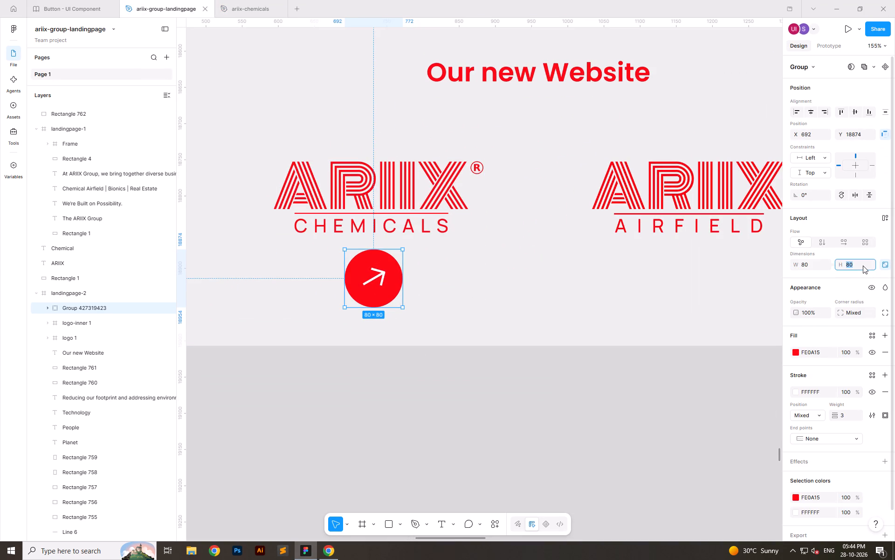
pyautogui.write('50')
pyautogui.press('Return')
pyautogui.keyDown('ctrl'); pyautogui.click(363, 270); pyautogui.keyUp('ctrl')
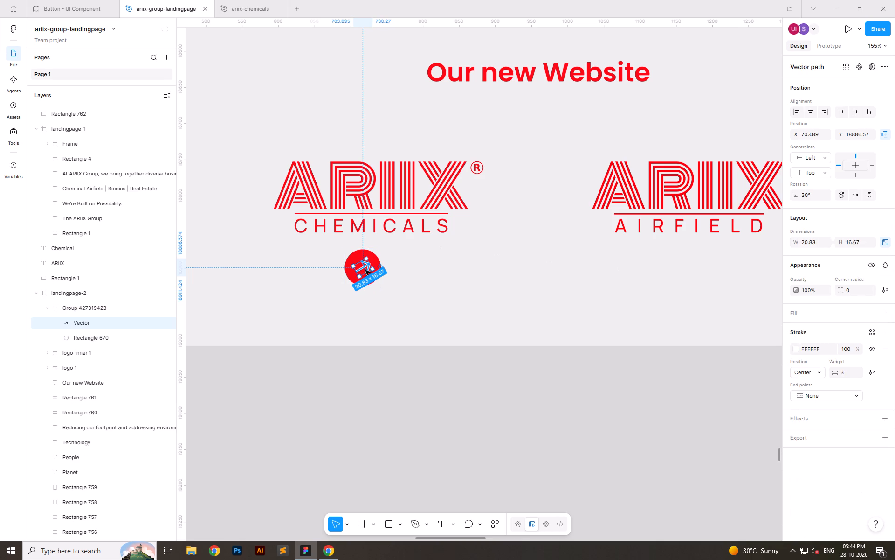
pyautogui.click(847, 374)
pyautogui.write('1.5')
pyautogui.press('Return')
pyautogui.click(521, 268)
# Align the arrow badge and the Chemicals logo on their horizontal centres.
pyautogui.click(362, 273)
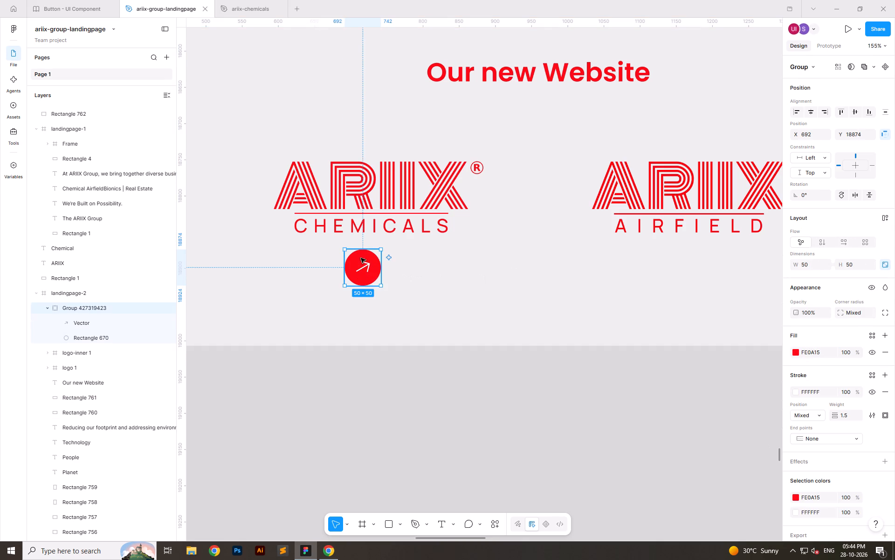
pyautogui.keyDown('shift'); pyautogui.click(369, 221); pyautogui.keyUp('shift')
pyautogui.click(811, 112)
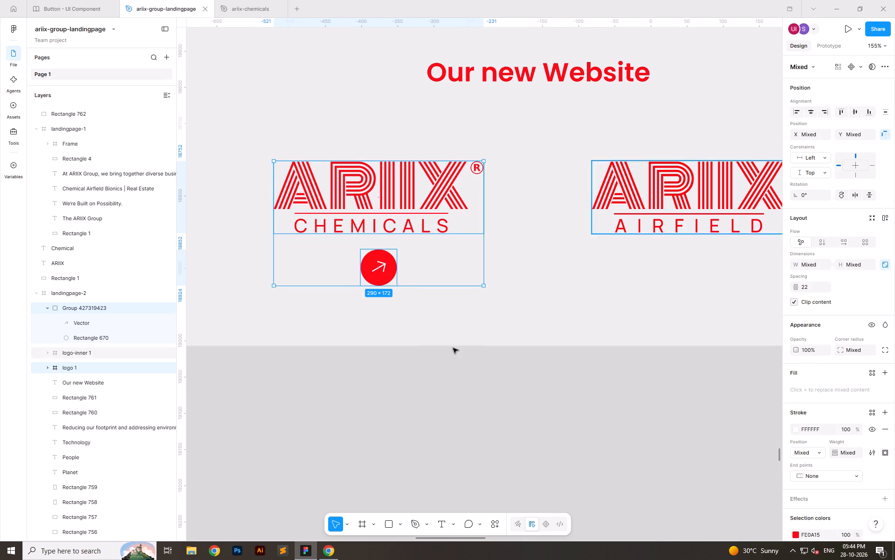
pyautogui.click(442, 406)
# Nudge the arrow badge down to leave a 30 px gap below the Chemicals logo.
pyautogui.click(392, 266)
pyautogui.hotkey('alt', 'Down')
pyautogui.hotkey('alt', 'Down')
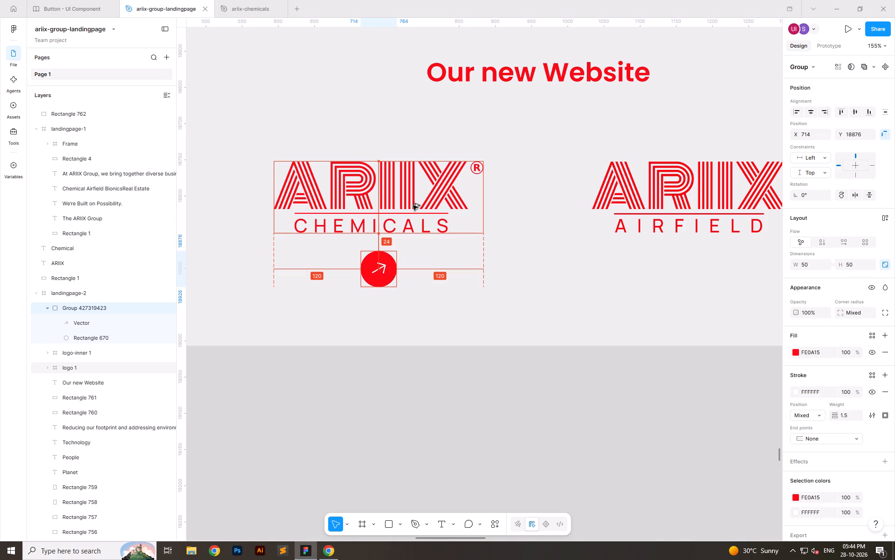
pyautogui.hotkey('alt', 'Down')
pyautogui.hotkey('alt', 'Down')
pyautogui.hotkey('alt', 'Down')
pyautogui.hotkey('alt', 'Down')
pyautogui.hotkey('alt', 'Down')
pyautogui.hotkey('alt', 'Down')
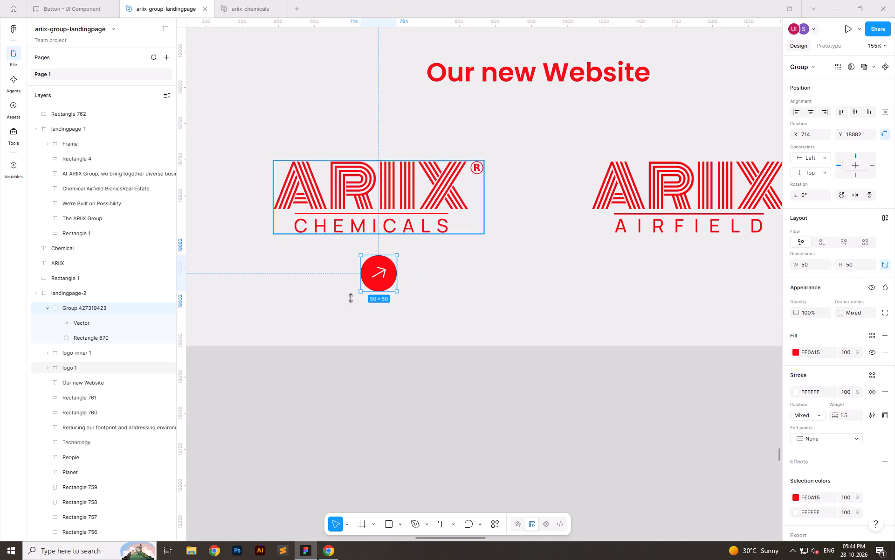
pyautogui.click(431, 380)
pyautogui.keyDown('ctrl'); pyautogui.scroll(-12, 331, 343); pyautogui.keyUp('ctrl')
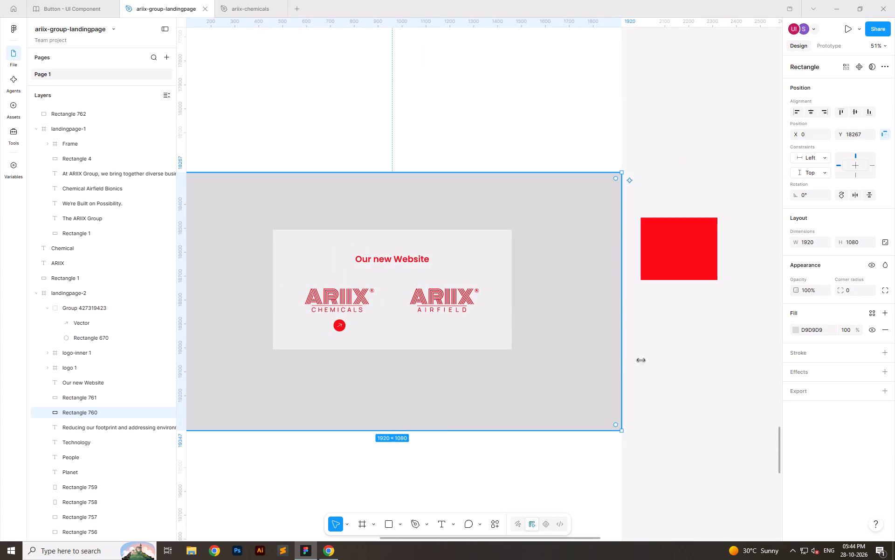
pyautogui.click(702, 352)
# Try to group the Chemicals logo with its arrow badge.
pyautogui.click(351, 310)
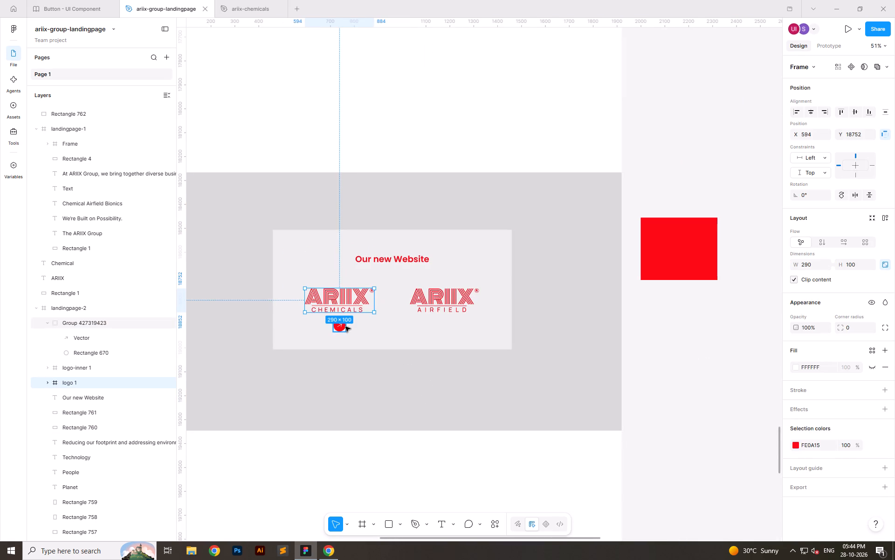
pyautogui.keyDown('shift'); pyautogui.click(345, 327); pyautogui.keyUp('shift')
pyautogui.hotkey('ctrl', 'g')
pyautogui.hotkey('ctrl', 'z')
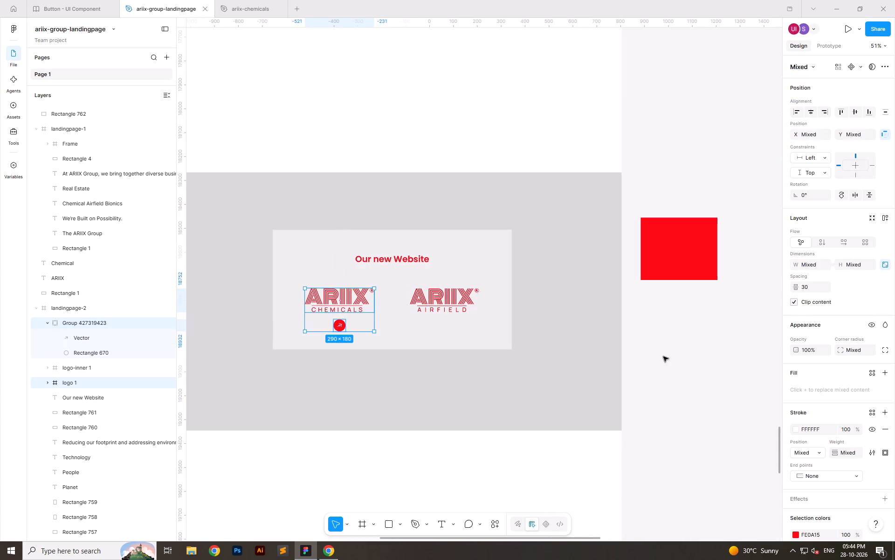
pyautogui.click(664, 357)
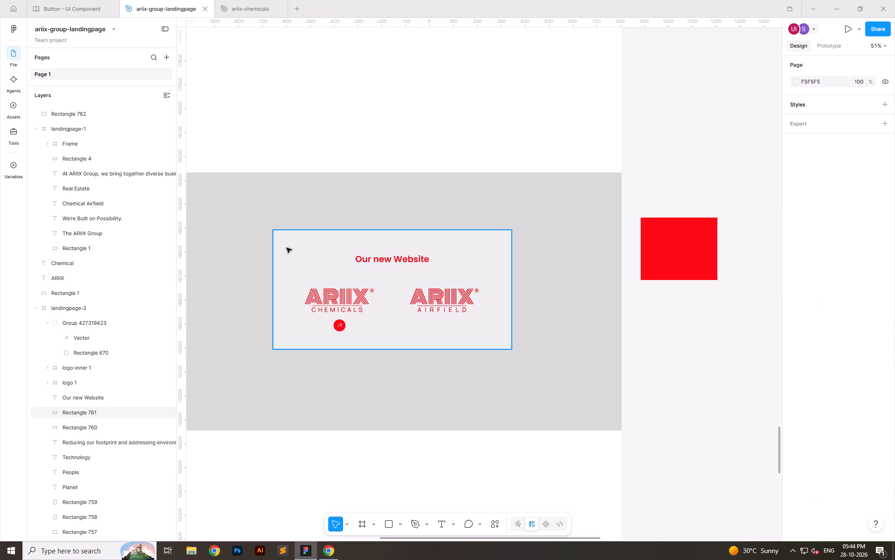
# Extend the light panel behind "Our new Website" downward to a height of 525, leaving 100 px below the arrow badge.
pyautogui.keyDown('ctrl'); pyautogui.moveTo(287, 248); pyautogui.dragTo(486, 339); pyautogui.keyUp('ctrl')
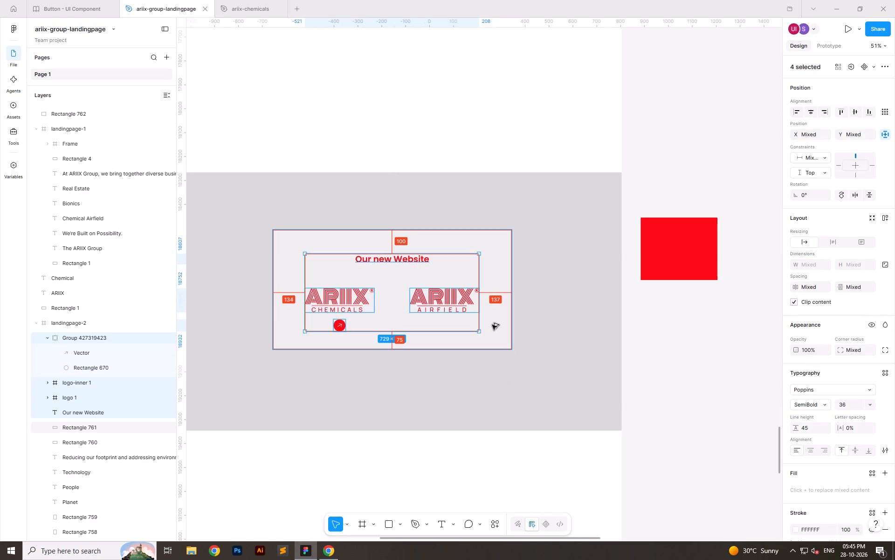
pyautogui.click(492, 325)
pyautogui.moveTo(455, 348); pyautogui.dragTo(453, 359)
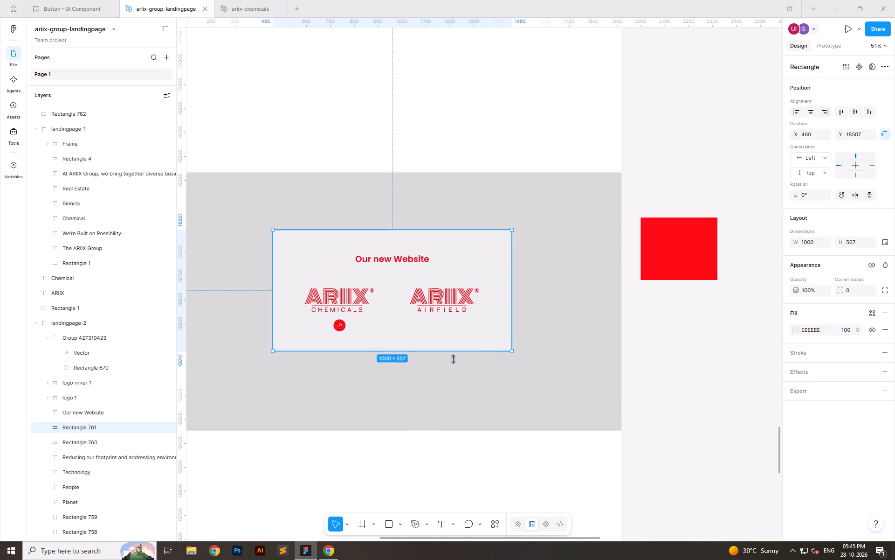
pyautogui.moveTo(453, 359); pyautogui.dragTo(453, 359)
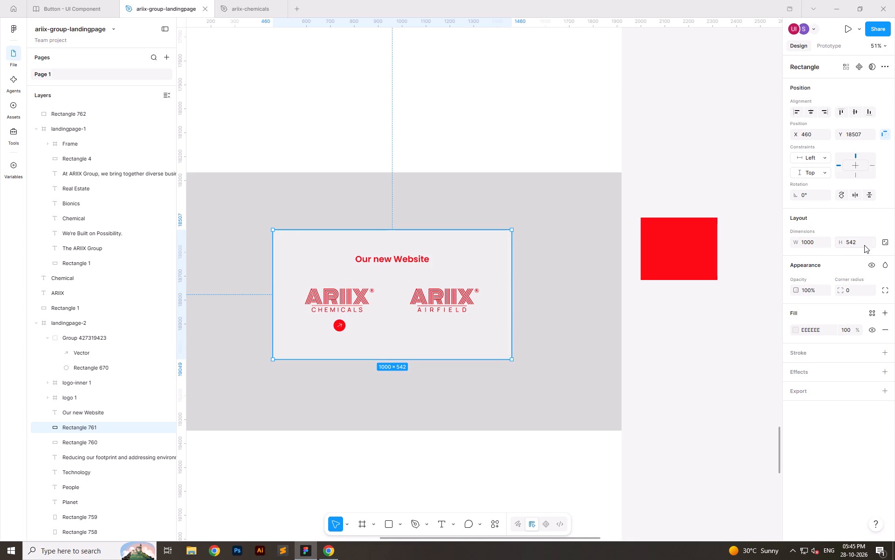
pyautogui.click(861, 241)
pyautogui.press('Right')
pyautogui.write('-1')
pyautogui.press('7')
pyautogui.press('Return')
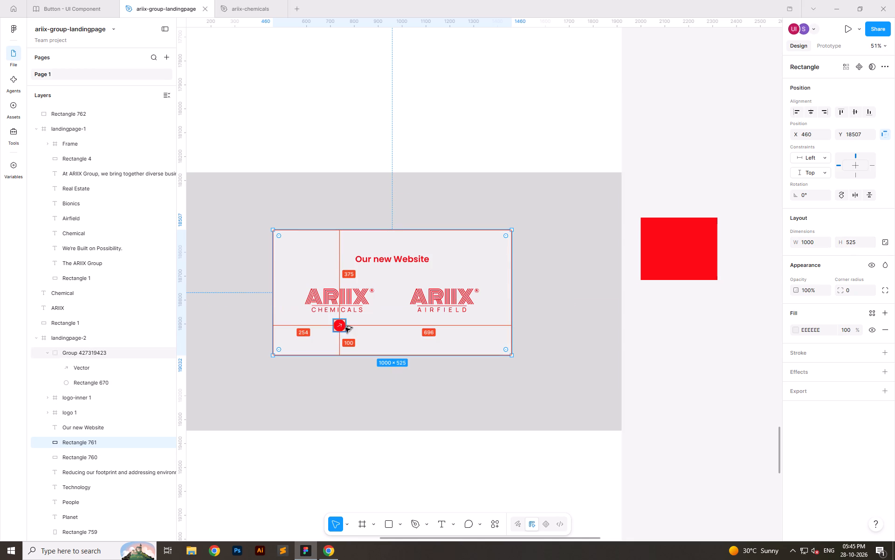
pyautogui.click(604, 367)
# Centre the light panel horizontally in landingpage-2 and vertically on the grey 1920 × 1080 background rectangle.
pyautogui.click(337, 258)
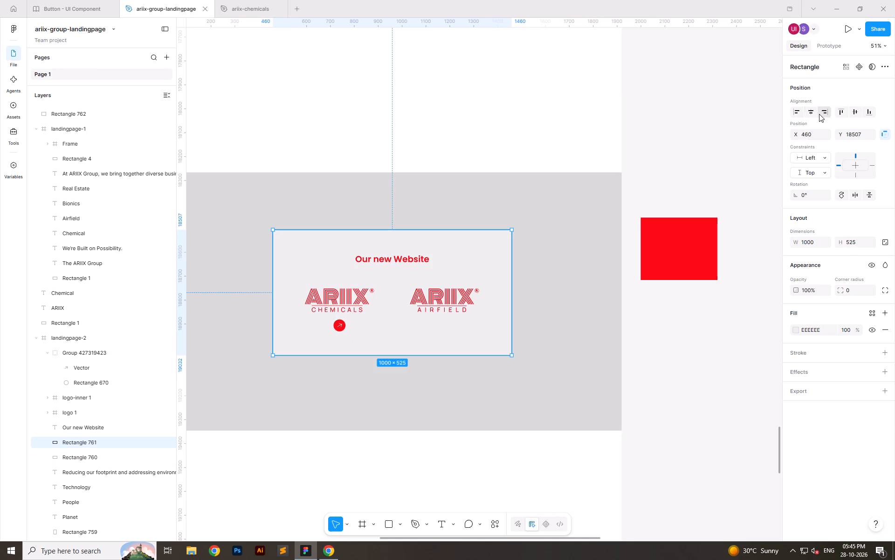
pyautogui.click(815, 114)
pyautogui.keyDown('shift'); pyautogui.click(603, 330); pyautogui.keyUp('shift')
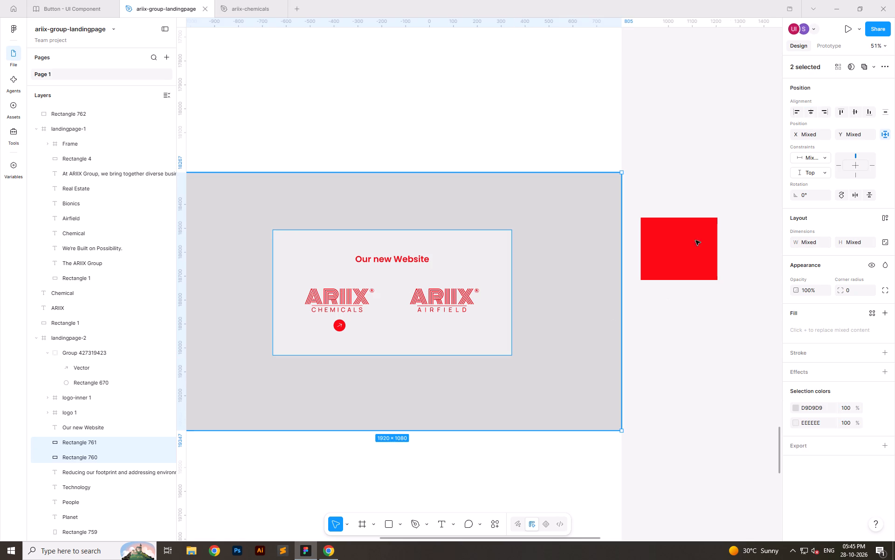
pyautogui.click(854, 111)
pyautogui.click(724, 344)
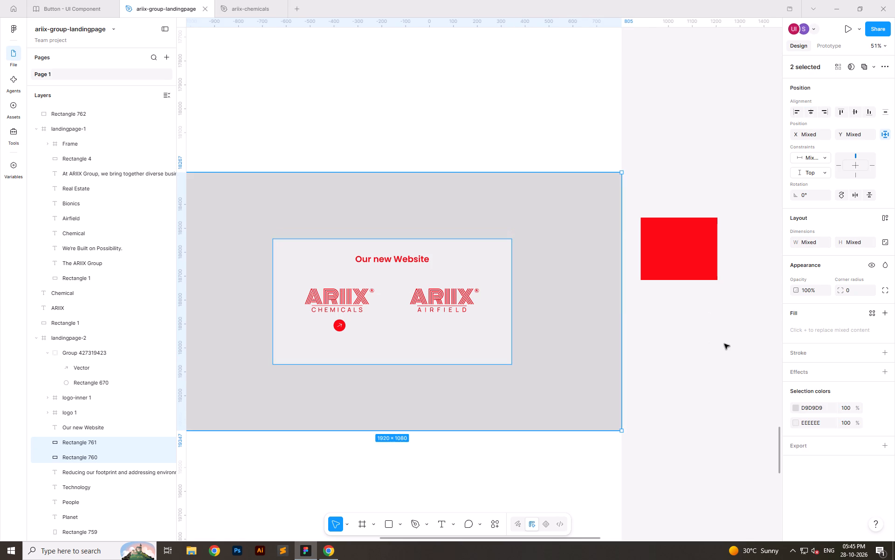
# Move the heading, both logos and the arrow badge down together until they have 100 px margins above and below in the panel.
pyautogui.keyDown('ctrl'); pyautogui.moveTo(300, 250); pyautogui.dragTo(488, 345); pyautogui.keyUp('ctrl')
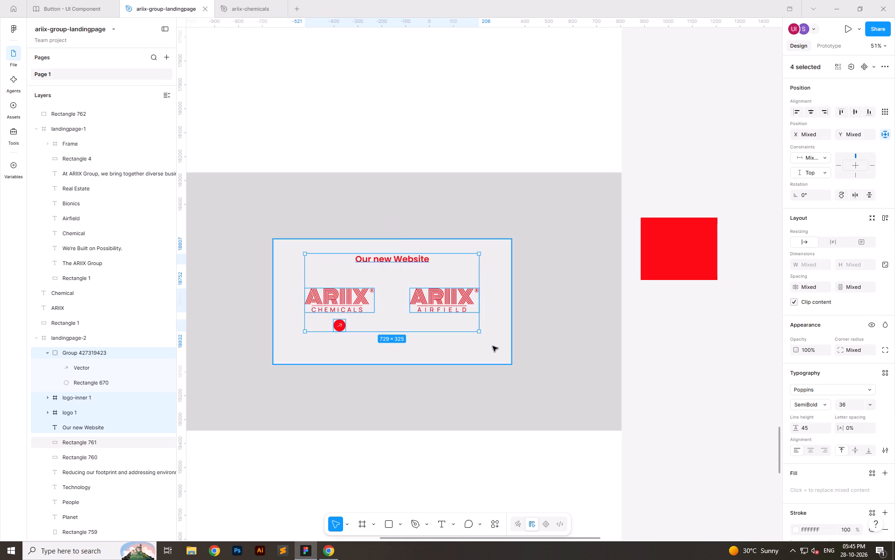
pyautogui.hotkey('alt', 'shift', 'Down')
pyautogui.hotkey('alt', 'shift', 'Down')
pyautogui.hotkey('alt', 'shift', 'Down')
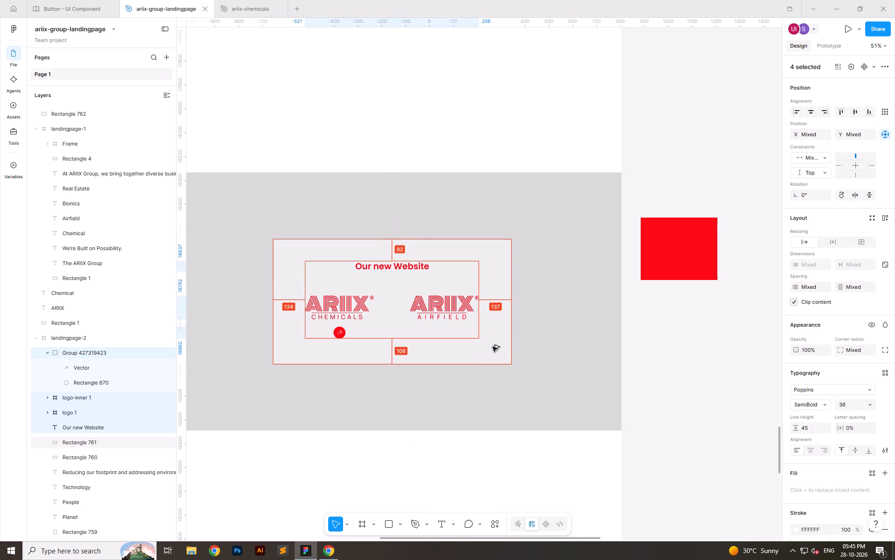
pyautogui.hotkey('alt', 'Down')
pyautogui.hotkey('alt', 'Down')
pyautogui.hotkey('alt', 'Down')
pyautogui.hotkey('alt', 'Down')
pyautogui.hotkey('alt', 'Down')
pyautogui.hotkey('alt', 'Down')
pyautogui.hotkey('alt', 'Down')
pyautogui.hotkey('alt', 'Down')
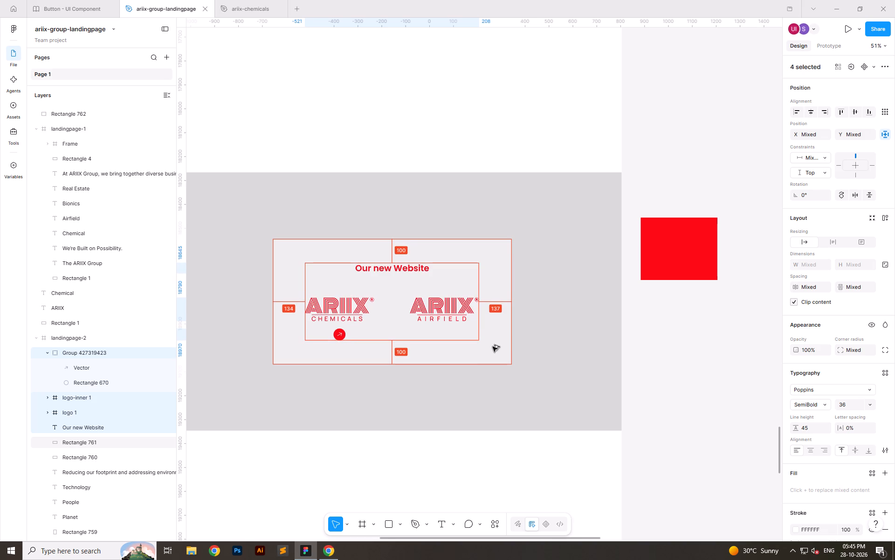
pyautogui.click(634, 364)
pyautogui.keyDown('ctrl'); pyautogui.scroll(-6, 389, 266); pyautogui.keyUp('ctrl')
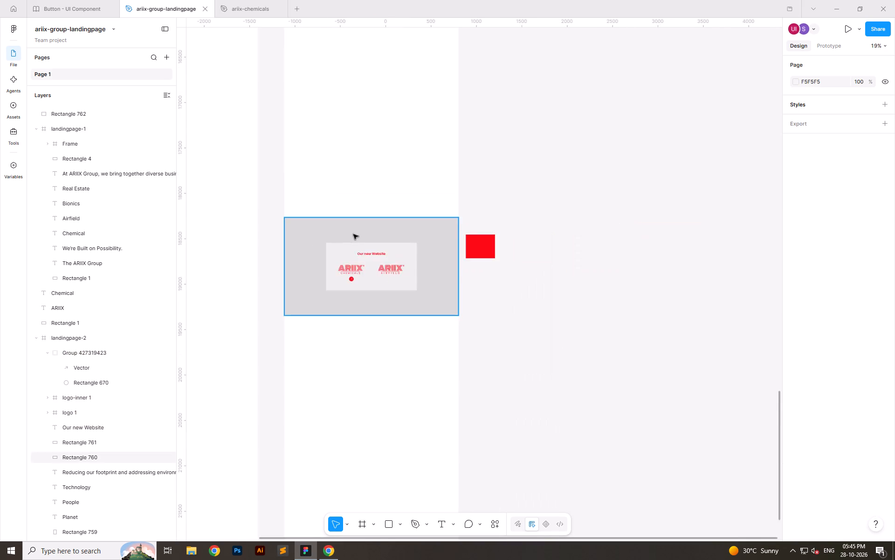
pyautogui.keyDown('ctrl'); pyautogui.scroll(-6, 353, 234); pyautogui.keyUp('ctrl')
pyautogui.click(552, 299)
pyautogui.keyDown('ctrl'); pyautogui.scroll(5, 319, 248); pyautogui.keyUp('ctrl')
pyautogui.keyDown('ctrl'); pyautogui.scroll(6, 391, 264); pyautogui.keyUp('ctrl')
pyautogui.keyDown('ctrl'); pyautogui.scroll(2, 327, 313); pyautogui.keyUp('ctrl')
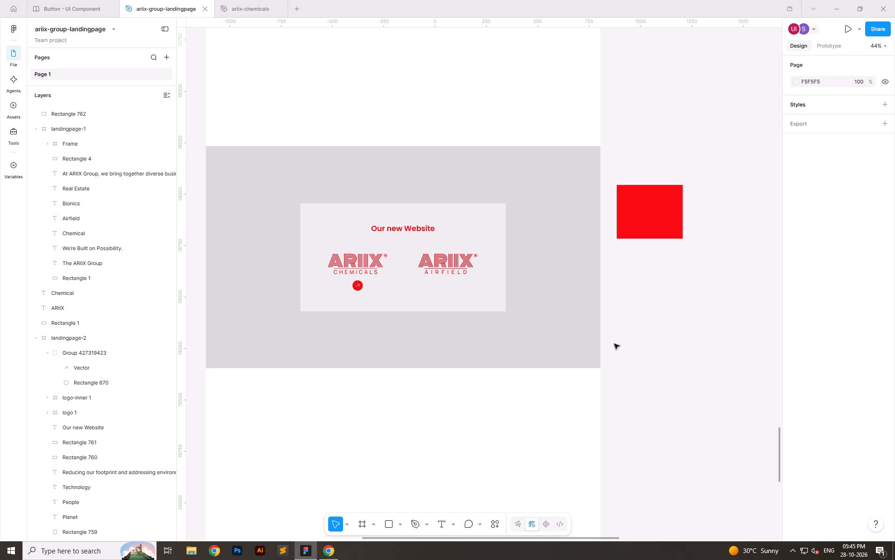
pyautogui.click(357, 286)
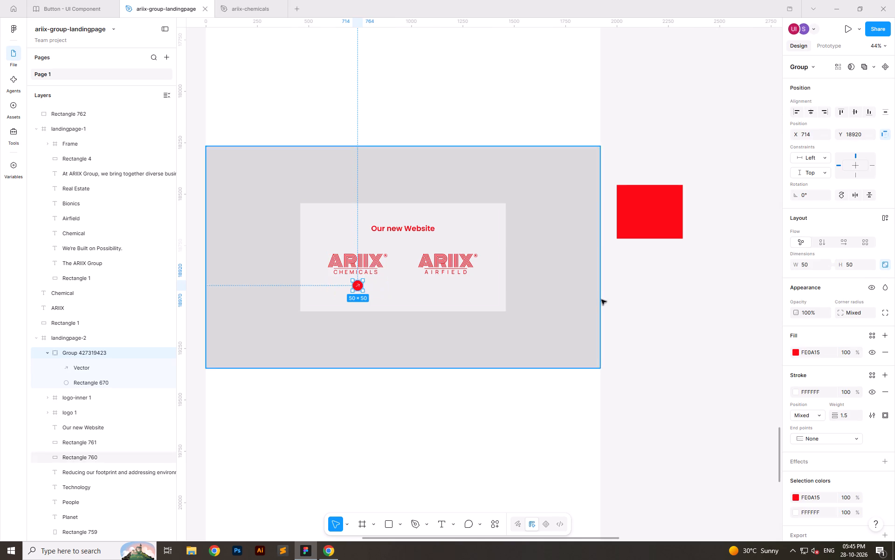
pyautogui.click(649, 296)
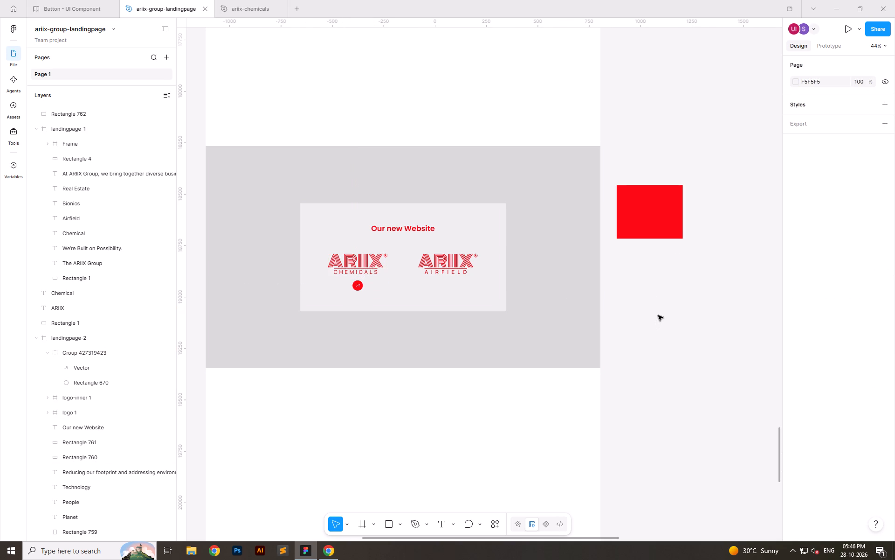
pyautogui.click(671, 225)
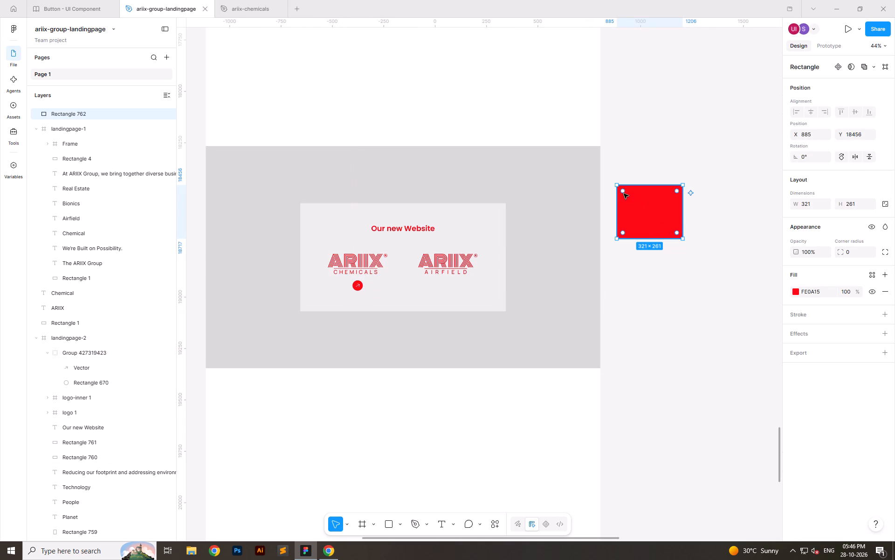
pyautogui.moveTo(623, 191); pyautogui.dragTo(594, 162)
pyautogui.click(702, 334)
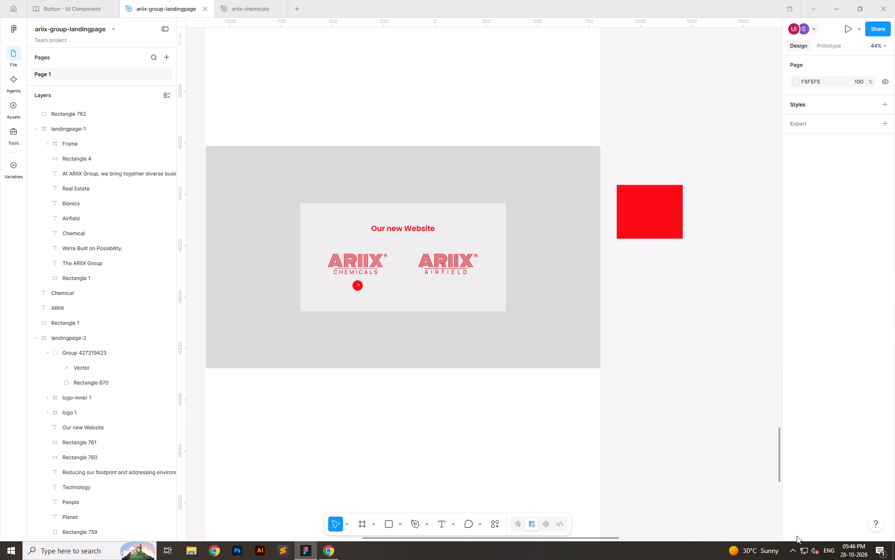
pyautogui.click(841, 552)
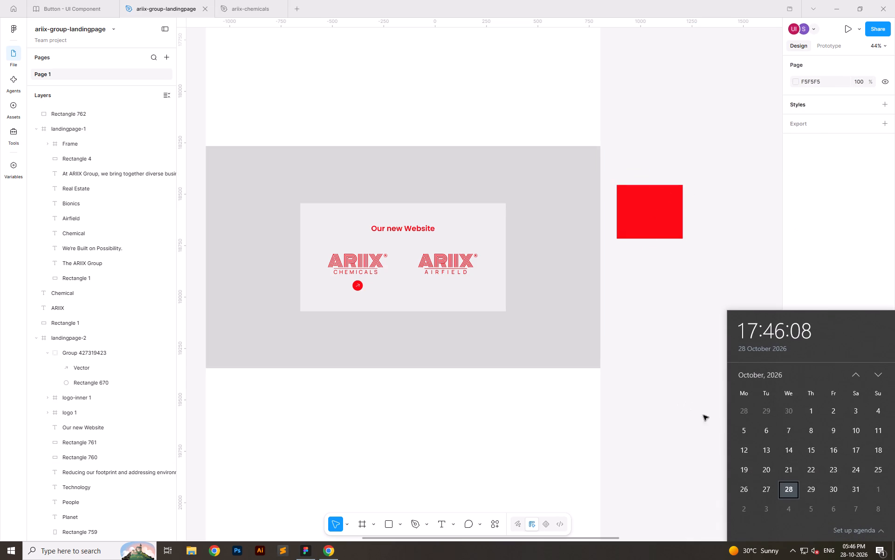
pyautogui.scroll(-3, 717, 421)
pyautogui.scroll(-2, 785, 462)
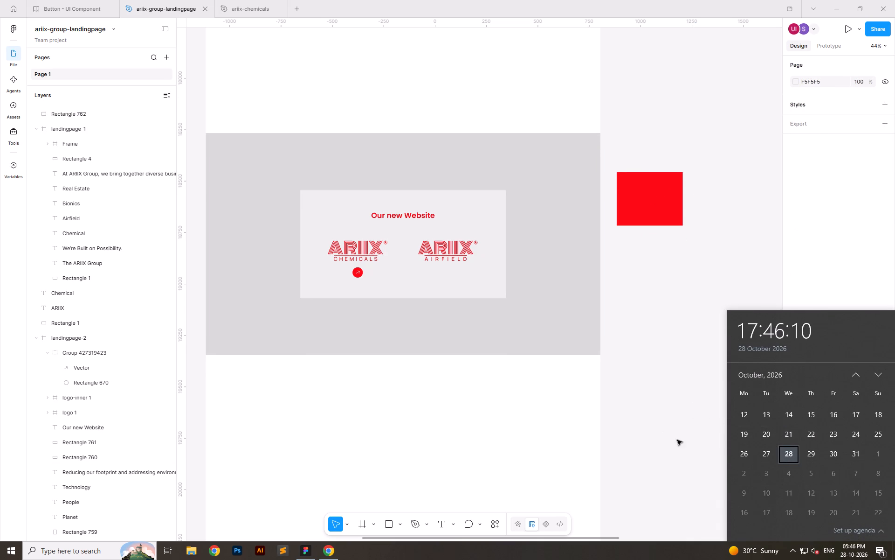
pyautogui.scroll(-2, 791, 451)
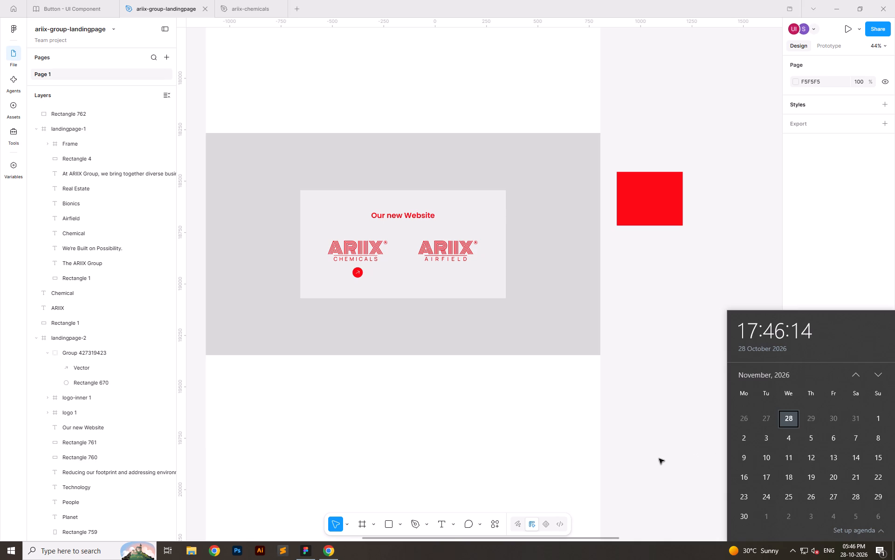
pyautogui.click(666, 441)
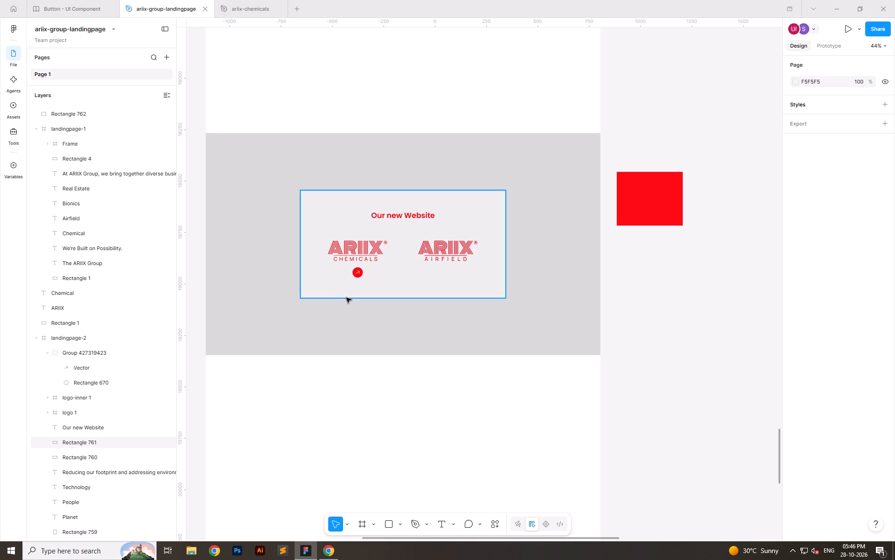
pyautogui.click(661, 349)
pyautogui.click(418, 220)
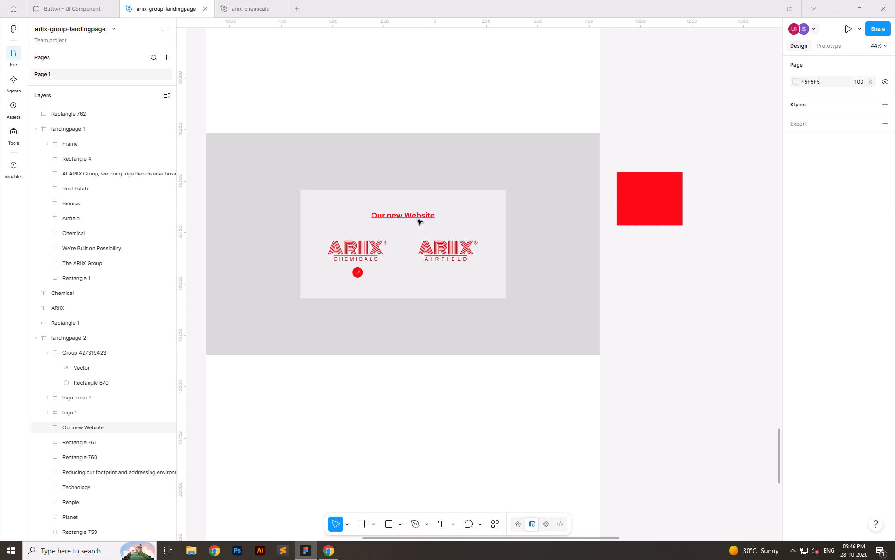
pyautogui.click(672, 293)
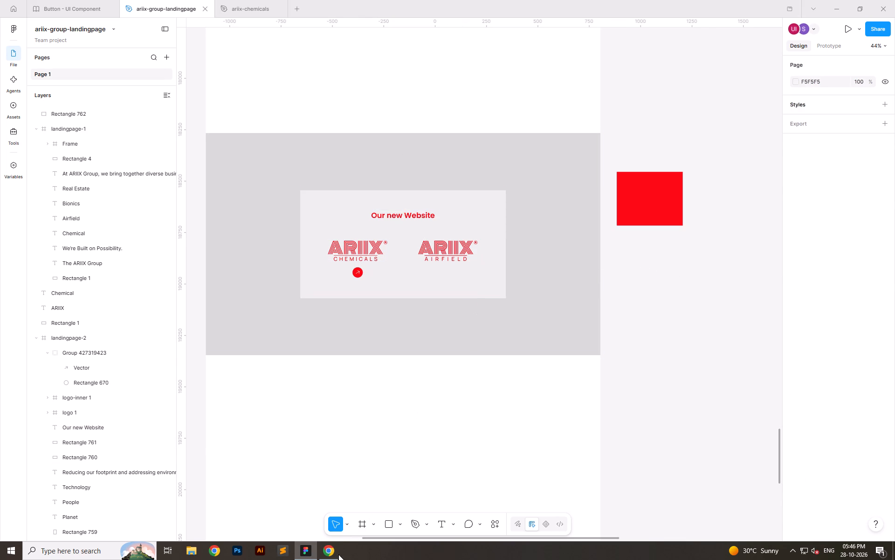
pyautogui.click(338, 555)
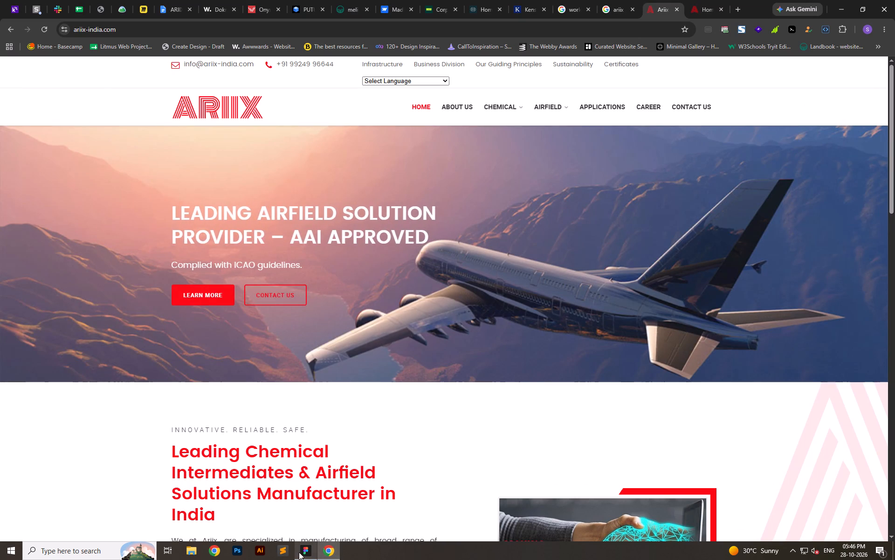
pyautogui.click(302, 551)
# Change the panel heading's text to "Our New Website" and re-centre it horizontally in landingpage-2.
pyautogui.doubleClick(398, 218)
pyautogui.click(390, 215)
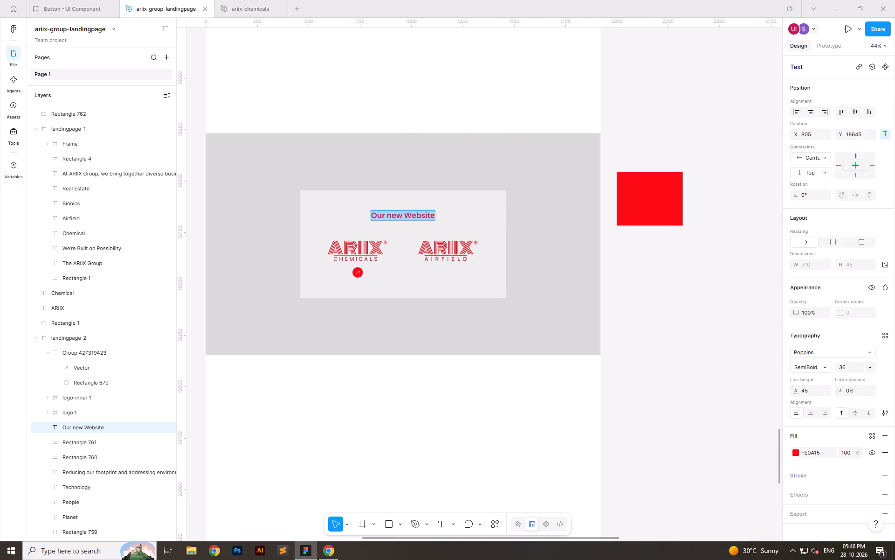
pyautogui.press('BackSpace')
pyautogui.write('\\N')
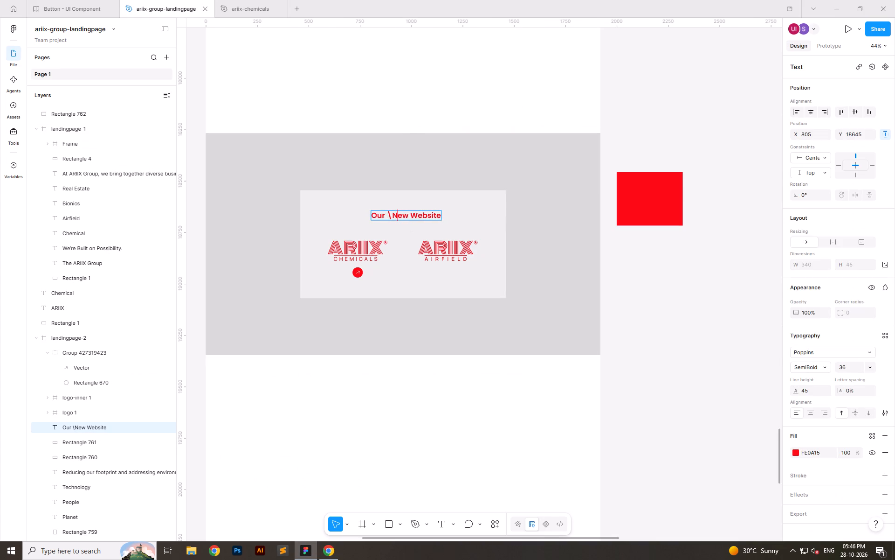
pyautogui.click(394, 216)
pyautogui.press('BackSpace')
pyautogui.click(663, 321)
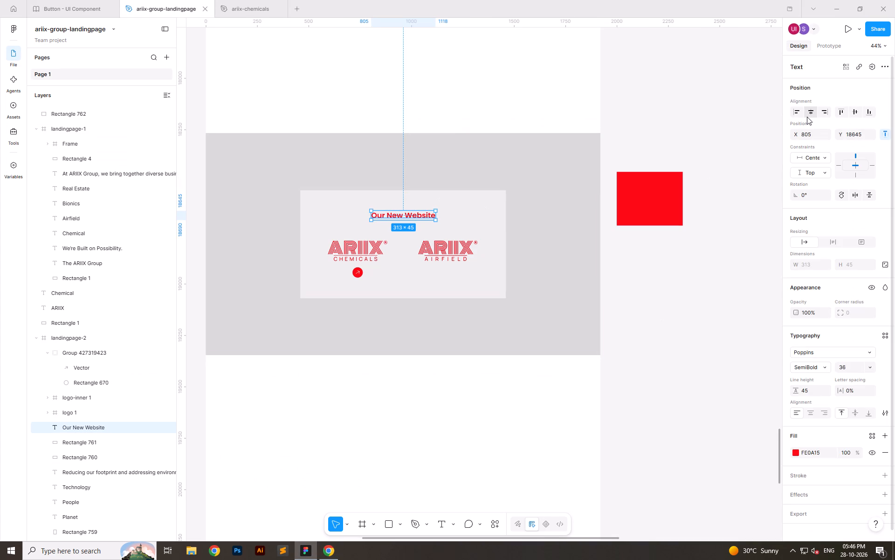
pyautogui.tripleClick(807, 117)
pyautogui.click(699, 447)
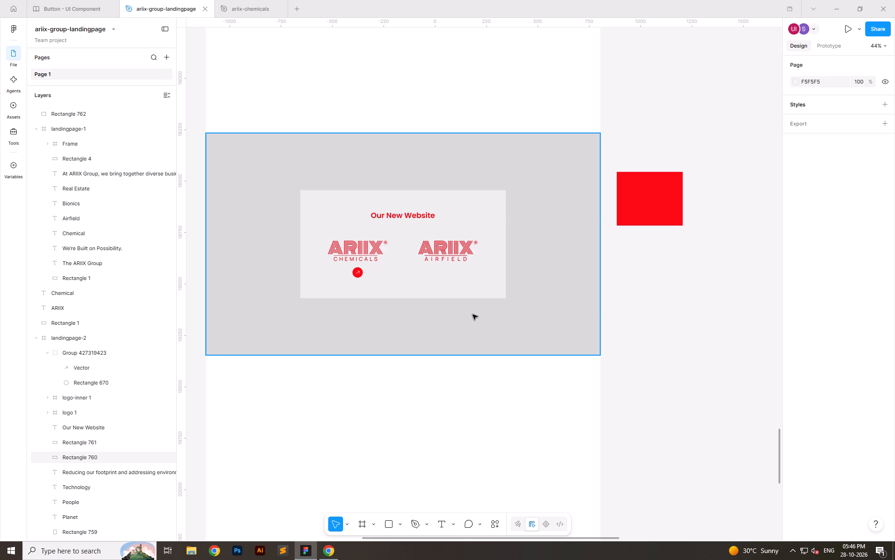
pyautogui.click(646, 291)
pyautogui.click(654, 304)
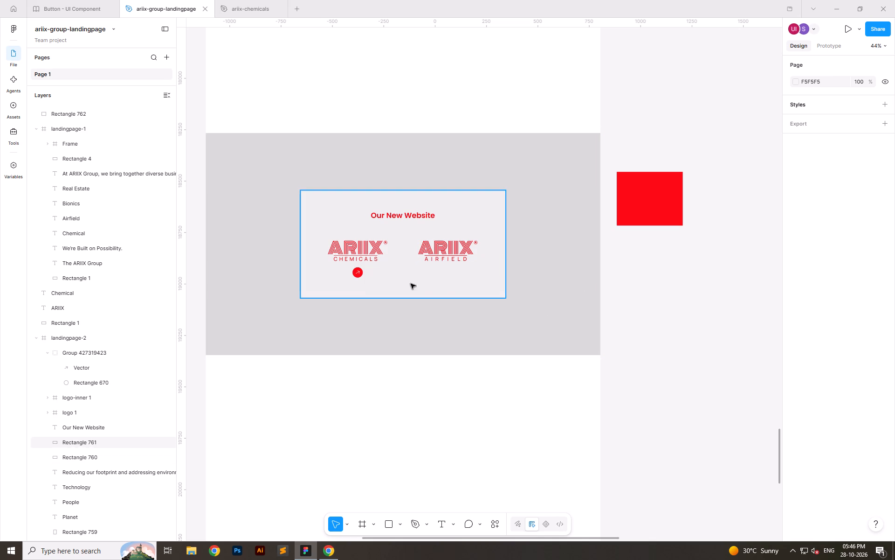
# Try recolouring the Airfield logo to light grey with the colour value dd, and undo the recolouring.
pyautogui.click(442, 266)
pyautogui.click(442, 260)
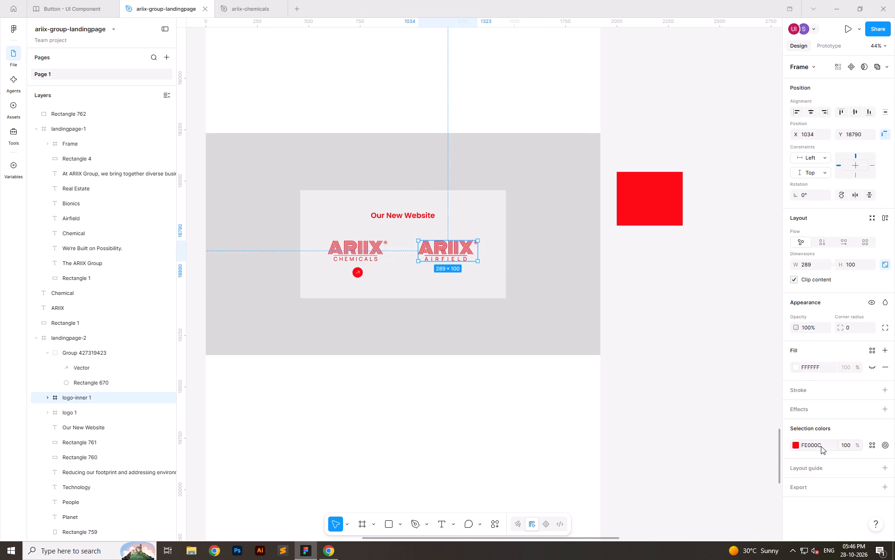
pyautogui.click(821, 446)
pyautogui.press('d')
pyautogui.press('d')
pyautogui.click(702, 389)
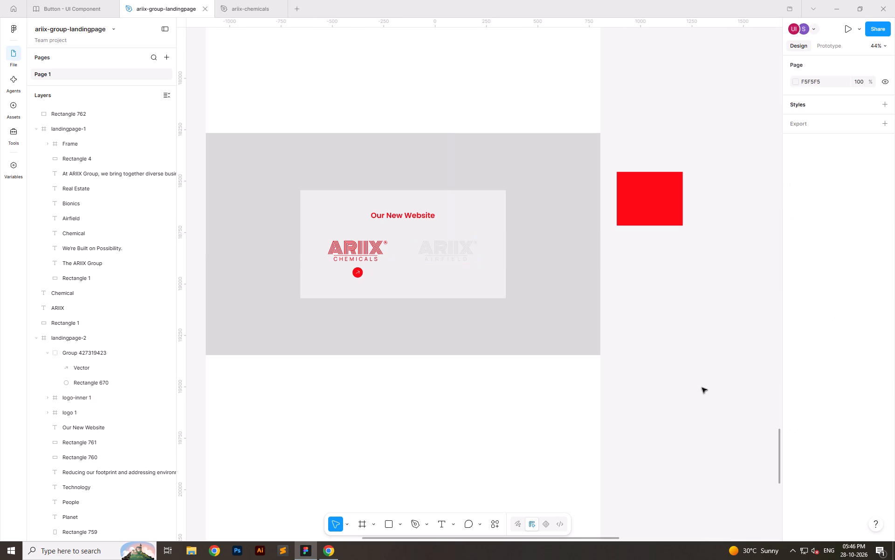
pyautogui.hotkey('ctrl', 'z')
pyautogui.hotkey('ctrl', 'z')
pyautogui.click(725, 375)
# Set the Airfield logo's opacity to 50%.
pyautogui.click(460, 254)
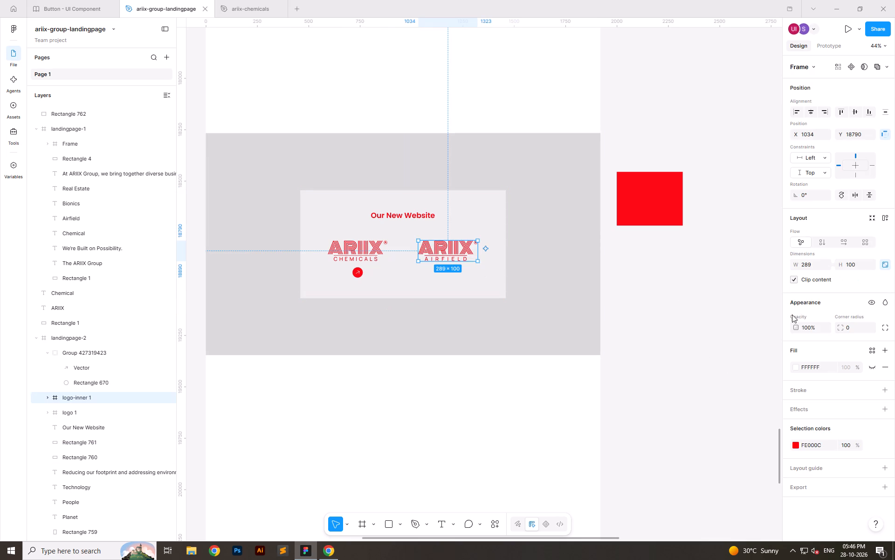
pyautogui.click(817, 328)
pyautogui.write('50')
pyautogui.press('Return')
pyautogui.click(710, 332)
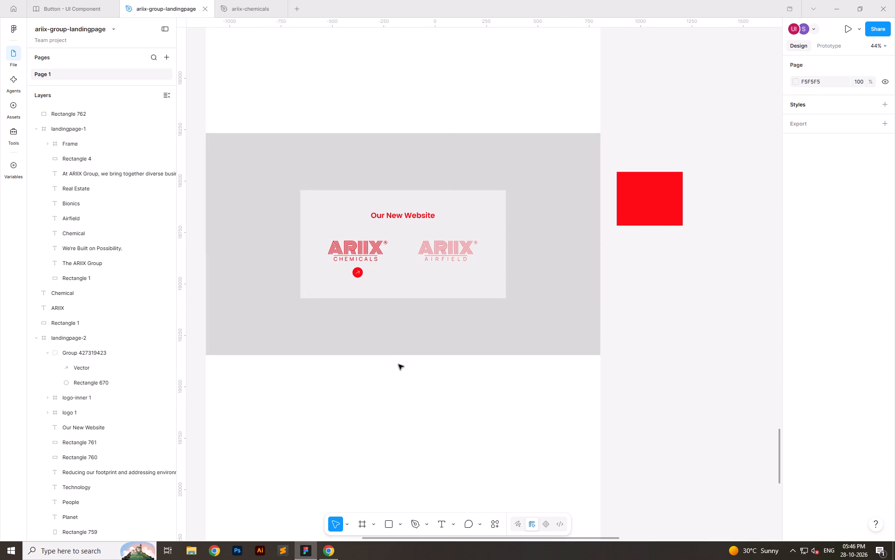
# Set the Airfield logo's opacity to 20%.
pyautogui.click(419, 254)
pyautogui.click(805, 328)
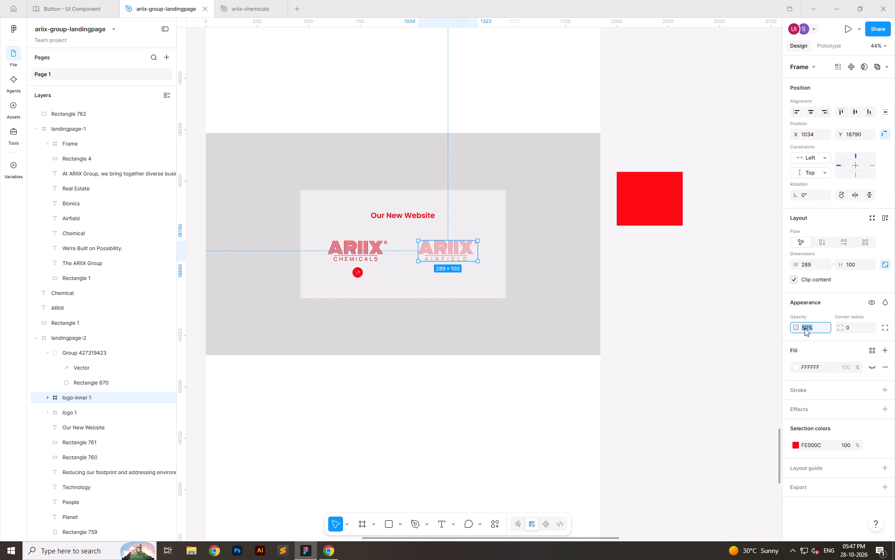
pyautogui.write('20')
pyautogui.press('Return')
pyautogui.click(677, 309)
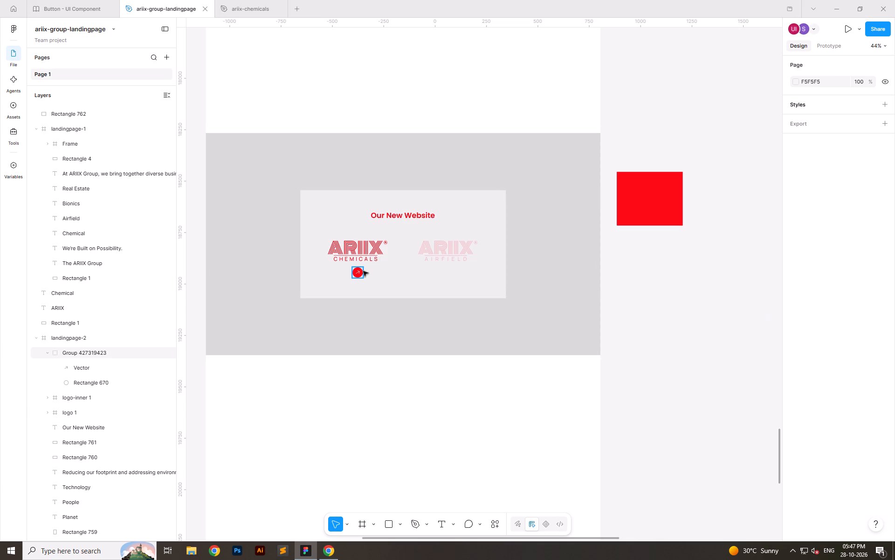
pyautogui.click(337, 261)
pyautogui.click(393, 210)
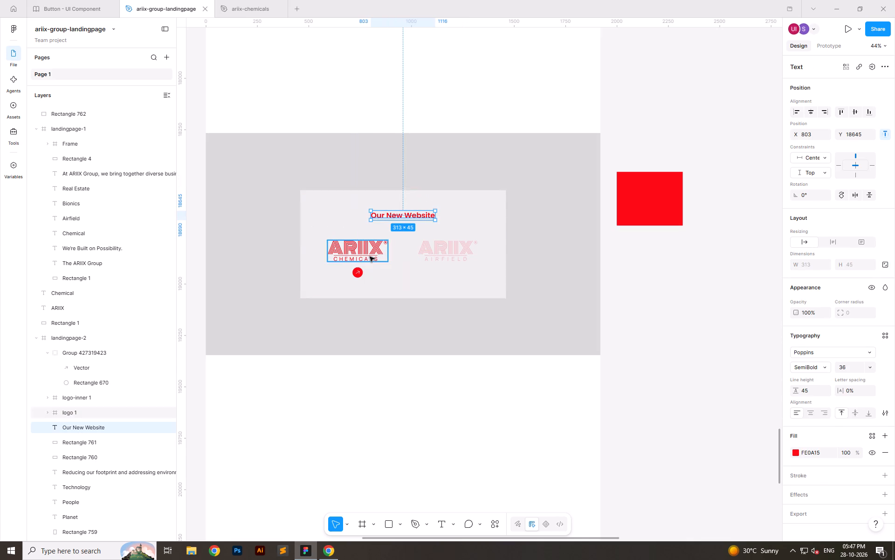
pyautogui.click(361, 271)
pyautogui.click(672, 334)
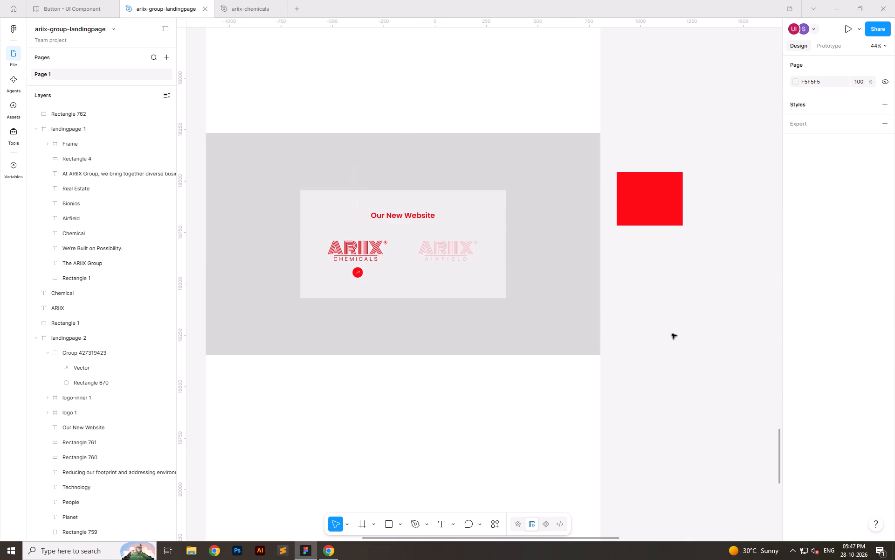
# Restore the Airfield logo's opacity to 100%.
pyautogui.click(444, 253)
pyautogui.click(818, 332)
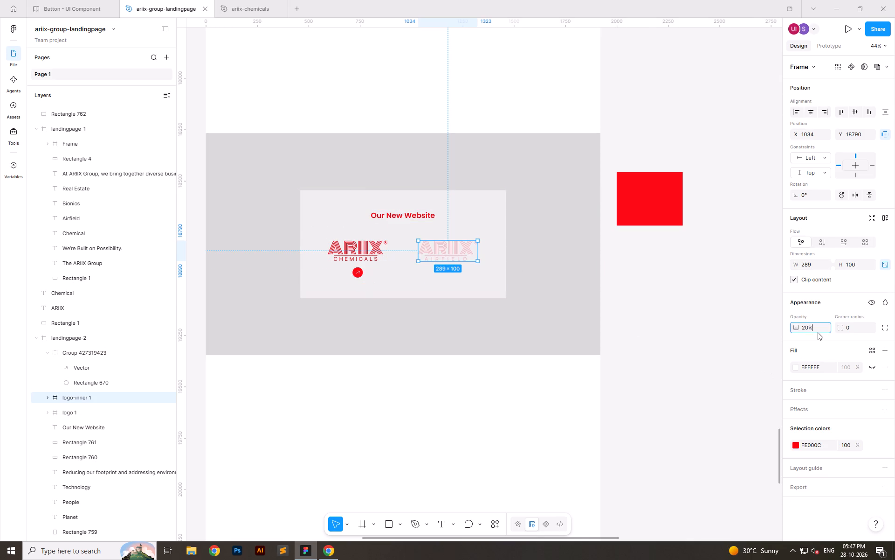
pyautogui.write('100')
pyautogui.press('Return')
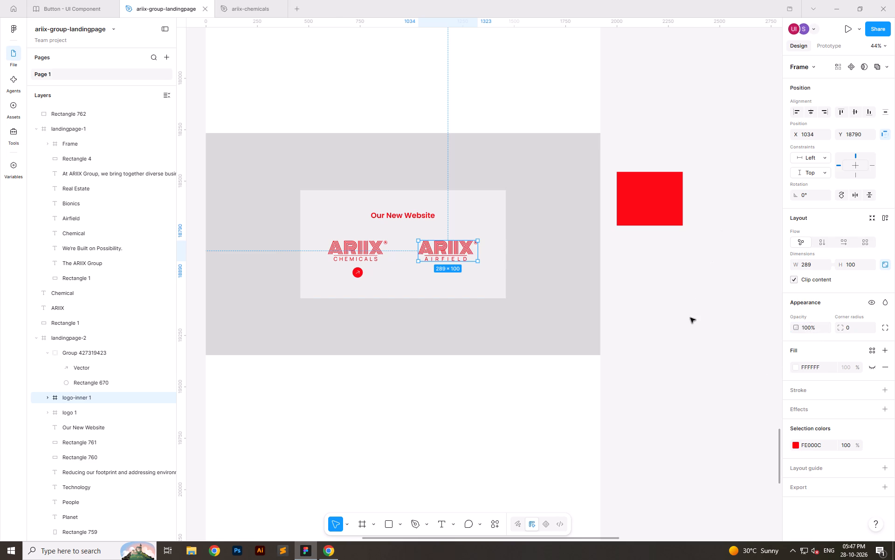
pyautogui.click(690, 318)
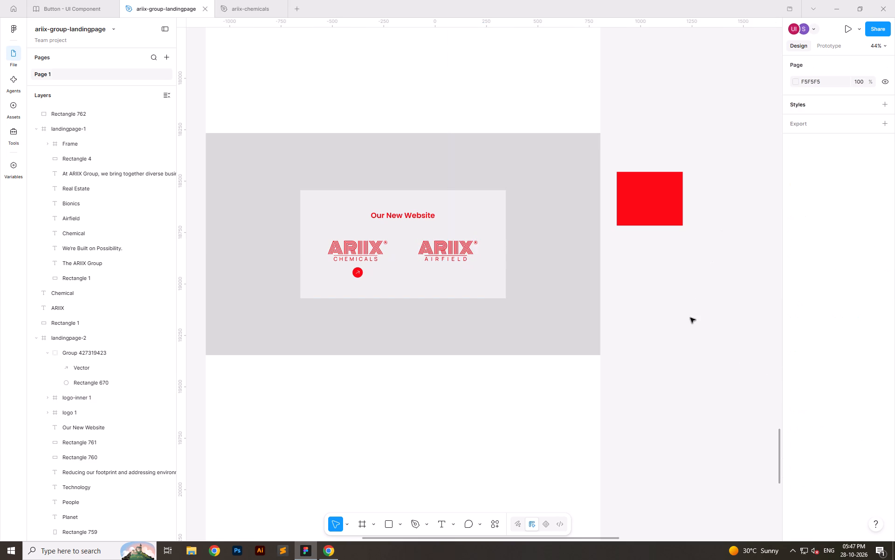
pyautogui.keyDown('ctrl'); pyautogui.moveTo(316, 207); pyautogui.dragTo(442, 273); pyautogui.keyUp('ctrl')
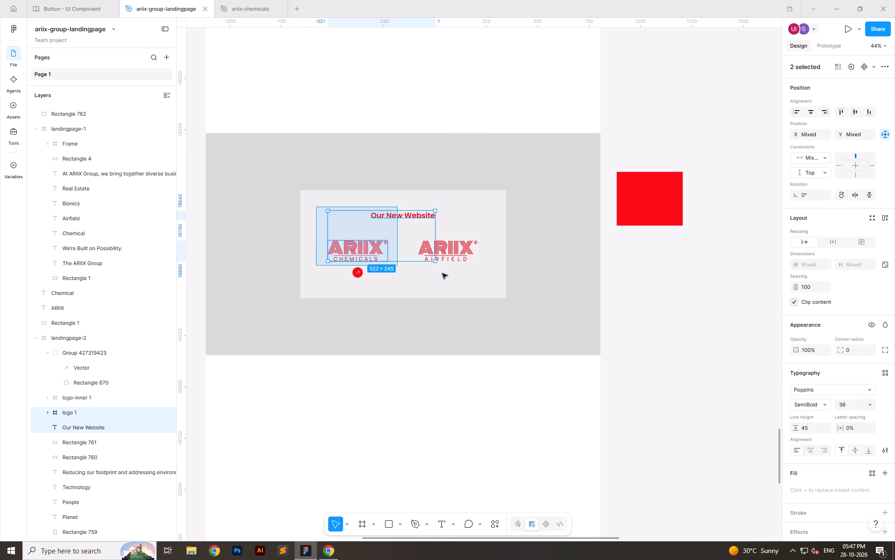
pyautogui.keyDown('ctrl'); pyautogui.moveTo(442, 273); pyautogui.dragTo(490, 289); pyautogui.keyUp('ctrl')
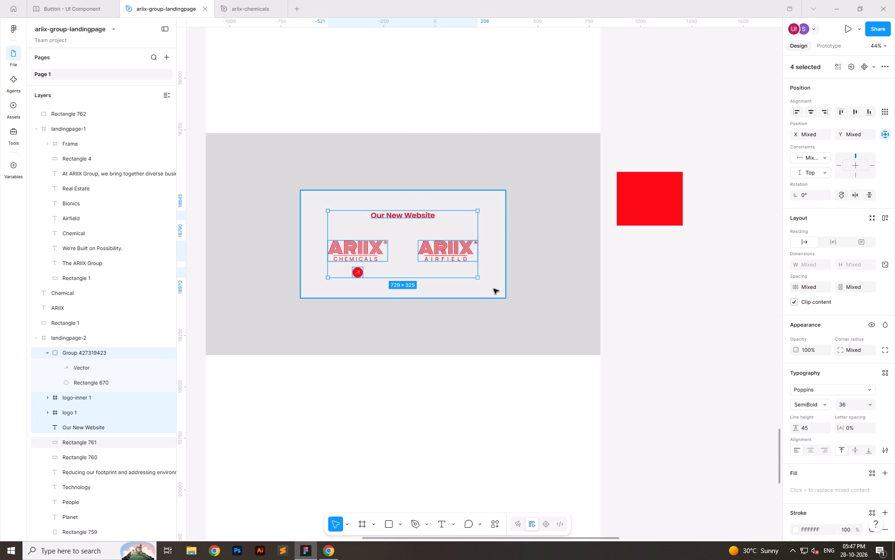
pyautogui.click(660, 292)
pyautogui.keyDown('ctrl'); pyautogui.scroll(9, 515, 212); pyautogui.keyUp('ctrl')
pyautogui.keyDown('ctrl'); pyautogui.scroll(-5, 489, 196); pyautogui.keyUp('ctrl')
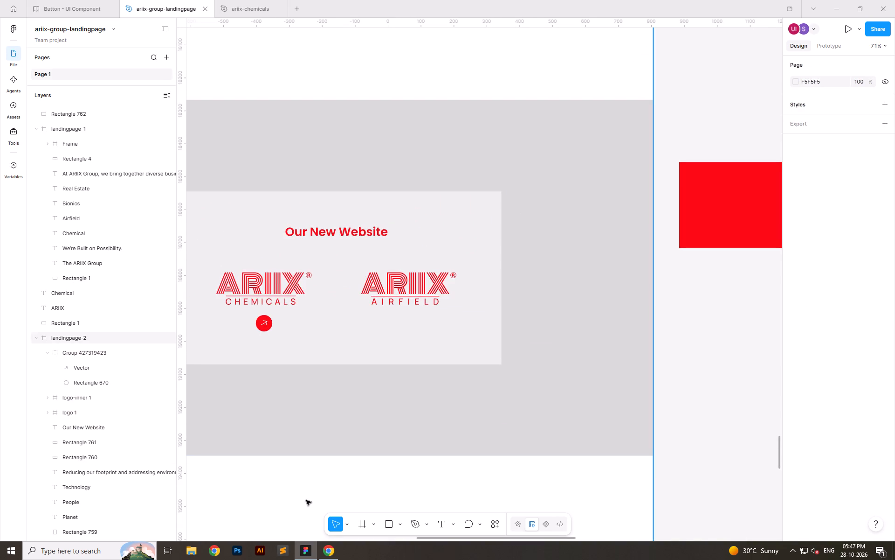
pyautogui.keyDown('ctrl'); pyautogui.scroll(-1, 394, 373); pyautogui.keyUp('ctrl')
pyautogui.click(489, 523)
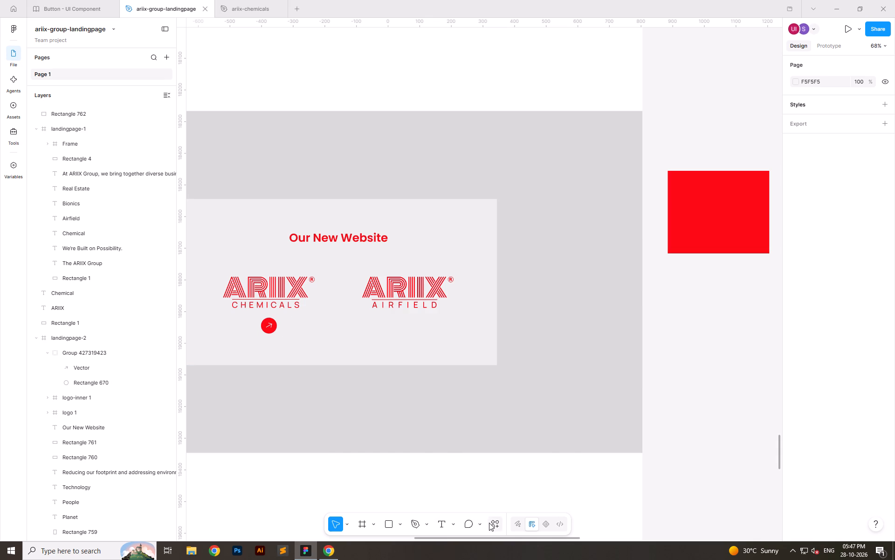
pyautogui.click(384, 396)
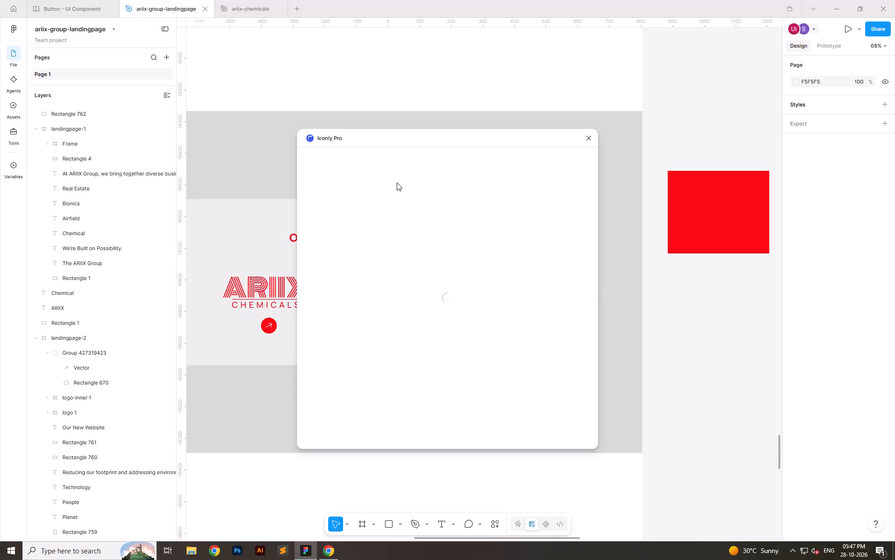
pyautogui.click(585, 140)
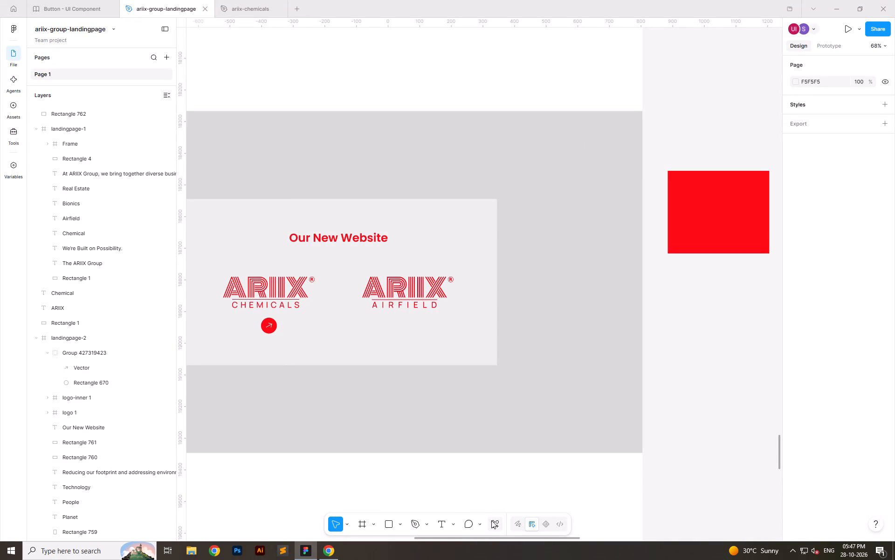
# Search the Iconify plugin for "cross" and insert the akar-icons cross near the top of the "Our New Website" card.
pyautogui.click(494, 523)
pyautogui.click(404, 371)
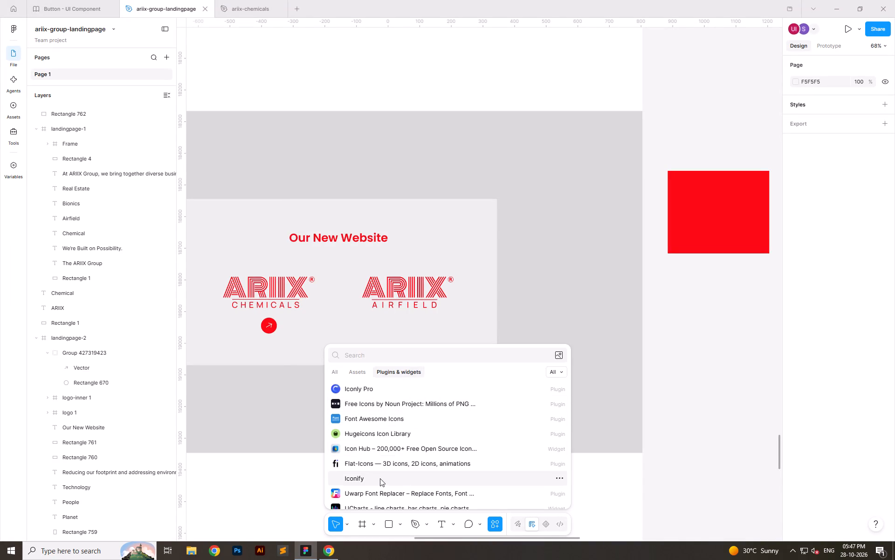
pyautogui.click(380, 478)
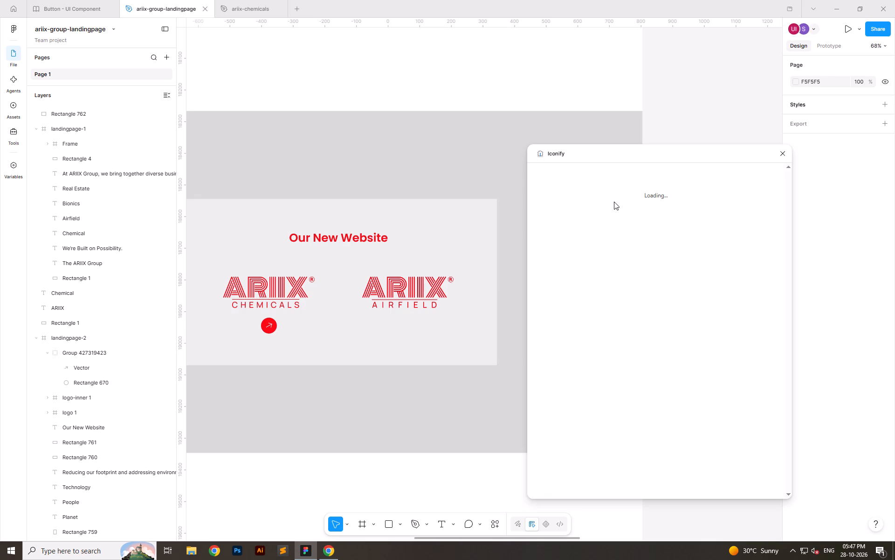
pyautogui.click(586, 196)
pyautogui.click(584, 191)
pyautogui.write('cross')
pyautogui.press('Return')
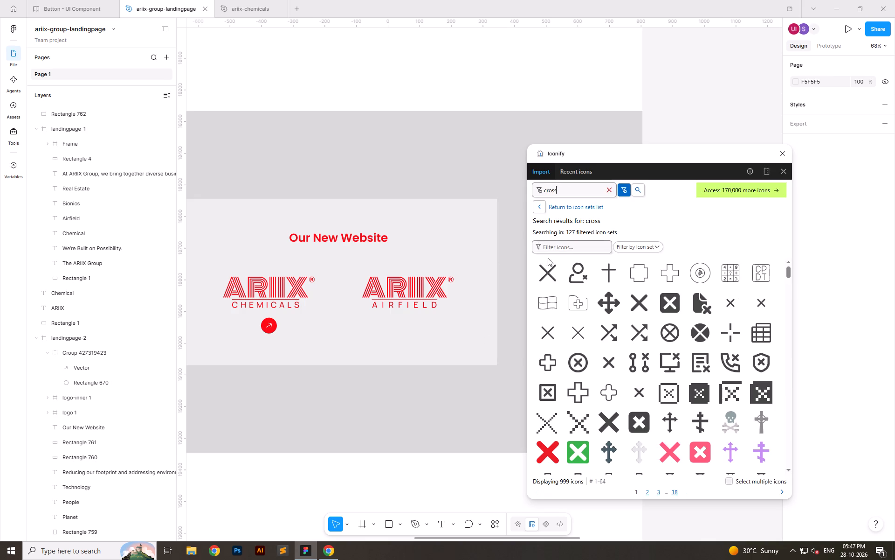
pyautogui.moveTo(548, 265); pyautogui.dragTo(440, 212)
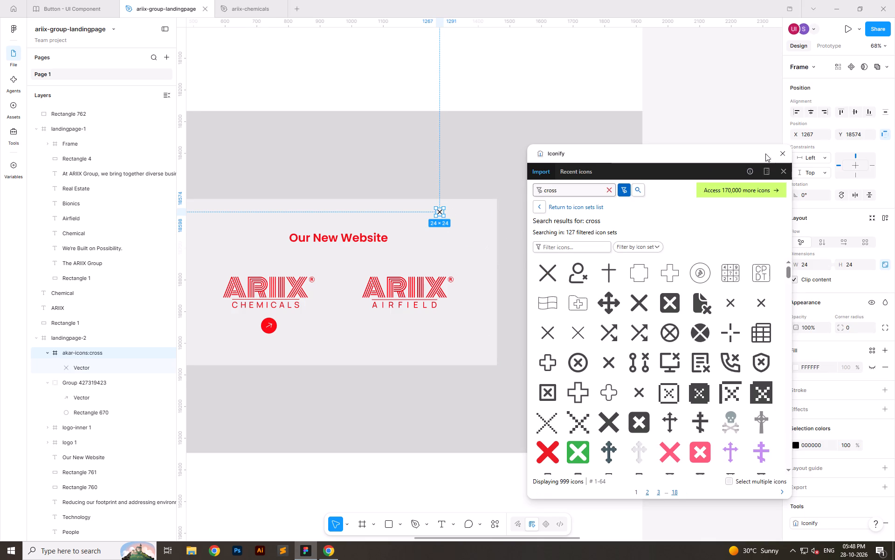
pyautogui.click(784, 150)
# Position the cross icon in the card's top-right corner, 30 px from the top and right edges.
pyautogui.keyDown('ctrl'); pyautogui.scroll(9, 508, 212); pyautogui.keyUp('ctrl')
pyautogui.moveTo(335, 209); pyautogui.dragTo(418, 203)
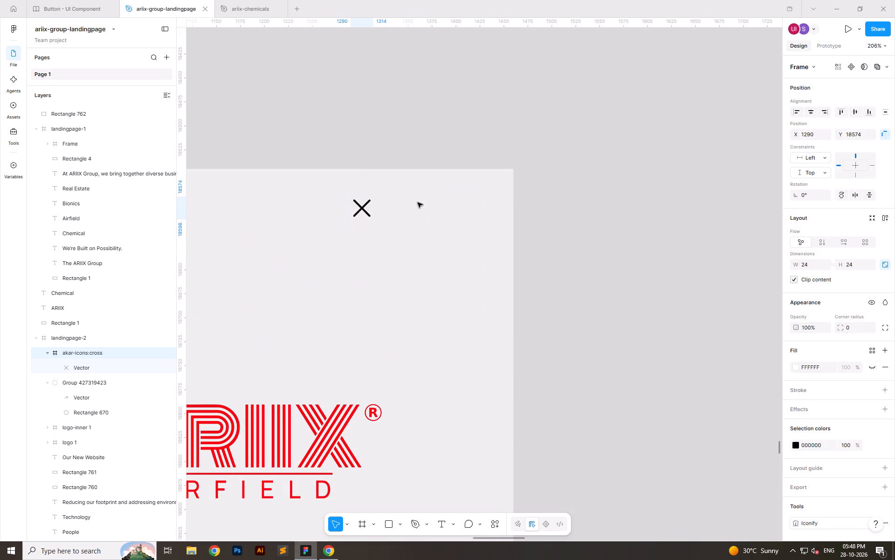
pyautogui.moveTo(418, 203); pyautogui.dragTo(469, 205)
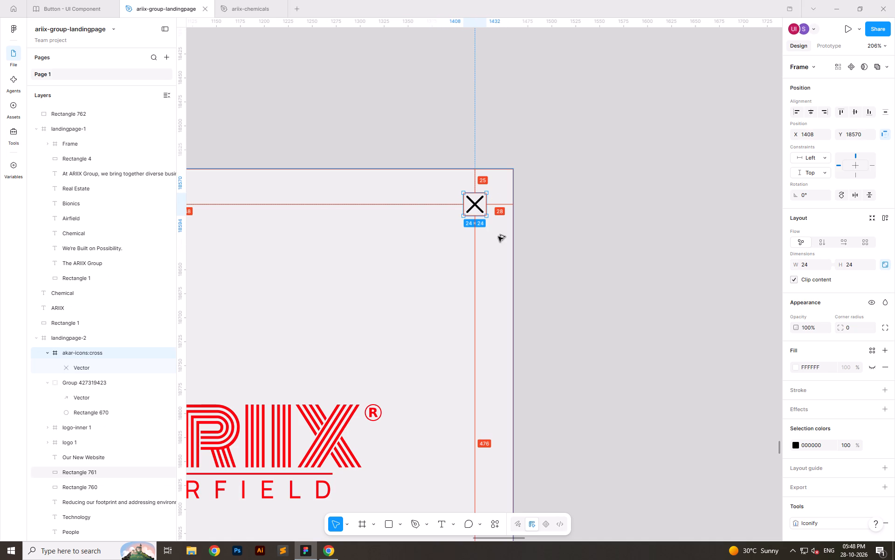
pyautogui.hotkey('alt', 'shift', 'Down')
pyautogui.hotkey('alt', 'Up')
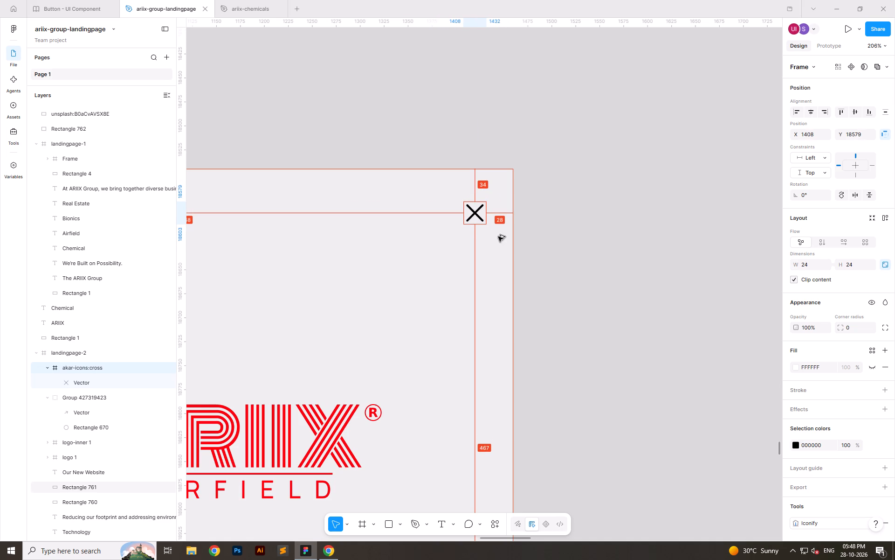
pyautogui.hotkey('alt', 'Up')
pyautogui.hotkey('alt', 'Up')
pyautogui.hotkey('alt', 'Up')
pyautogui.hotkey('alt', 'Up')
pyautogui.hotkey('alt', 'Left')
pyautogui.hotkey('alt', 'Left')
pyautogui.hotkey('alt', 'Left')
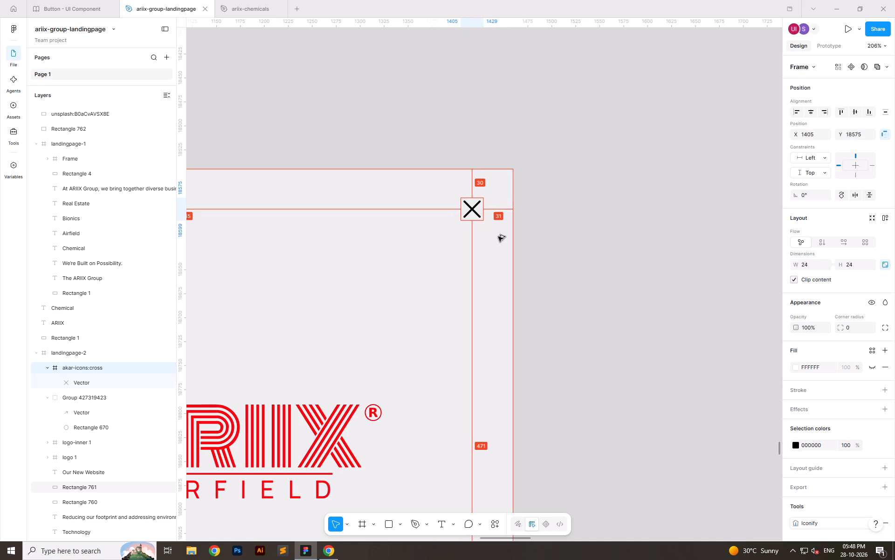
pyautogui.hotkey('alt', 'Right')
pyautogui.click(612, 231)
# Examine the "Our New Website" card and its cross icon up close and within the whole page.
pyautogui.keyDown('ctrl'); pyautogui.scroll(-11, 612, 231); pyautogui.keyUp('ctrl')
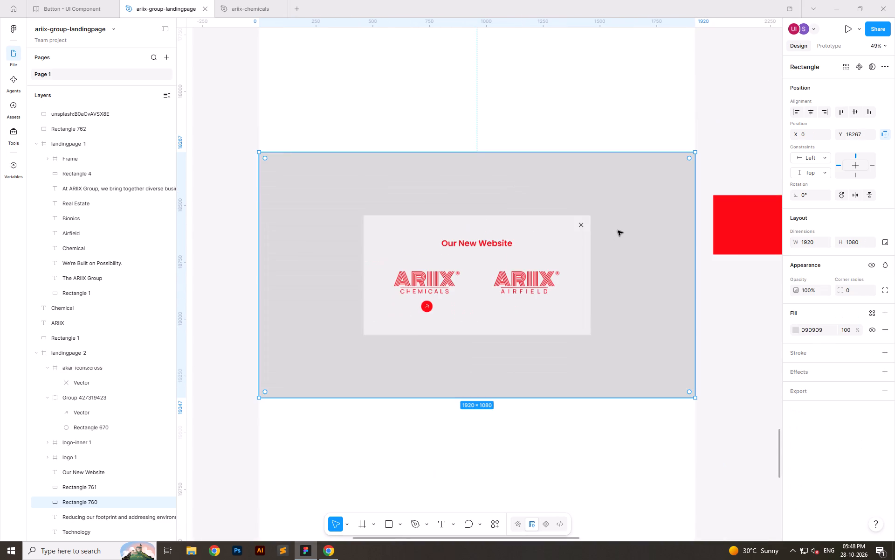
pyautogui.click(582, 225)
pyautogui.click(689, 333)
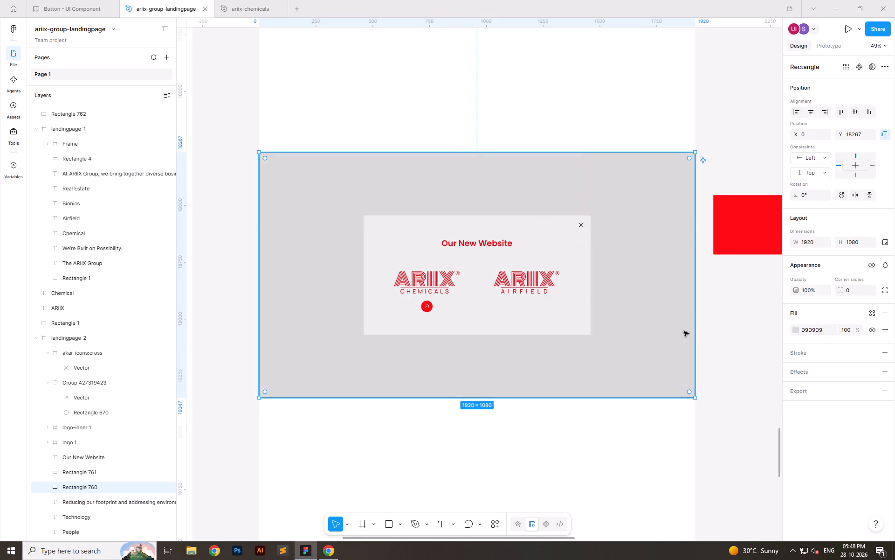
pyautogui.keyDown('ctrl'); pyautogui.scroll(-4, 491, 255); pyautogui.keyUp('ctrl')
pyautogui.click(665, 320)
pyautogui.keyDown('ctrl'); pyautogui.scroll(9, 431, 260); pyautogui.keyUp('ctrl')
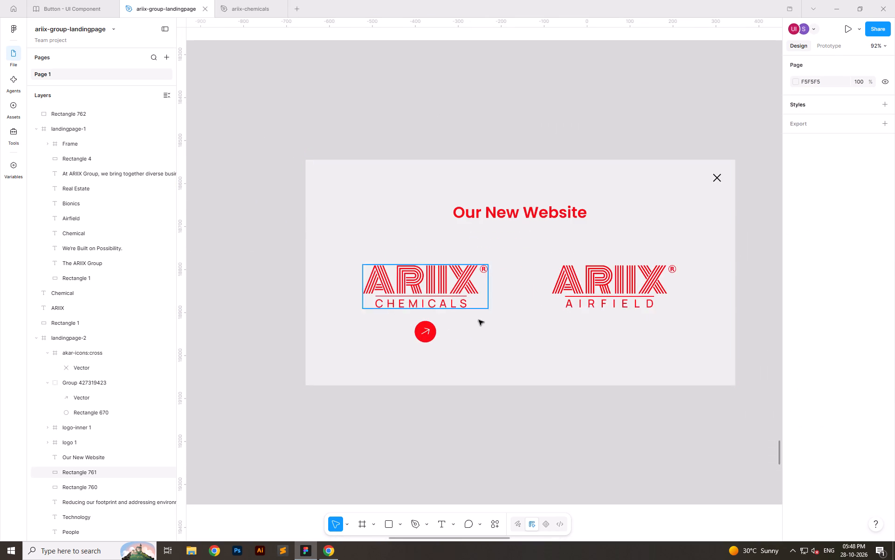
pyautogui.click(720, 182)
pyautogui.click(749, 196)
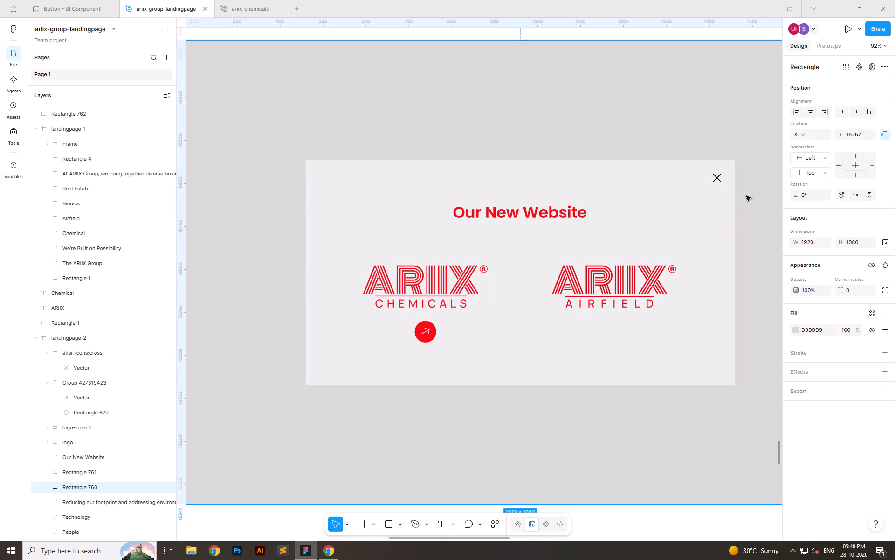
pyautogui.keyDown('ctrl'); pyautogui.scroll(-5, 581, 196); pyautogui.keyUp('ctrl')
pyautogui.click(772, 270)
pyautogui.keyDown('ctrl'); pyautogui.scroll(-5, 455, 262); pyautogui.keyUp('ctrl')
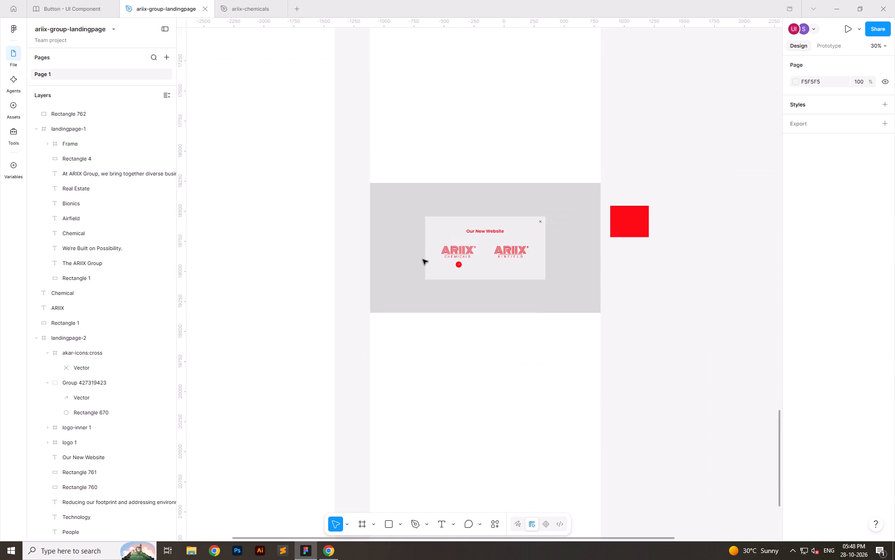
pyautogui.keyDown('ctrl'); pyautogui.scroll(7, 460, 269); pyautogui.keyUp('ctrl')
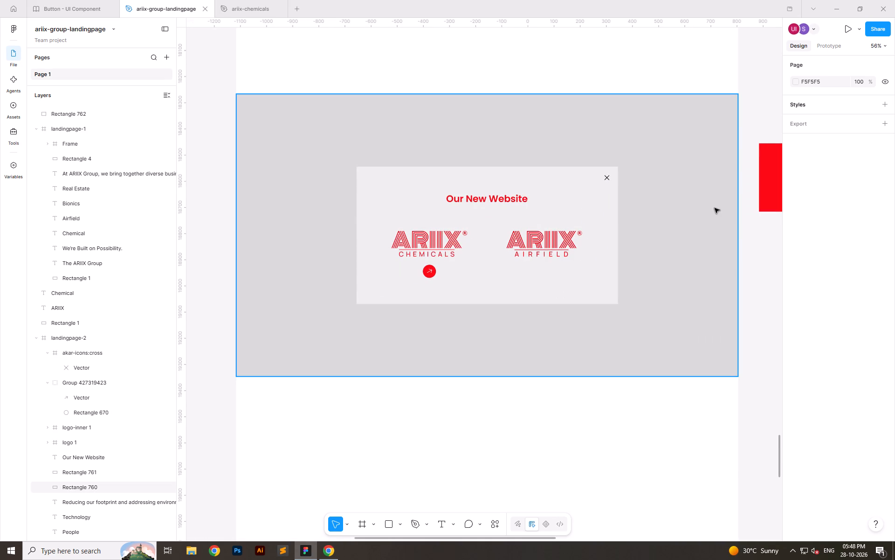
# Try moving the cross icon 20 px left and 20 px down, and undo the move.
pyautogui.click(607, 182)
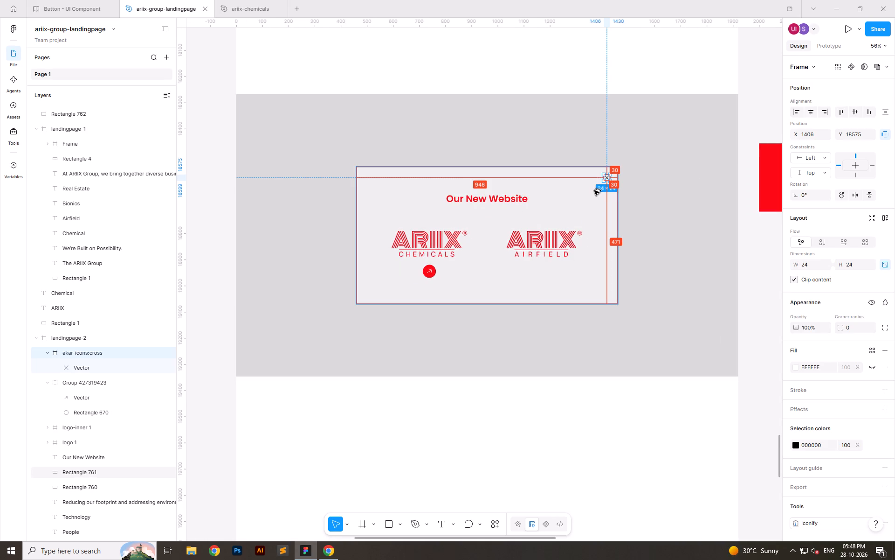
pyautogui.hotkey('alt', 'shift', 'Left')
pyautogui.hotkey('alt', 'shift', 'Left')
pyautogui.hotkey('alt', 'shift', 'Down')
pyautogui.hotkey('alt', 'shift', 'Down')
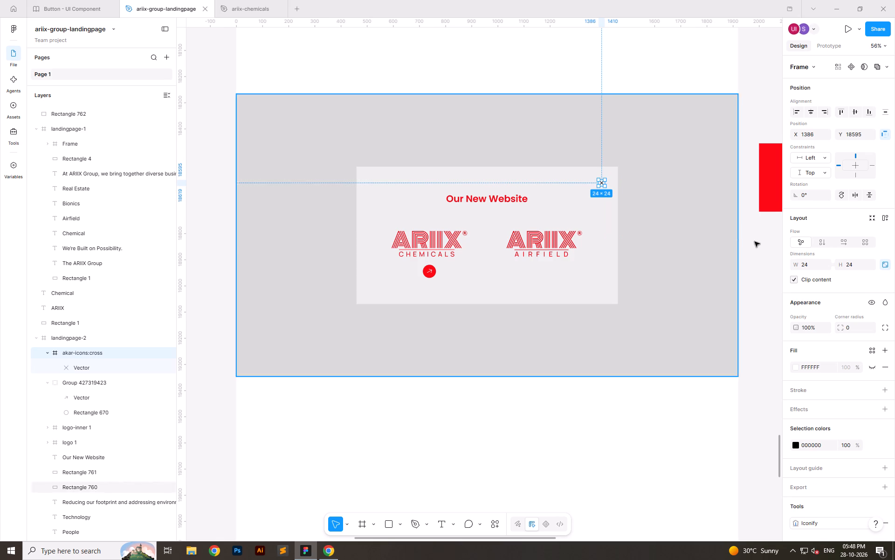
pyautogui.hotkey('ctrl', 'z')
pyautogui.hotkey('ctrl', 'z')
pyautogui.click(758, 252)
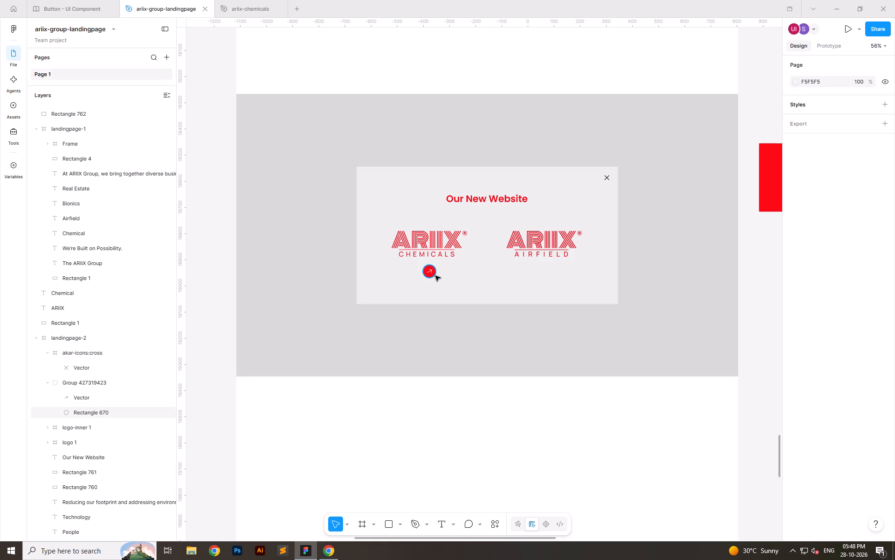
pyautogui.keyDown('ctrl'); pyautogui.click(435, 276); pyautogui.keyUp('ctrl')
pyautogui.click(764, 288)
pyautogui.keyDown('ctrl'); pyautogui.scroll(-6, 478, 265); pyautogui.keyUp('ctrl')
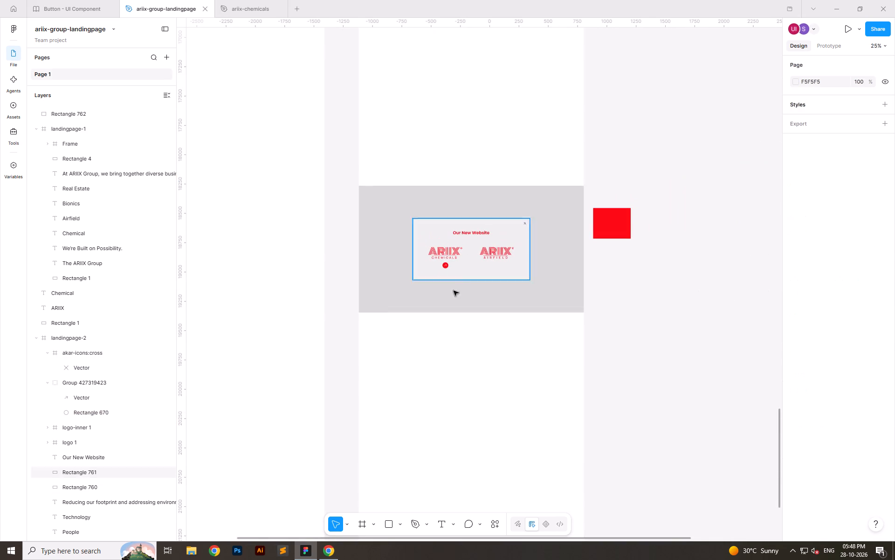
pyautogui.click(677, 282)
# Compare the ariix-india.com home page in Chrome with the "Our New Website" card in Figma.
pyautogui.hotkey('alt', 'Tab')
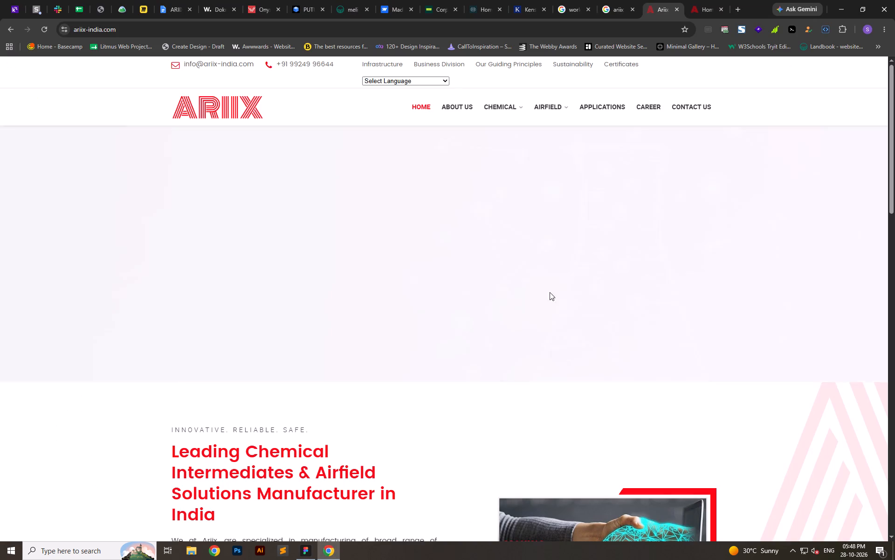
pyautogui.scroll(-6, 429, 438)
pyautogui.hotkey('alt', 'Tab')
pyautogui.hotkey('alt', 'Tab')
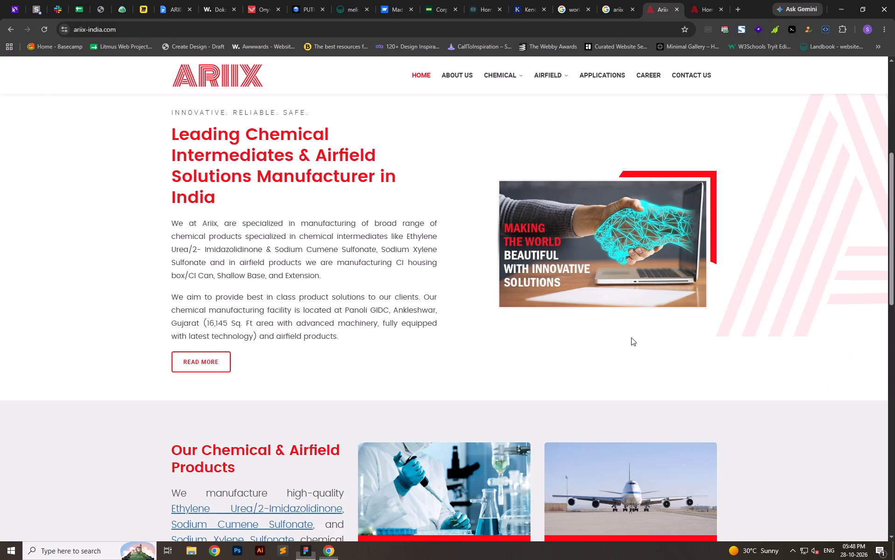
pyautogui.scroll(-8, 684, 397)
pyautogui.hotkey('alt', 'Tab')
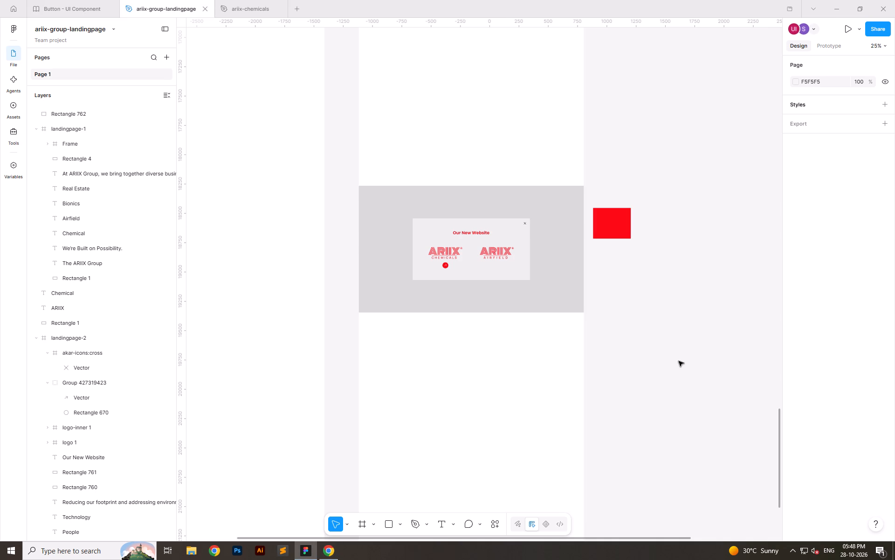
pyautogui.hotkey('alt', 'Tab')
pyautogui.hotkey('alt', 'Tab')
pyautogui.click(679, 361)
pyautogui.hotkey('alt', 'Tab')
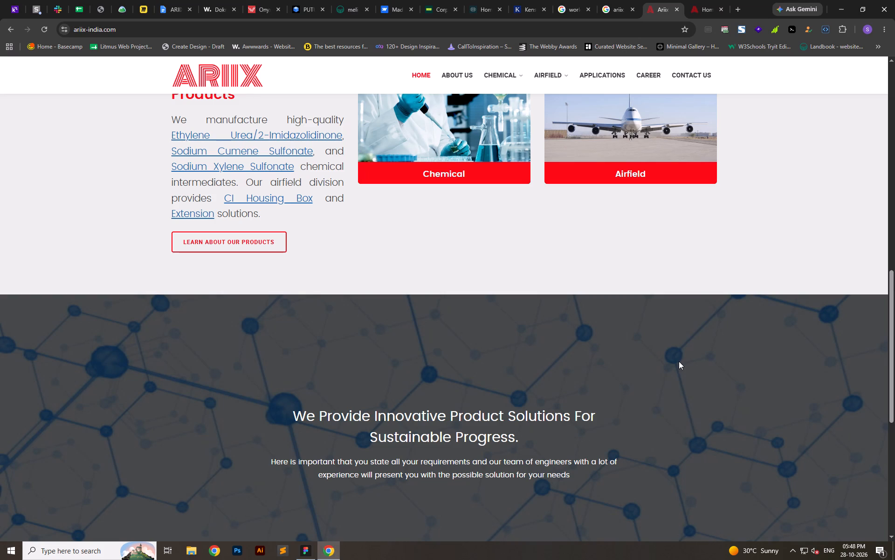
pyautogui.hotkey('alt', 'Tab')
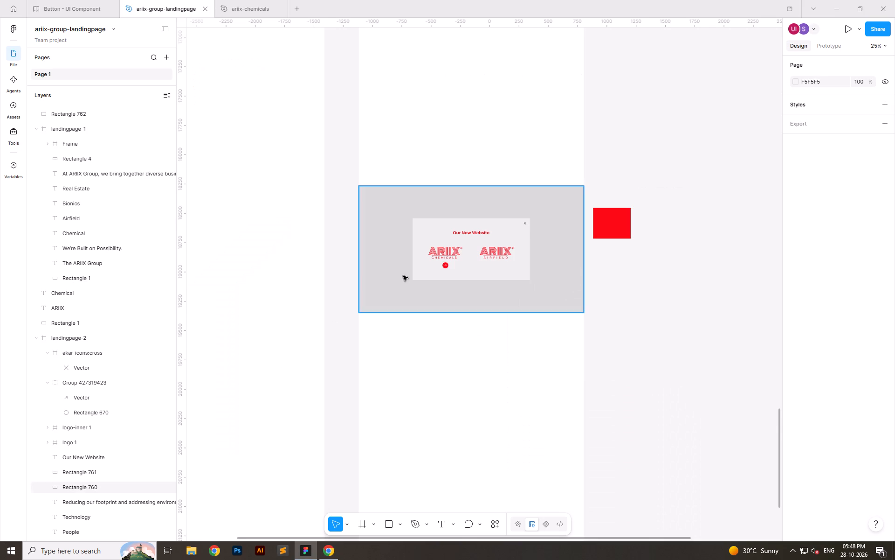
pyautogui.keyDown('ctrl'); pyautogui.scroll(17, 425, 264); pyautogui.keyUp('ctrl')
pyautogui.keyDown('ctrl'); pyautogui.scroll(-7, 455, 292); pyautogui.keyUp('ctrl')
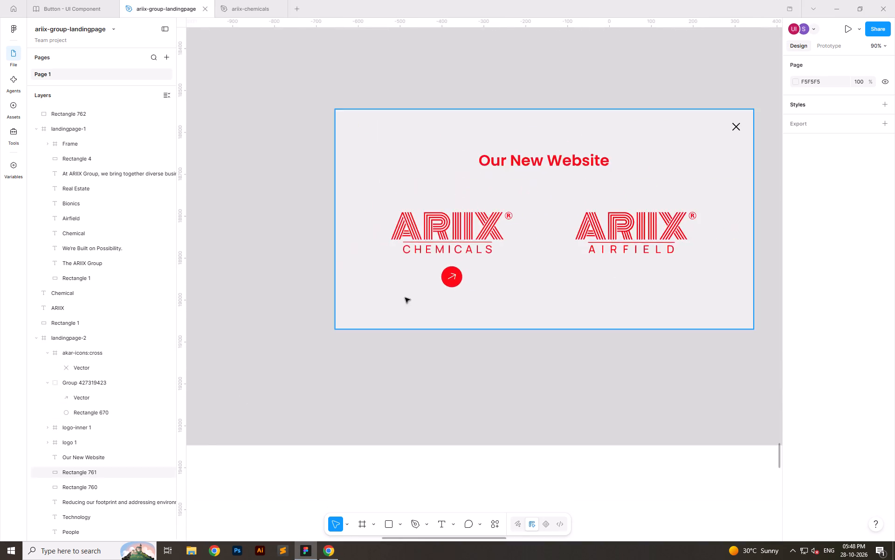
pyautogui.keyDown('ctrl'); pyautogui.scroll(-7, 405, 298); pyautogui.keyUp('ctrl')
pyautogui.click(665, 331)
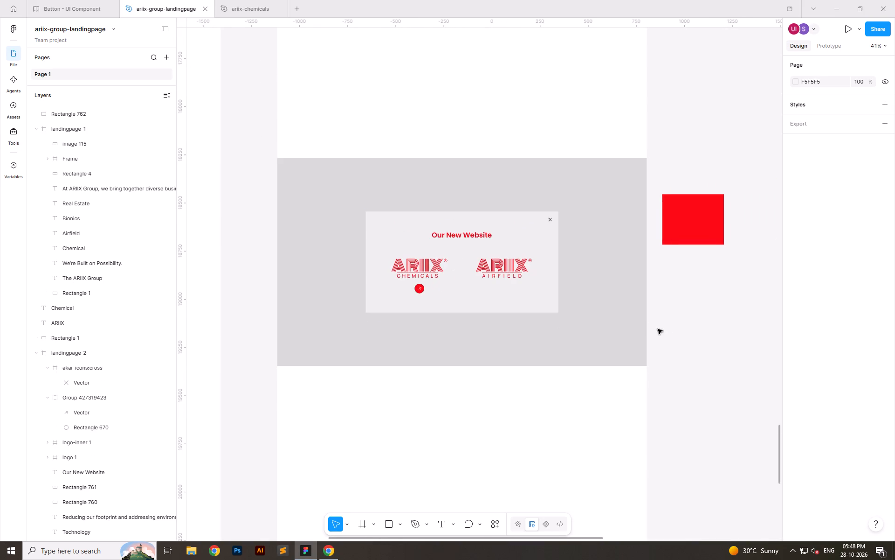
# Group the "Our New Website" card with its heading, both logos, arrow badge and cross icon.
pyautogui.scroll(3, 570, 318)
pyautogui.keyDown('ctrl'); pyautogui.moveTo(355, 236); pyautogui.dragTo(577, 361); pyautogui.keyUp('ctrl')
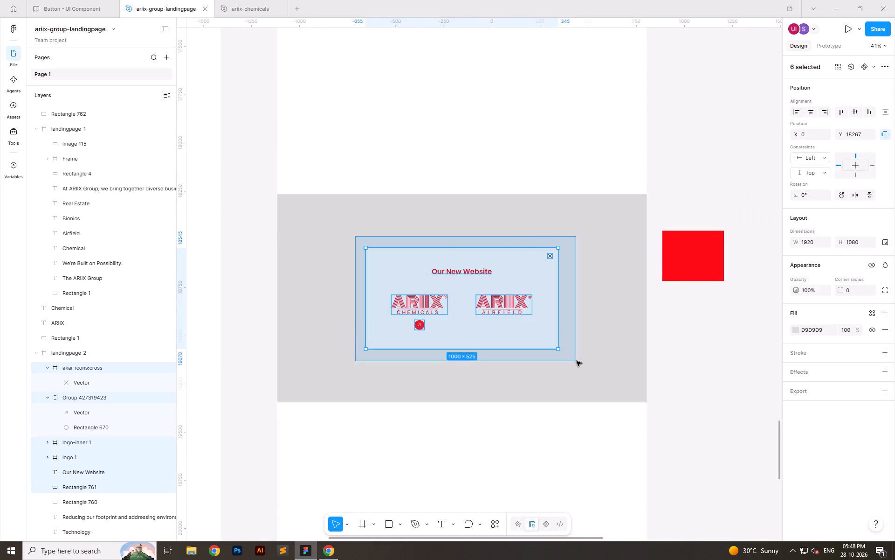
pyautogui.keyDown('ctrl'); pyautogui.moveTo(577, 361); pyautogui.dragTo(580, 361); pyautogui.keyUp('ctrl')
pyautogui.hotkey('ctrl', 'g')
pyautogui.click(709, 370)
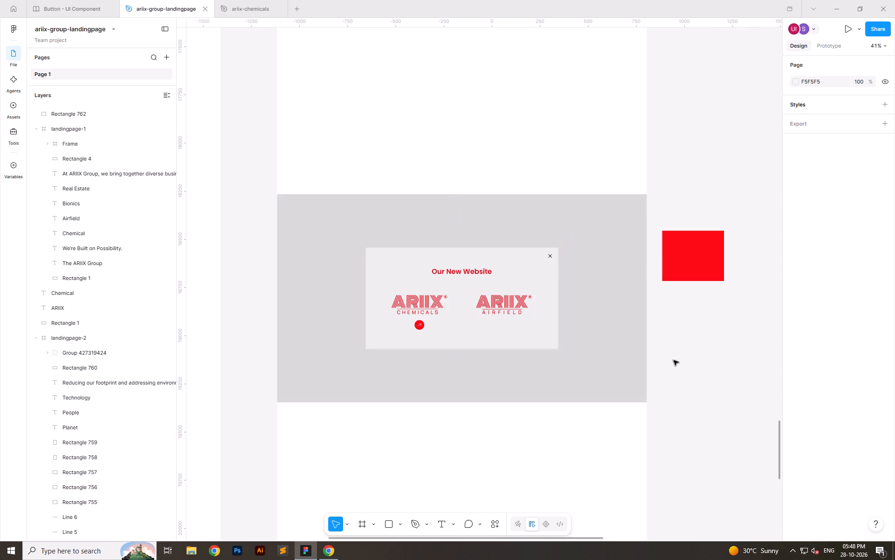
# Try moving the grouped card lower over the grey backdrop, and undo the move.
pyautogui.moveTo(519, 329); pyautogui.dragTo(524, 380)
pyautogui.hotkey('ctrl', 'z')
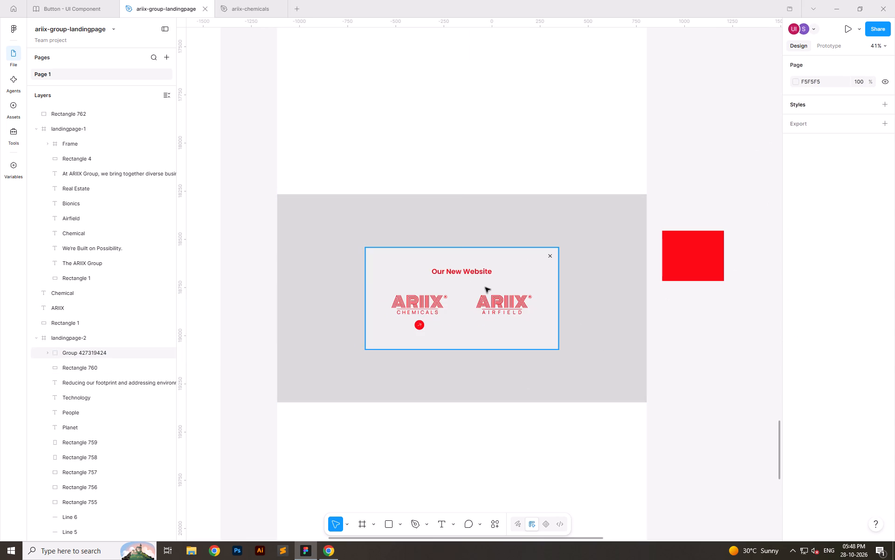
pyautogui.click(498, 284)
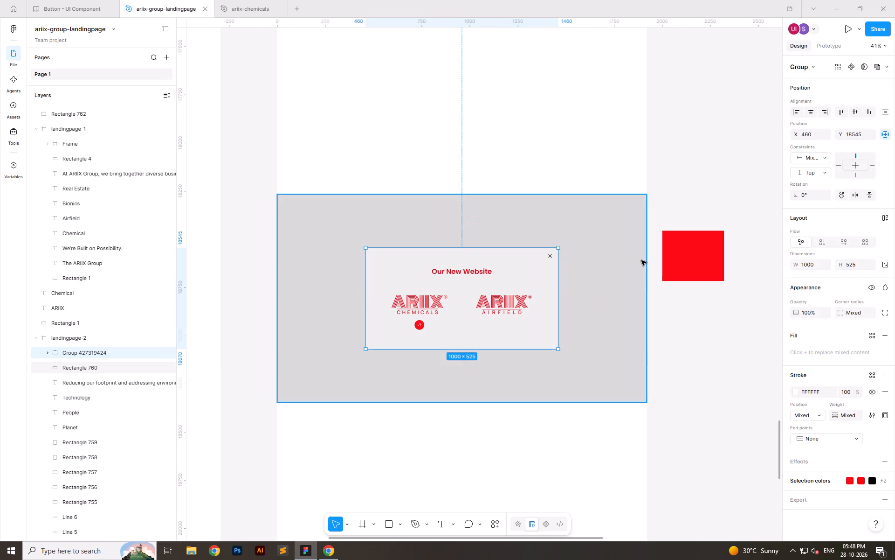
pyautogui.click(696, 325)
# Switch to Chrome to view the ariix-india.com home page.
pyautogui.click(325, 559)
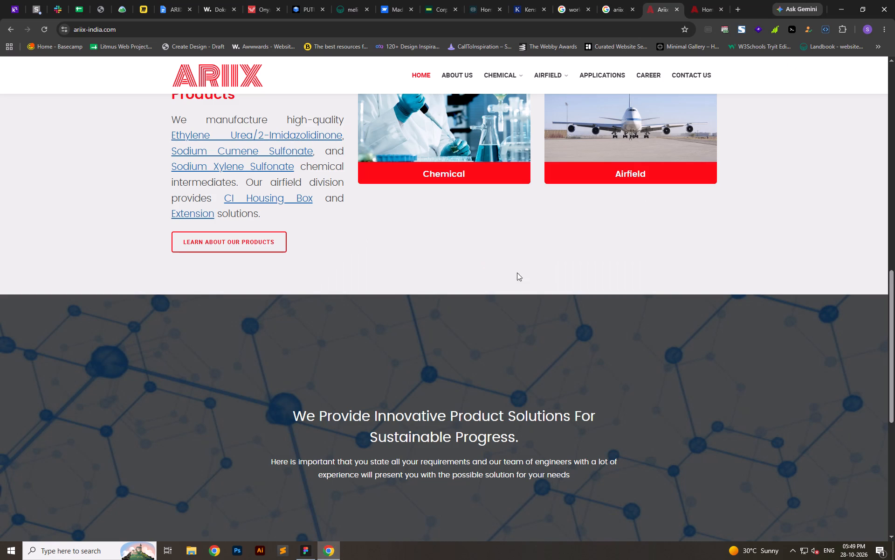
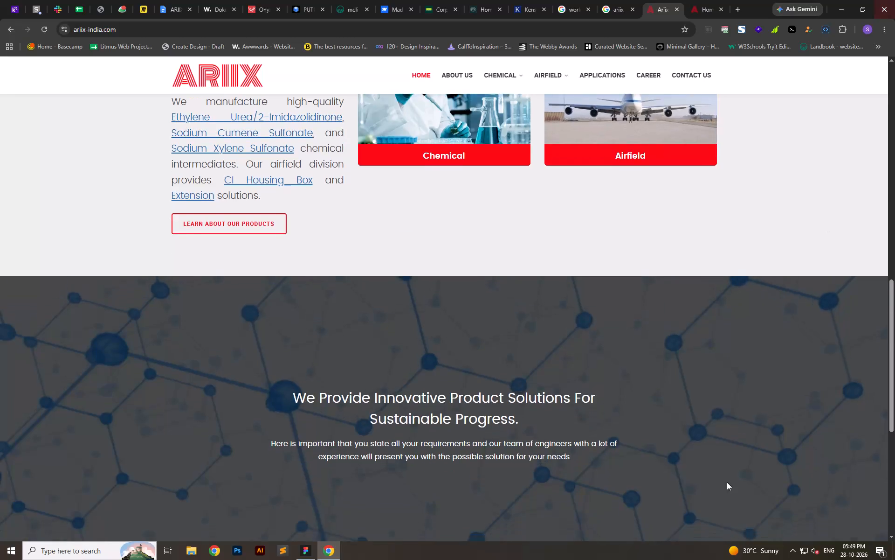
# Examine the Ariix home page's "Best in class chemical products and airfield solutions provider" call-to-action band and the section above it.
pyautogui.scroll(-3, 484, 448)
pyautogui.scroll(3, 349, 443)
pyautogui.moveTo(399, 500); pyautogui.dragTo(160, 465)
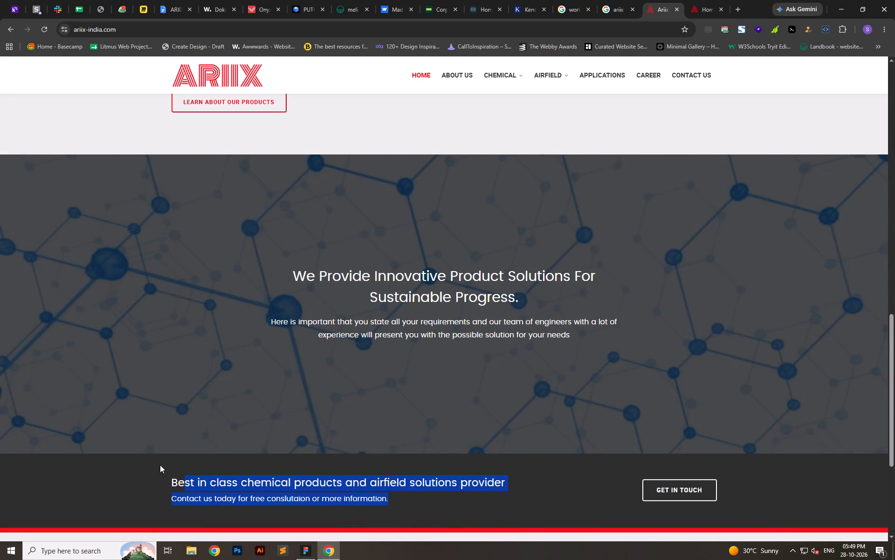
pyautogui.click(160, 465)
pyautogui.moveTo(158, 471); pyautogui.dragTo(437, 497)
pyautogui.click(437, 497)
pyautogui.moveTo(438, 497); pyautogui.dragTo(159, 472)
pyautogui.click(159, 472)
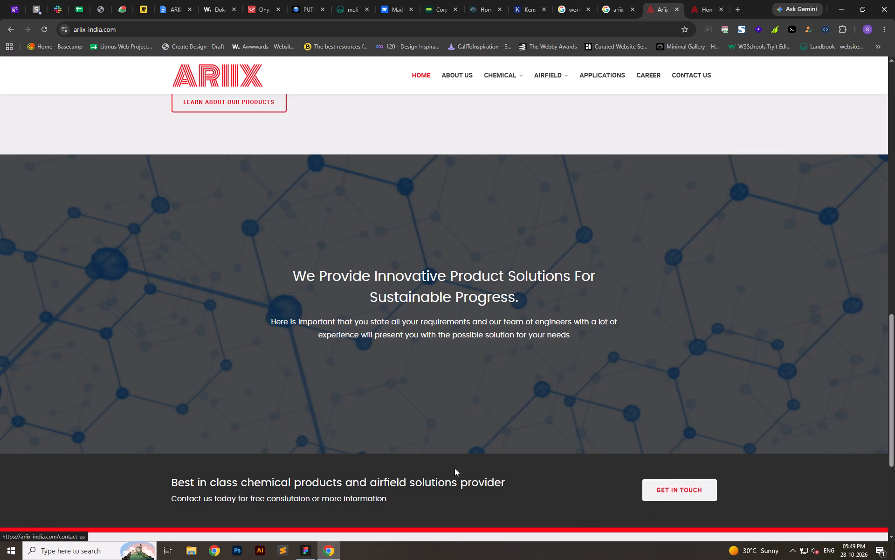
pyautogui.moveTo(416, 497); pyautogui.dragTo(170, 478)
pyautogui.click(170, 478)
pyautogui.moveTo(151, 477); pyautogui.dragTo(376, 508)
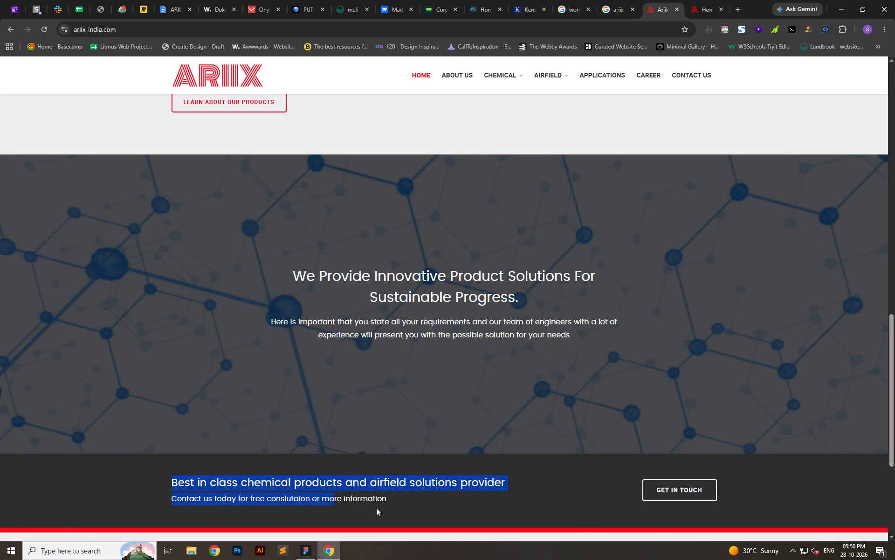
pyautogui.moveTo(376, 508); pyautogui.dragTo(433, 505)
pyautogui.click(433, 505)
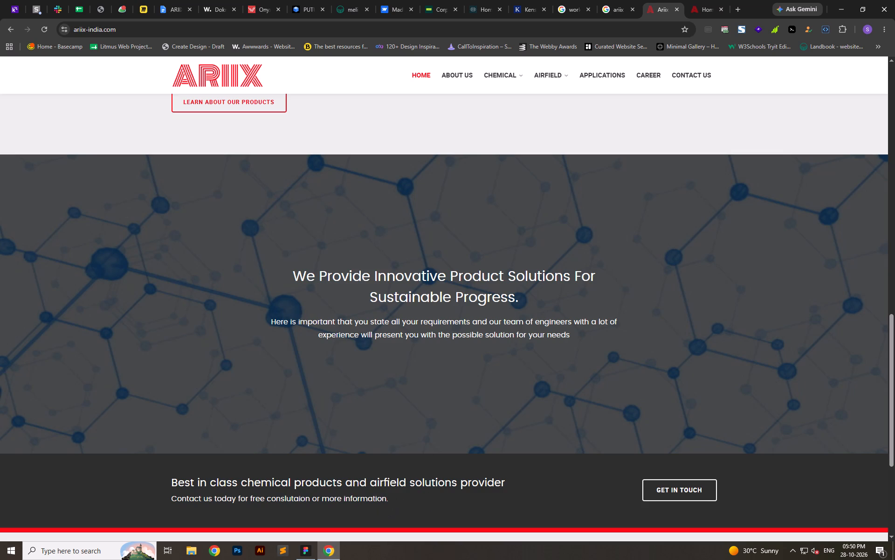
pyautogui.scroll(7, 498, 295)
pyautogui.scroll(-1, 496, 288)
pyautogui.scroll(-5, 536, 332)
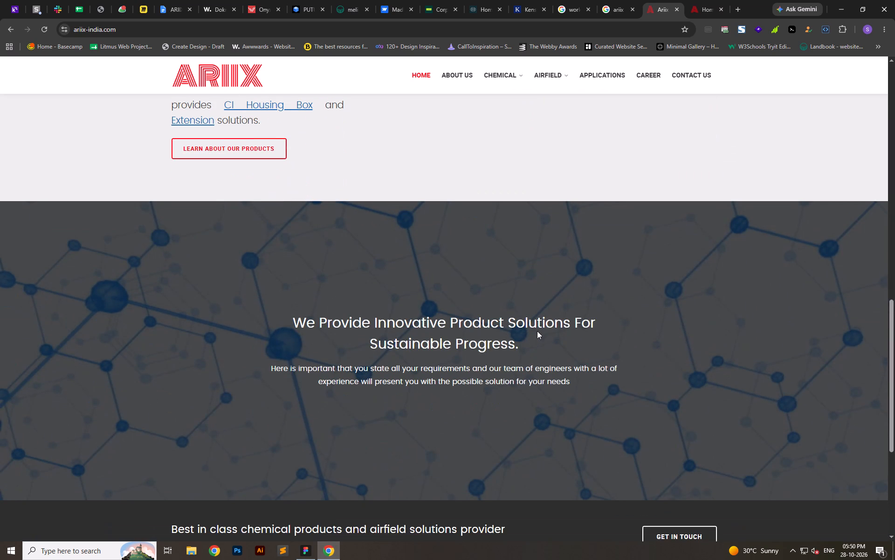
# Review the Ariix home page from the hero banner through the about and product sections down to the footer.
pyautogui.scroll(6, 689, 473)
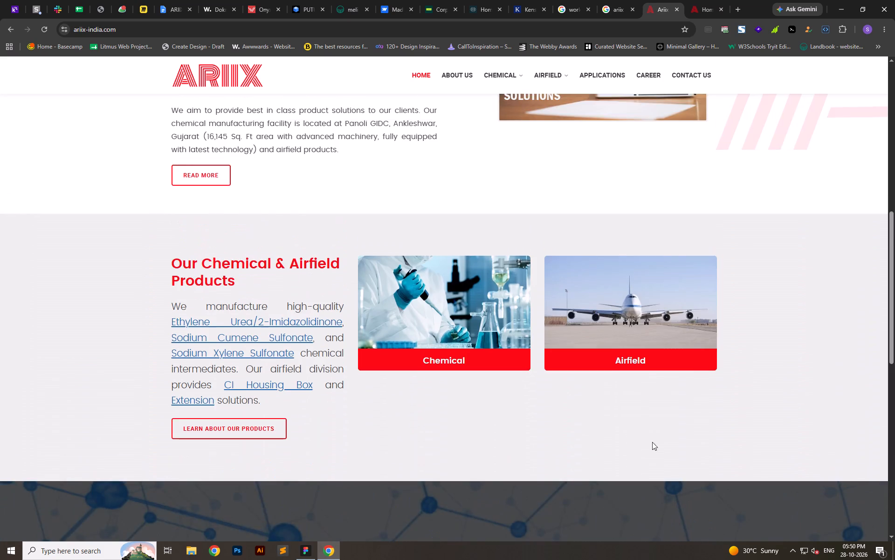
pyautogui.scroll(13, 667, 426)
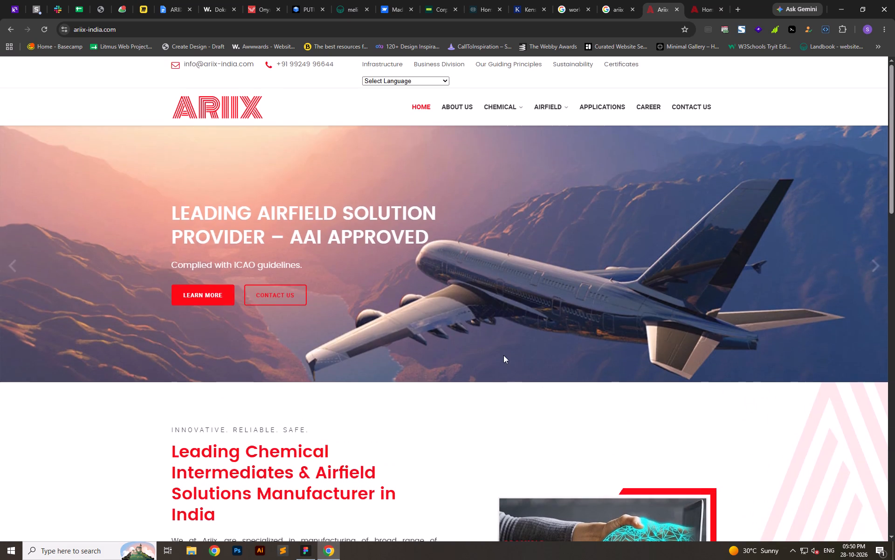
pyautogui.scroll(-5, 502, 358)
pyautogui.scroll(1, 500, 360)
pyautogui.scroll(-5, 500, 360)
pyautogui.scroll(1, 500, 360)
pyautogui.scroll(-5, 497, 376)
pyautogui.scroll(-4, 437, 338)
pyautogui.scroll(-4, 438, 380)
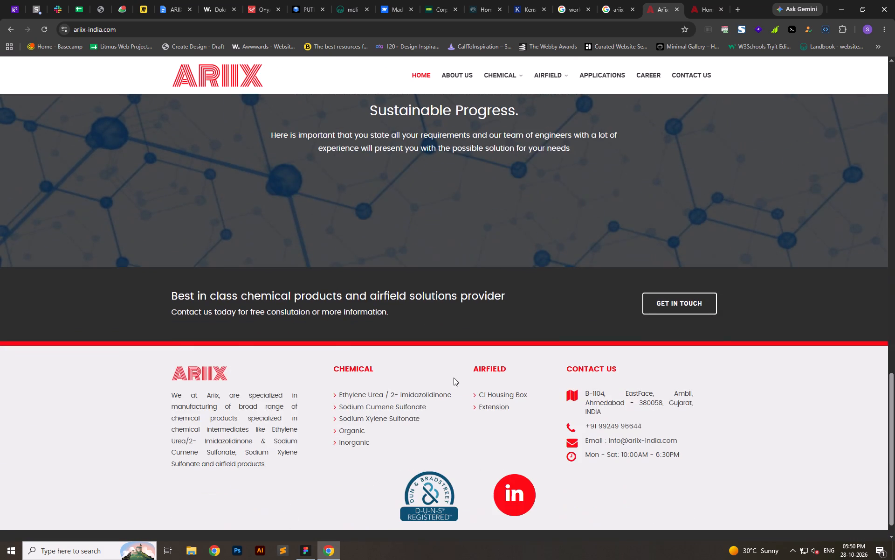
pyautogui.scroll(15, 622, 404)
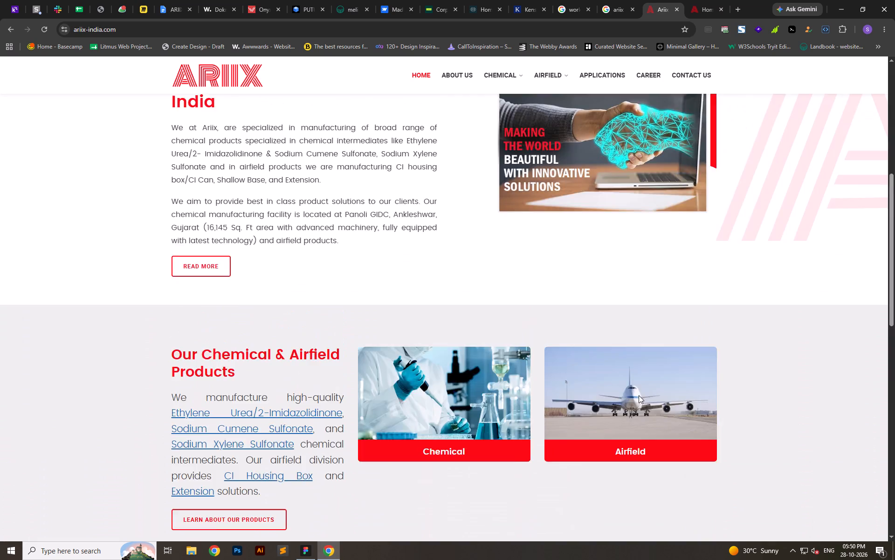
pyautogui.scroll(-4, 639, 395)
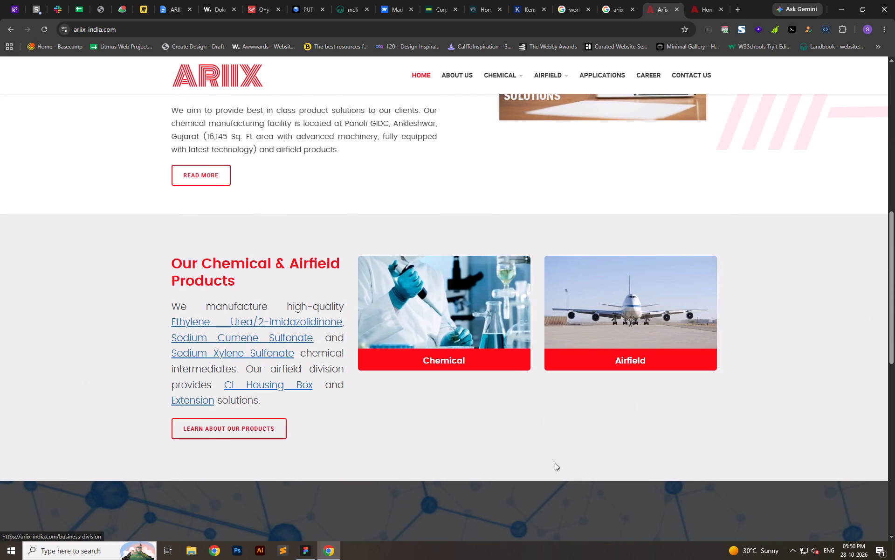
pyautogui.scroll(5, 317, 458)
pyautogui.scroll(6, 353, 474)
pyautogui.scroll(5, 430, 409)
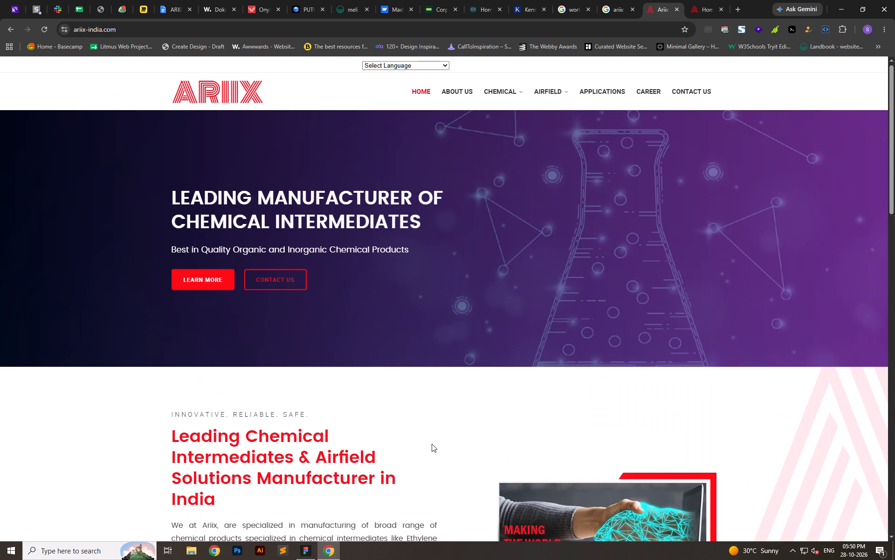
# Switch to Basecamp and open Ariix-Group-Presentation.pdf in the preview from the new mention notification, dismissing the annotation tip.
pyautogui.click(123, 4)
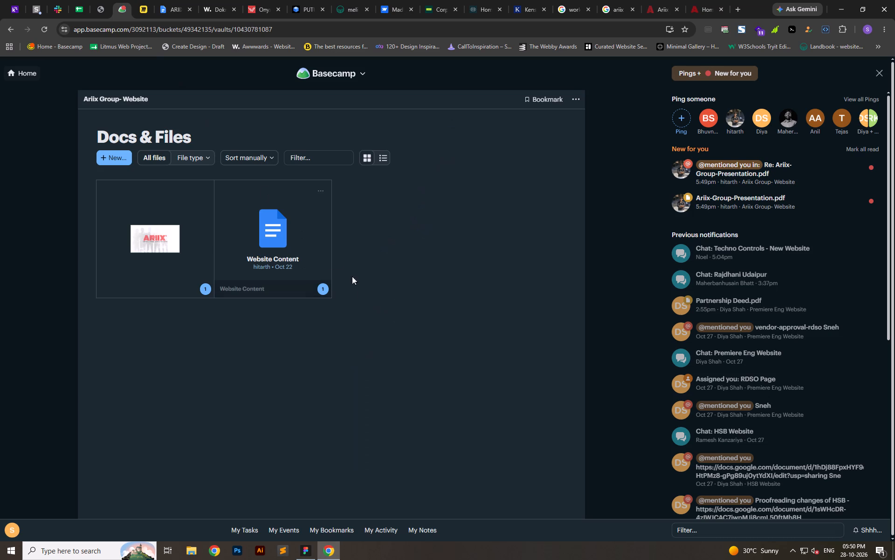
pyautogui.click(809, 176)
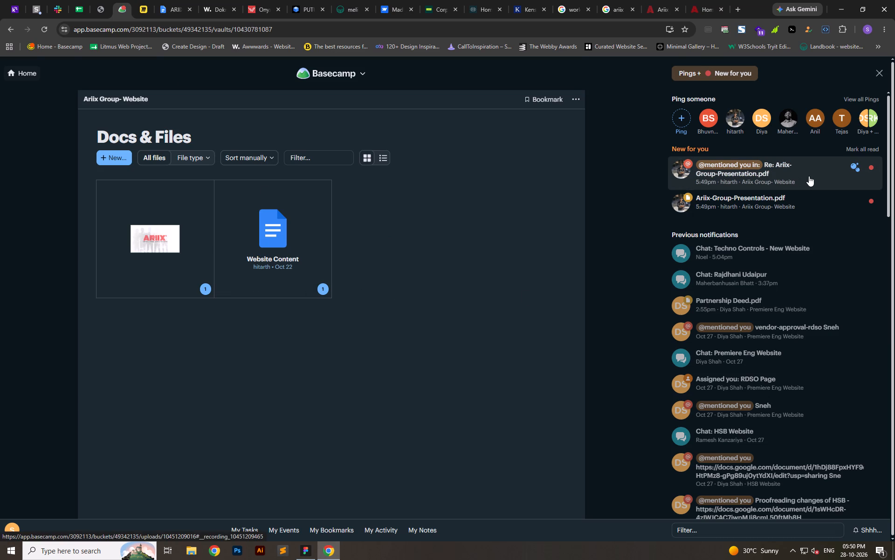
pyautogui.scroll(3, 472, 237)
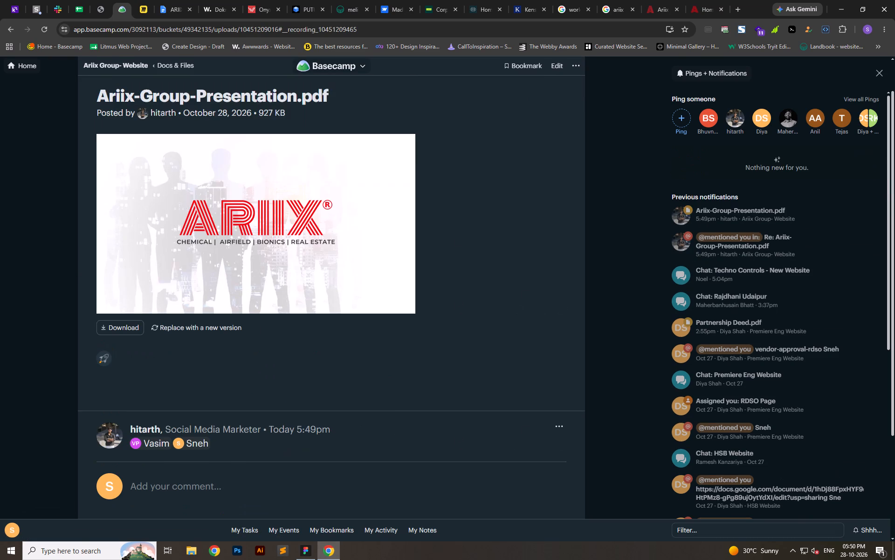
pyautogui.click(282, 237)
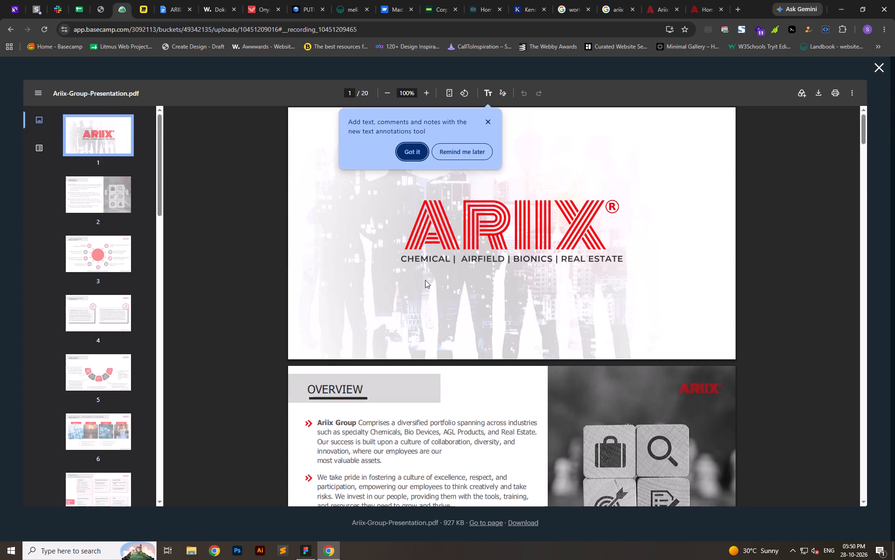
pyautogui.click(487, 118)
# Read the presentation's slides from Overview through Biomed Devices, checking the overlapping Future Projects text on the Real Estate slide.
pyautogui.scroll(-8, 600, 284)
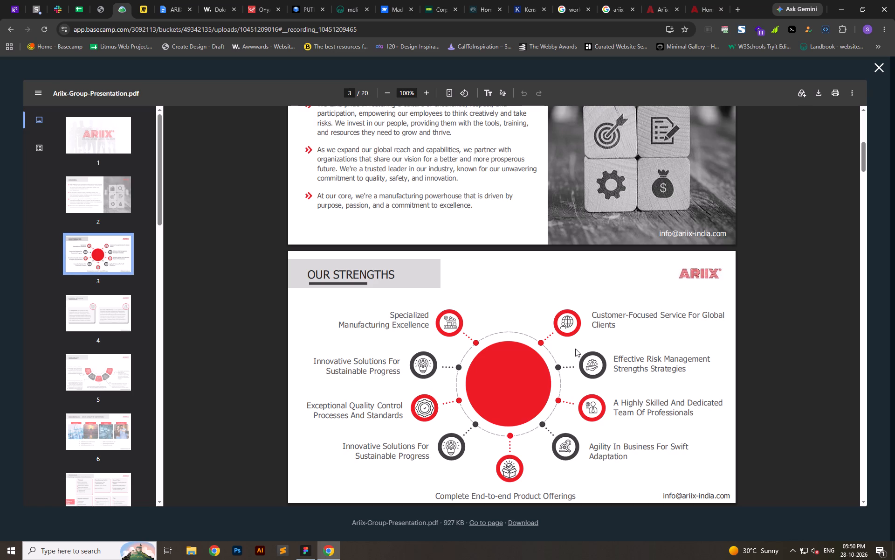
pyautogui.scroll(-5, 577, 344)
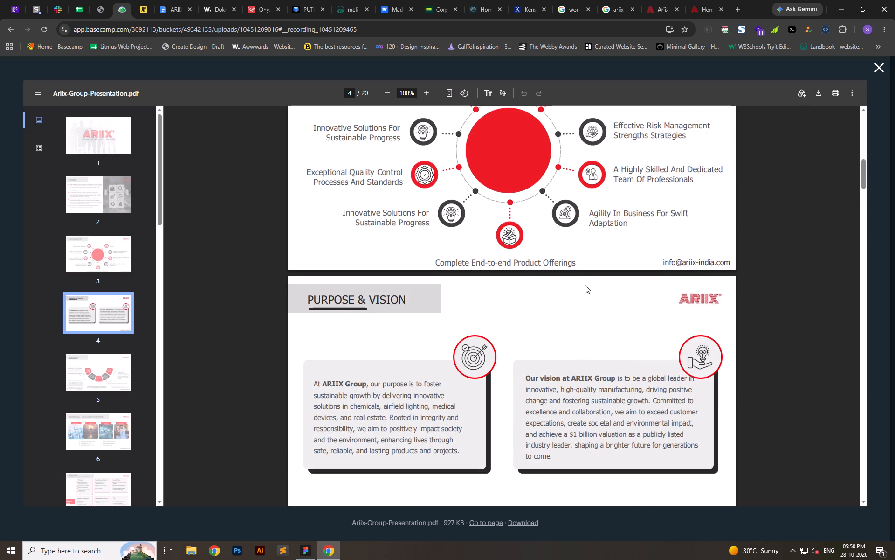
pyautogui.scroll(-8, 585, 285)
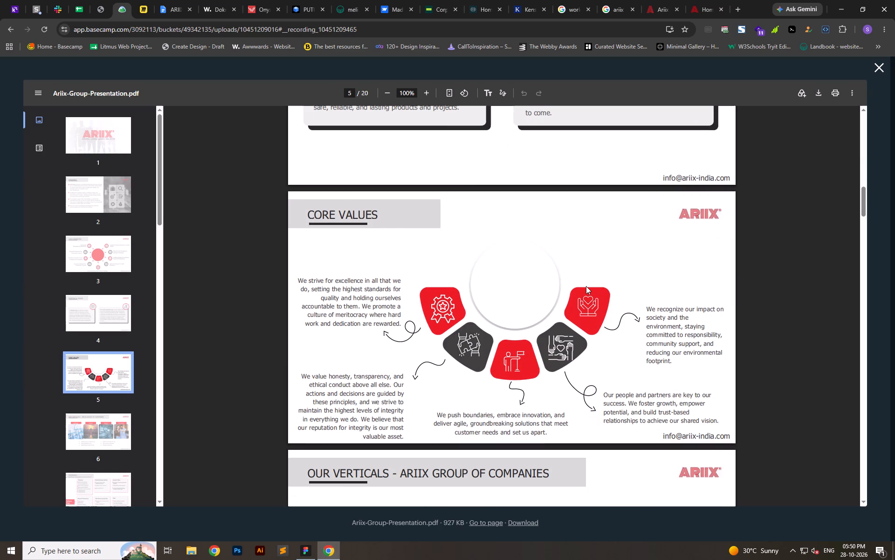
pyautogui.scroll(-9, 586, 286)
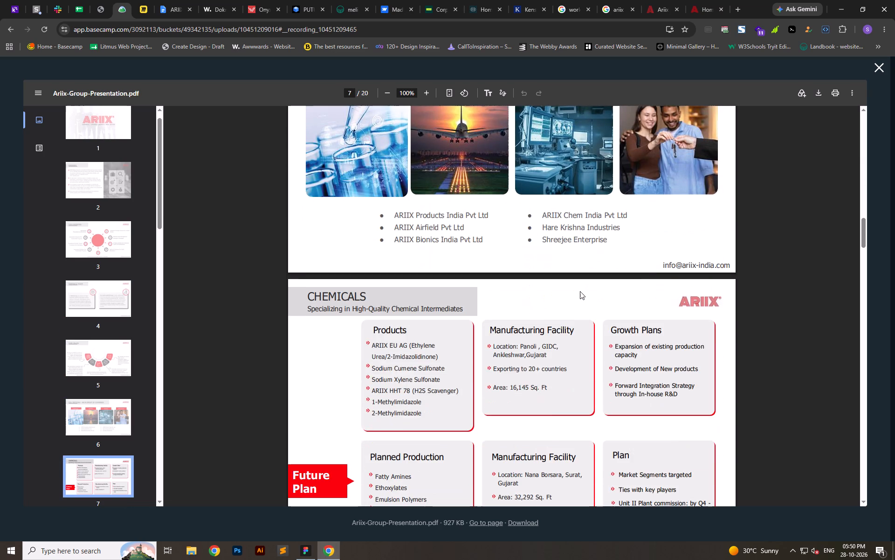
pyautogui.scroll(-6, 580, 281)
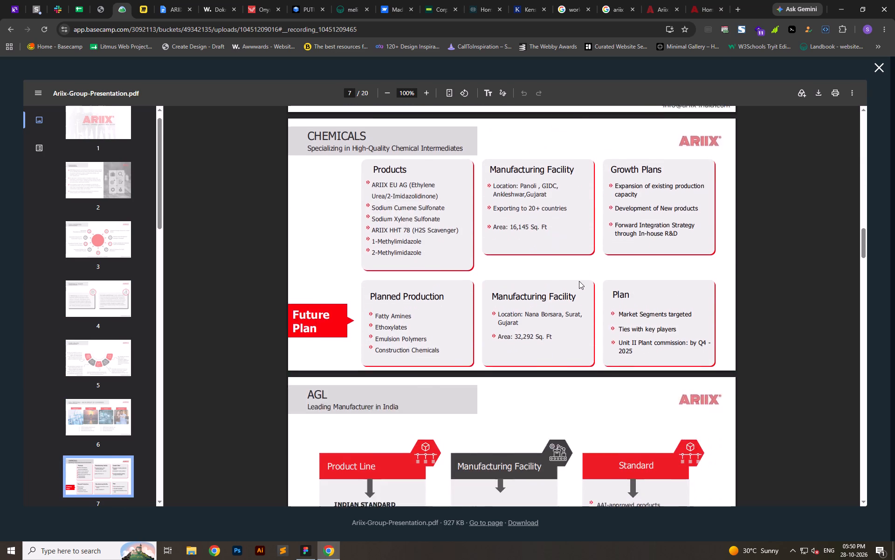
pyautogui.scroll(-3, 579, 281)
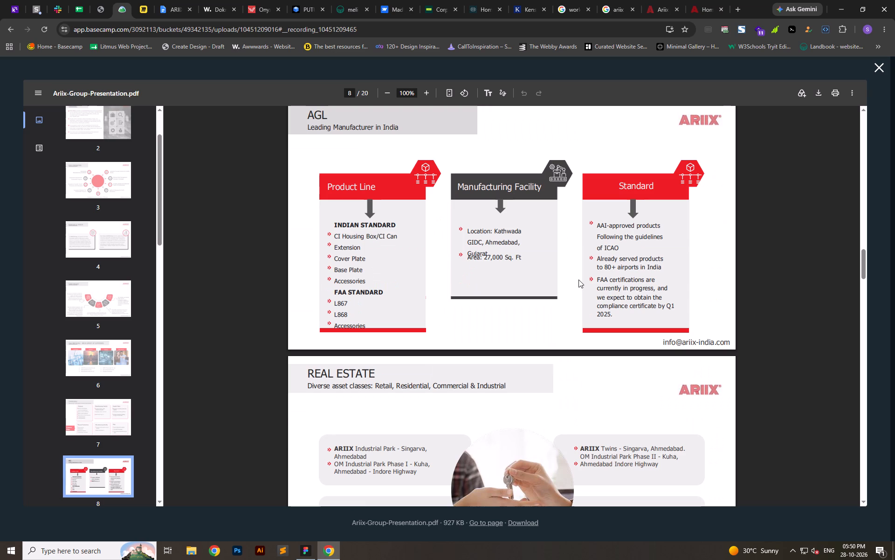
pyautogui.scroll(-5, 578, 280)
pyautogui.scroll(6, 578, 280)
pyautogui.scroll(-6, 578, 280)
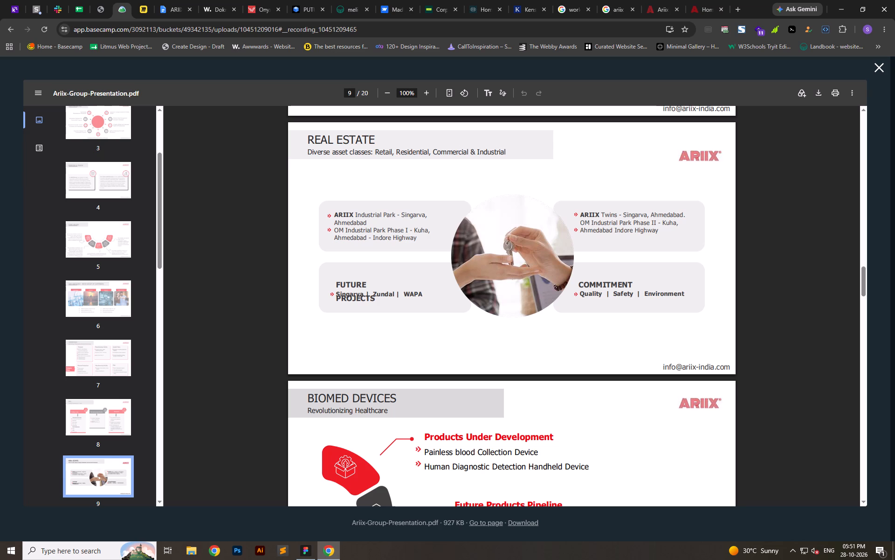
pyautogui.moveTo(382, 295); pyautogui.dragTo(330, 283)
pyautogui.click(426, 308)
pyautogui.scroll(-4, 426, 308)
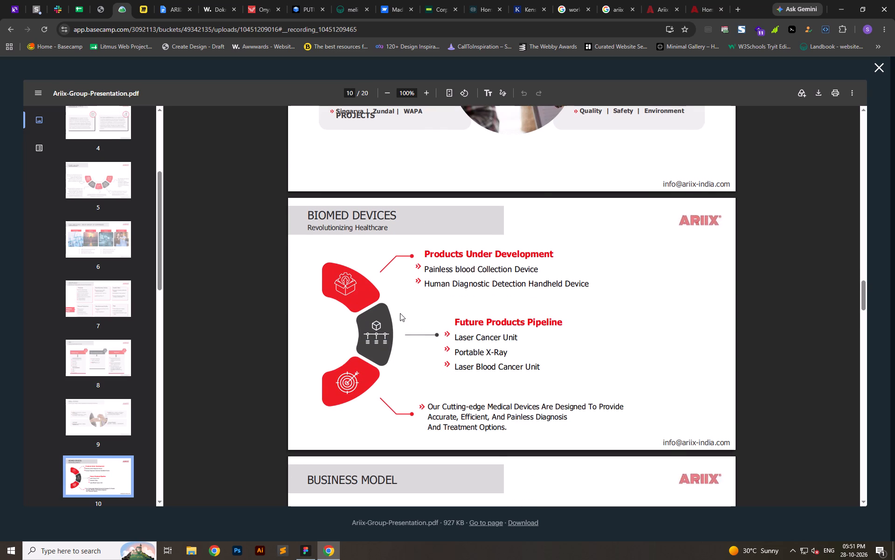
pyautogui.scroll(2, 555, 323)
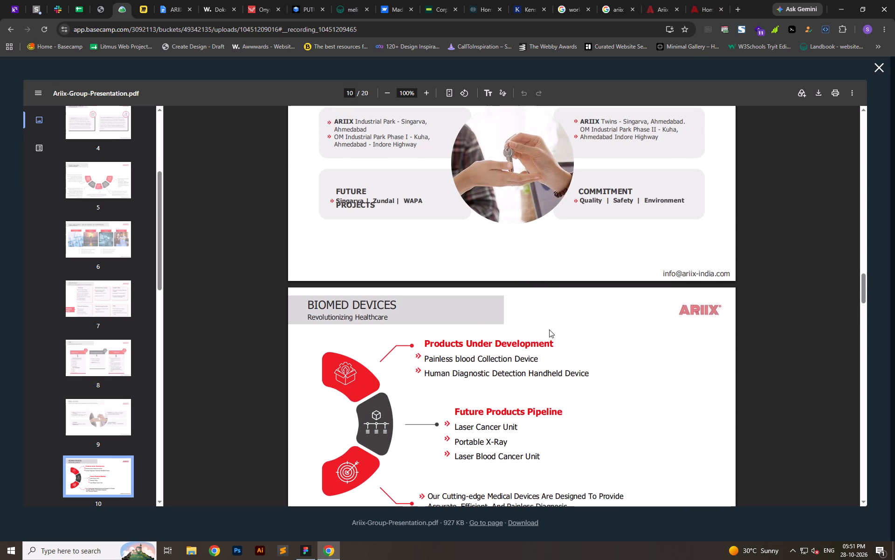
# Return to the start of the presentation and reread the slides from Our Strengths through Biomed Devices.
pyautogui.scroll(12, 216, 198)
pyautogui.click(88, 145)
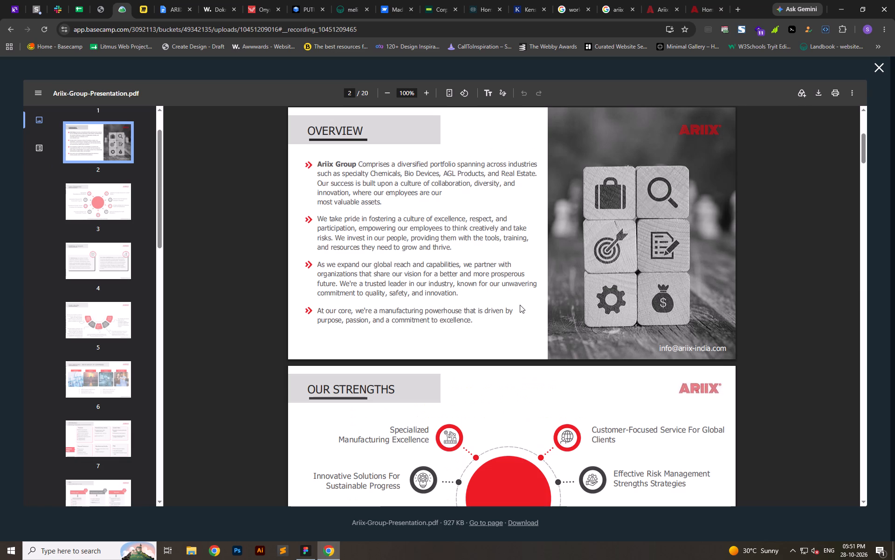
pyautogui.scroll(11, 127, 227)
pyautogui.click(107, 145)
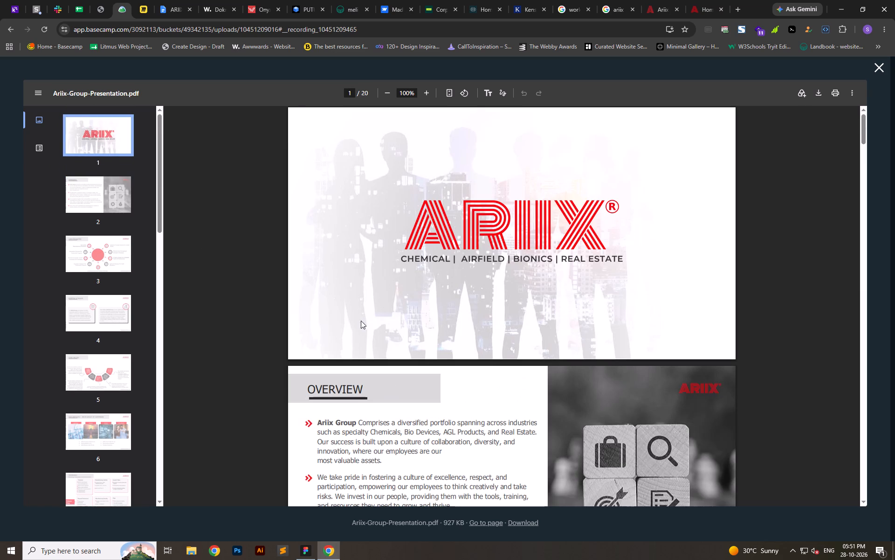
pyautogui.click(106, 256)
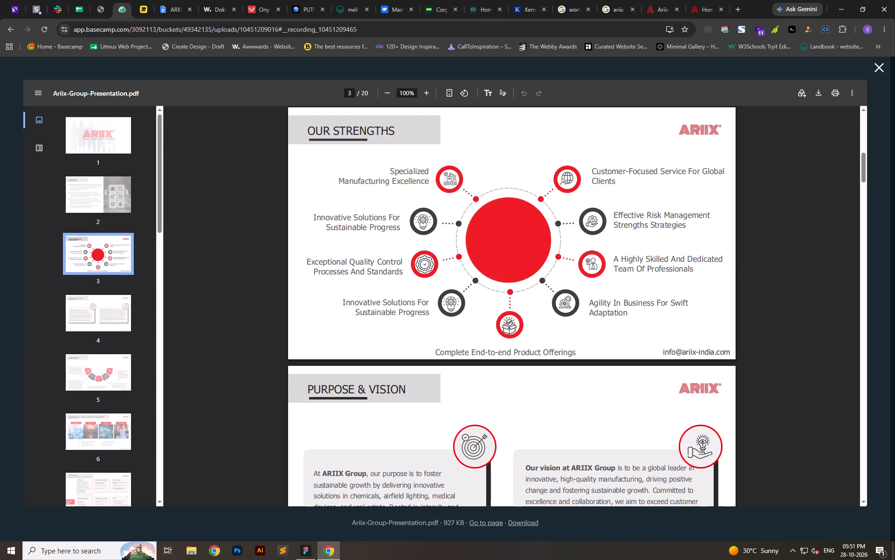
pyautogui.scroll(-3, 682, 332)
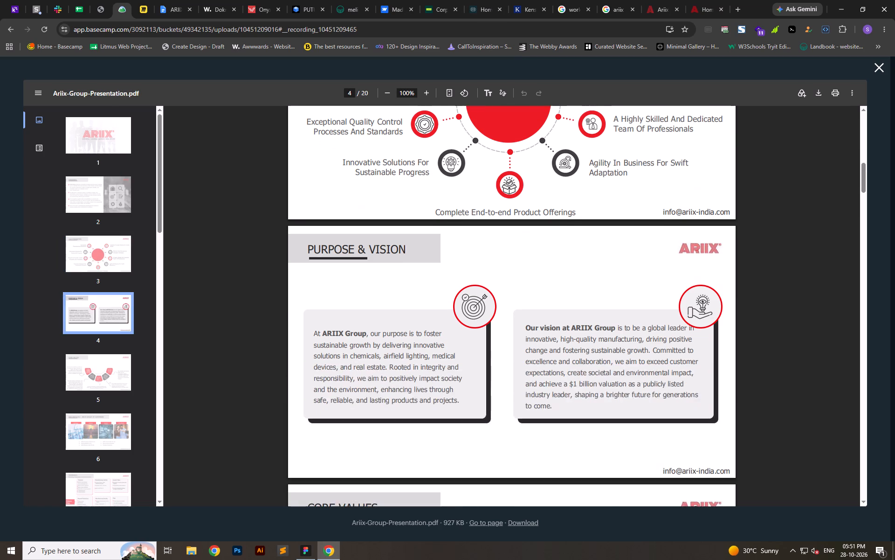
pyautogui.scroll(-5, 607, 366)
pyautogui.scroll(3, 600, 369)
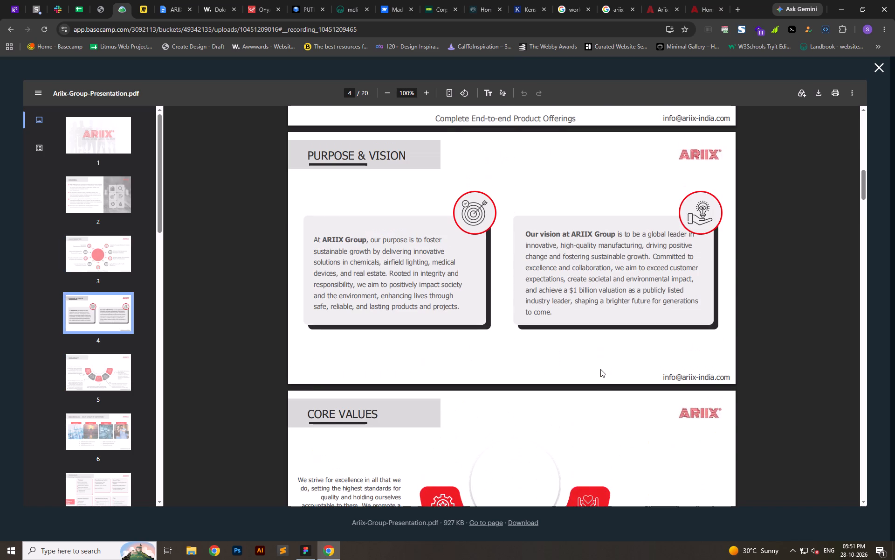
pyautogui.scroll(-5, 600, 369)
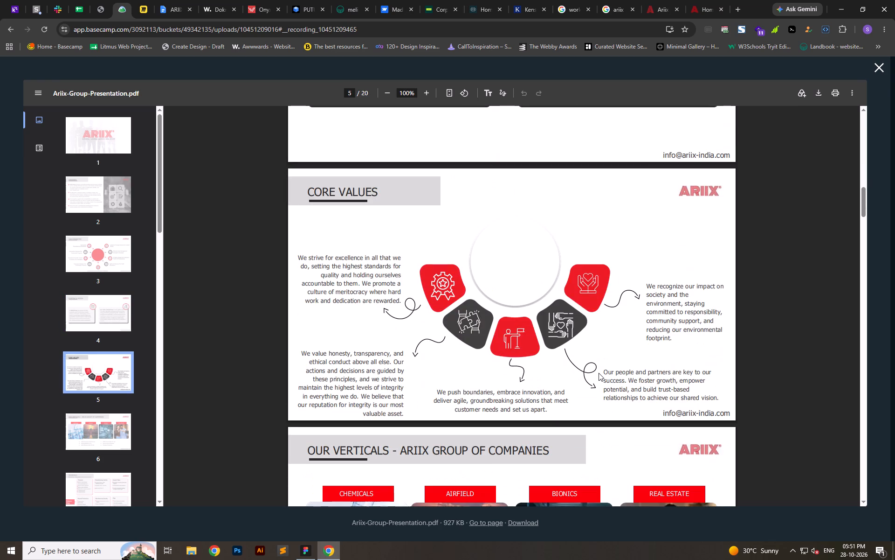
pyautogui.scroll(-6, 596, 373)
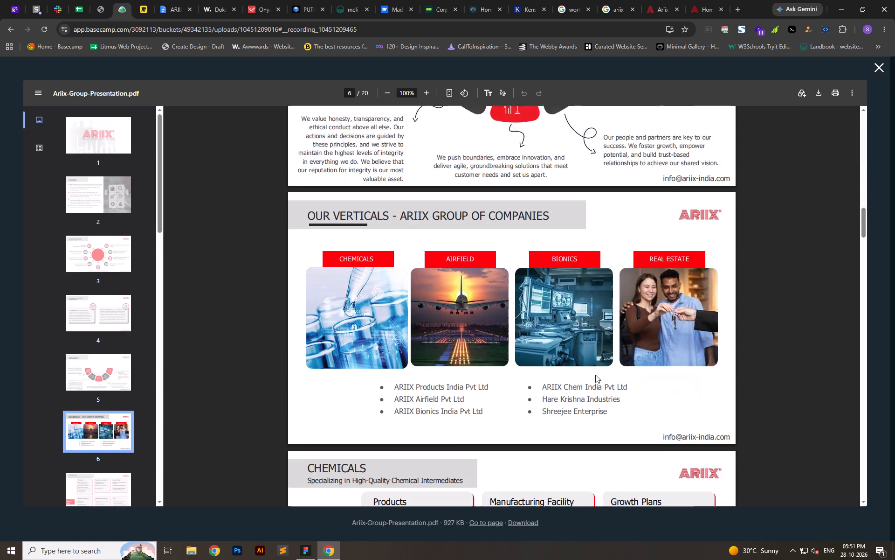
pyautogui.scroll(-8, 595, 375)
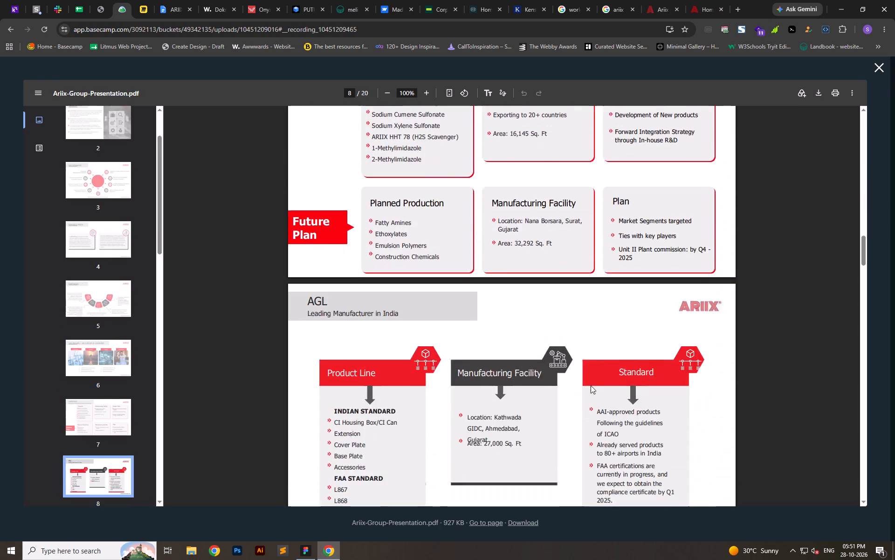
pyautogui.scroll(-17, 589, 386)
pyautogui.scroll(1, 584, 388)
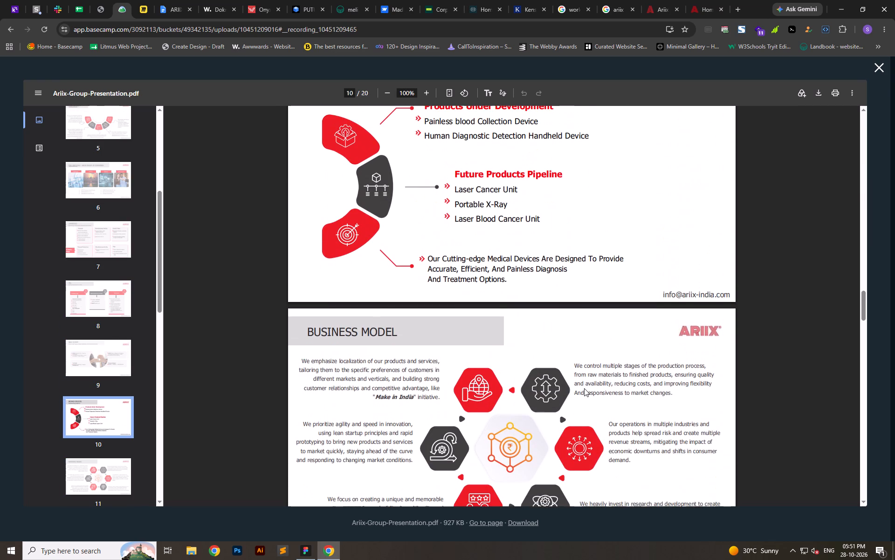
# Read the remaining slides from Business Model through Our Founders, Our Esteemed Clients and CSR Activity to the closing contact slide.
pyautogui.scroll(-3, 584, 388)
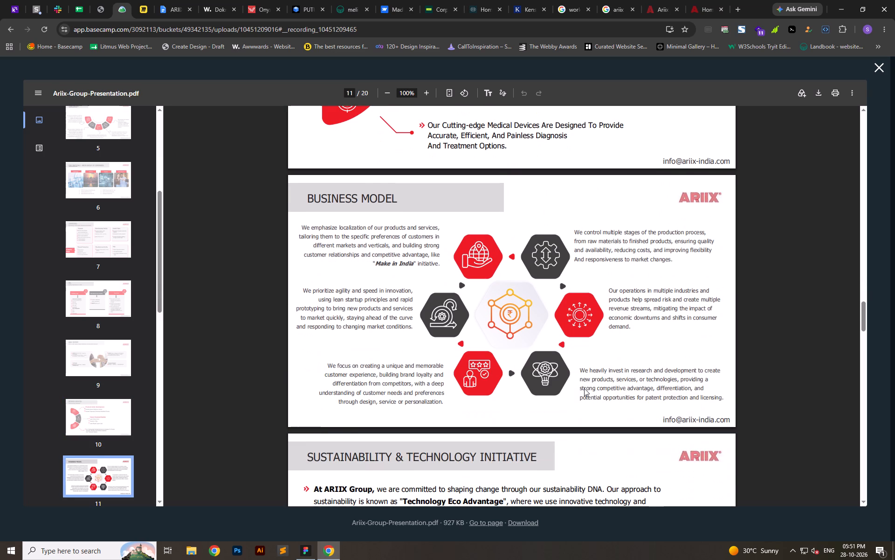
pyautogui.scroll(-9, 584, 388)
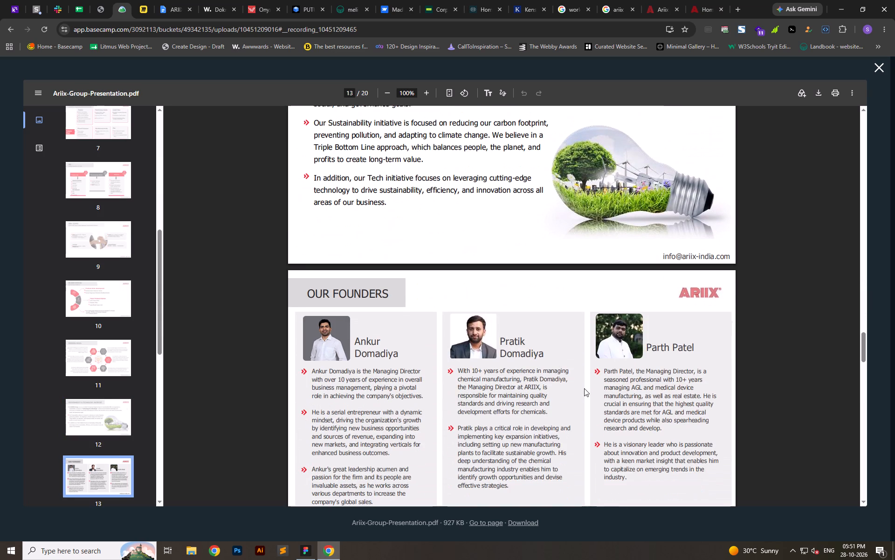
pyautogui.scroll(-5, 582, 388)
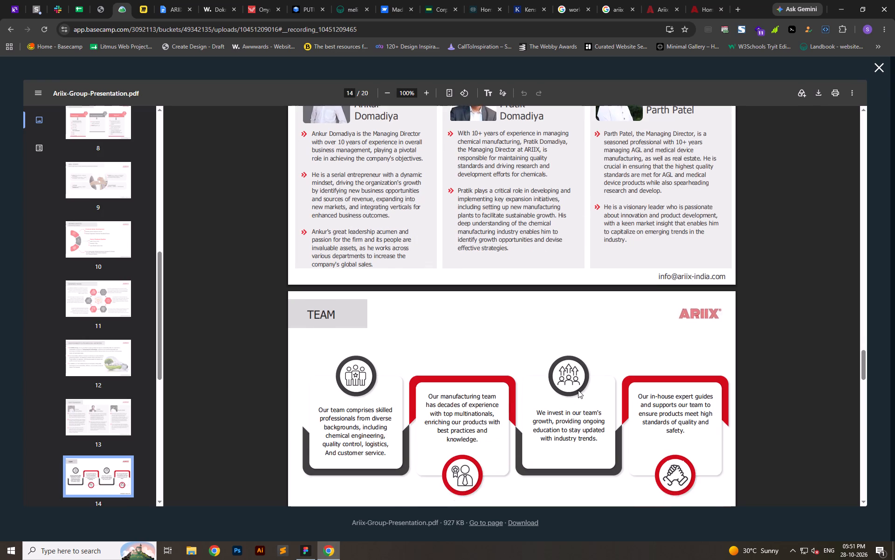
pyautogui.scroll(4, 578, 390)
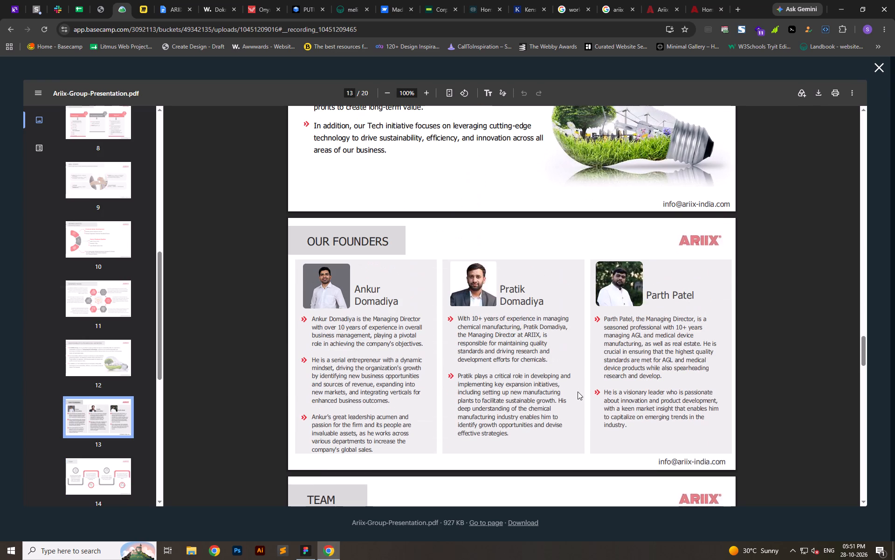
pyautogui.scroll(-9, 578, 392)
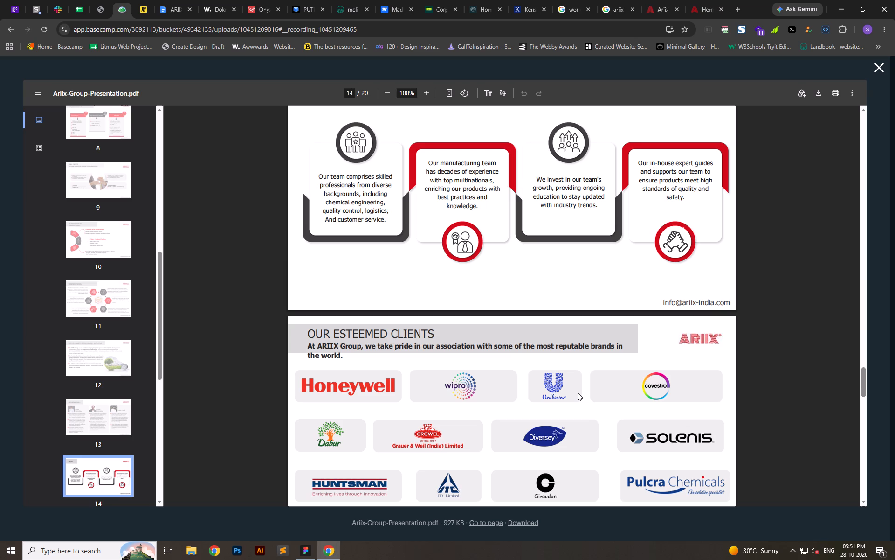
pyautogui.scroll(-5, 573, 421)
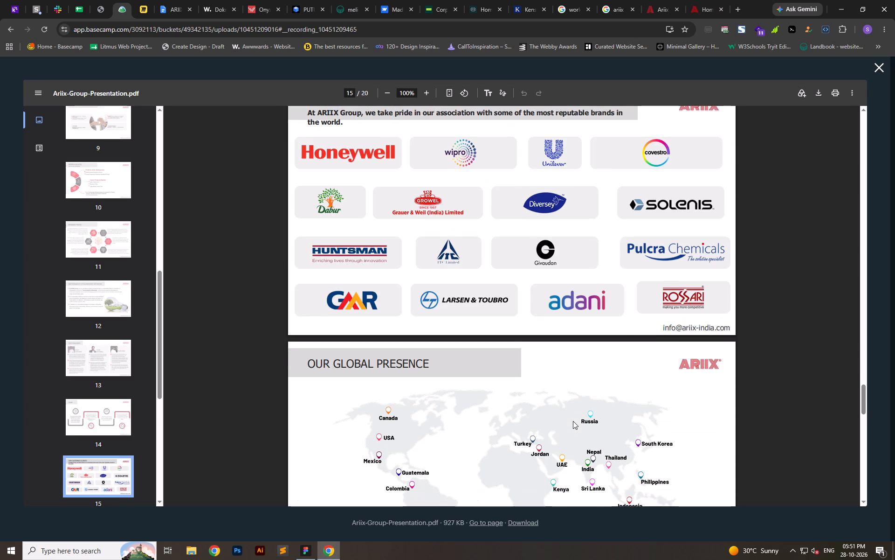
pyautogui.scroll(-4, 563, 423)
pyautogui.scroll(-5, 524, 394)
pyautogui.scroll(-4, 477, 367)
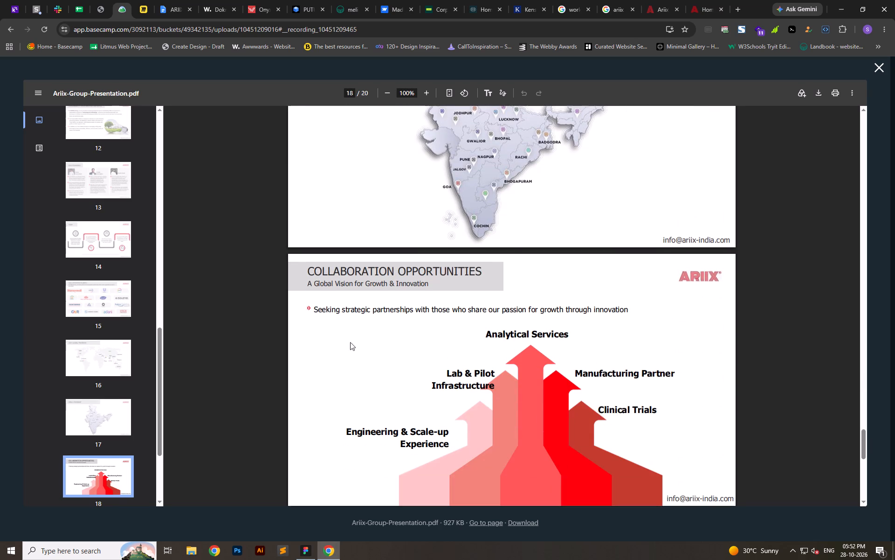
pyautogui.scroll(-7, 250, 329)
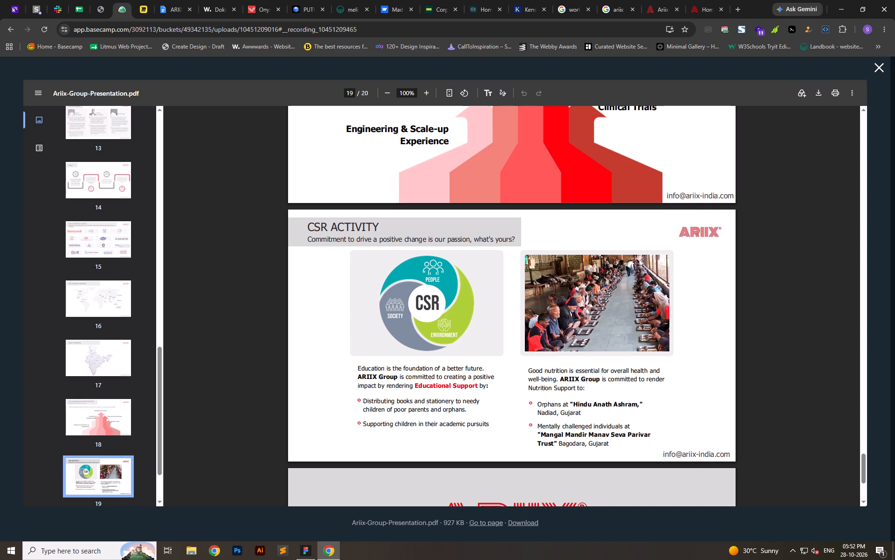
pyautogui.scroll(-4, 437, 356)
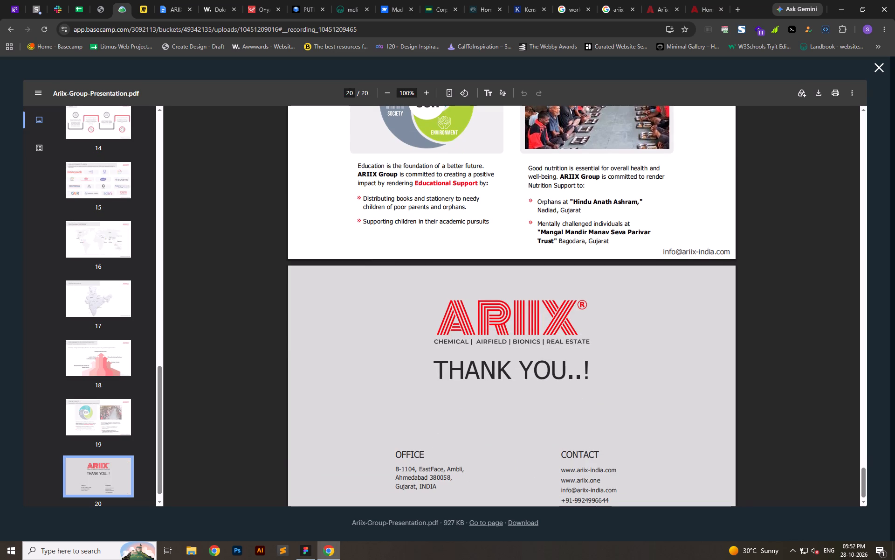
pyautogui.scroll(-6, 552, 414)
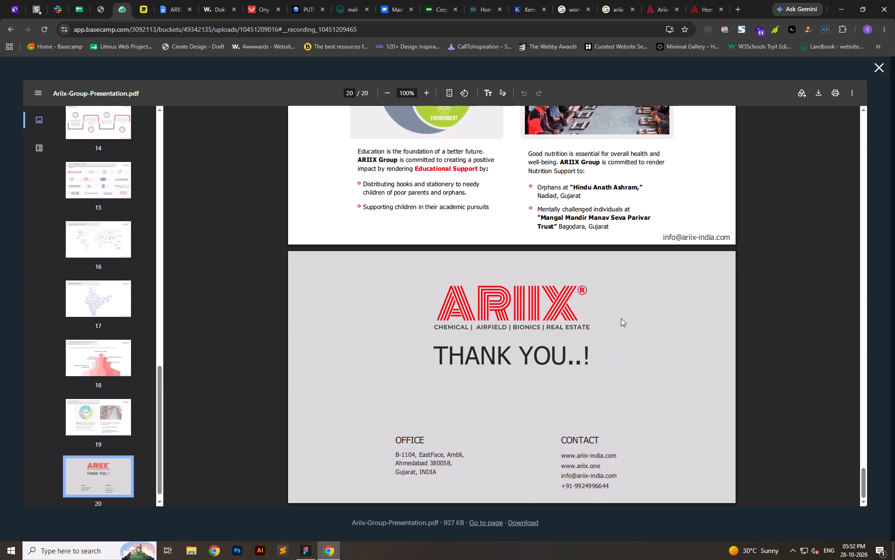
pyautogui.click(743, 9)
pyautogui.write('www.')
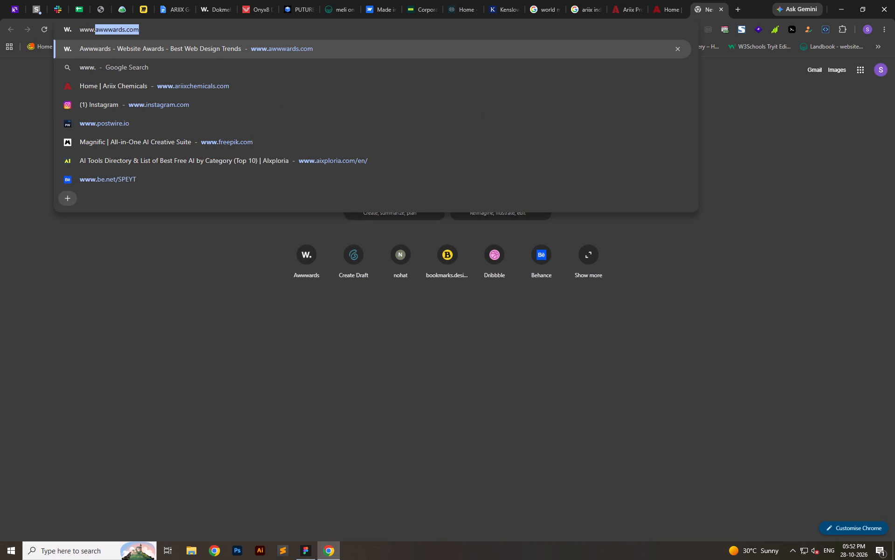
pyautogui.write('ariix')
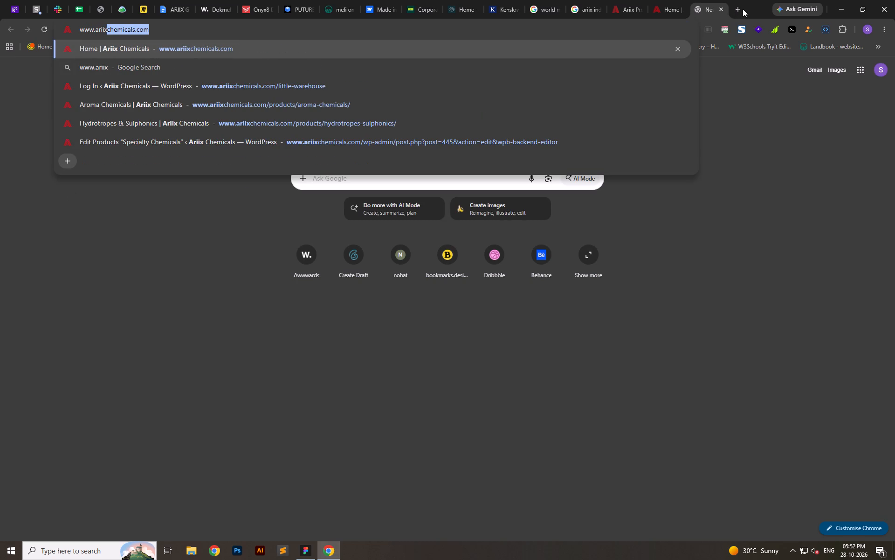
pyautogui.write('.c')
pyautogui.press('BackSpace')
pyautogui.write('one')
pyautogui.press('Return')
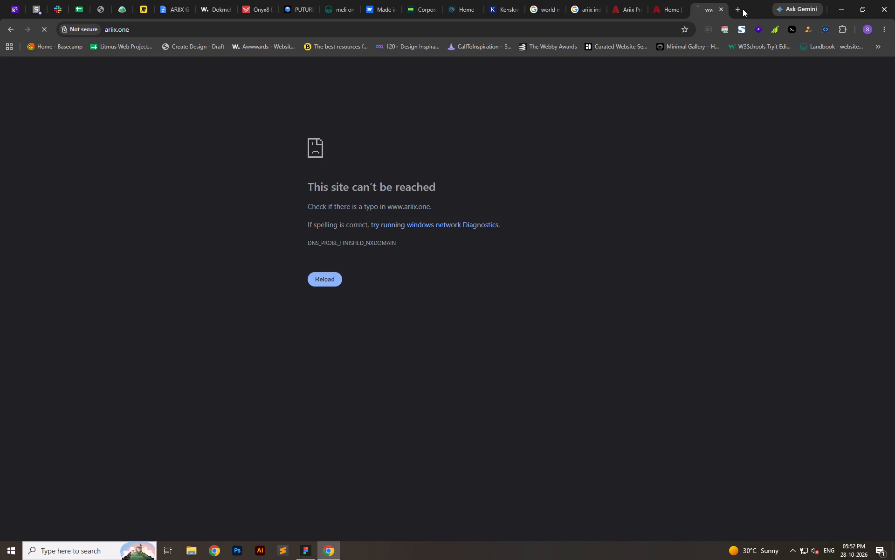
# Look at the open ariixairfield.com and ariix-india.com home pages and return to the presentation.
pyautogui.click(676, 0)
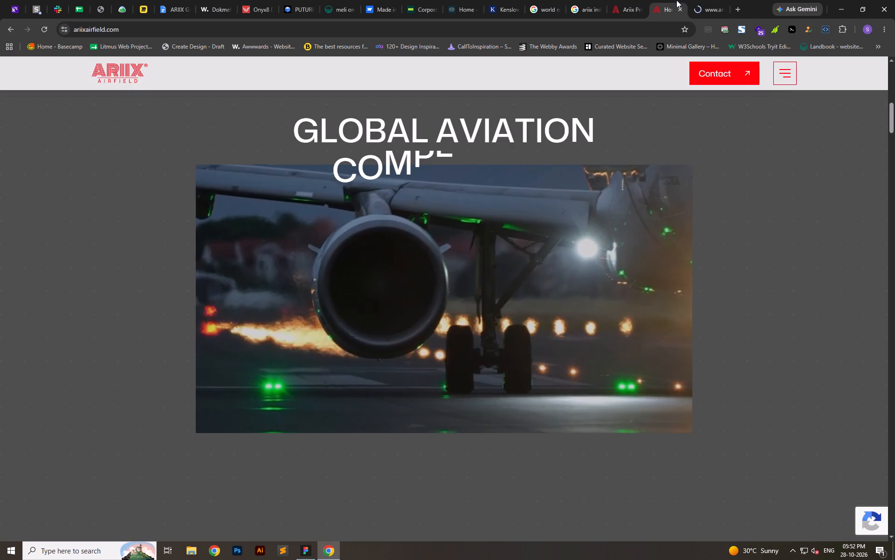
pyautogui.click(647, 0)
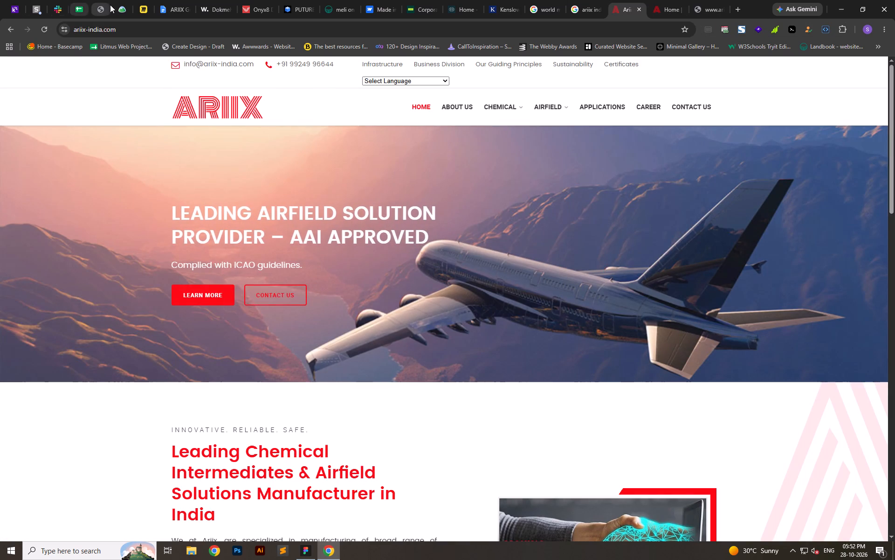
pyautogui.click(117, 6)
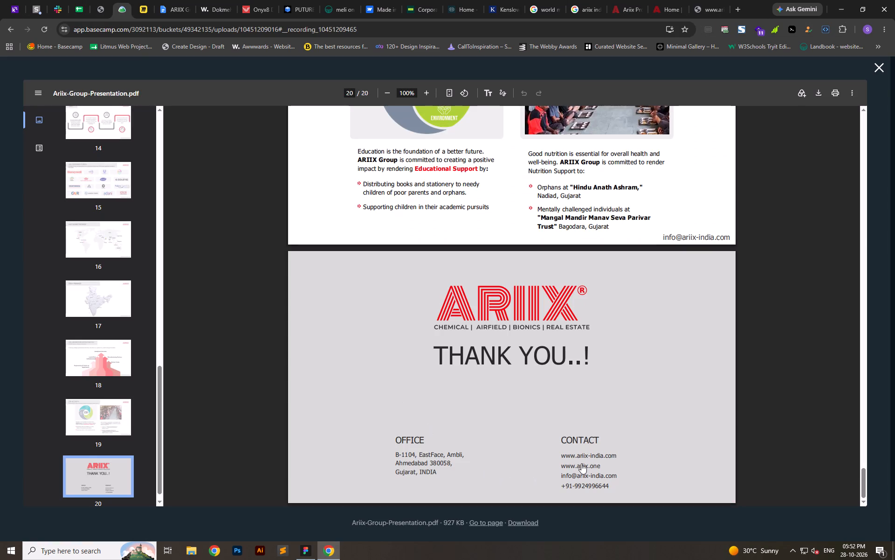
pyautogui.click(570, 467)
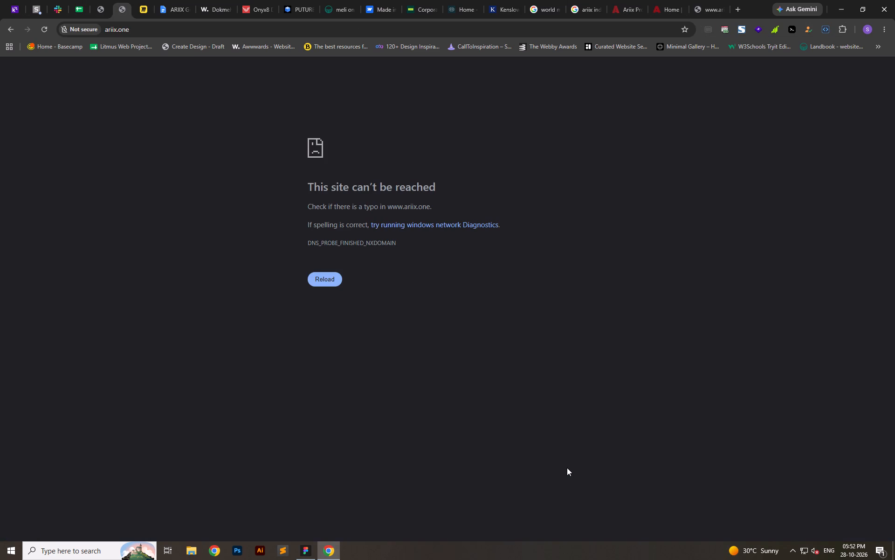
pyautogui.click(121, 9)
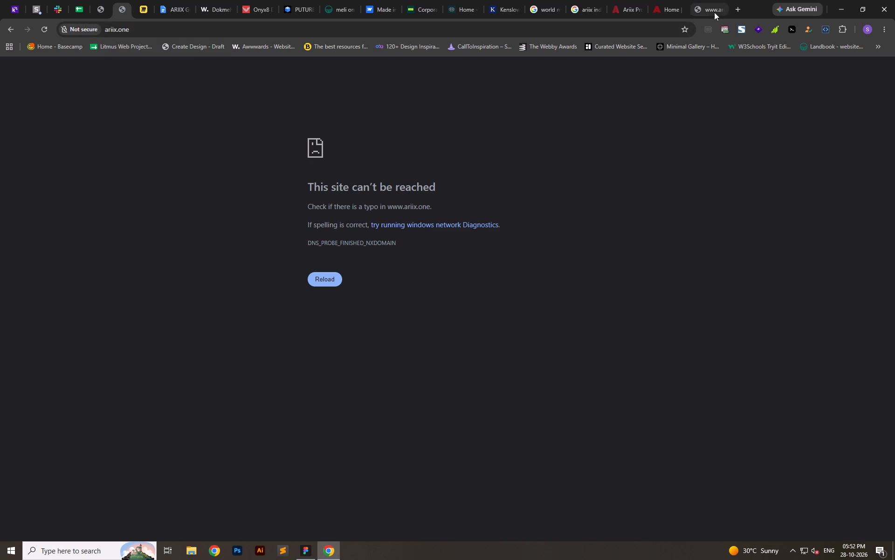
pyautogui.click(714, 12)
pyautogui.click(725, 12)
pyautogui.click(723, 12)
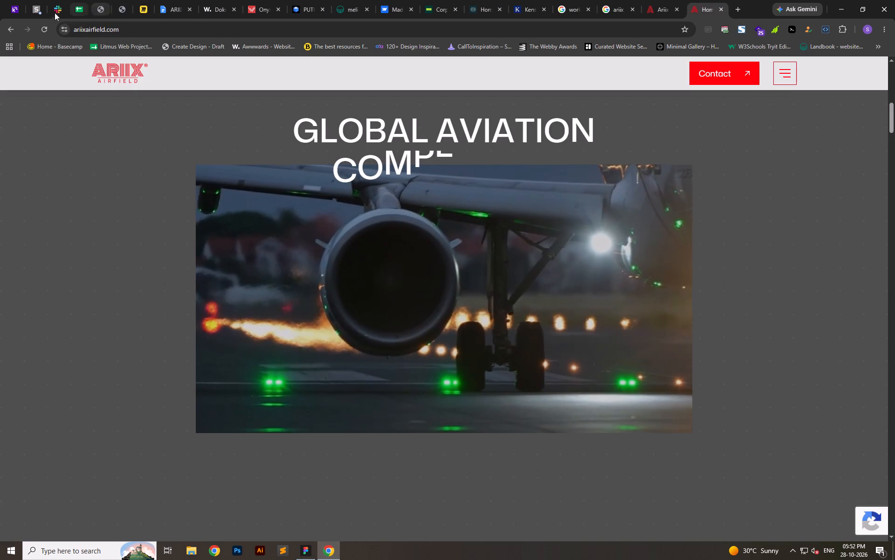
pyautogui.click(118, 4)
pyautogui.click(12, 33)
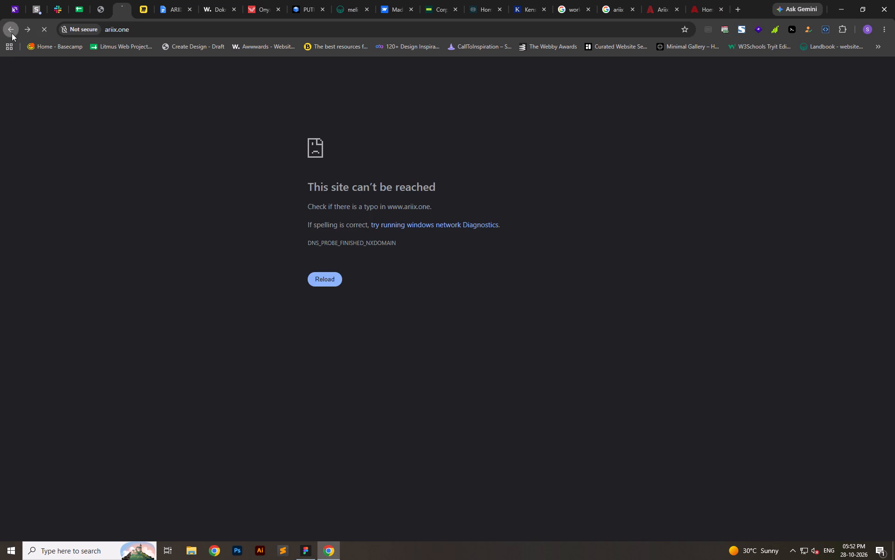
pyautogui.click(289, 228)
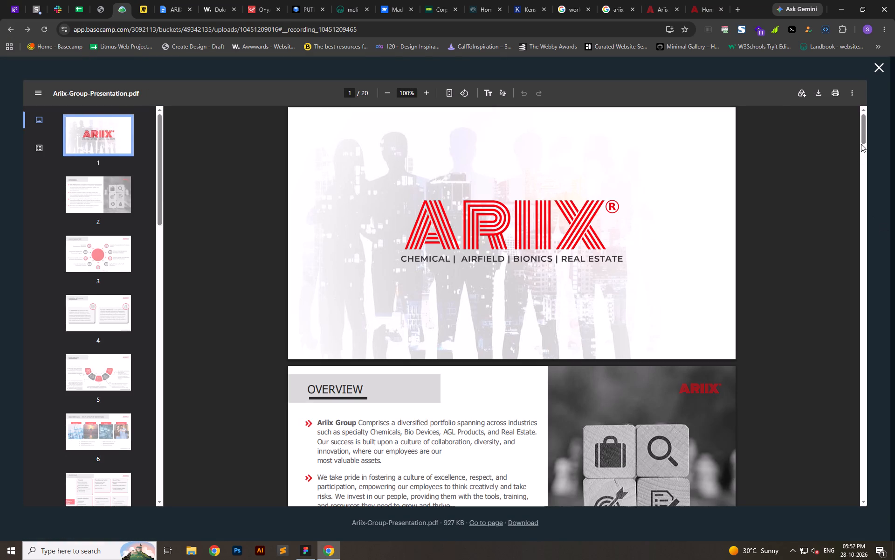
pyautogui.moveTo(866, 126); pyautogui.dragTo(858, 521)
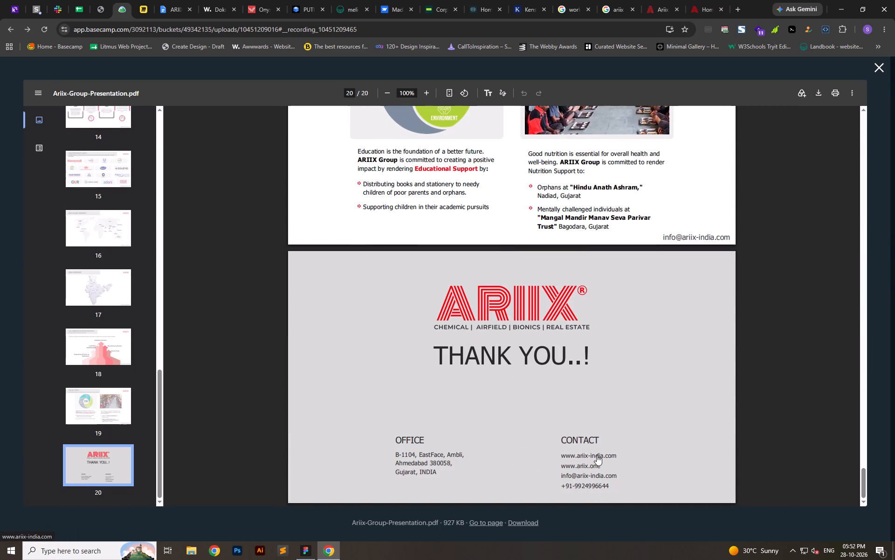
pyautogui.rightClick(597, 455)
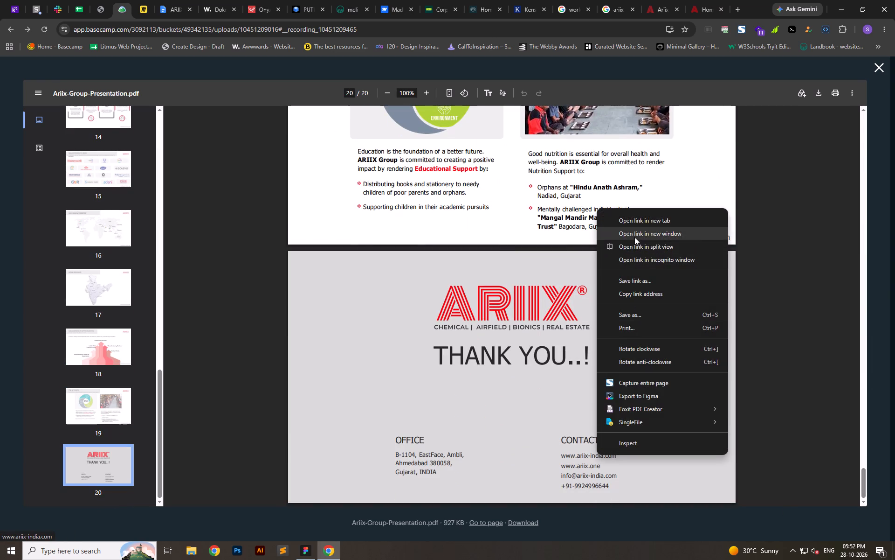
pyautogui.click(635, 223)
pyautogui.click(167, 0)
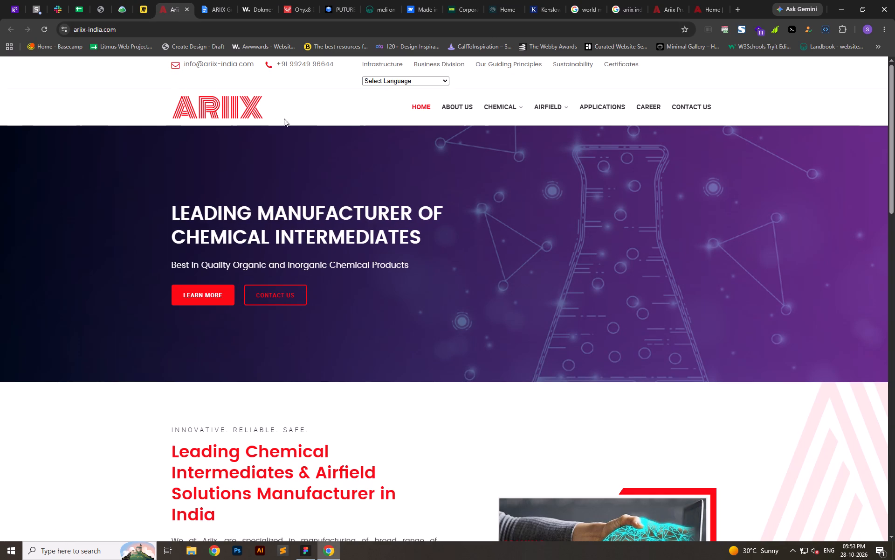
# Read through the ariix-india.com home page, from the hero banner and company introduction to the chemical and airfield products section.
pyautogui.moveTo(292, 115); pyautogui.dragTo(89, 84)
pyautogui.click(88, 94)
pyautogui.moveTo(102, 114); pyautogui.dragTo(269, 113)
pyautogui.click(304, 118)
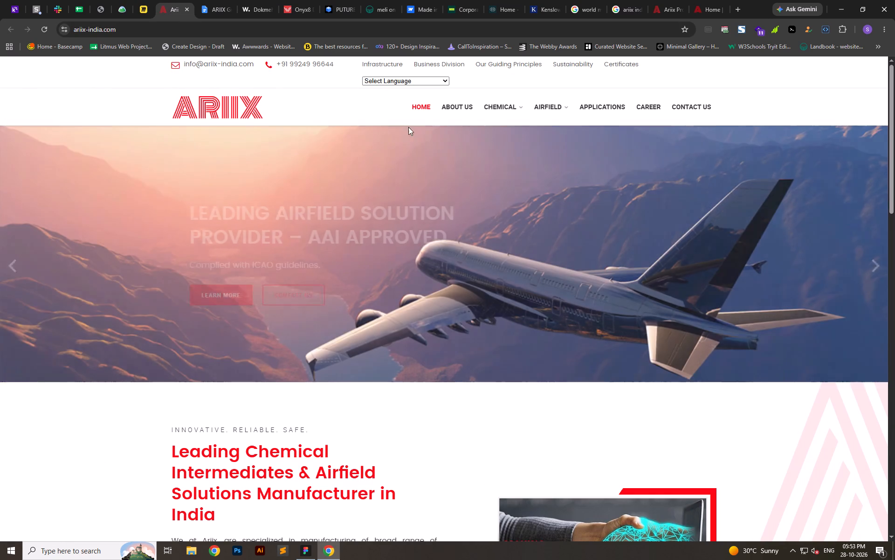
pyautogui.scroll(-5, 508, 234)
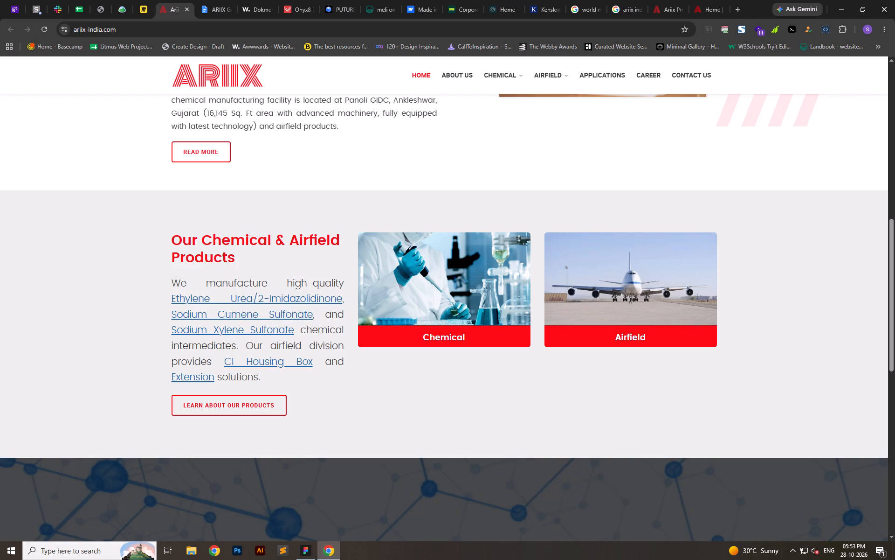
pyautogui.moveTo(172, 281); pyautogui.dragTo(280, 374)
pyautogui.click(280, 374)
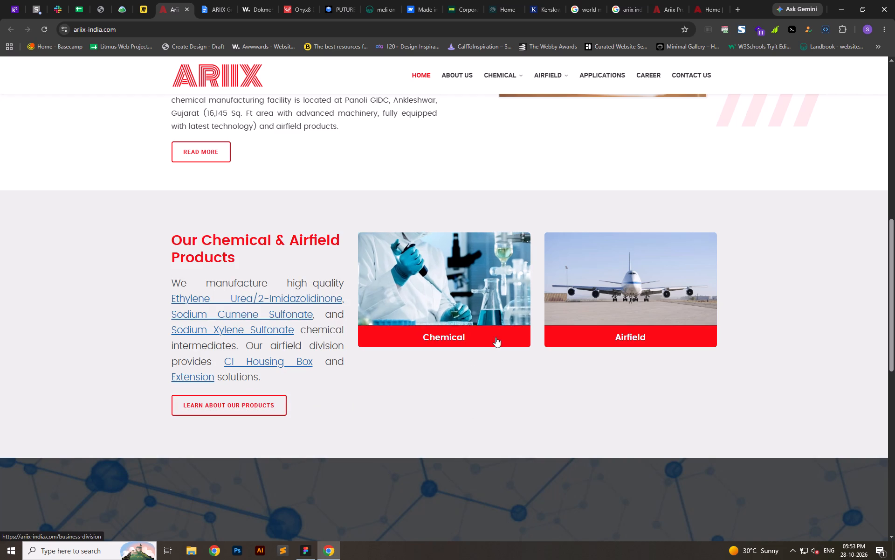
pyautogui.scroll(4, 611, 327)
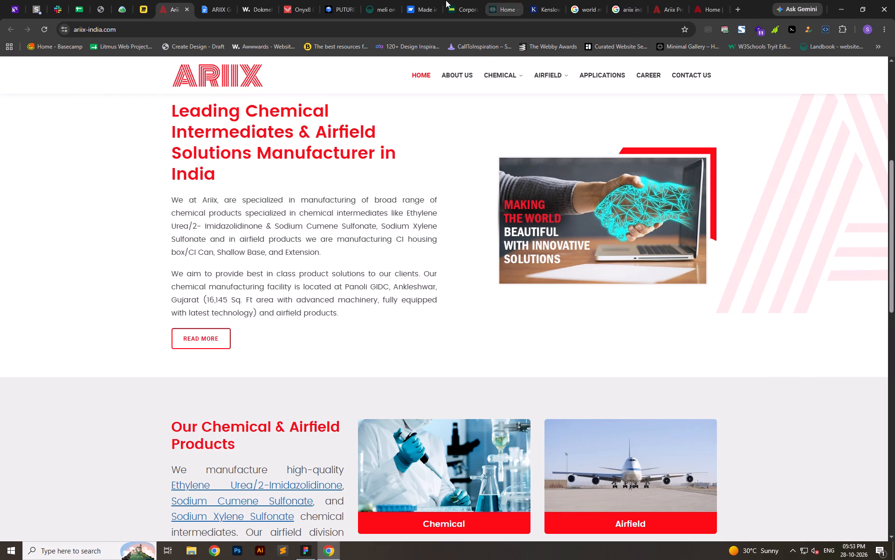
# Browse the Made in Webflow showcase for design inspiration, loading more websites at the end of the list.
pyautogui.click(409, 0)
pyautogui.scroll(-4, 679, 430)
pyautogui.scroll(-3, 549, 413)
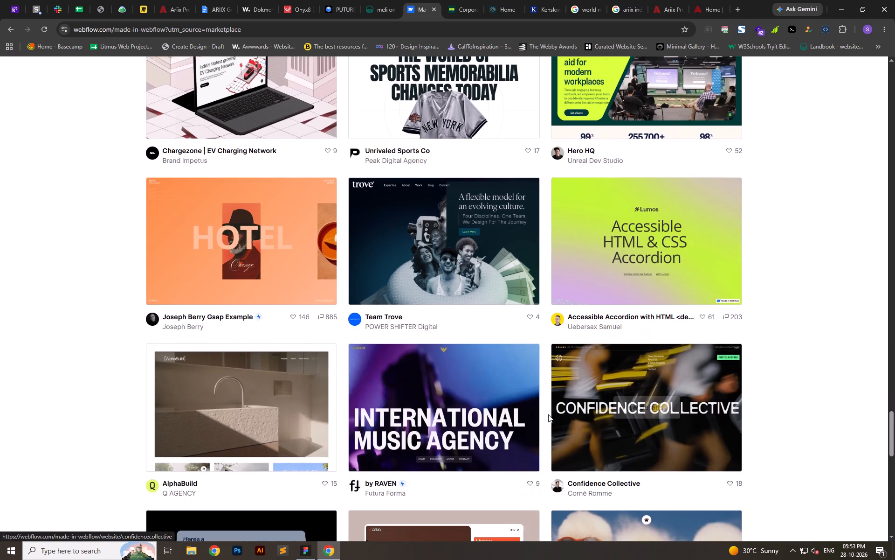
pyautogui.scroll(-5, 548, 414)
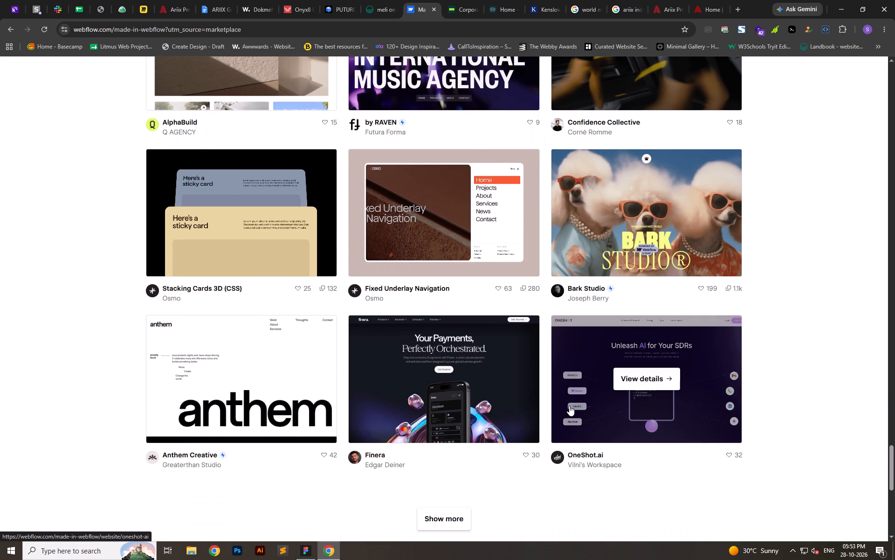
pyautogui.scroll(-3, 569, 406)
pyautogui.click(441, 384)
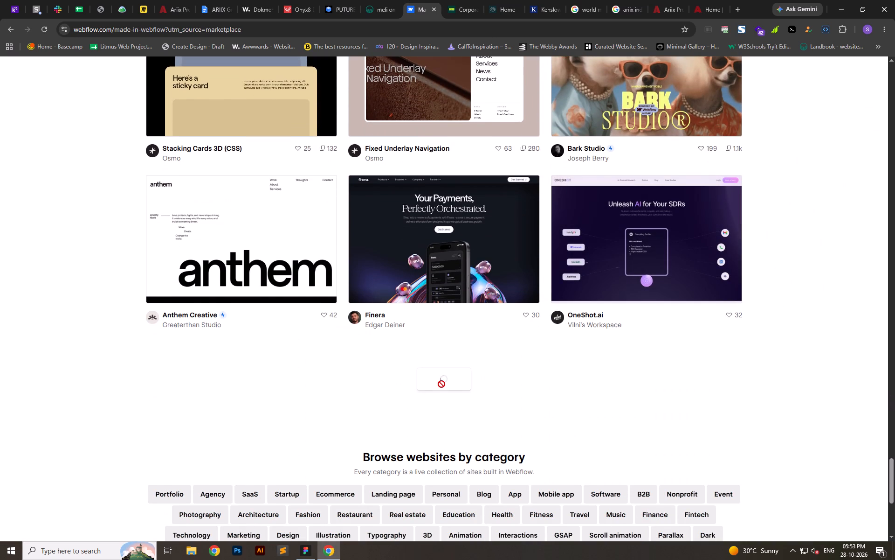
pyautogui.scroll(-2, 501, 370)
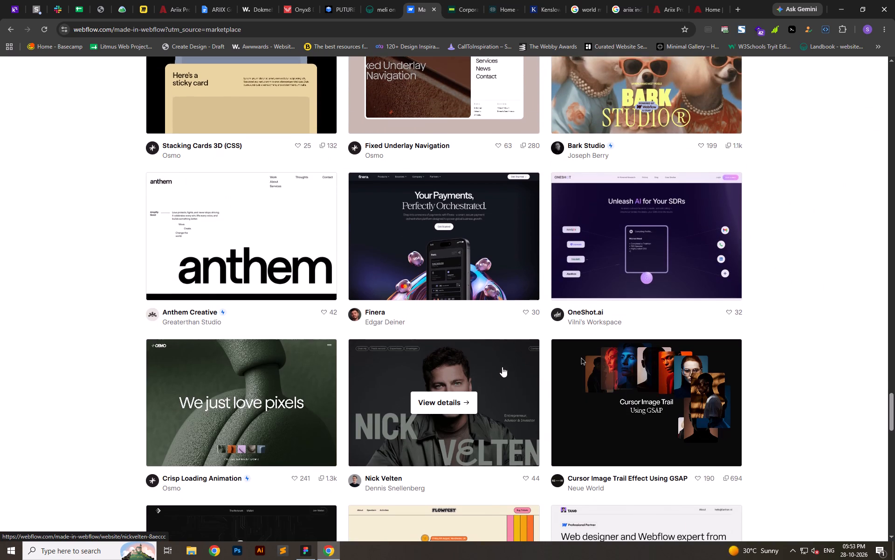
pyautogui.scroll(-5, 774, 329)
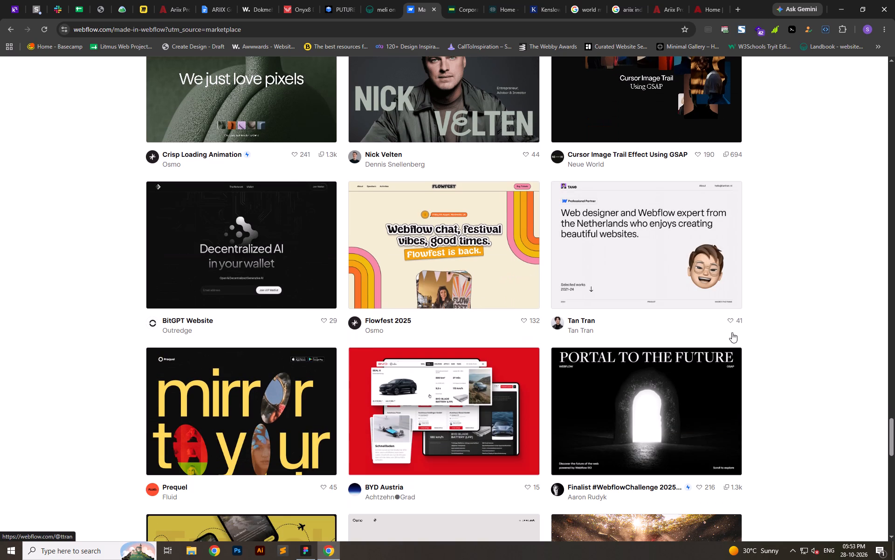
pyautogui.scroll(-4, 488, 341)
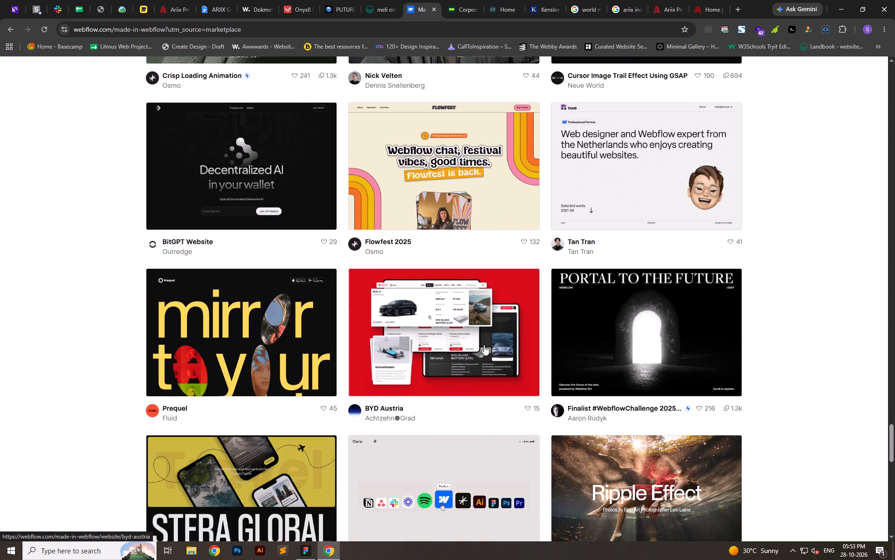
pyautogui.scroll(-3, 483, 345)
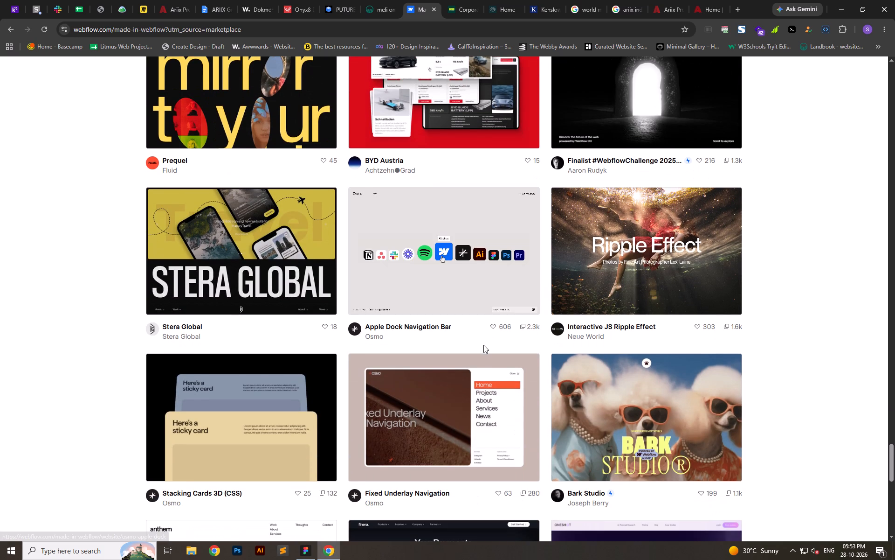
pyautogui.scroll(-5, 484, 345)
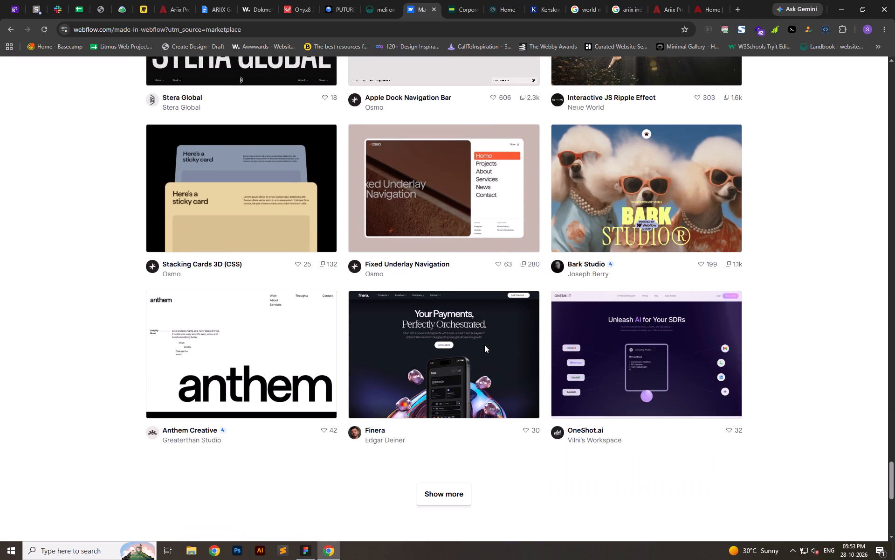
# Load a further batch of showcase websites and look through the added designs.
pyautogui.scroll(-4, 484, 345)
pyautogui.click(428, 310)
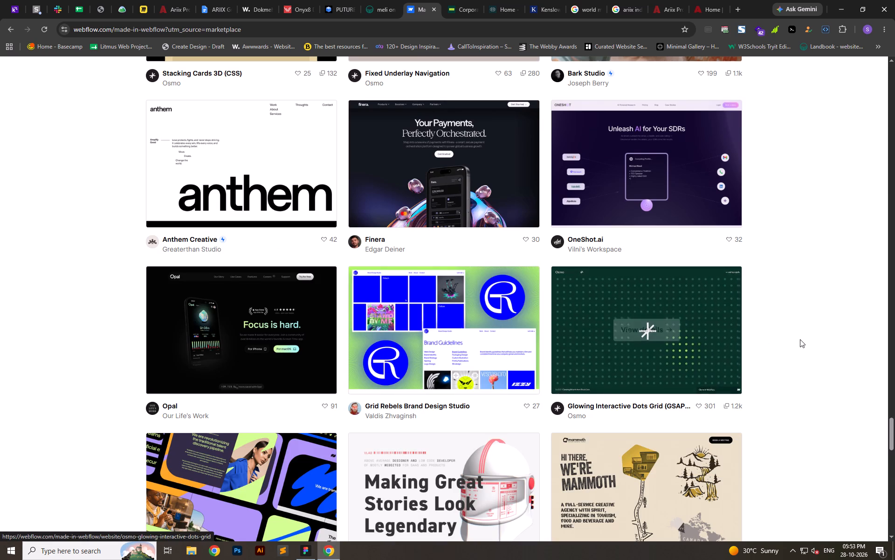
pyautogui.scroll(-3, 395, 352)
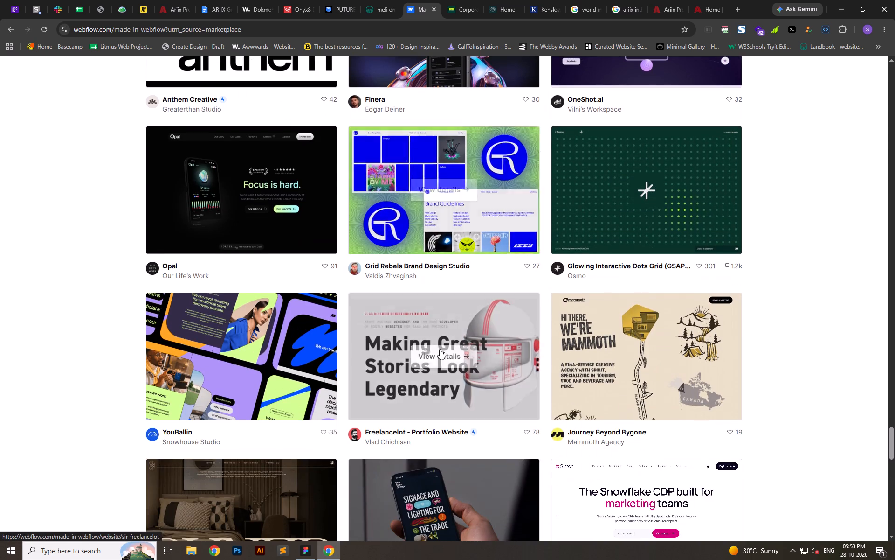
pyautogui.scroll(-7, 556, 393)
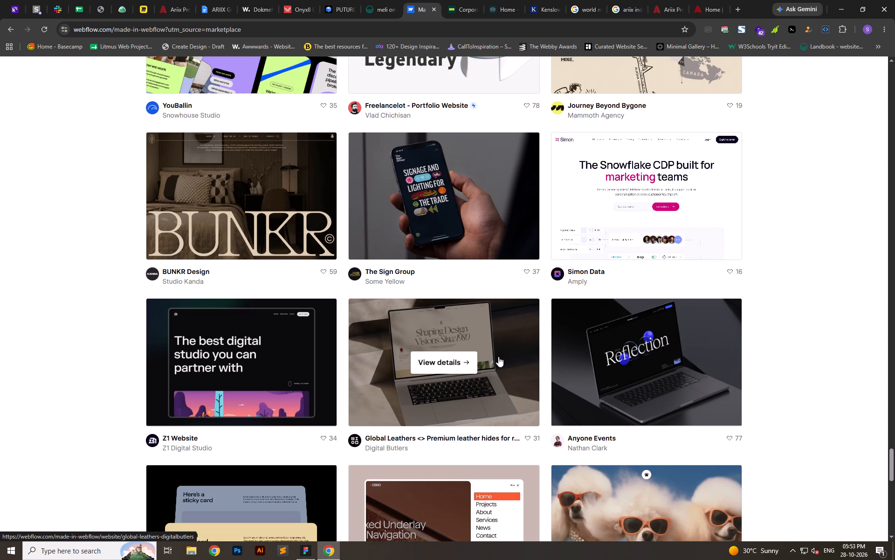
pyautogui.scroll(-3, 483, 361)
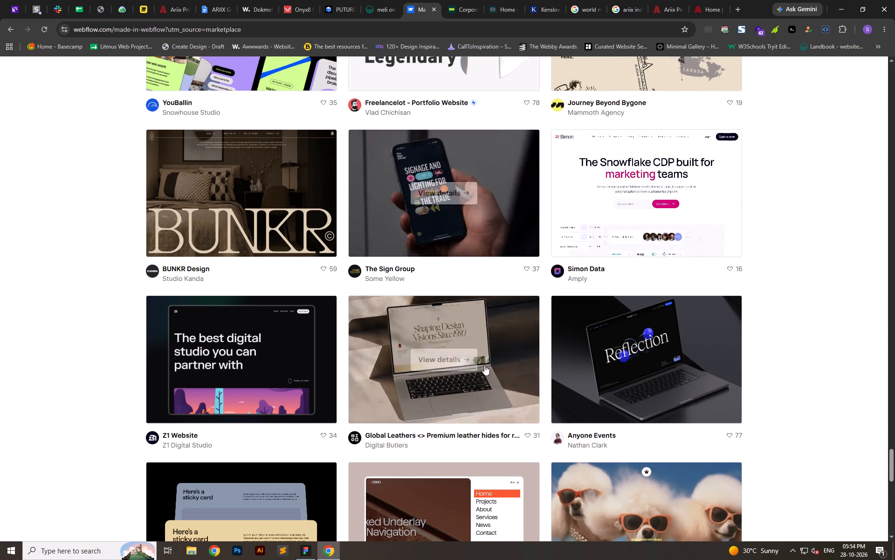
pyautogui.scroll(-2, 484, 365)
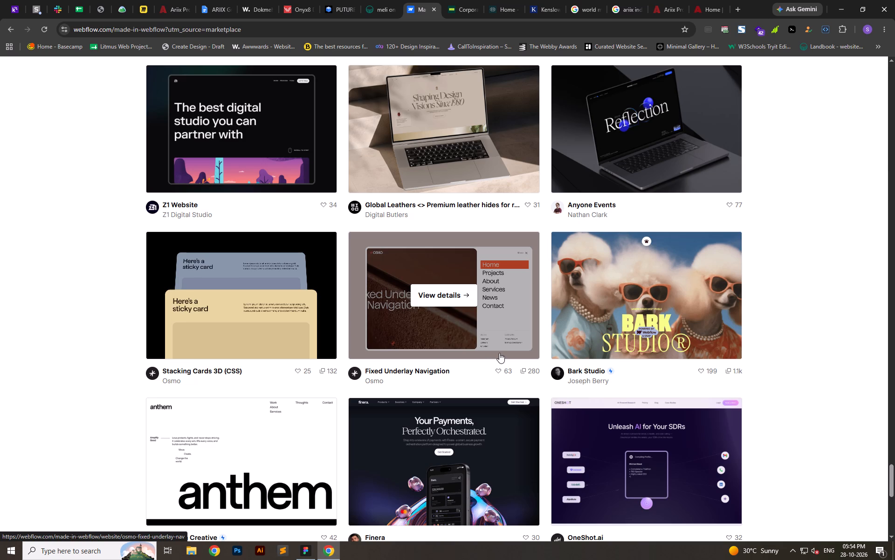
pyautogui.scroll(-2, 501, 353)
# Switch to the ariix-group-landingpage file in Figma and look over the landingpage-1 and landingpage-2 layouts from bottom to top.
pyautogui.click(313, 551)
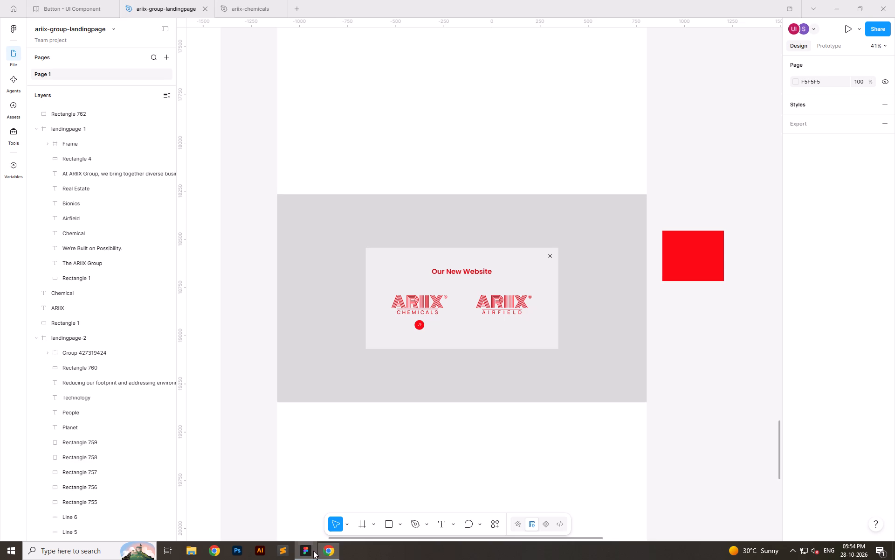
pyautogui.scroll(-1, 538, 250)
pyautogui.scroll(6, 460, 272)
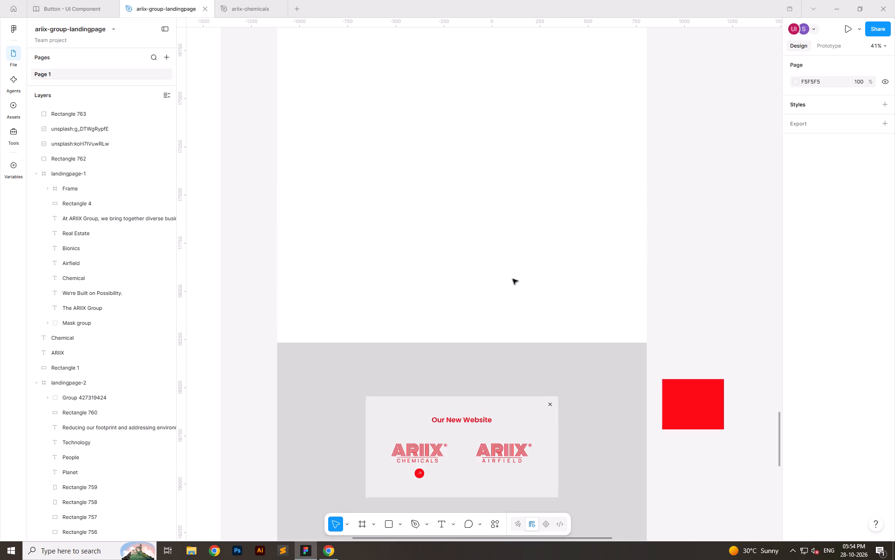
pyautogui.keyDown('ctrl'); pyautogui.scroll(-11, 468, 343); pyautogui.keyUp('ctrl')
pyautogui.press('space')
pyautogui.press('space')
pyautogui.press('space')
pyautogui.press('space')
pyautogui.press('space')
pyautogui.press('space')
pyautogui.press('space')
pyautogui.press('space')
pyautogui.press('space')
pyautogui.press('space')
pyautogui.press('space')
pyautogui.press('space')
pyautogui.press('space')
pyautogui.press('space')
pyautogui.press('space')
pyautogui.press('space')
pyautogui.press('space')
pyautogui.press('space')
pyautogui.press('space')
pyautogui.press('space')
pyautogui.moveTo(488, 146); pyautogui.dragTo(504, 446)
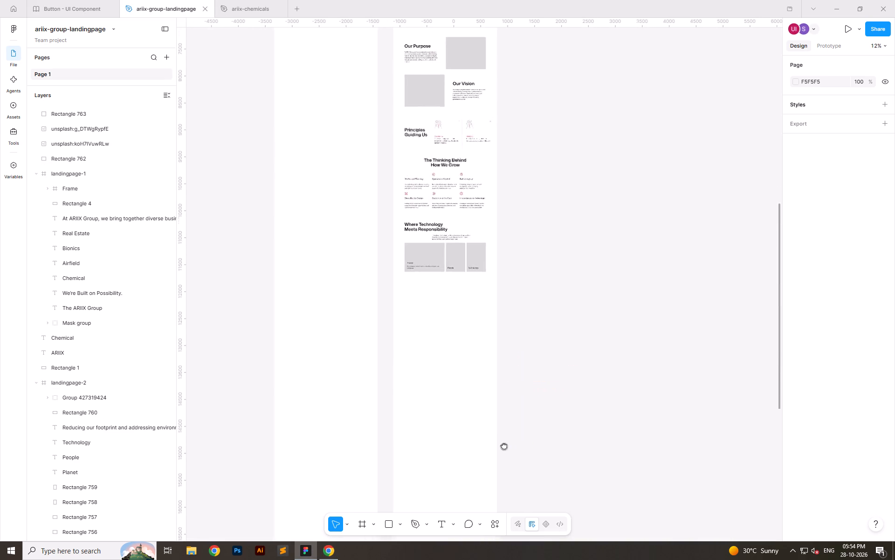
pyautogui.moveTo(504, 446); pyautogui.dragTo(505, 458)
pyautogui.moveTo(498, 137); pyautogui.dragTo(499, 425)
pyautogui.moveTo(471, 162); pyautogui.dragTo(475, 387)
pyautogui.keyDown('ctrl'); pyautogui.scroll(3, 572, 245); pyautogui.keyUp('ctrl')
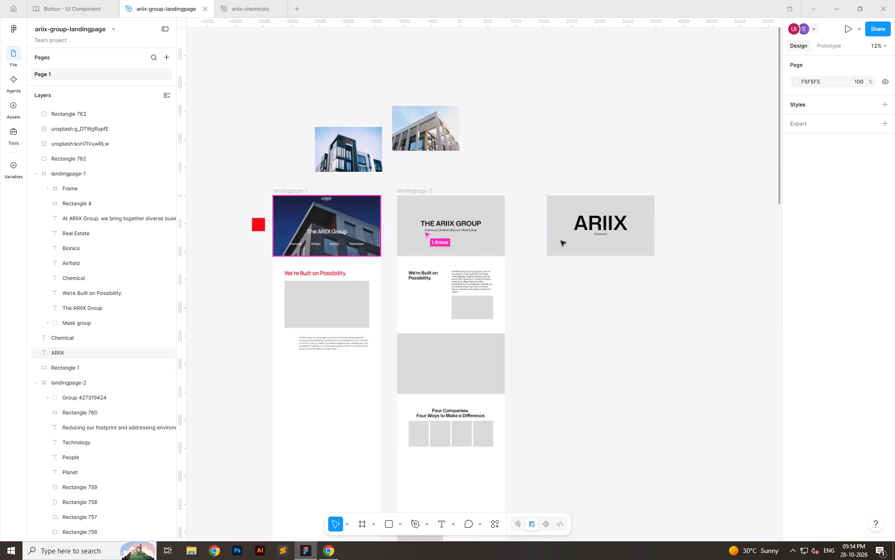
# Copy the ARIIX Airfield logo from the "Our New Website" popup and paste it above the grey ARIIX Chemical banner.
pyautogui.keyDown('ctrl'); pyautogui.scroll(7, 561, 241); pyautogui.keyUp('ctrl')
pyautogui.keyDown('ctrl'); pyautogui.scroll(5, 699, 220); pyautogui.keyUp('ctrl')
pyautogui.keyDown('ctrl'); pyautogui.scroll(-6, 358, 293); pyautogui.keyUp('ctrl')
pyautogui.keyDown('ctrl'); pyautogui.scroll(-18, 655, 188); pyautogui.keyUp('ctrl')
pyautogui.keyDown('ctrl'); pyautogui.scroll(7, 385, 458); pyautogui.keyUp('ctrl')
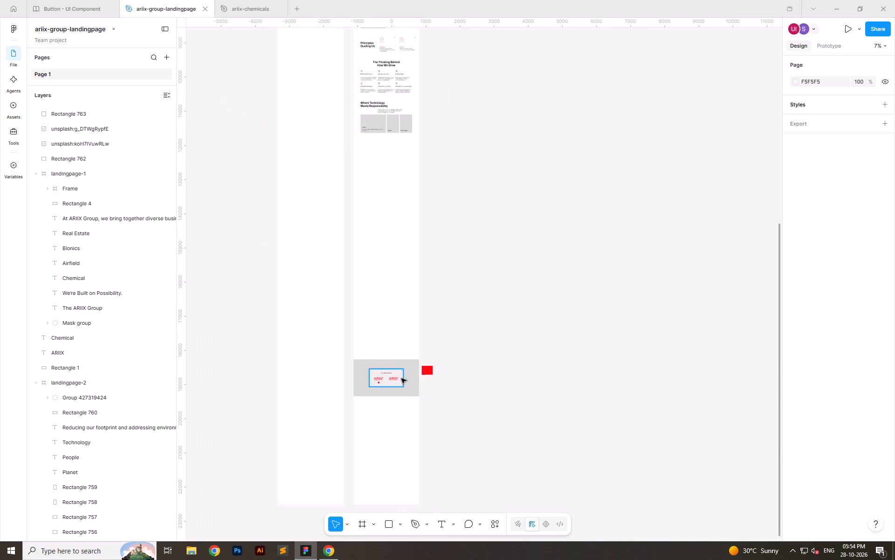
pyautogui.doubleClick(394, 378)
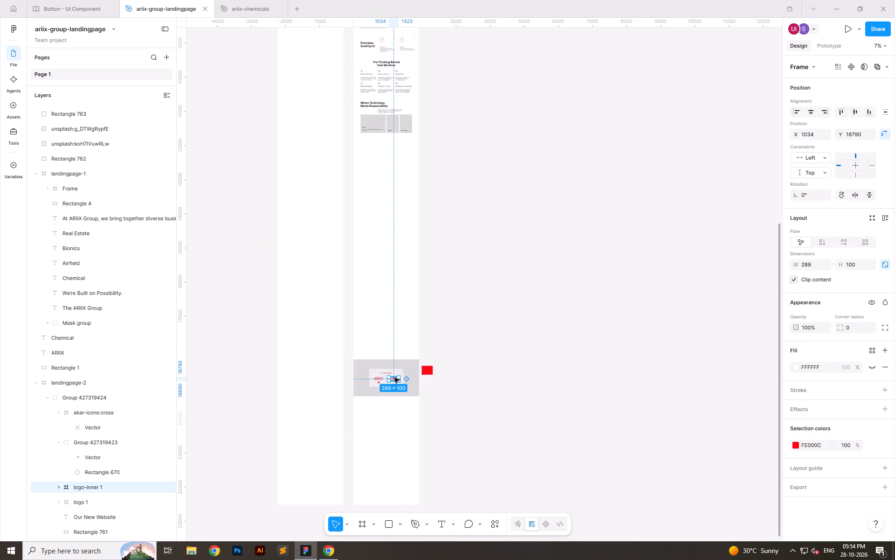
pyautogui.hotkey('ctrl', 'c')
pyautogui.keyDown('ctrl'); pyautogui.scroll(-7, 459, 444); pyautogui.keyUp('ctrl')
pyautogui.keyDown('ctrl'); pyautogui.scroll(19, 474, 114); pyautogui.keyUp('ctrl')
pyautogui.hotkey('ctrl', 'v')
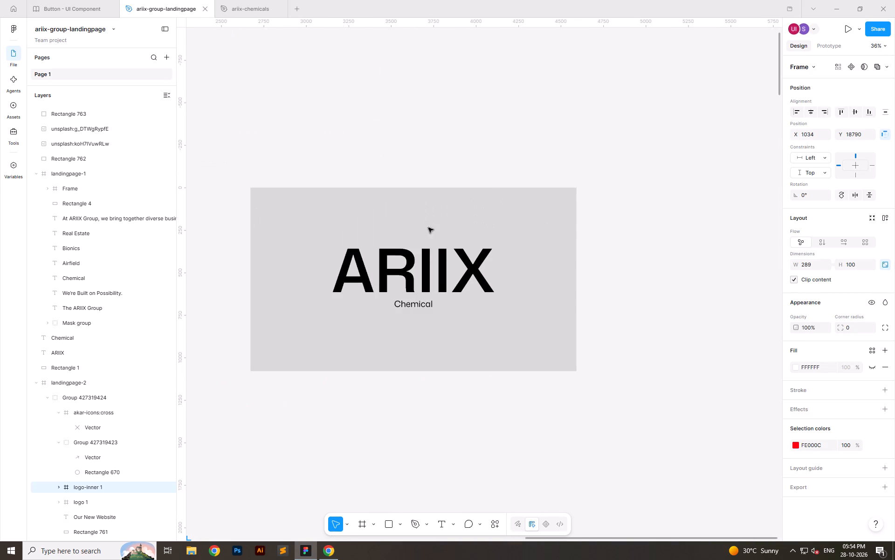
pyautogui.moveTo(482, 280); pyautogui.dragTo(361, 108)
pyautogui.click(427, 103)
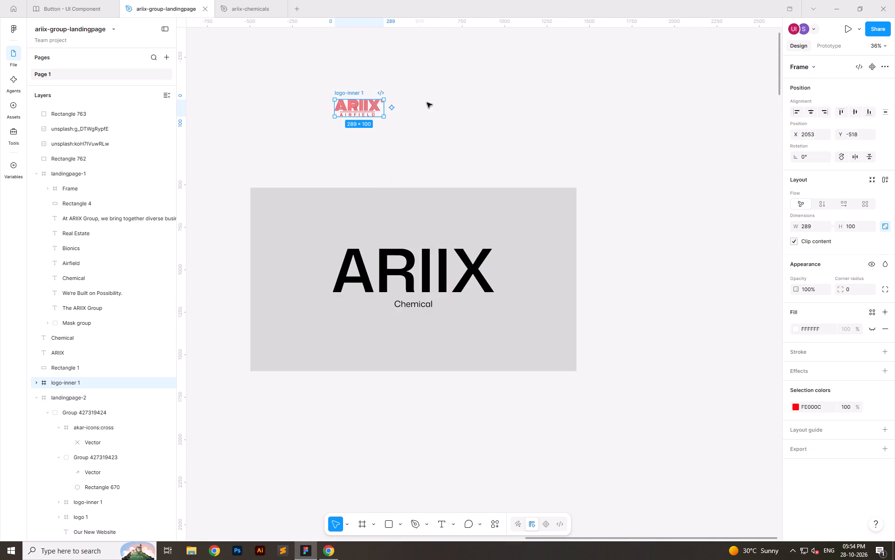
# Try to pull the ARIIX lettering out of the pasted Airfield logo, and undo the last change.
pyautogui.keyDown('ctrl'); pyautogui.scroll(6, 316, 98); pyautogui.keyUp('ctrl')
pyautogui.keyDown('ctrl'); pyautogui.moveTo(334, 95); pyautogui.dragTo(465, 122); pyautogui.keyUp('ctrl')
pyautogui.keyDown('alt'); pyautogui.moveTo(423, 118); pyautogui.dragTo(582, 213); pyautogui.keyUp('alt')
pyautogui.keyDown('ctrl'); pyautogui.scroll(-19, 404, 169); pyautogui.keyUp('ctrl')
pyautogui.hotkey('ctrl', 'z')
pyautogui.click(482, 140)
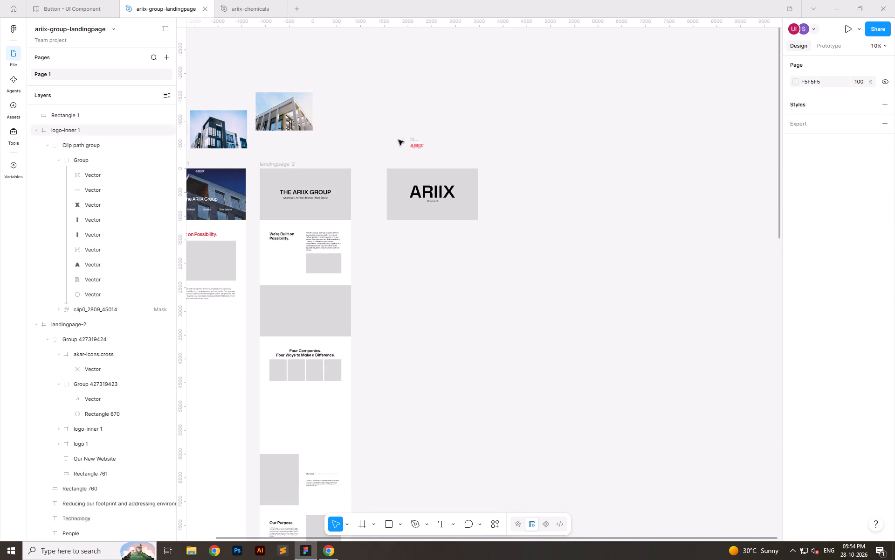
# Move the pasted Airfield logo frame to about X 1915, Y -566, above the grey banner.
pyautogui.keyDown('ctrl'); pyautogui.scroll(17, 399, 140); pyautogui.keyUp('ctrl')
pyautogui.click(397, 144)
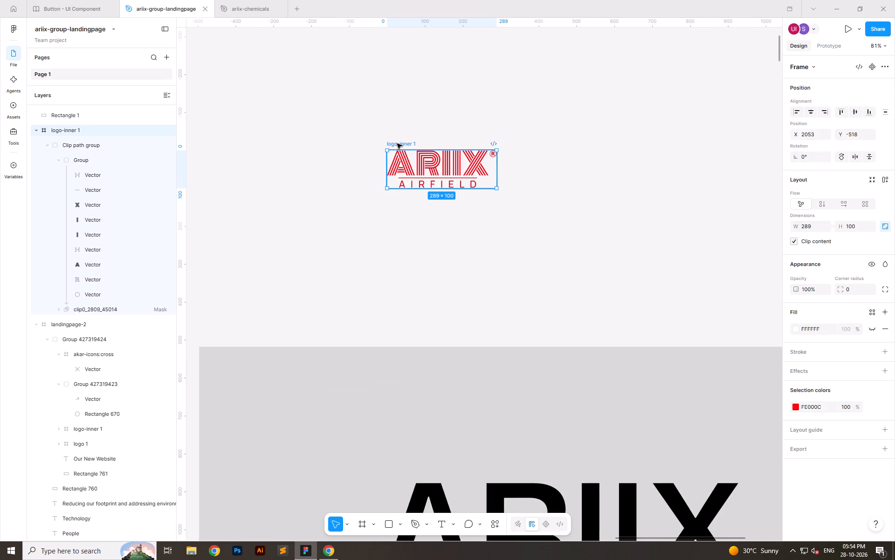
pyautogui.moveTo(397, 144); pyautogui.dragTo(345, 126)
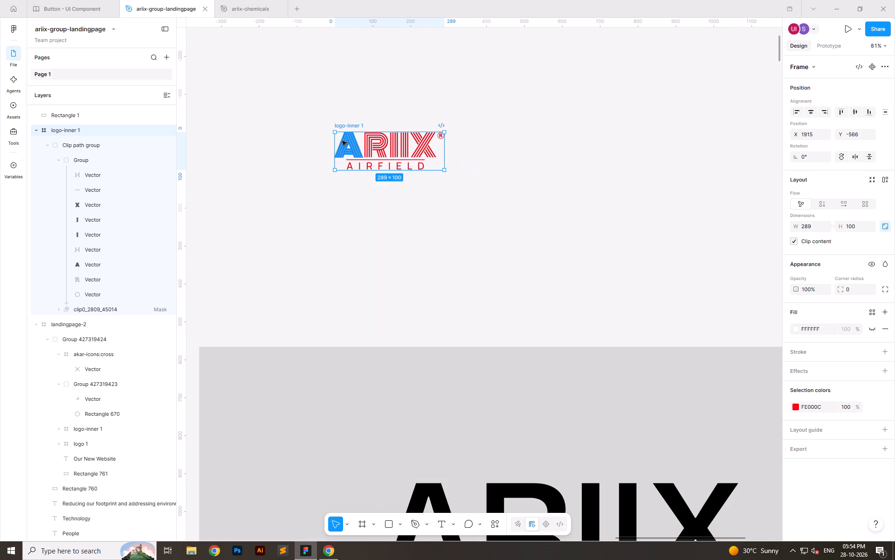
# Duplicate only the ARIIX letters and registered mark out of the Airfield logo, just above the grey banner, and group the copy.
pyautogui.keyDown('ctrl'); pyautogui.click(342, 141); pyautogui.keyUp('ctrl')
pyautogui.keyDown('ctrl'); pyautogui.keyDown('shift'); pyautogui.click(377, 147); pyautogui.keyUp('shift'); pyautogui.keyUp('ctrl')
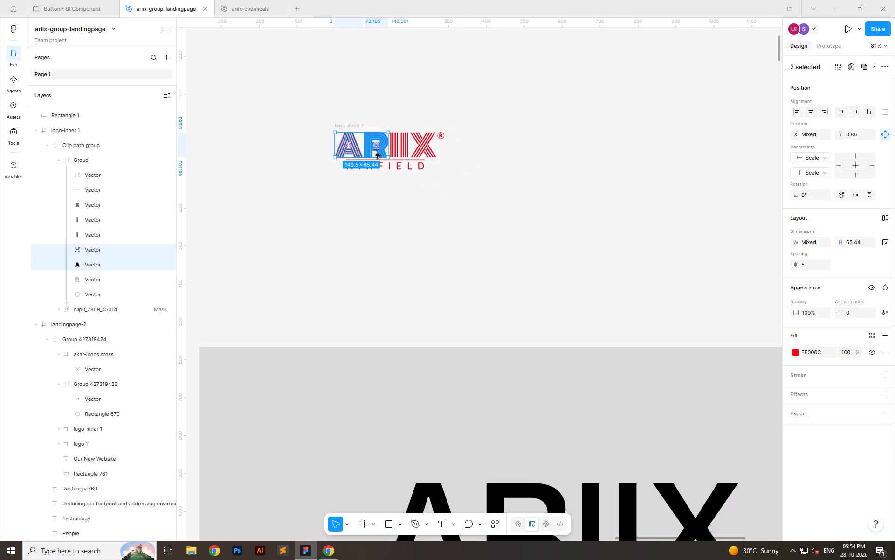
pyautogui.keyDown('ctrl'); pyautogui.keyDown('shift'); pyautogui.click(392, 149); pyautogui.keyUp('shift'); pyautogui.keyUp('ctrl')
pyautogui.keyDown('ctrl'); pyautogui.keyDown('shift'); pyautogui.click(405, 147); pyautogui.keyUp('shift'); pyautogui.keyUp('ctrl')
pyautogui.keyDown('ctrl'); pyautogui.keyDown('shift'); pyautogui.click(422, 146); pyautogui.keyUp('shift'); pyautogui.keyUp('ctrl')
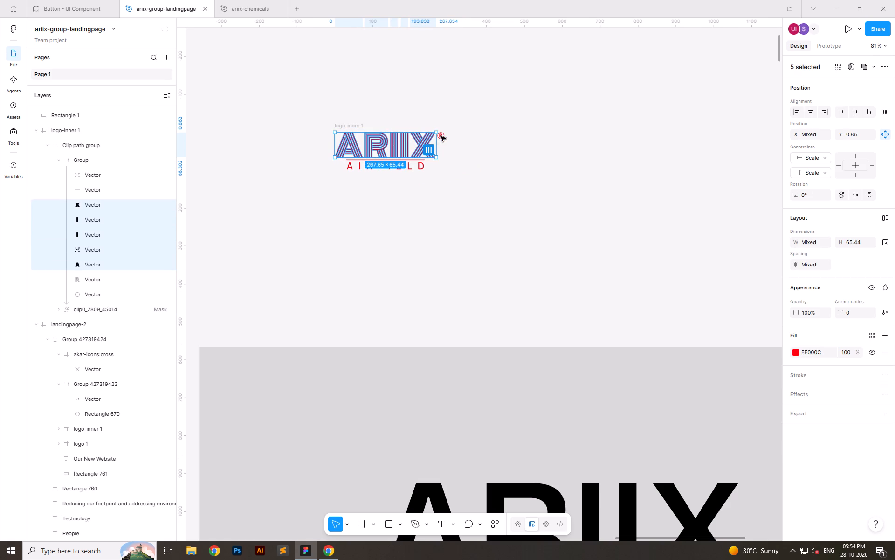
pyautogui.keyDown('ctrl'); pyautogui.click(90, 294); pyautogui.keyUp('ctrl')
pyautogui.keyDown('ctrl'); pyautogui.click(90, 281); pyautogui.keyUp('ctrl')
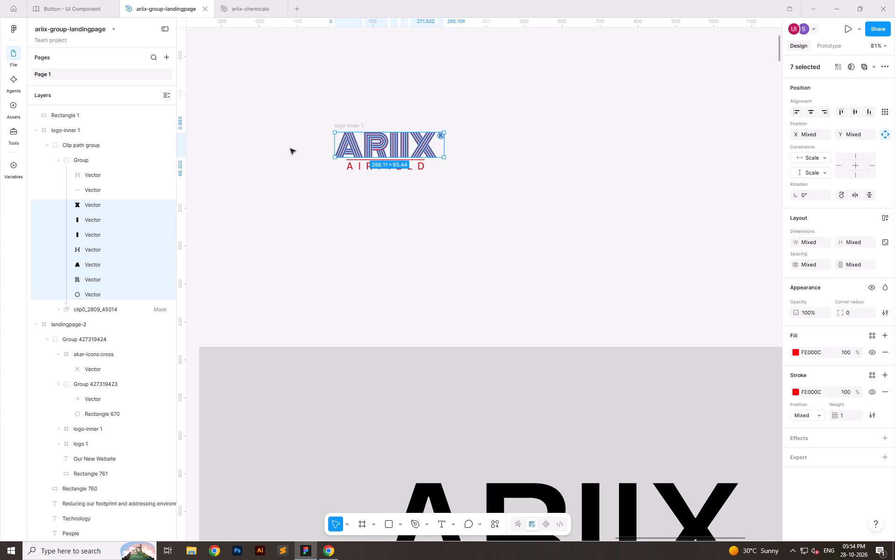
pyautogui.keyDown('ctrl'); pyautogui.scroll(-4, 291, 147); pyautogui.keyUp('ctrl')
pyautogui.keyDown('alt'); pyautogui.moveTo(338, 147); pyautogui.dragTo(489, 232); pyautogui.keyUp('alt')
pyautogui.click(633, 213)
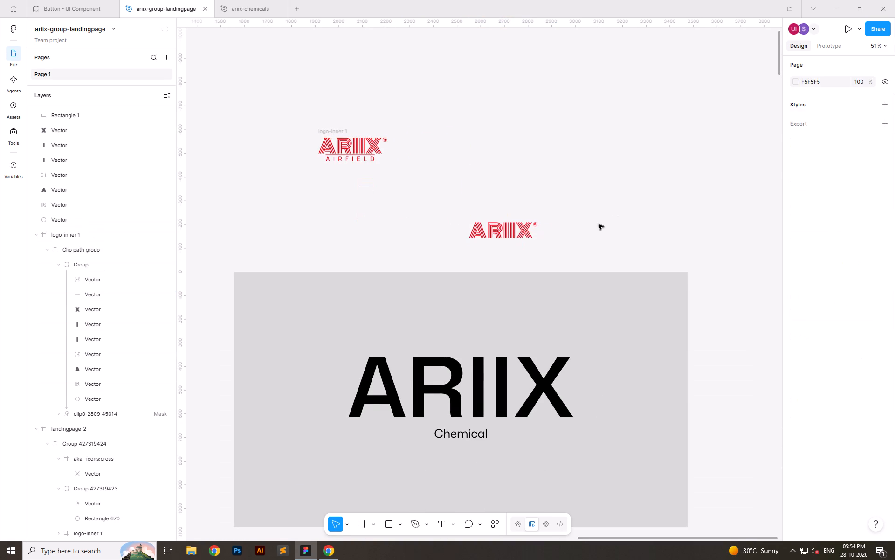
pyautogui.moveTo(449, 210); pyautogui.dragTo(555, 251)
pyautogui.hotkey('ctrl', 'g')
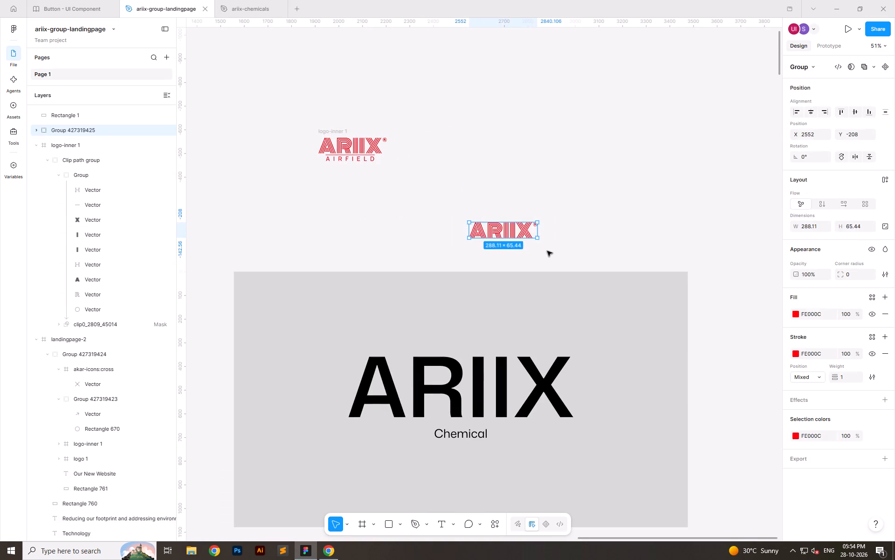
# Enlarge the copied ARIIX lettering group to about 977 × 222, bring it to the front and place it over the black ARIIX text at X 2028, Y 369.
pyautogui.keyDown('shift'); pyautogui.moveTo(539, 238); pyautogui.dragTo(648, 275); pyautogui.keyUp('shift')
pyautogui.moveTo(603, 238); pyautogui.dragTo(494, 418)
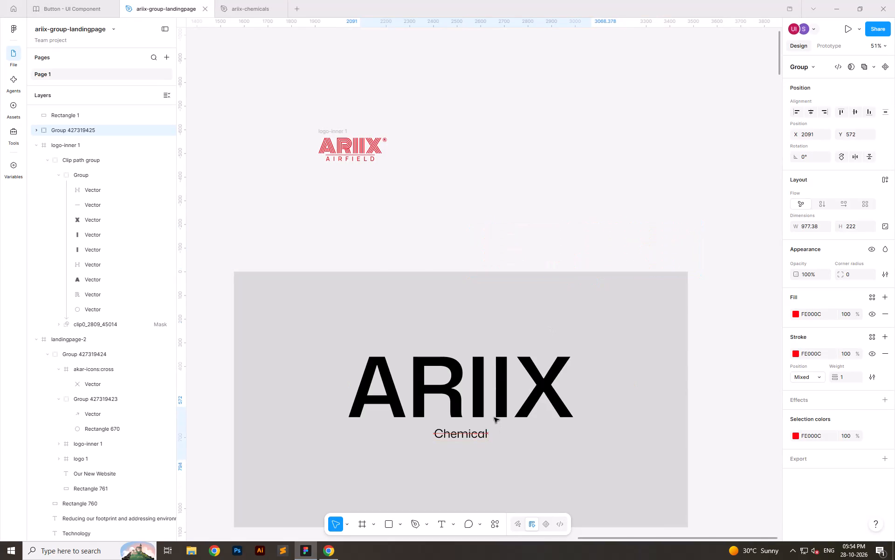
pyautogui.moveTo(494, 418); pyautogui.dragTo(499, 220)
pyautogui.hotkey('ctrl', 'shift', ']')
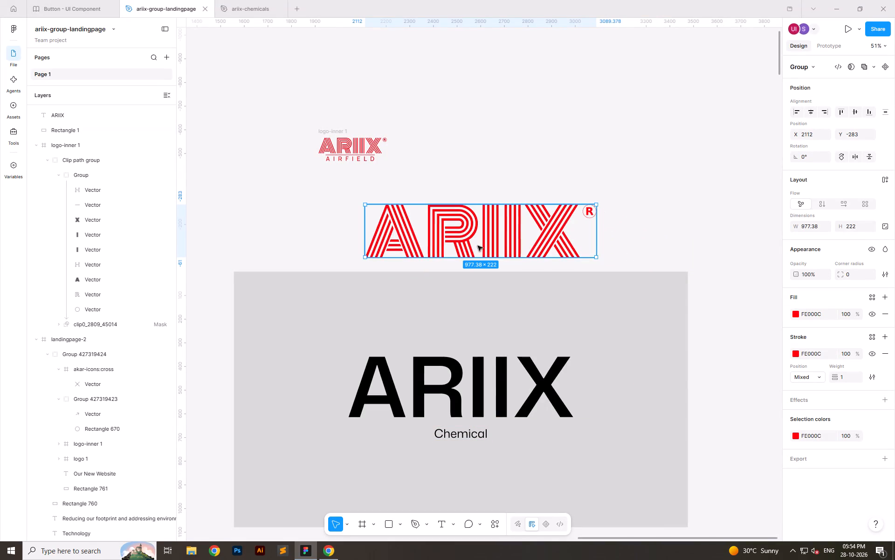
pyautogui.moveTo(461, 237); pyautogui.dragTo(443, 392)
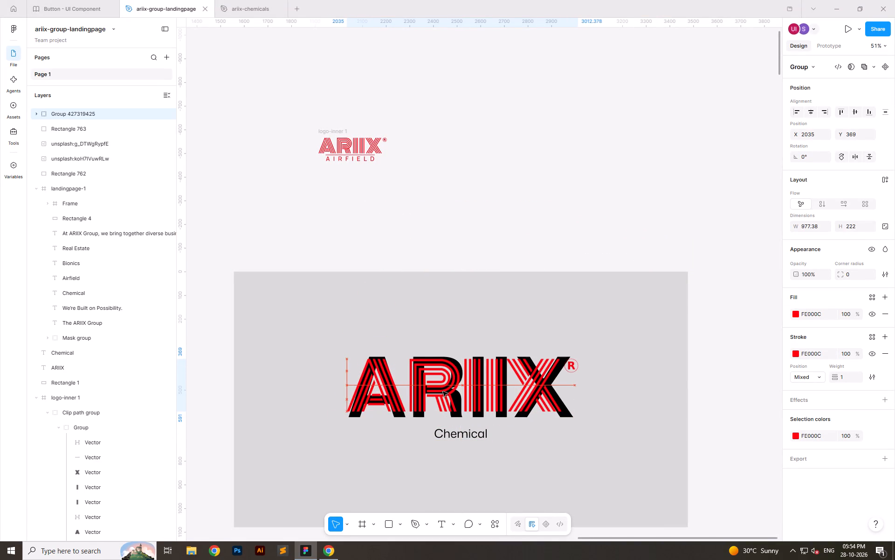
pyautogui.moveTo(443, 392); pyautogui.dragTo(441, 393)
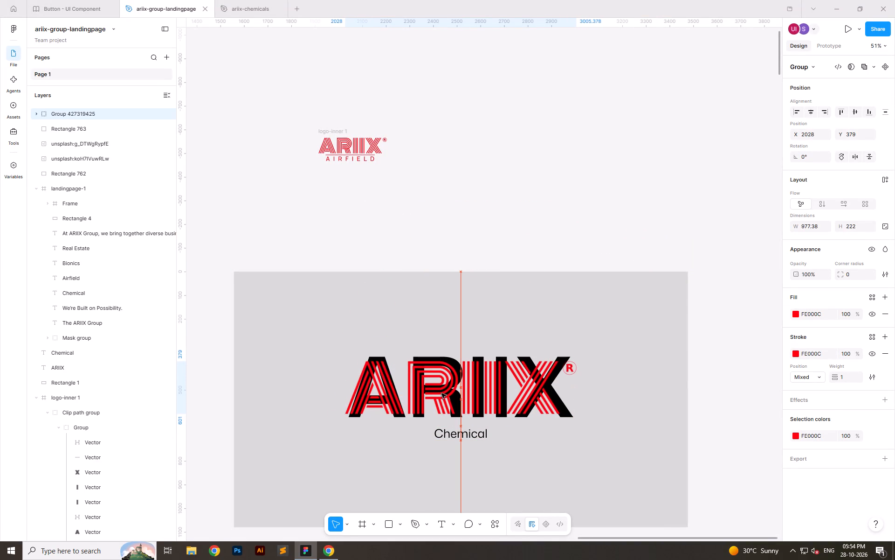
pyautogui.moveTo(441, 393); pyautogui.dragTo(441, 392)
pyautogui.click(502, 180)
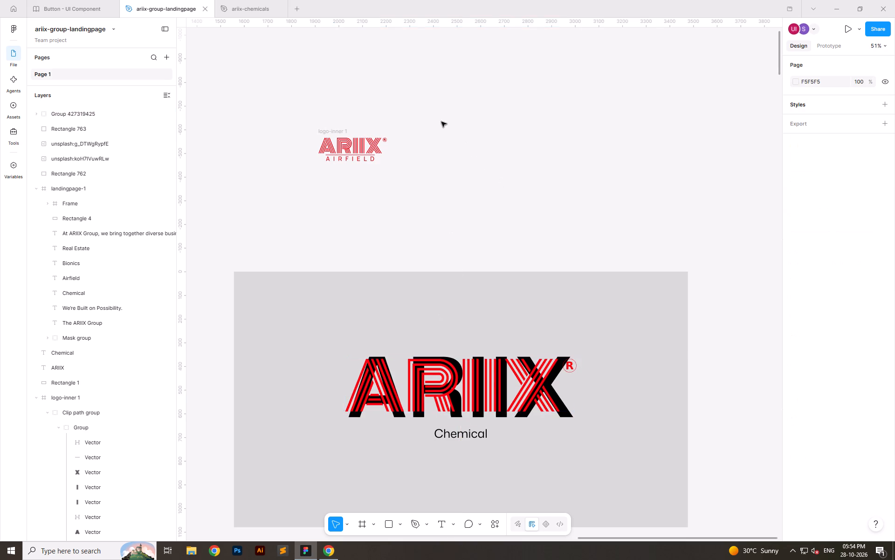
# Delete the black ARIIX text lying behind the red lettering on the grey banner.
pyautogui.keyDown('ctrl'); pyautogui.scroll(-5, 441, 122); pyautogui.keyUp('ctrl')
pyautogui.keyDown('ctrl'); pyautogui.scroll(7, 489, 302); pyautogui.keyUp('ctrl')
pyautogui.keyDown('ctrl'); pyautogui.click(537, 239); pyautogui.keyUp('ctrl')
pyautogui.moveTo(538, 239); pyautogui.dragTo(544, 264)
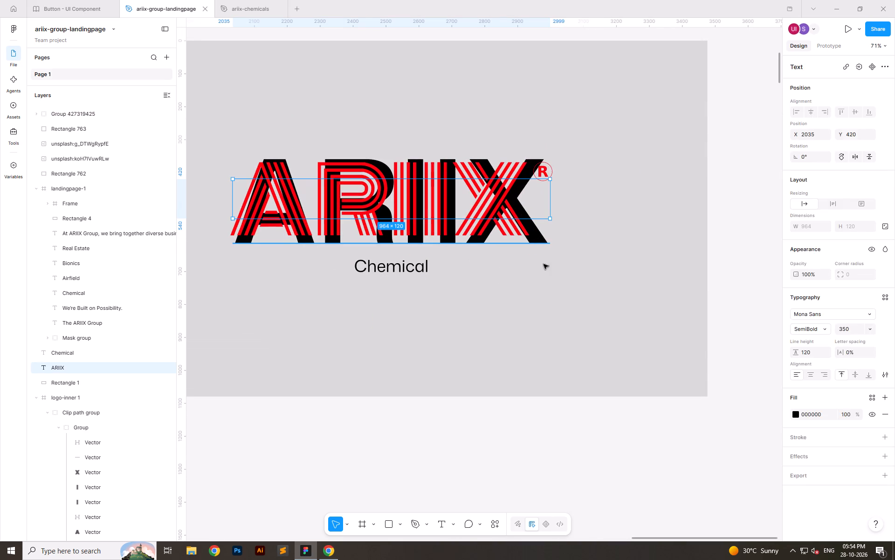
pyautogui.moveTo(544, 264); pyautogui.dragTo(561, 415)
pyautogui.click(537, 244)
pyautogui.press('Delete')
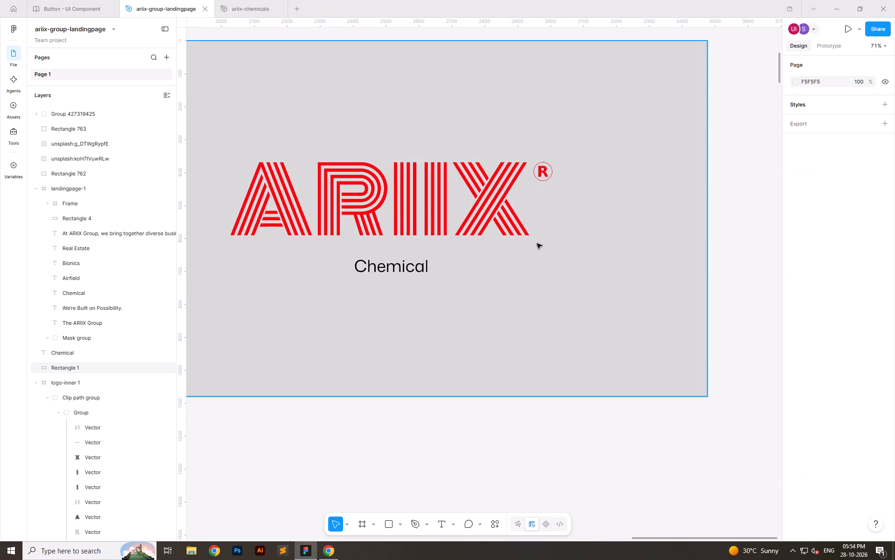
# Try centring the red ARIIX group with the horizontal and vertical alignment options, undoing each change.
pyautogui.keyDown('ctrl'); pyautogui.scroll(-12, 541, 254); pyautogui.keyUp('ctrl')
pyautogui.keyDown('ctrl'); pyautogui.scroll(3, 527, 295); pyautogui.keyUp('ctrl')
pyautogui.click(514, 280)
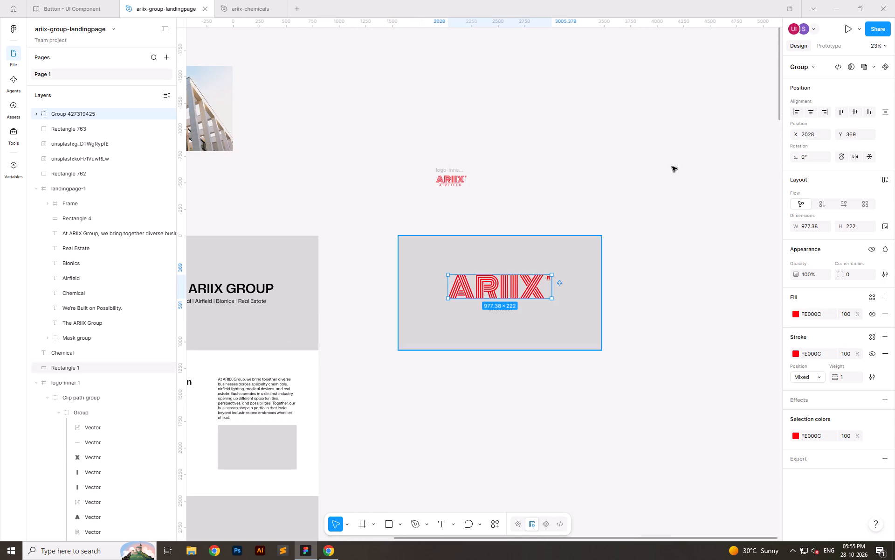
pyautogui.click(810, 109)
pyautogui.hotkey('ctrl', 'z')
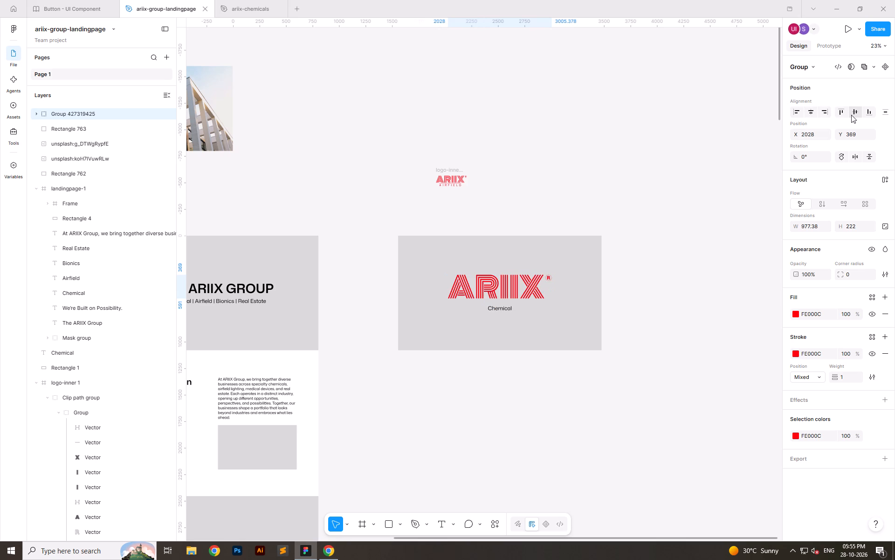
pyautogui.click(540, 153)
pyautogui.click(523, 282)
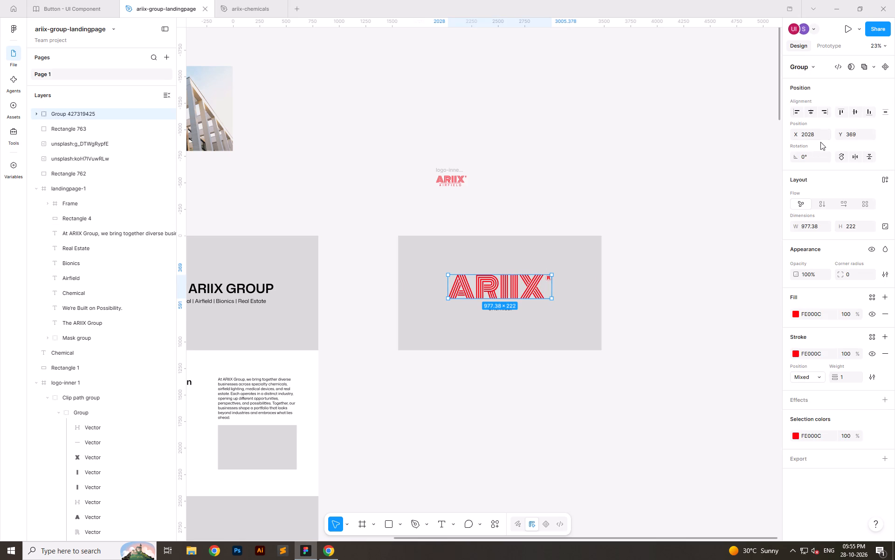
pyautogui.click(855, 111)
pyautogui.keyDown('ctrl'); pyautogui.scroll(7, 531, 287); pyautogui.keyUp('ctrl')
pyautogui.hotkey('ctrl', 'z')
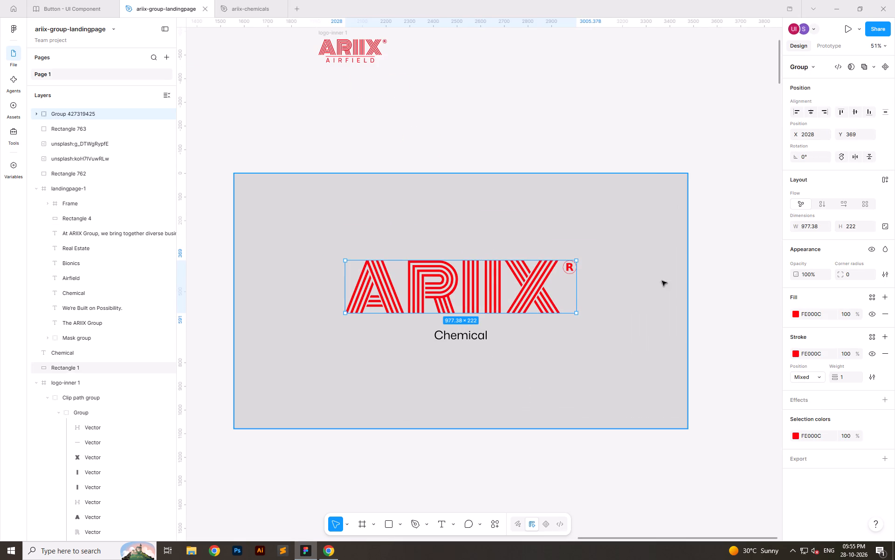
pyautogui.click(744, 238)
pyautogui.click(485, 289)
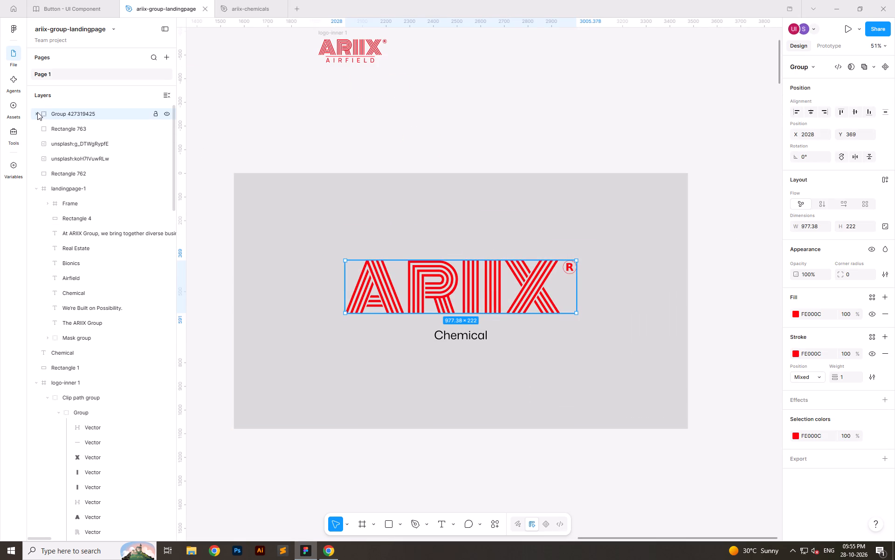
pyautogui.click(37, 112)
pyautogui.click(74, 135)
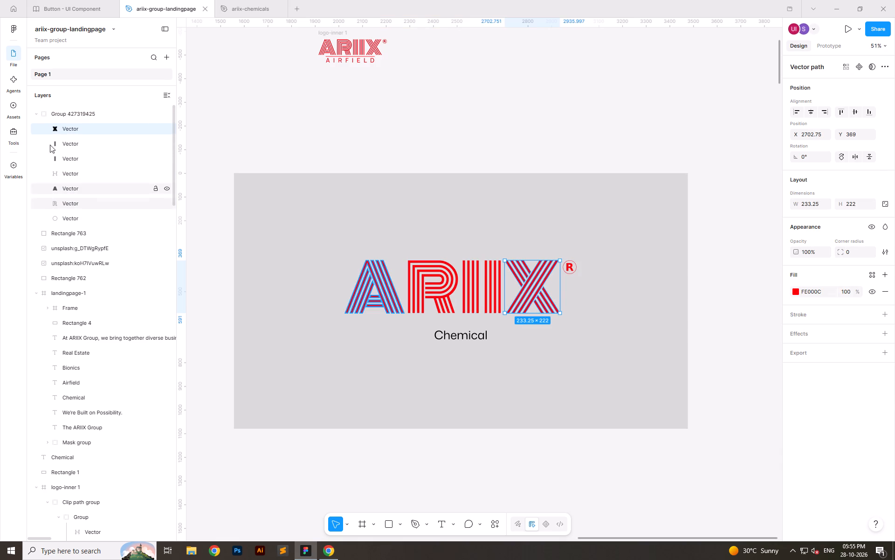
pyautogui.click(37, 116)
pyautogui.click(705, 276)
# Copy the thin red line from the Airfield logo, paste it into the banner's ARIIX group and stretch it to 827 wide below Chemical.
pyautogui.click(478, 336)
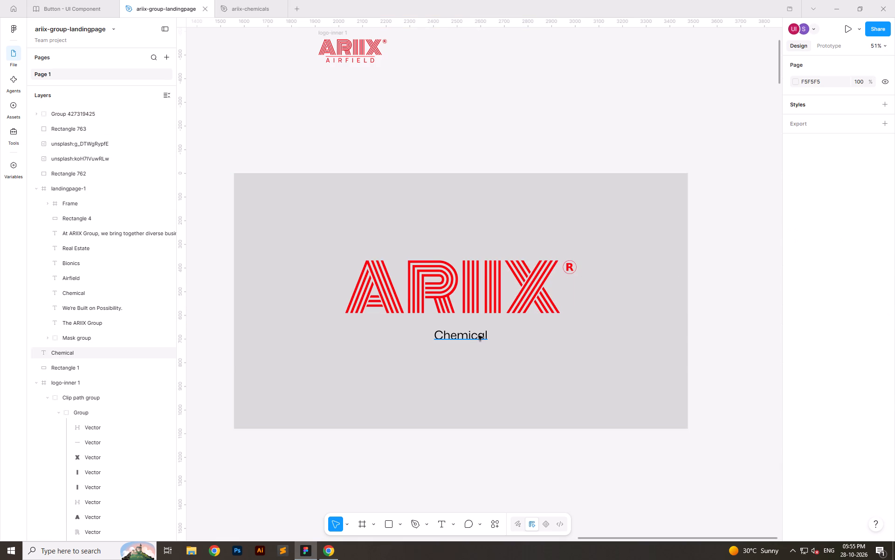
pyautogui.keyDown('ctrl'); pyautogui.click(347, 56); pyautogui.keyUp('ctrl')
pyautogui.hotkey('ctrl', 'c')
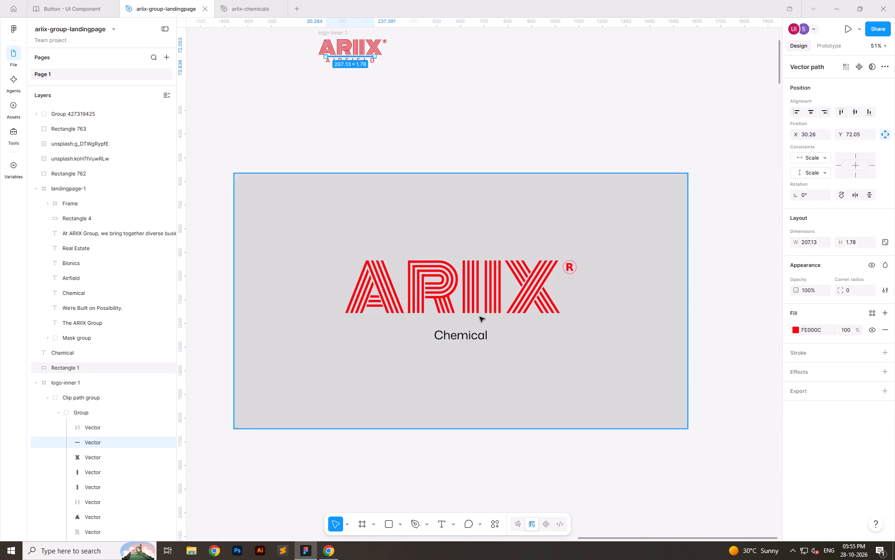
pyautogui.click(493, 293)
pyautogui.hotkey('ctrl', 'v')
pyautogui.keyDown('ctrl'); pyautogui.scroll(4, 466, 345); pyautogui.keyUp('ctrl')
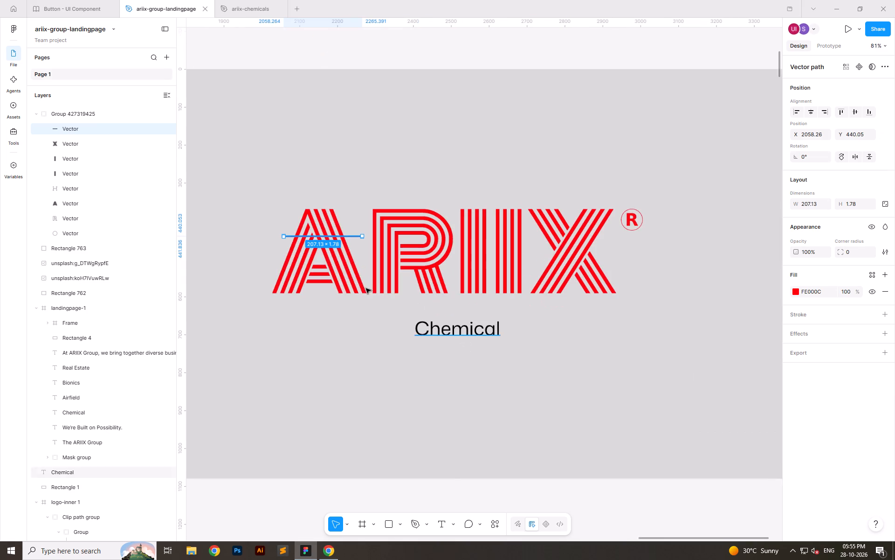
pyautogui.moveTo(350, 237); pyautogui.dragTo(363, 362)
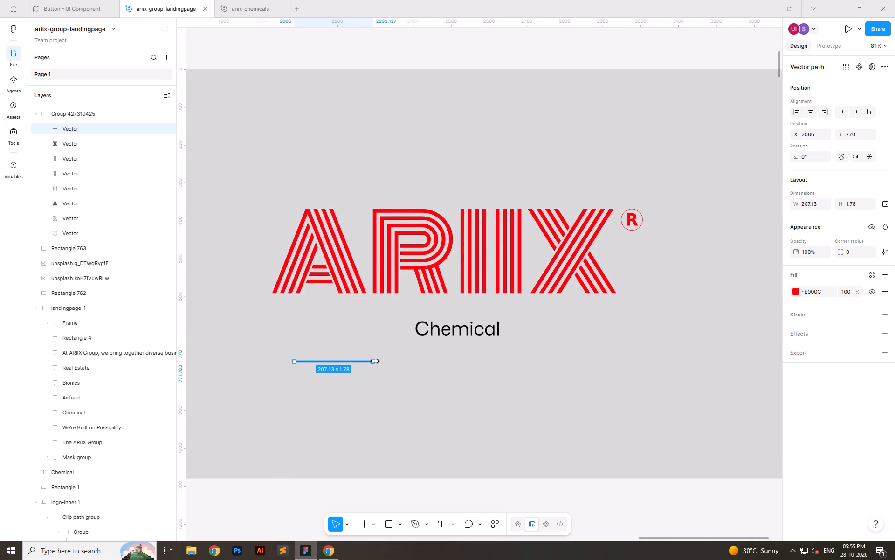
pyautogui.keyDown('shift'); pyautogui.moveTo(375, 361); pyautogui.dragTo(607, 371); pyautogui.keyUp('shift')
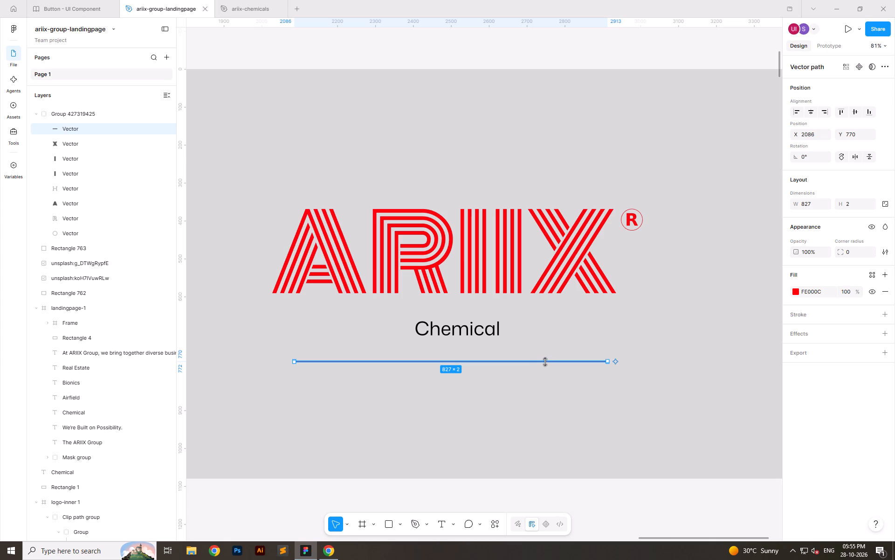
# Position the red line between the ARIIX letters and Chemical at X 2103, Y 611, 20 below the letters.
pyautogui.moveTo(544, 361); pyautogui.dragTo(534, 322)
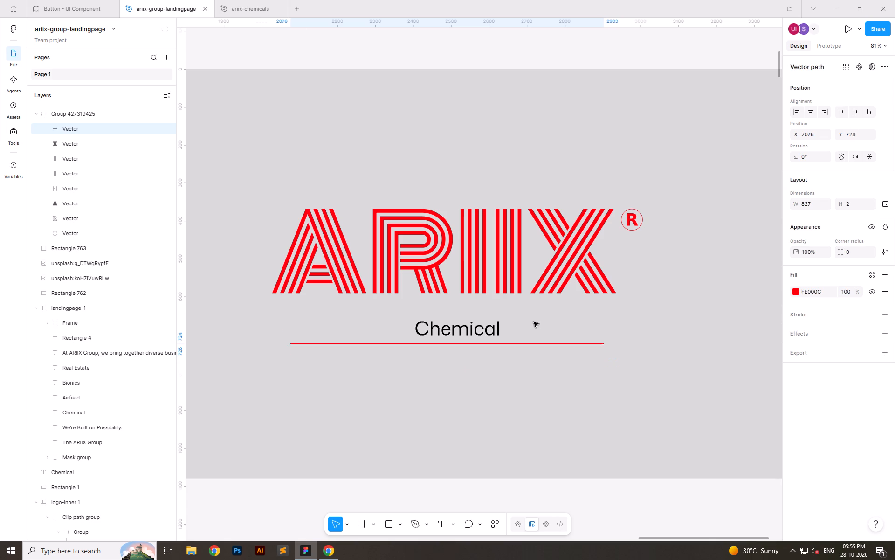
pyautogui.moveTo(534, 322); pyautogui.dragTo(530, 298)
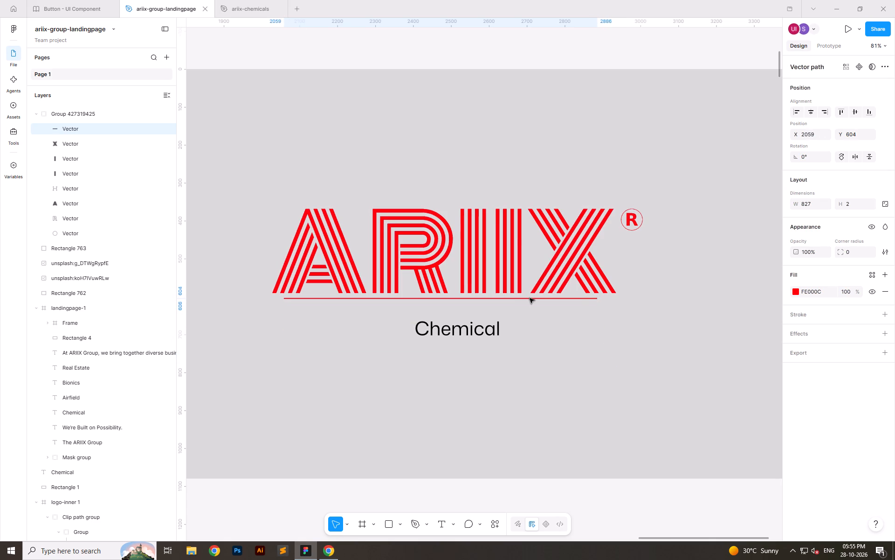
pyautogui.moveTo(530, 298); pyautogui.dragTo(551, 299)
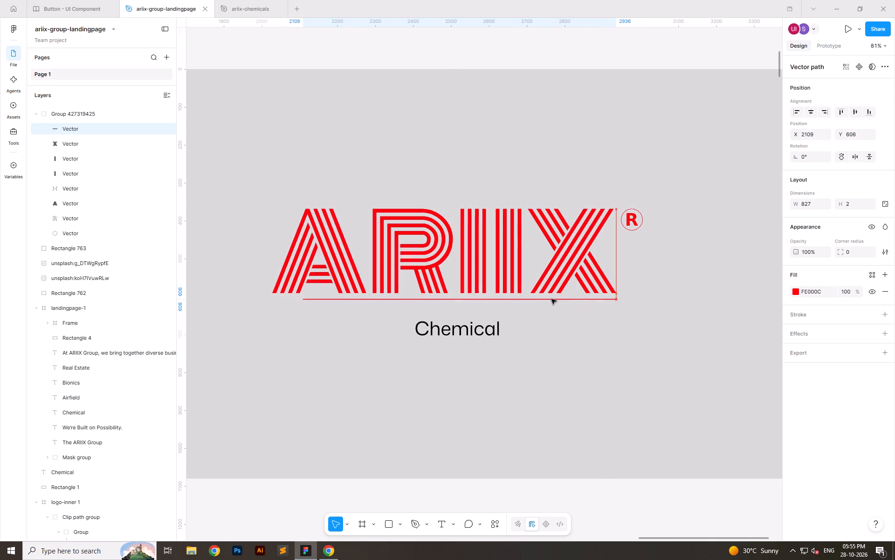
pyautogui.moveTo(551, 299); pyautogui.dragTo(550, 300)
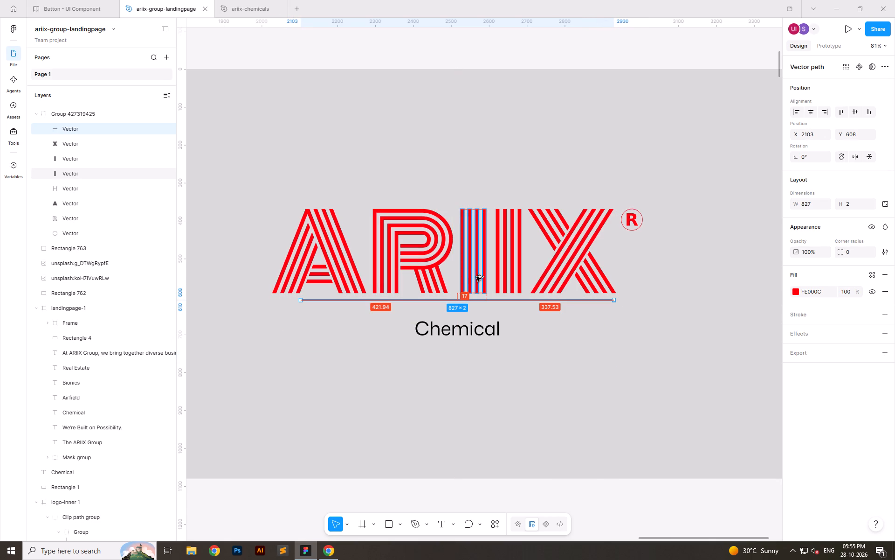
pyautogui.hotkey('alt', 'Down')
pyautogui.hotkey('alt', 'Down')
pyautogui.hotkey('alt', 'Down')
pyautogui.hotkey('alt', 'Down')
pyautogui.hotkey('alt', 'Up')
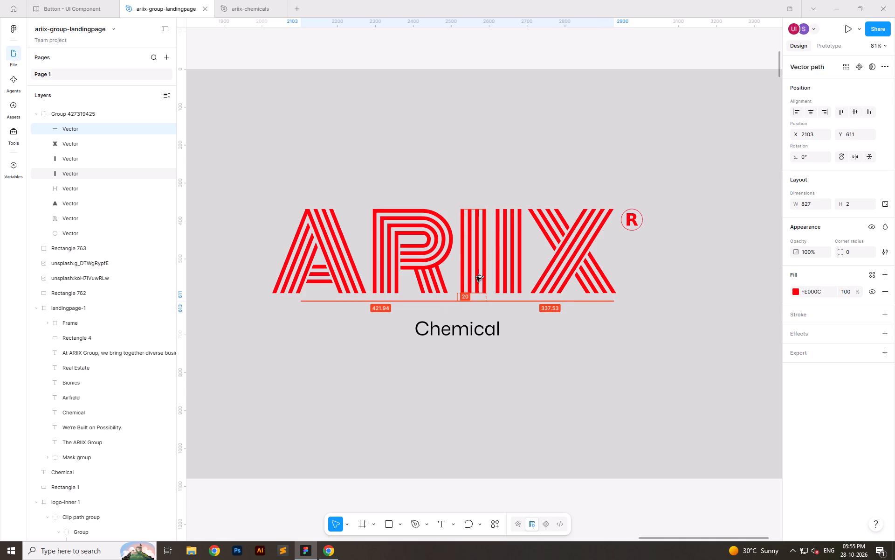
pyautogui.click(569, 281)
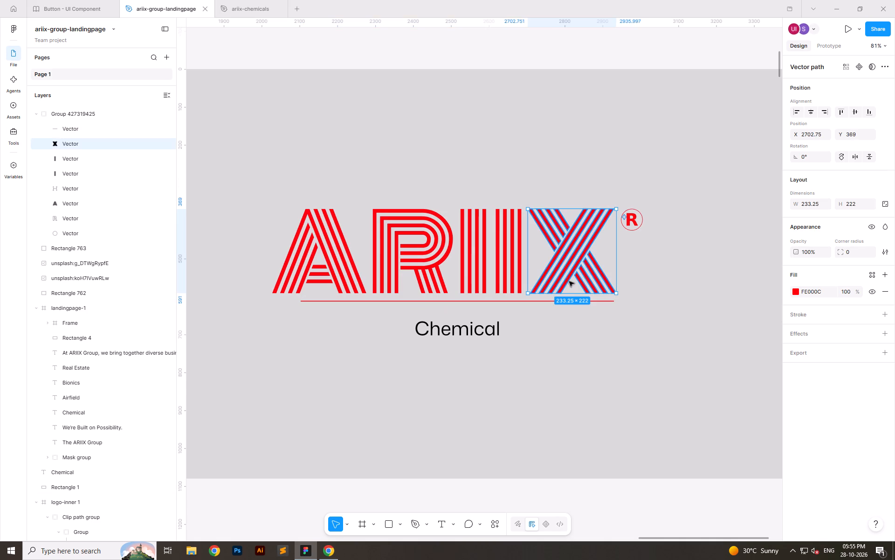
pyautogui.click(591, 324)
# Move the red line's layer out of the ARIIX group, directly above it, and collapse the group.
pyautogui.click(95, 111)
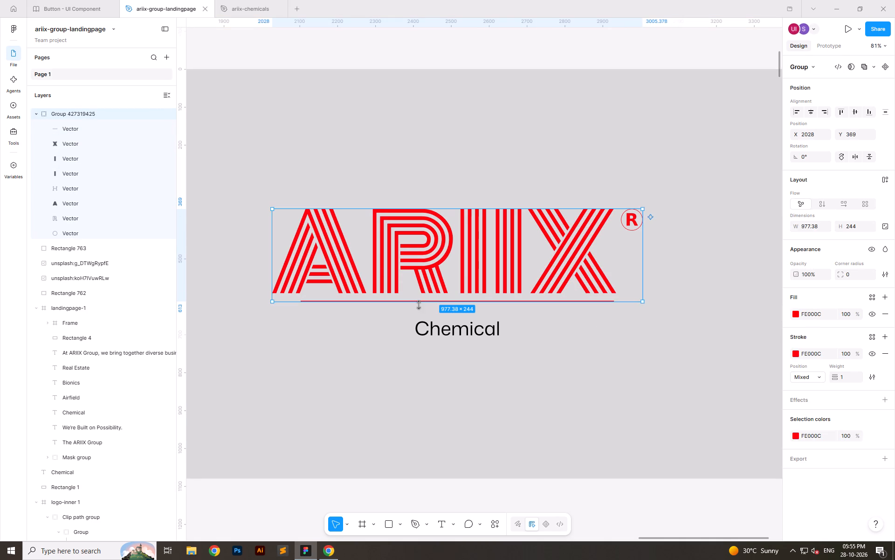
pyautogui.click(79, 126)
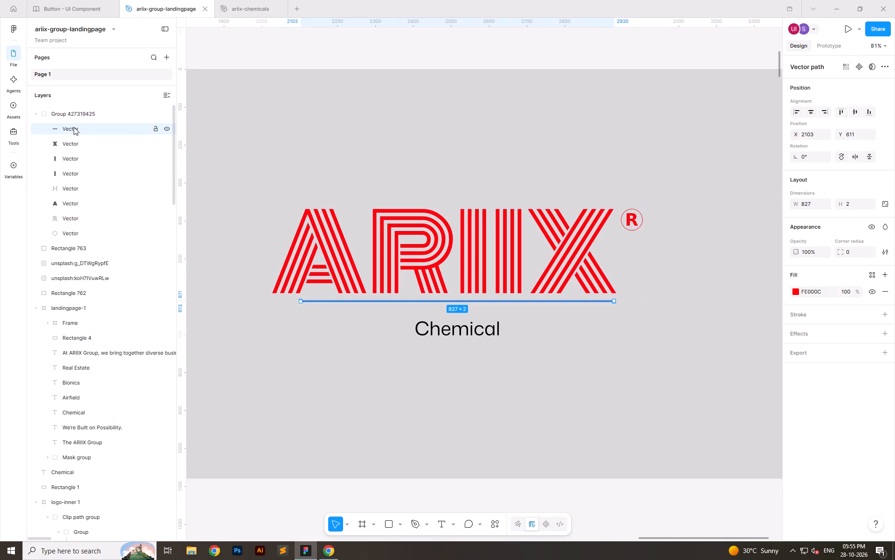
pyautogui.moveTo(72, 128); pyautogui.dragTo(62, 109)
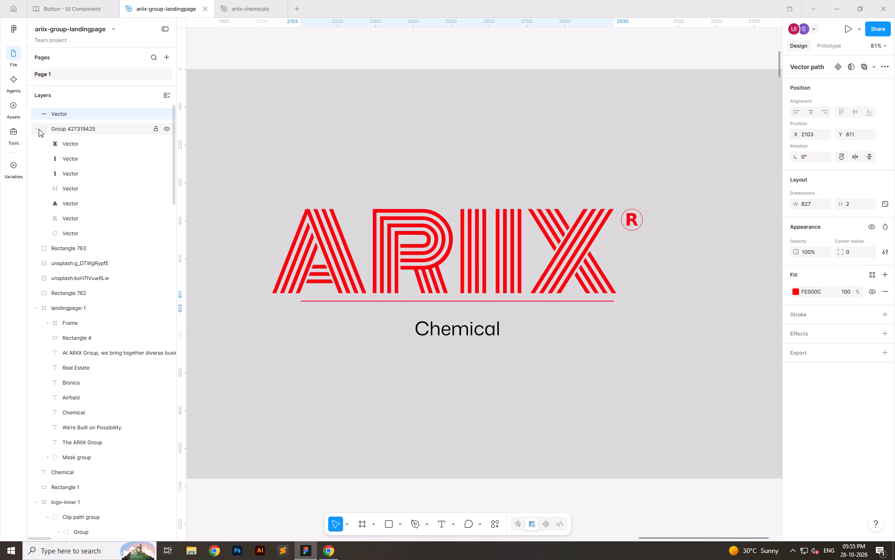
pyautogui.click(36, 129)
# Align the red line and the ARIIX group on their horizontal centres.
pyautogui.keyDown('shift'); pyautogui.click(83, 128); pyautogui.keyUp('shift')
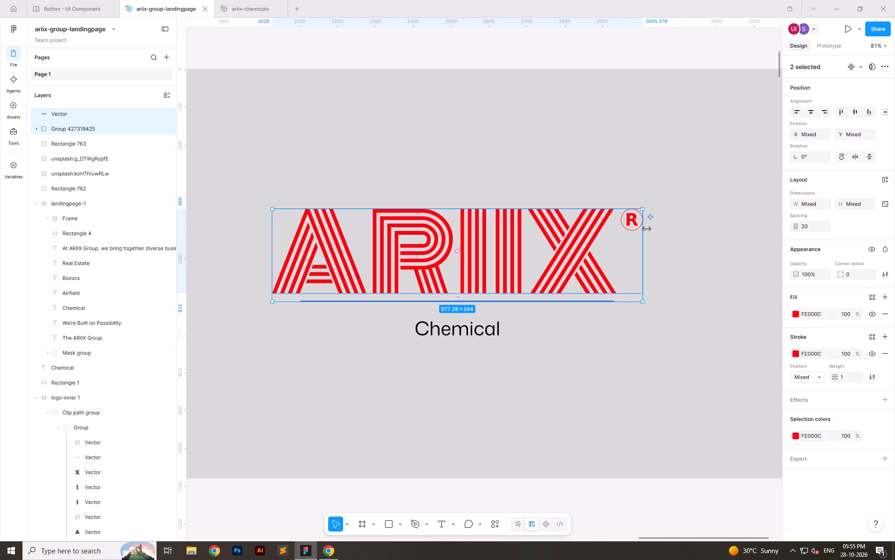
pyautogui.click(811, 115)
pyautogui.doubleClick(811, 115)
pyautogui.keyDown('ctrl'); pyautogui.scroll(-6, 477, 254); pyautogui.keyUp('ctrl')
pyautogui.keyDown('ctrl'); pyautogui.scroll(-4, 496, 319); pyautogui.keyUp('ctrl')
pyautogui.keyDown('ctrl'); pyautogui.scroll(5, 469, 309); pyautogui.keyUp('ctrl')
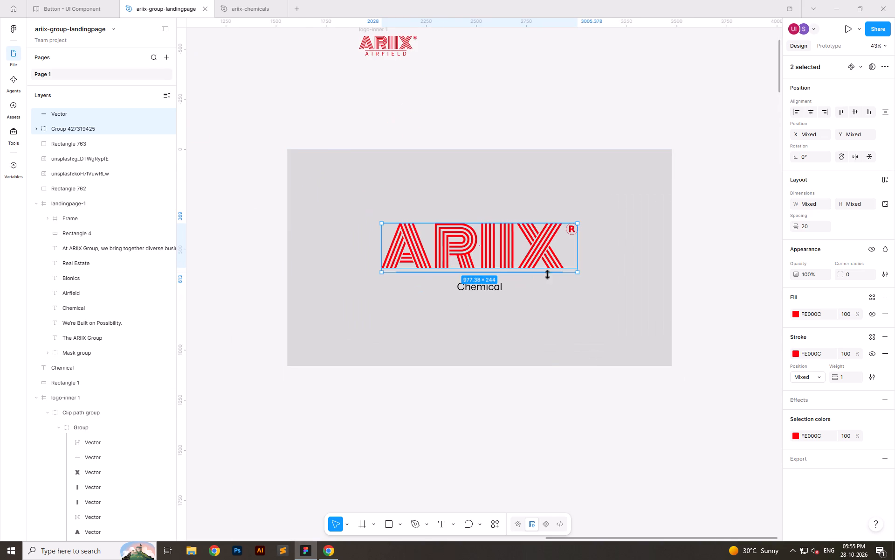
pyautogui.keyDown('ctrl'); pyautogui.scroll(-1, 358, 335); pyautogui.keyUp('ctrl')
pyautogui.click(459, 119)
# Move the Chemical text out of the grey banner to the empty canvas well above it.
pyautogui.click(475, 292)
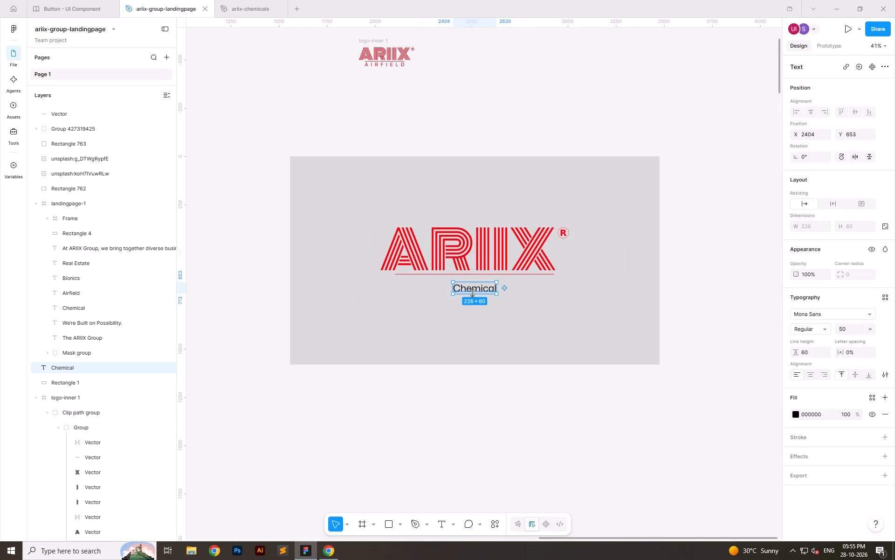
pyautogui.moveTo(472, 293); pyautogui.dragTo(558, 80)
pyautogui.hotkey('ctrl', 'z')
pyautogui.moveTo(479, 289); pyautogui.dragTo(593, 21)
pyautogui.click(475, 96)
# Duplicate the ARIIX Airfield logo frame and place the copy below the grey banner at about X 2082, Y 1374.
pyautogui.click(380, 83)
pyautogui.keyDown('alt'); pyautogui.moveTo(376, 79); pyautogui.dragTo(405, 438); pyautogui.keyUp('alt')
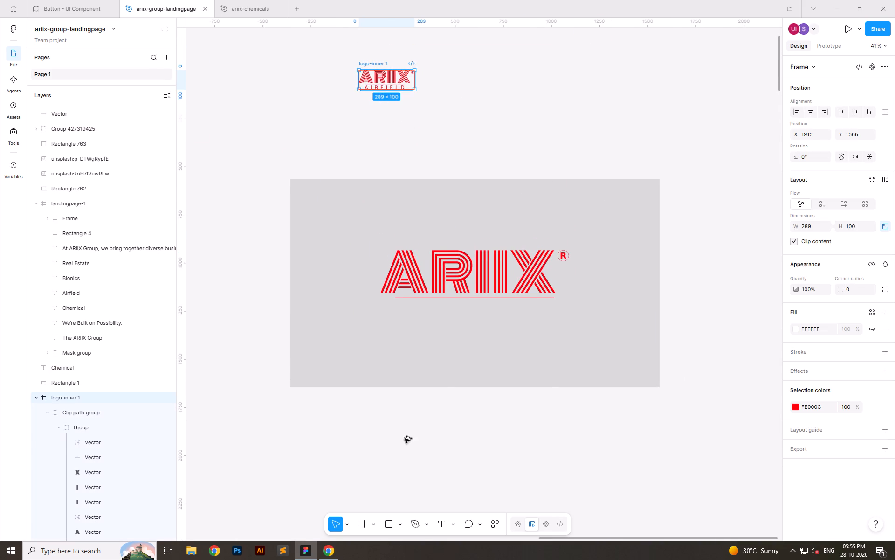
pyautogui.keyDown('alt'); pyautogui.moveTo(405, 438); pyautogui.dragTo(408, 453); pyautogui.keyUp('alt')
pyautogui.click(675, 448)
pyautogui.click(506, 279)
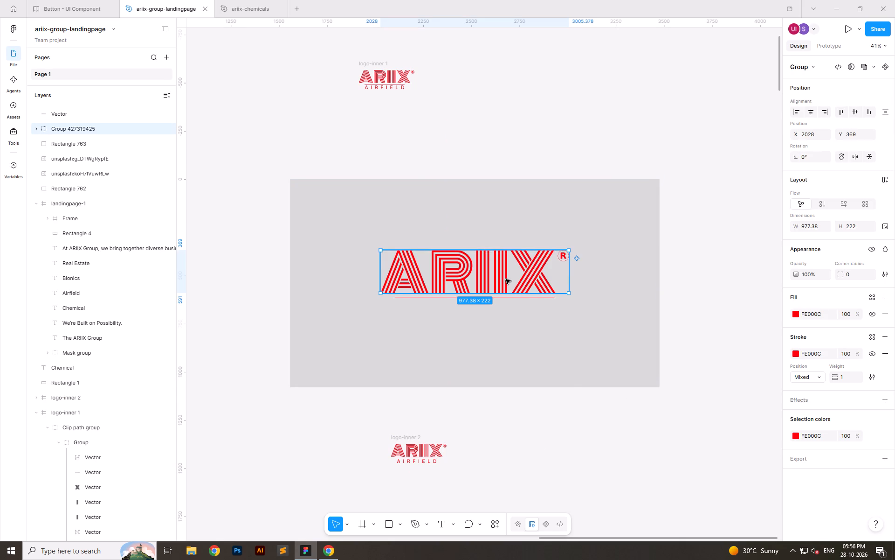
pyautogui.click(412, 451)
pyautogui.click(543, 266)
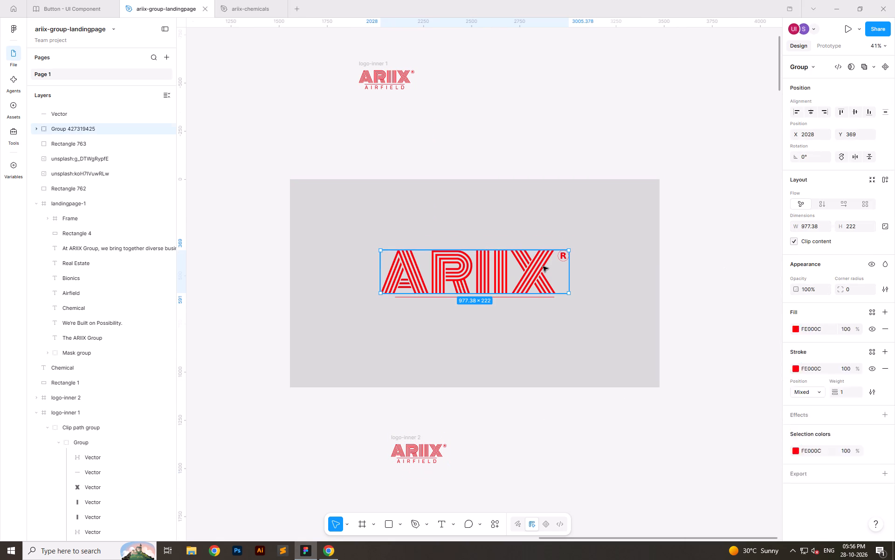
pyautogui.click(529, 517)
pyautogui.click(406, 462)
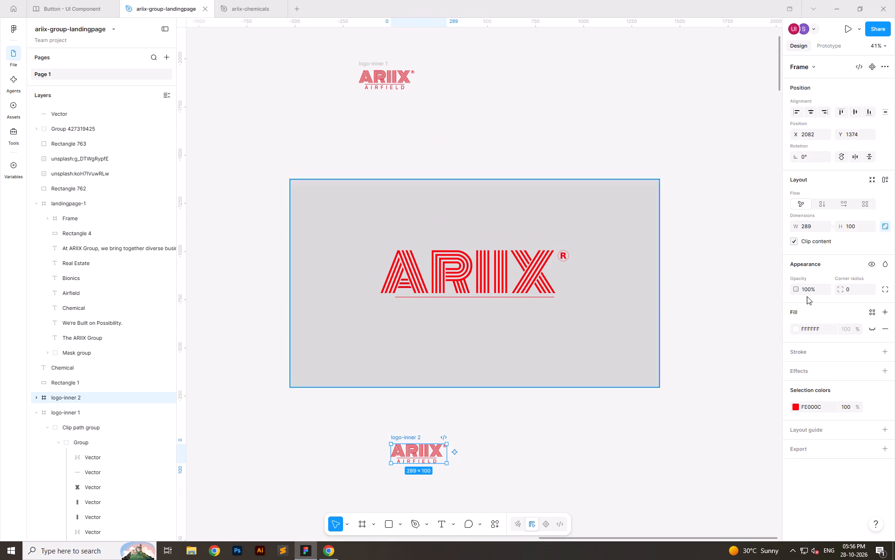
# Set the duplicated ARIIX Airfield logo frame's width to 950, keeping its proportions.
pyautogui.click(810, 229)
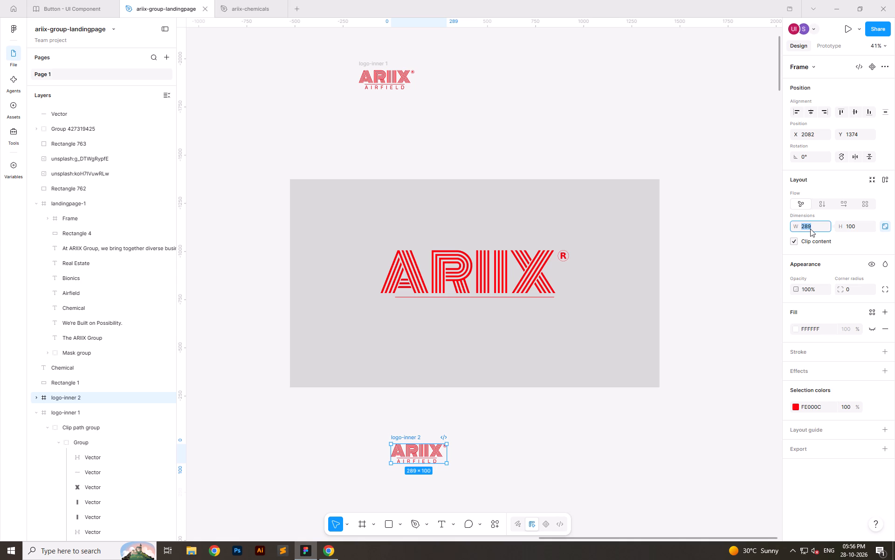
pyautogui.write('950')
pyautogui.press('Return')
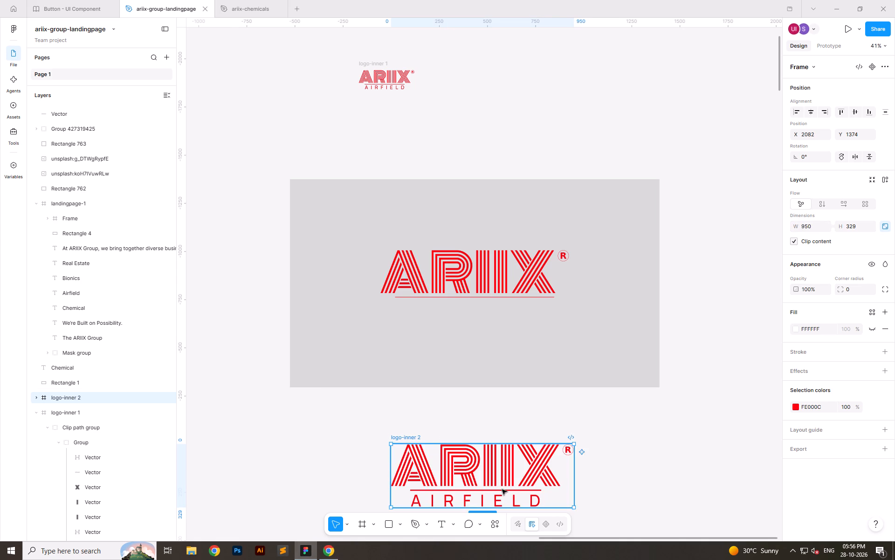
# Bring the enlarged Airfield logo frame to the front and move it onto the grey banner's lower edge, at about X 2042, Y 751.
pyautogui.moveTo(500, 488); pyautogui.dragTo(493, 445)
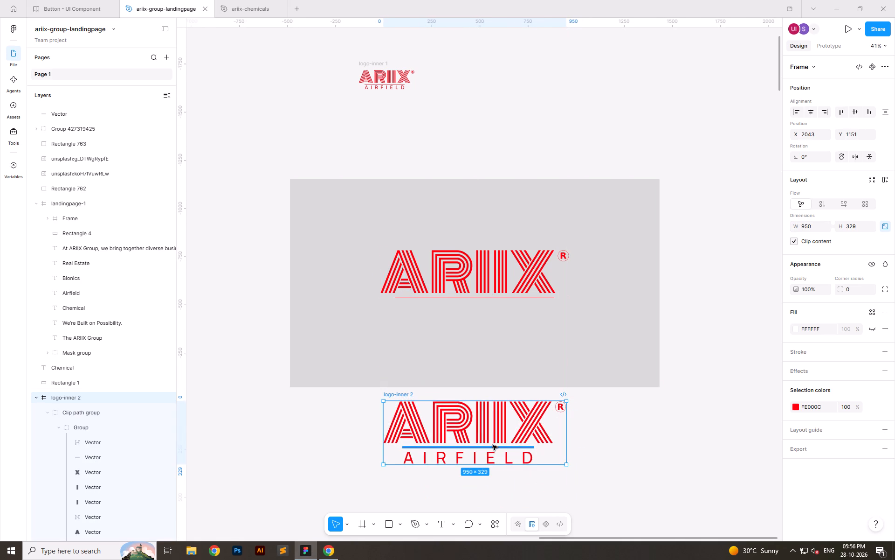
pyautogui.hotkey('ctrl', 'shift', ']')
pyautogui.moveTo(484, 450); pyautogui.dragTo(487, 389)
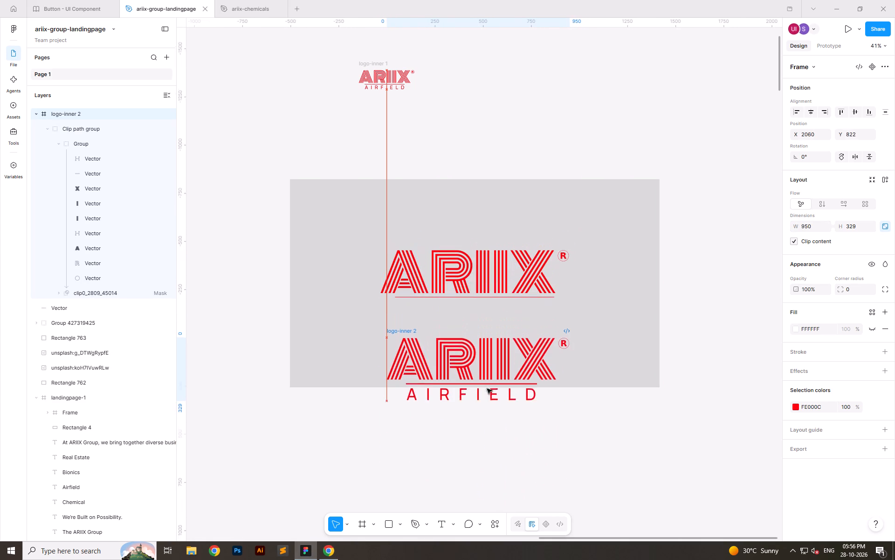
pyautogui.moveTo(487, 389); pyautogui.dragTo(485, 374)
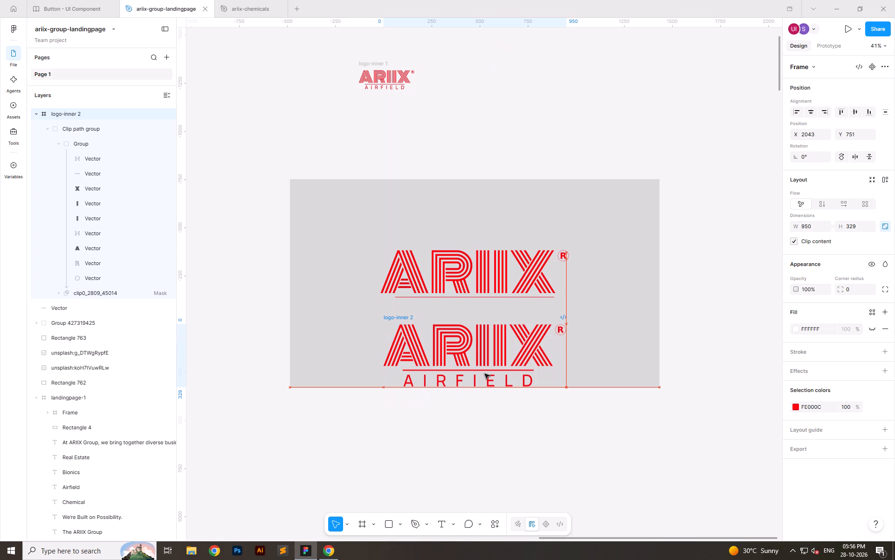
pyautogui.moveTo(485, 374); pyautogui.dragTo(483, 374)
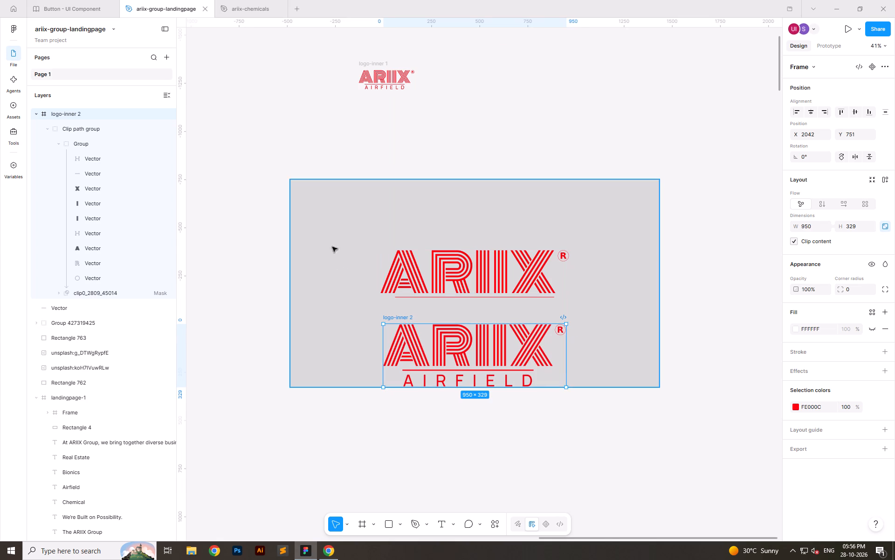
# Move the striped ARIIX group and its red line together out of the grey banner to the empty canvas below it.
pyautogui.moveTo(366, 225); pyautogui.dragTo(544, 291)
pyautogui.hotkey('ctrl', 'z')
pyautogui.keyDown('ctrl'); pyautogui.moveTo(353, 230); pyautogui.dragTo(479, 285); pyautogui.keyUp('ctrl')
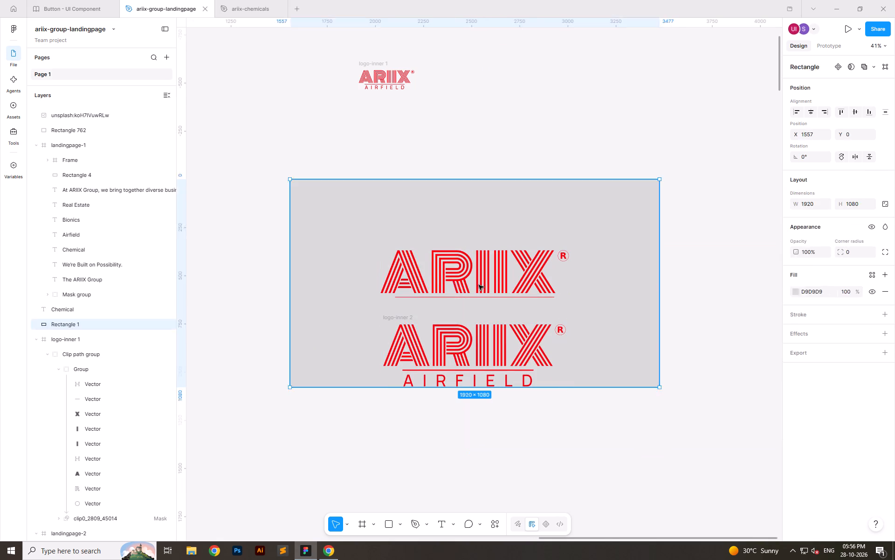
pyautogui.keyDown('ctrl'); pyautogui.moveTo(479, 285); pyautogui.dragTo(585, 307); pyautogui.keyUp('ctrl')
pyautogui.moveTo(505, 270); pyautogui.dragTo(497, 464)
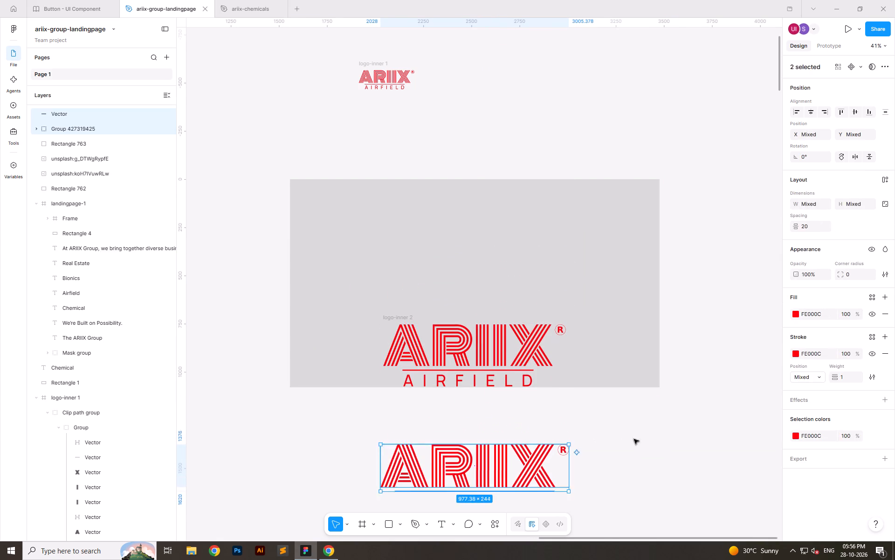
pyautogui.moveTo(634, 439); pyautogui.dragTo(631, 435)
# Move the enlarged Airfield logo up to the middle of the grey banner and align it with the banner on horizontal and vertical centres.
pyautogui.click(469, 351)
pyautogui.moveTo(484, 354); pyautogui.dragTo(482, 281)
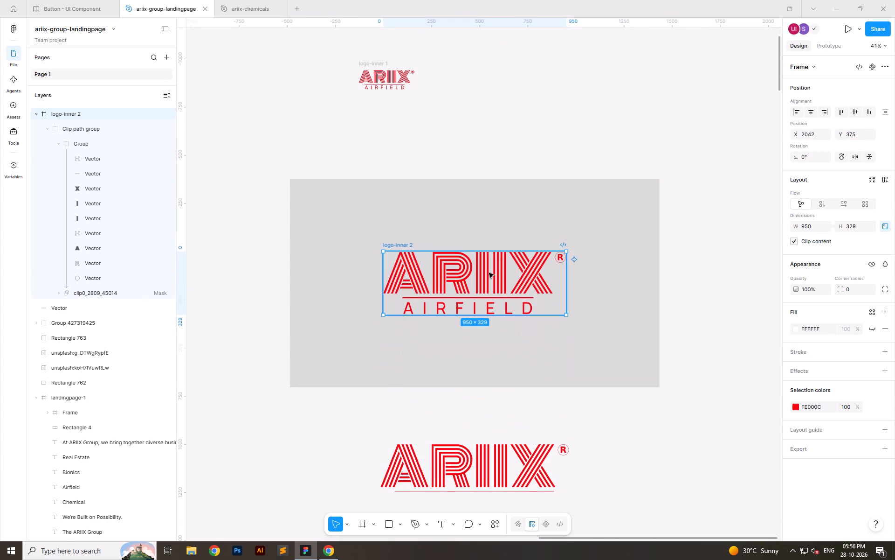
pyautogui.click(807, 112)
pyautogui.keyDown('shift'); pyautogui.click(589, 306); pyautogui.keyUp('shift')
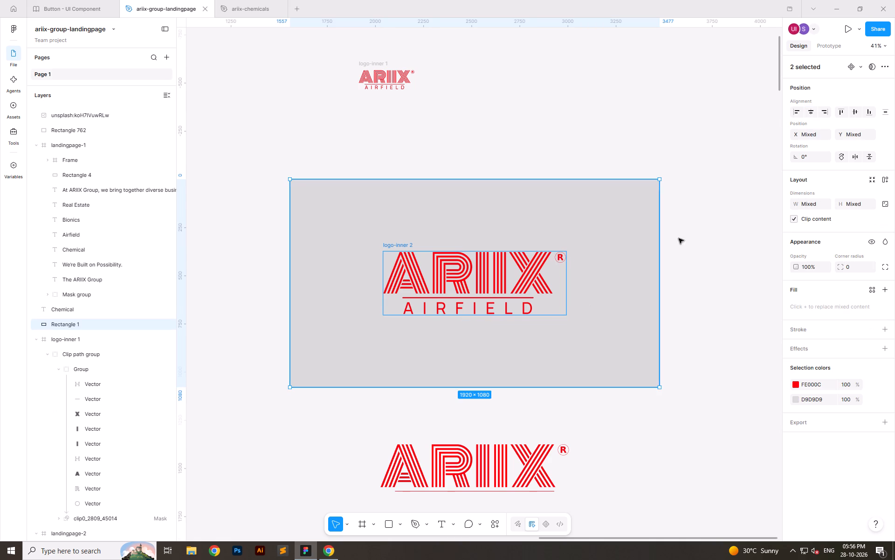
pyautogui.click(811, 112)
pyautogui.click(853, 114)
pyautogui.click(740, 295)
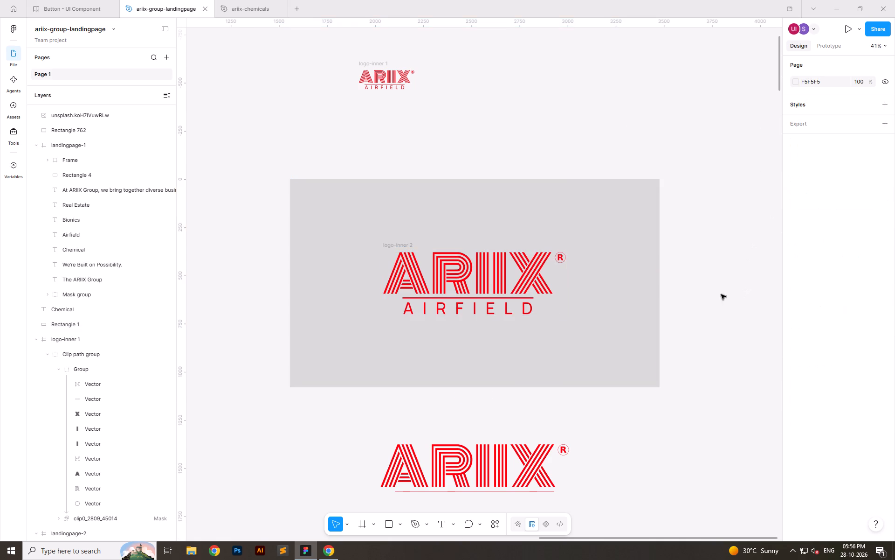
# Move the striped ARIIX group and its red line to the empty canvas above the grey banner and the small Airfield logo.
pyautogui.keyDown('ctrl'); pyautogui.scroll(-6, 391, 168); pyautogui.keyUp('ctrl')
pyautogui.keyDown('ctrl'); pyautogui.scroll(4, 359, 343); pyautogui.keyUp('ctrl')
pyautogui.keyDown('ctrl'); pyautogui.scroll(-5, 368, 308); pyautogui.keyUp('ctrl')
pyautogui.keyDown('ctrl'); pyautogui.moveTo(365, 285); pyautogui.dragTo(465, 349); pyautogui.keyUp('ctrl')
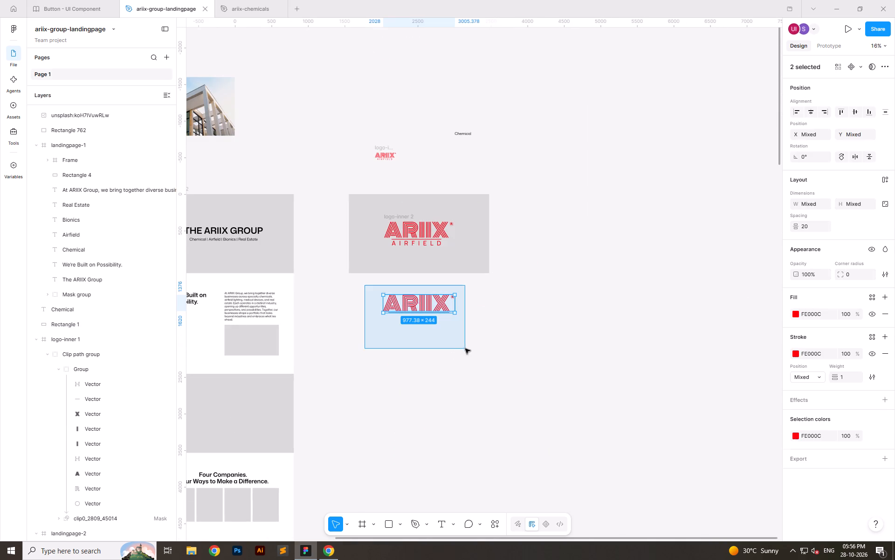
pyautogui.keyDown('ctrl'); pyautogui.moveTo(465, 349); pyautogui.dragTo(467, 349); pyautogui.keyUp('ctrl')
pyautogui.moveTo(439, 308); pyautogui.dragTo(406, 109)
pyautogui.click(657, 202)
# Examine the grey banner with its centred Airfield logo alongside the landingpage-2 layout.
pyautogui.keyDown('ctrl'); pyautogui.scroll(5, 329, 223); pyautogui.keyUp('ctrl')
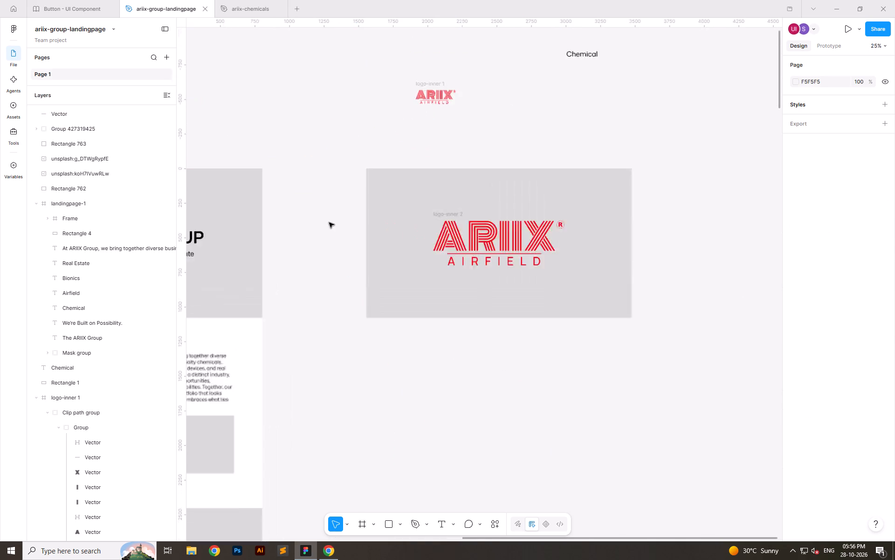
pyautogui.keyDown('ctrl'); pyautogui.scroll(1, 329, 223); pyautogui.keyUp('ctrl')
pyautogui.keyDown('ctrl'); pyautogui.scroll(4, 504, 213); pyautogui.keyUp('ctrl')
pyautogui.keyDown('ctrl'); pyautogui.scroll(-6, 248, 269); pyautogui.keyUp('ctrl')
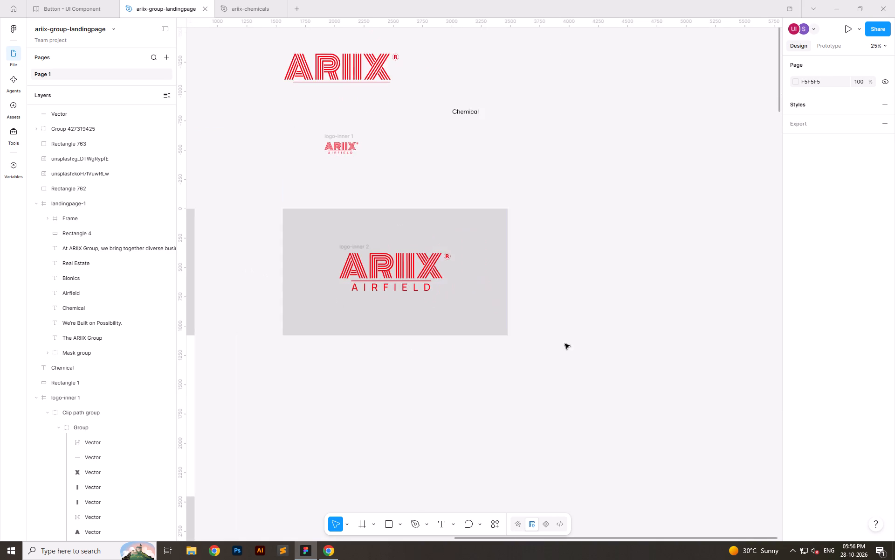
pyautogui.keyDown('ctrl'); pyautogui.scroll(-5, 572, 343); pyautogui.keyUp('ctrl')
pyautogui.keyDown('ctrl'); pyautogui.scroll(4, 513, 319); pyautogui.keyUp('ctrl')
pyautogui.keyDown('ctrl'); pyautogui.scroll(-4, 546, 318); pyautogui.keyUp('ctrl')
pyautogui.keyDown('ctrl'); pyautogui.scroll(5, 450, 342); pyautogui.keyUp('ctrl')
pyautogui.keyDown('ctrl'); pyautogui.scroll(-2, 703, 306); pyautogui.keyUp('ctrl')
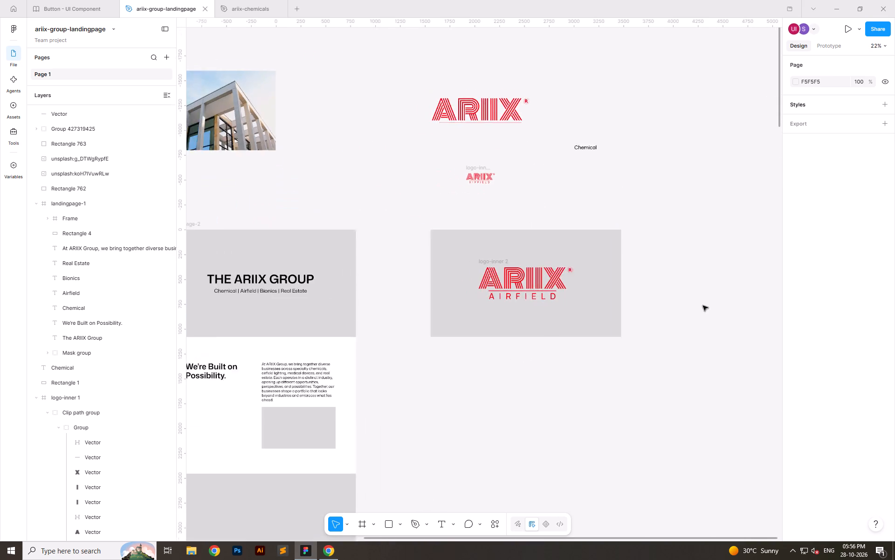
pyautogui.keyDown('ctrl'); pyautogui.scroll(-2, 703, 306); pyautogui.keyUp('ctrl')
pyautogui.keyDown('ctrl'); pyautogui.scroll(4, 699, 311); pyautogui.keyUp('ctrl')
pyautogui.keyDown('ctrl'); pyautogui.scroll(-5, 651, 308); pyautogui.keyUp('ctrl')
pyautogui.keyDown('ctrl'); pyautogui.scroll(4, 485, 324); pyautogui.keyUp('ctrl')
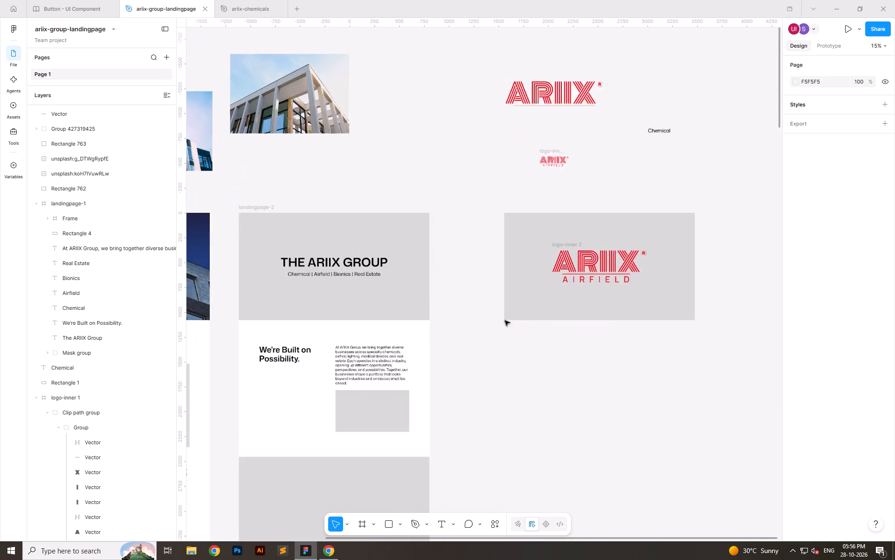
pyautogui.keyDown('ctrl'); pyautogui.scroll(1, 505, 321); pyautogui.keyUp('ctrl')
pyautogui.click(489, 360)
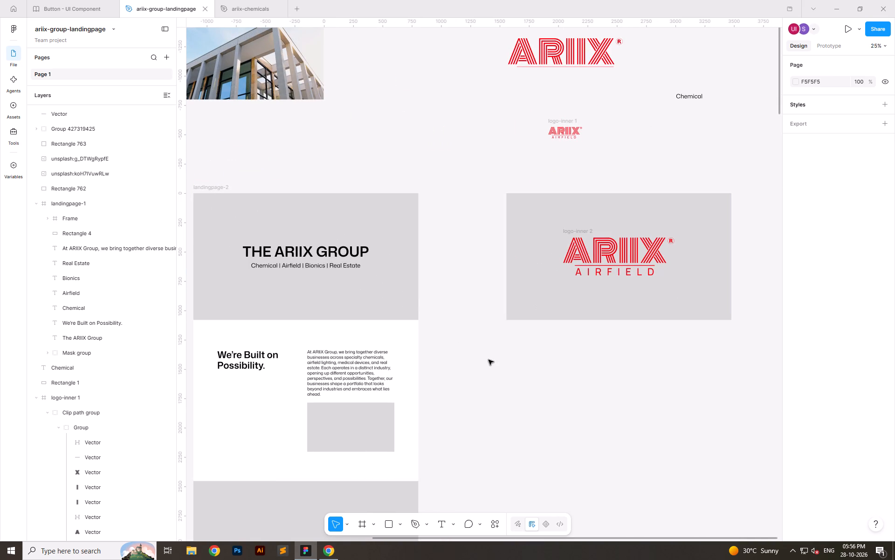
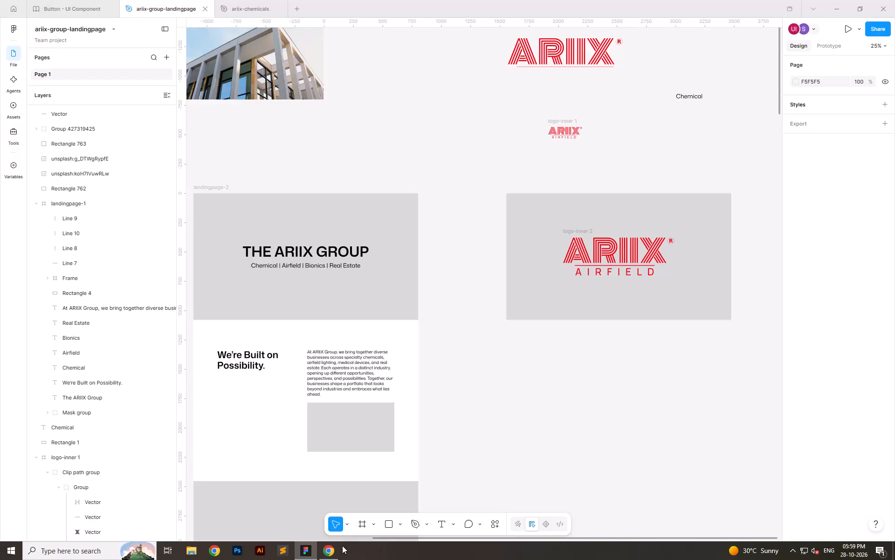
# Switch to Chrome to browse the Made in Webflow gallery for design references.
pyautogui.click(329, 548)
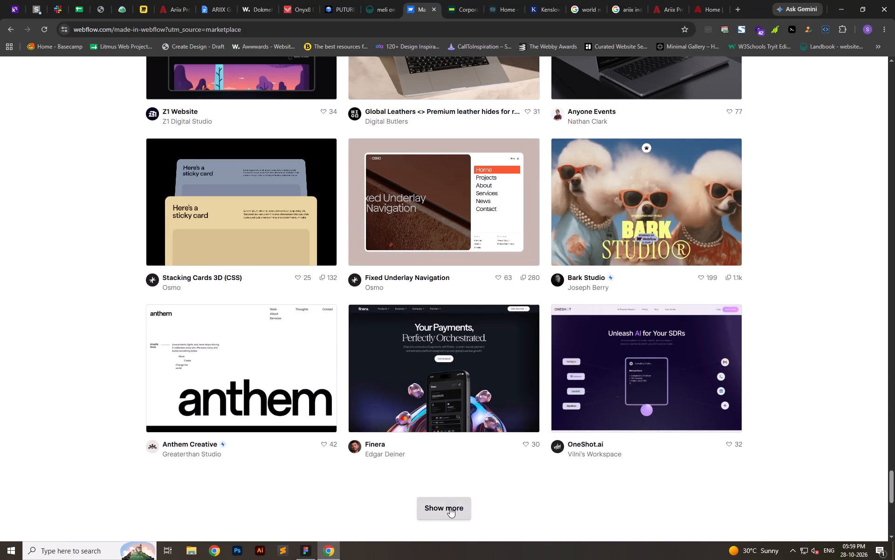
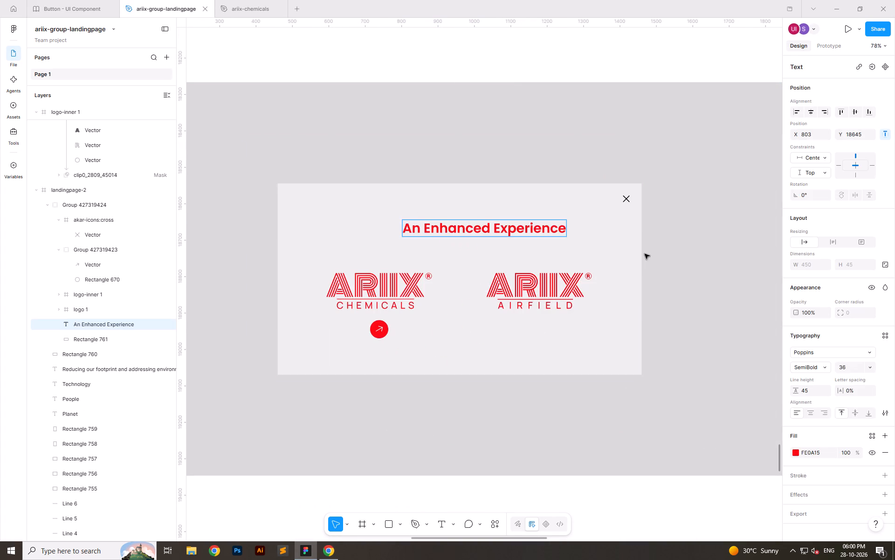
# Centre the "An Enhanced Experience" heading horizontally within the popup panel.
pyautogui.click(809, 113)
pyautogui.click(441, 467)
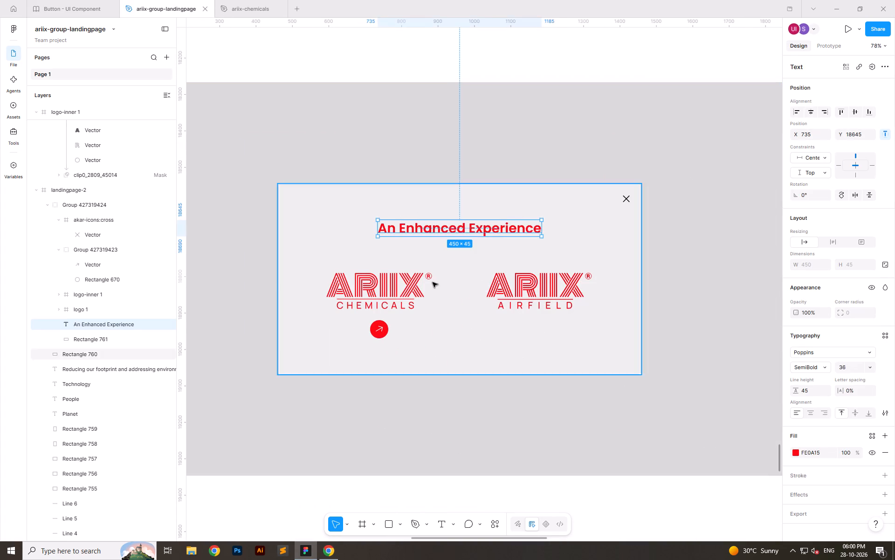
# Extend the popup's light background rectangle downward to a height of about 673, keeping its width at 1000.
pyautogui.keyDown('ctrl'); pyautogui.scroll(-6, 417, 211); pyautogui.keyUp('ctrl')
pyautogui.keyDown('ctrl'); pyautogui.click(440, 290); pyautogui.keyUp('ctrl')
pyautogui.keyDown('ctrl'); pyautogui.moveTo(432, 299); pyautogui.dragTo(434, 325); pyautogui.keyUp('ctrl')
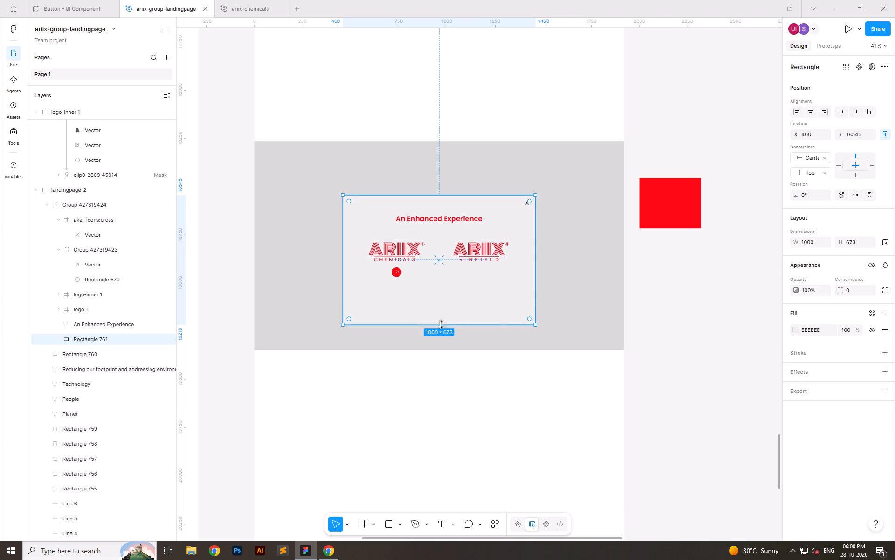
pyautogui.click(746, 316)
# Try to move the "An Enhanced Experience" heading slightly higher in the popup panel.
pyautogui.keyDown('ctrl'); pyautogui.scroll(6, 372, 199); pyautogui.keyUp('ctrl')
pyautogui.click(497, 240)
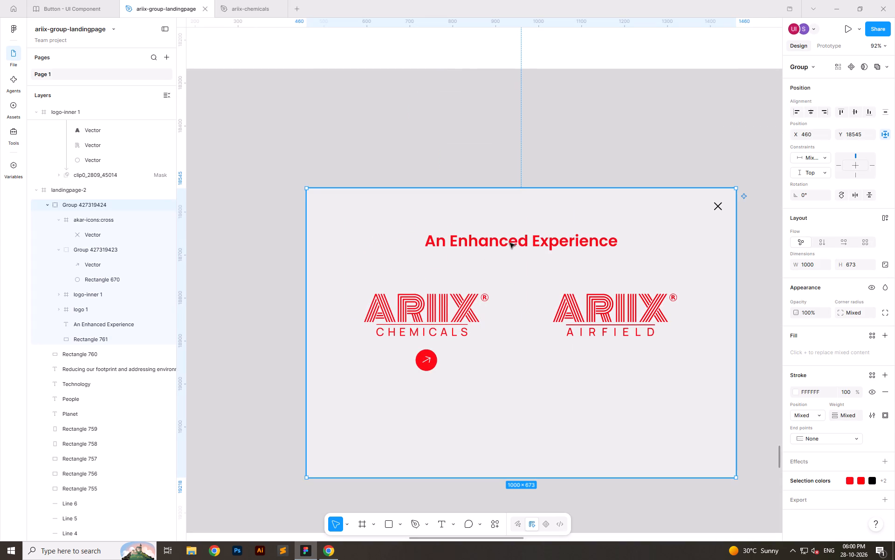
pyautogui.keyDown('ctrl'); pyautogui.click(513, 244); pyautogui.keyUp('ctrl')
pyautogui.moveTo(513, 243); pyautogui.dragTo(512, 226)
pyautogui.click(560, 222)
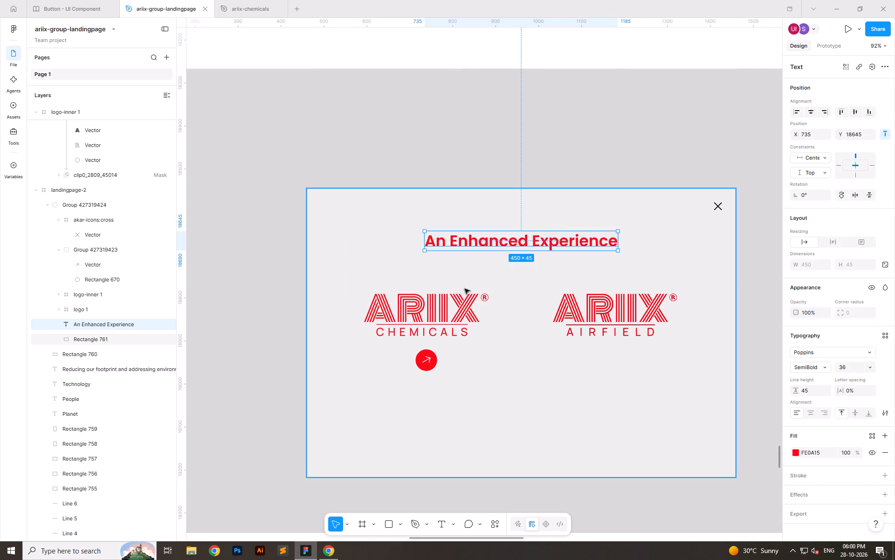
# Move the Ariix Chemicals logo, Ariix Airfield logo and red arrow button down together, placing the logos' top edge at about Y 18845.
pyautogui.keyDown('ctrl'); pyautogui.moveTo(357, 266); pyautogui.dragTo(679, 383); pyautogui.keyUp('ctrl')
pyautogui.keyDown('shift'); pyautogui.moveTo(595, 318); pyautogui.dragTo(597, 343); pyautogui.keyUp('shift')
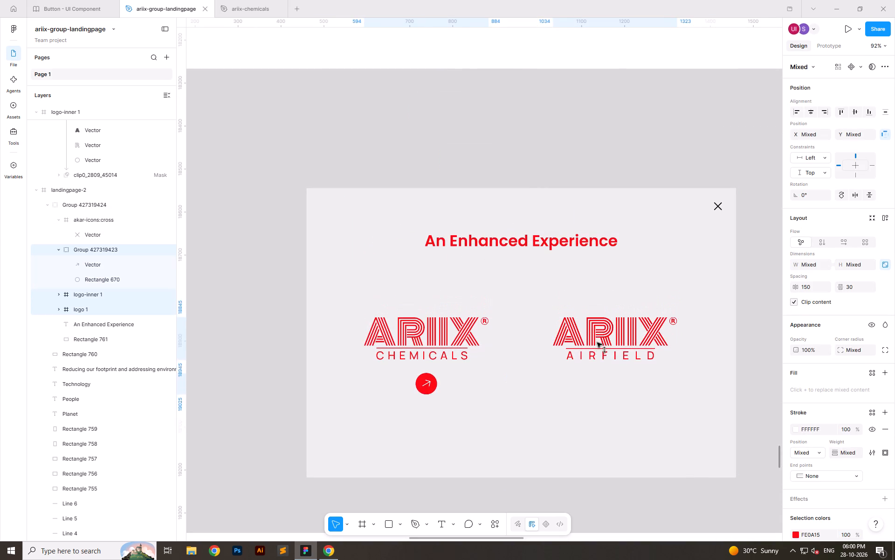
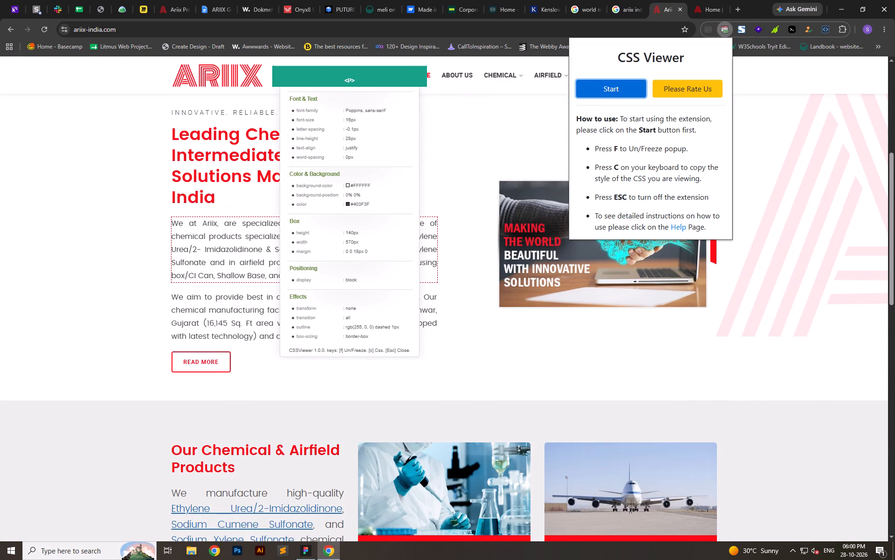
# In Figma, duplicate the "An Enhanced Experience" heading and place the copy directly below it at about Y 18762.
pyautogui.press('f')
pyautogui.click(267, 230)
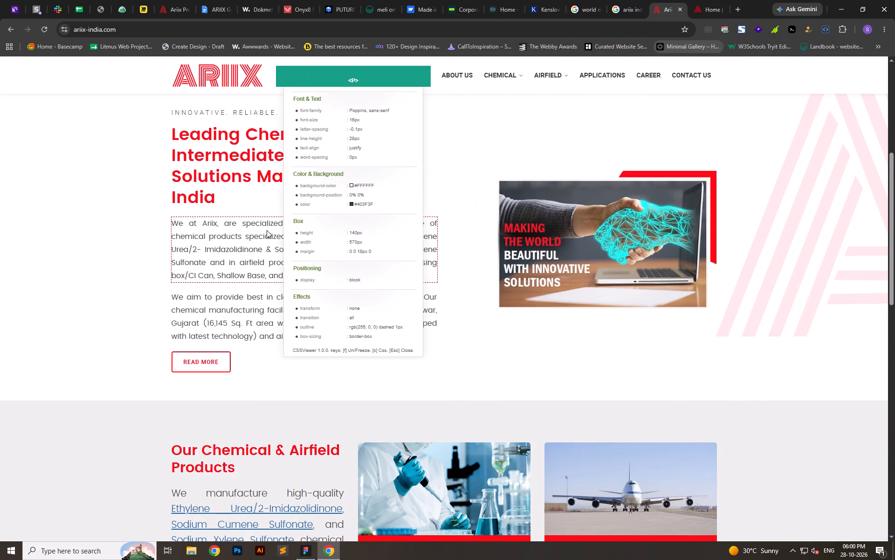
pyautogui.hotkey('alt', 'Tab')
pyautogui.keyDown('ctrl'); pyautogui.scroll(11, 446, 310); pyautogui.keyUp('ctrl')
pyautogui.keyDown('ctrl'); pyautogui.click(491, 184); pyautogui.keyUp('ctrl')
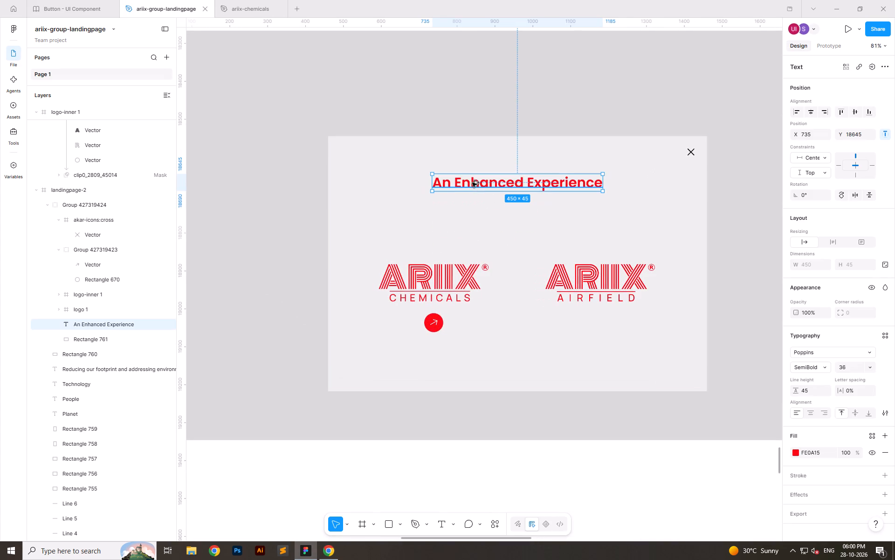
pyautogui.keyDown('alt'); pyautogui.keyDown('shift'); pyautogui.moveTo(473, 182); pyautogui.dragTo(472, 225); pyautogui.keyUp('shift'); pyautogui.keyUp('alt')
# Set the duplicated heading's font size to 16 and its line height to 28.
pyautogui.click(848, 367)
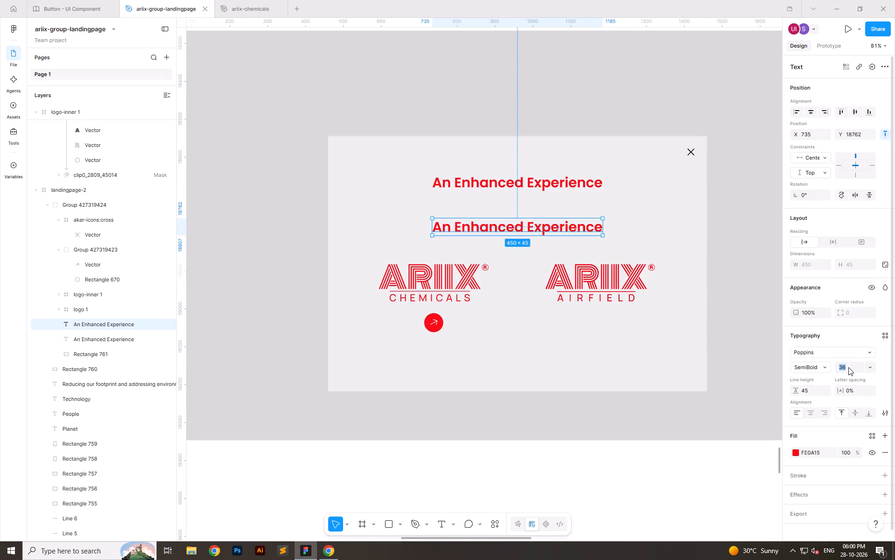
pyautogui.write('16')
pyautogui.press('Return')
pyautogui.click(818, 392)
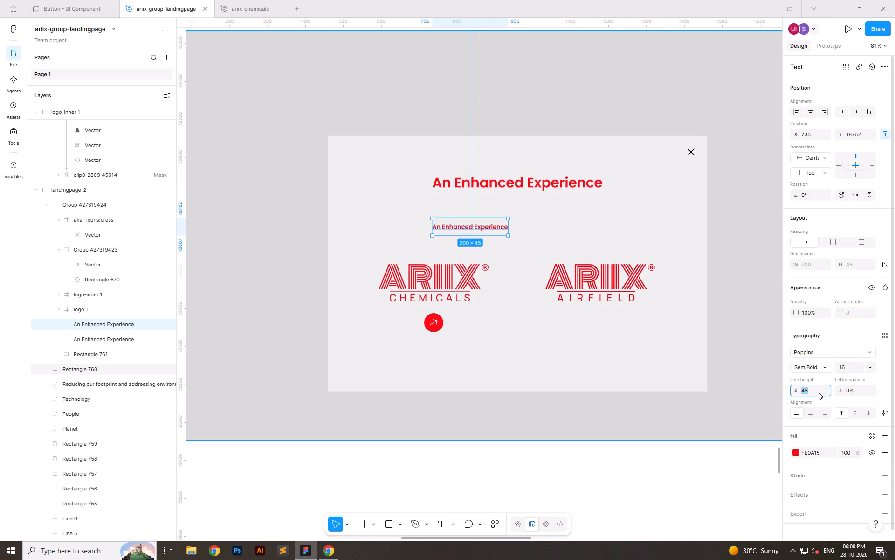
pyautogui.write('28')
pyautogui.press('Return')
# Copy the intro paragraph's text colour #403F3F from the Ariix website and apply it to the duplicated text in Figma.
pyautogui.hotkey('alt', 'Tab')
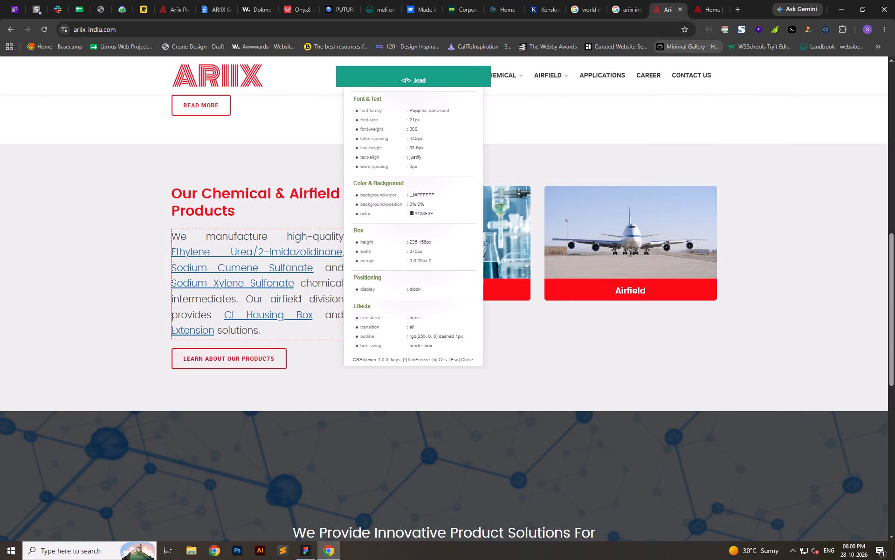
pyautogui.scroll(8, 292, 256)
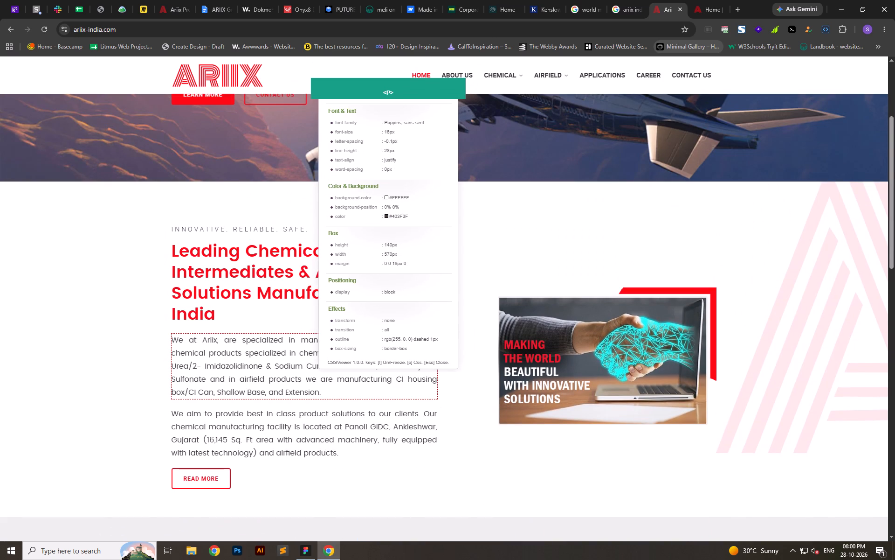
pyautogui.press('f')
pyautogui.moveTo(411, 217); pyautogui.dragTo(392, 220)
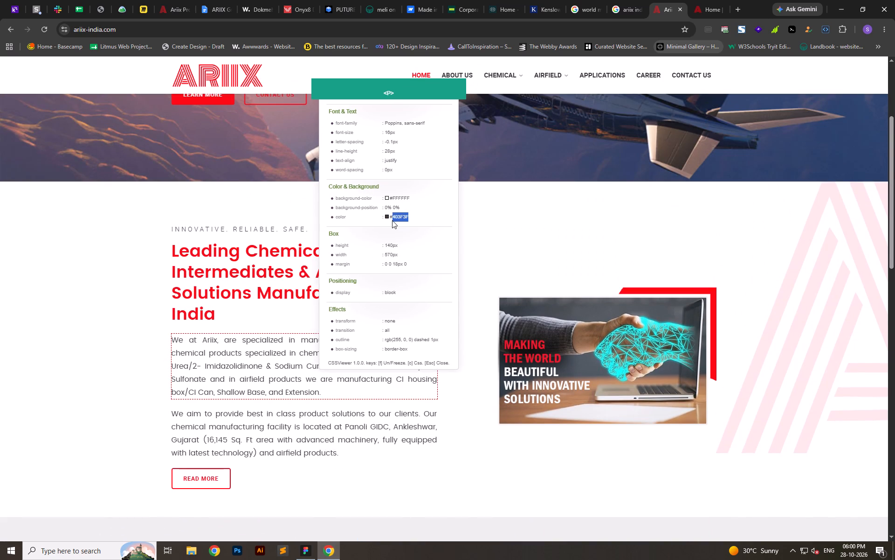
pyautogui.moveTo(392, 220); pyautogui.dragTo(391, 220)
pyautogui.hotkey('ctrl', 'c')
pyautogui.hotkey('alt', 'Tab')
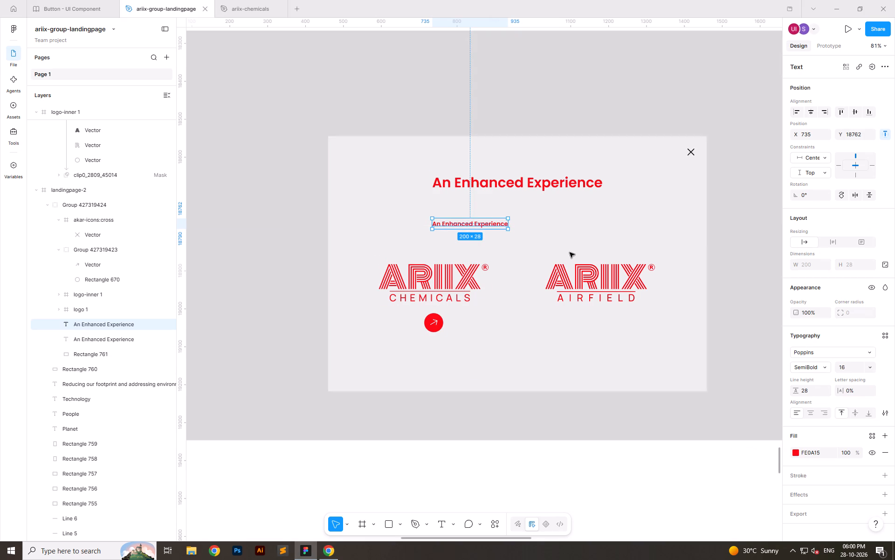
pyautogui.click(819, 455)
pyautogui.hotkey('ctrl', 'v')
# Change the duplicated text's font weight to Regular.
pyautogui.click(825, 437)
pyautogui.keyDown('ctrl'); pyautogui.scroll(4, 556, 210); pyautogui.keyUp('ctrl')
pyautogui.click(819, 369)
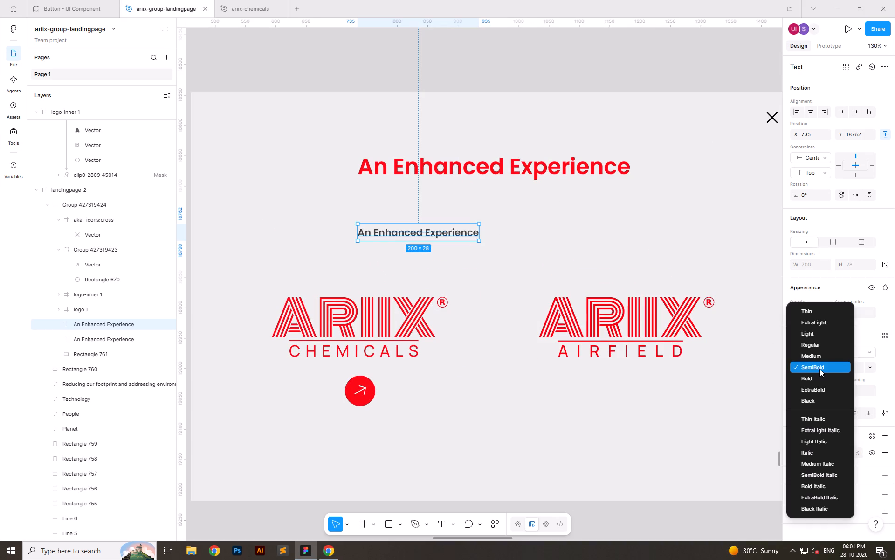
pyautogui.click(819, 342)
# Switch to Chrome to check the Ariix website's intro paragraph style again.
pyautogui.hotkey('alt', 'Tab')
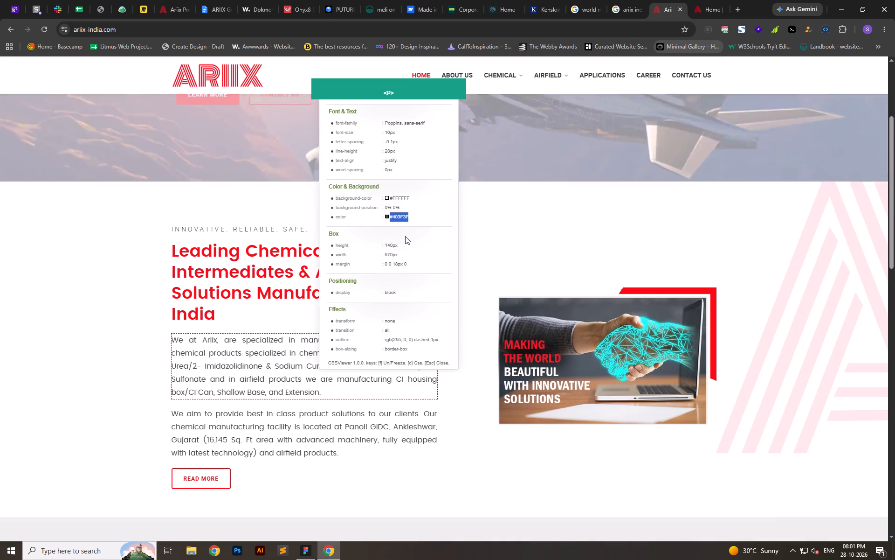
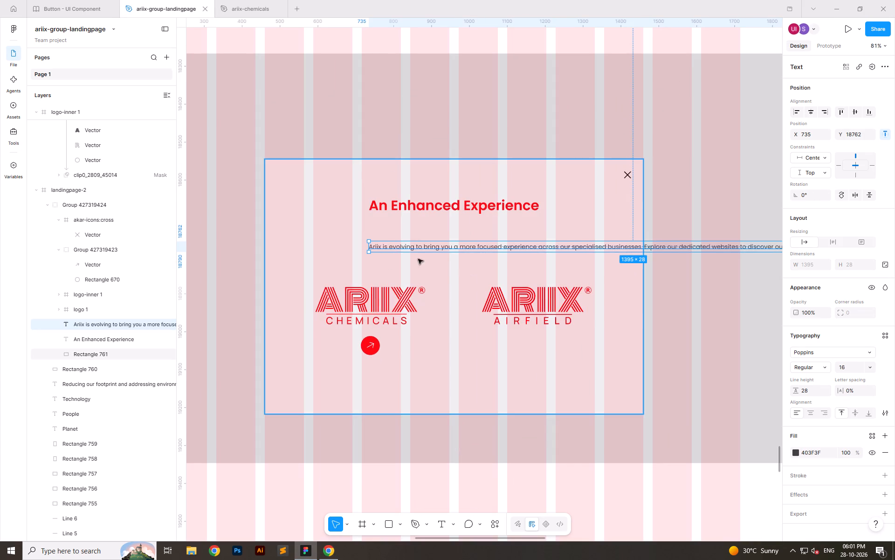
# Wrap the intro paragraph onto two centre-aligned lines beneath the "An Enhanced Experience" heading.
pyautogui.moveTo(409, 245); pyautogui.dragTo(322, 226)
pyautogui.keyDown('ctrl'); pyautogui.scroll(-4, 445, 275); pyautogui.keyUp('ctrl')
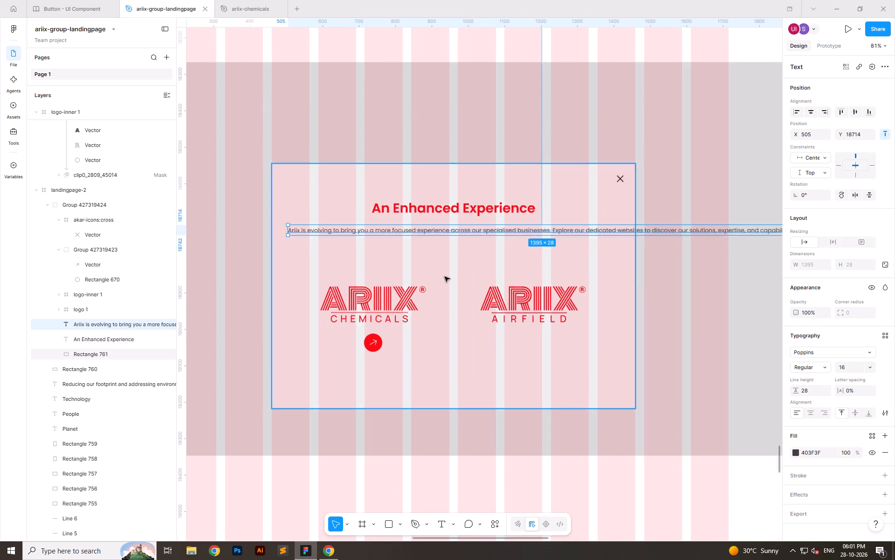
pyautogui.keyDown('ctrl'); pyautogui.scroll(-1, 445, 277); pyautogui.keyUp('ctrl')
pyautogui.moveTo(639, 252); pyautogui.dragTo(514, 252)
pyautogui.click(812, 412)
# Centre the intro paragraph's text box under the heading, at X 588 with a width of 744.
pyautogui.keyDown('ctrl'); pyautogui.scroll(9, 409, 275); pyautogui.keyUp('ctrl')
pyautogui.moveTo(450, 239); pyautogui.dragTo(475, 237)
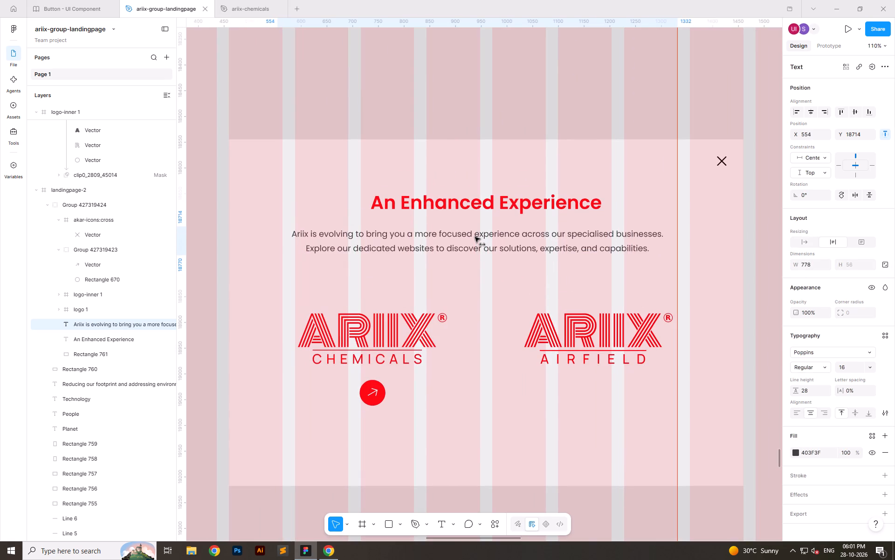
pyautogui.moveTo(475, 237); pyautogui.dragTo(481, 237)
pyautogui.moveTo(284, 239); pyautogui.dragTo(295, 240)
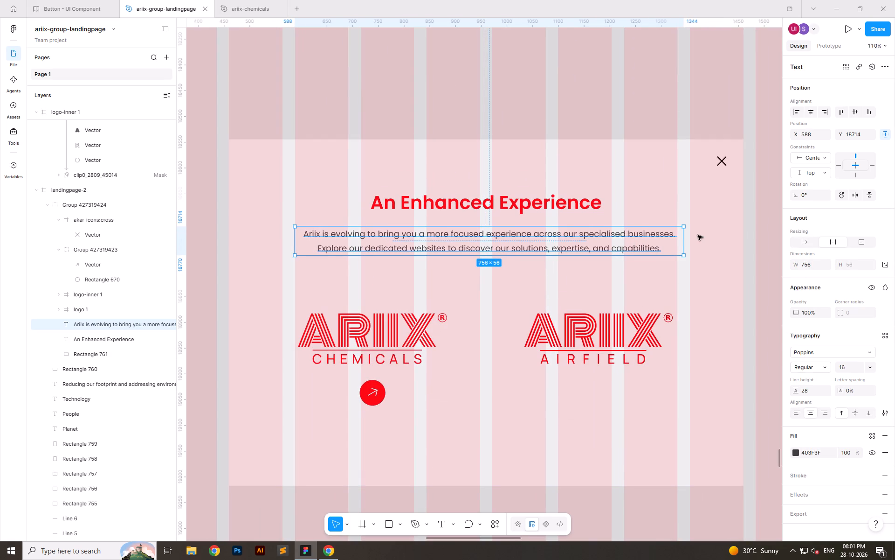
pyautogui.moveTo(683, 240); pyautogui.dragTo(679, 240)
# Nudge the intro paragraph down to Y 18720 to widen the gap below the heading.
pyautogui.hotkey('alt', 'shift', 'Up')
pyautogui.hotkey('alt', 'shift', 'Down')
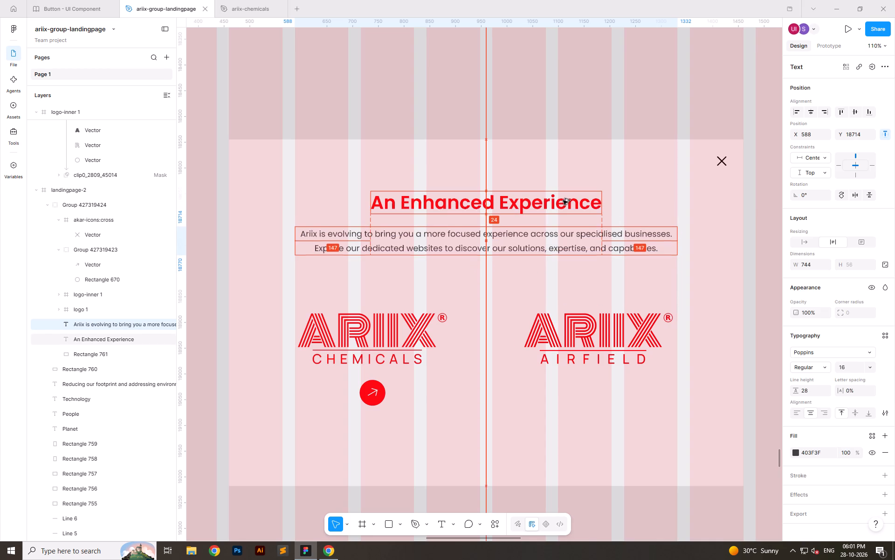
pyautogui.hotkey('alt', 'Down')
pyautogui.hotkey('alt', 'Down')
pyautogui.hotkey('alt', 'Down')
pyautogui.hotkey('alt', 'Down')
pyautogui.hotkey('alt', 'Down')
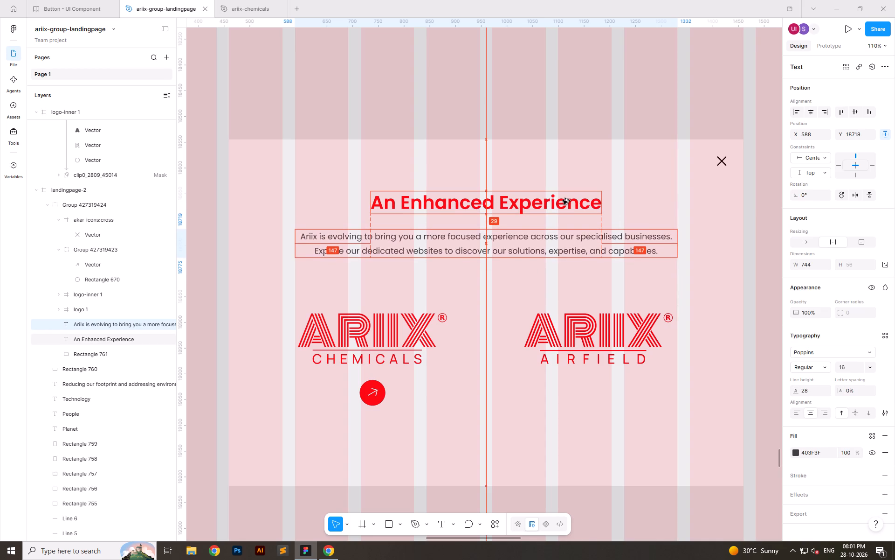
pyautogui.hotkey('alt', 'Down')
pyautogui.keyDown('ctrl'); pyautogui.scroll(-9, 401, 177); pyautogui.keyUp('ctrl')
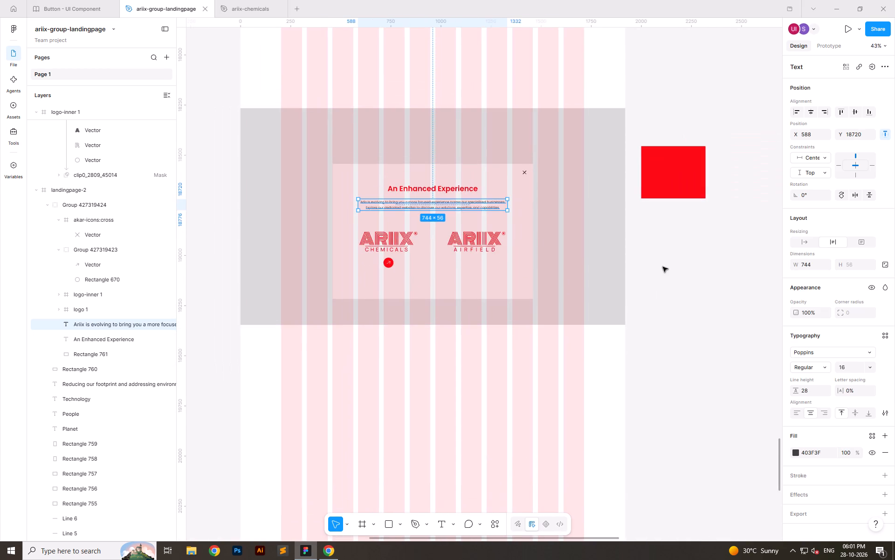
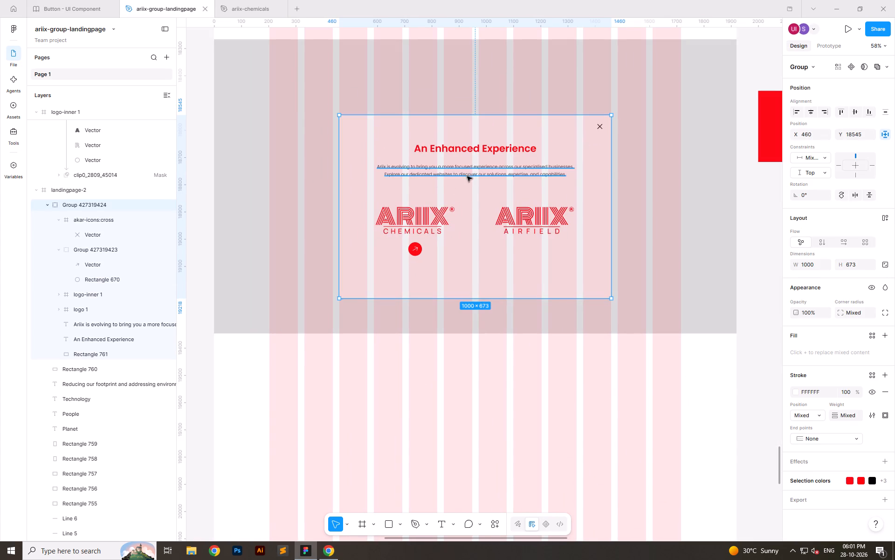
# Duplicate the intro paragraph below the popup and replace its text with "Explore our airfield solutions and technologies.".
pyautogui.keyDown('ctrl'); pyautogui.click(467, 176); pyautogui.keyUp('ctrl')
pyautogui.keyDown('alt'); pyautogui.moveTo(458, 173); pyautogui.dragTo(447, 423); pyautogui.keyUp('alt')
pyautogui.doubleClick(447, 423)
pyautogui.hotkey('ctrl', 'v')
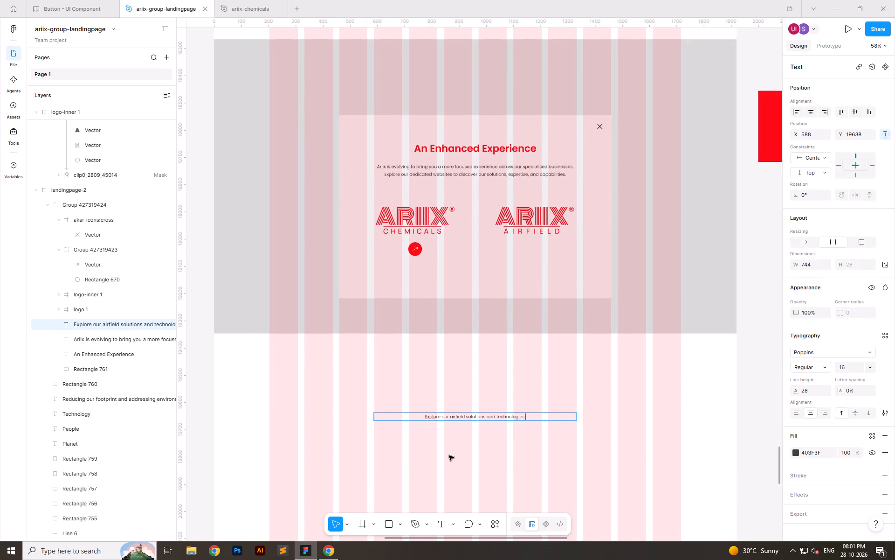
pyautogui.click(448, 455)
# Set the new caption's text box to auto width with centre-aligned text.
pyautogui.click(798, 415)
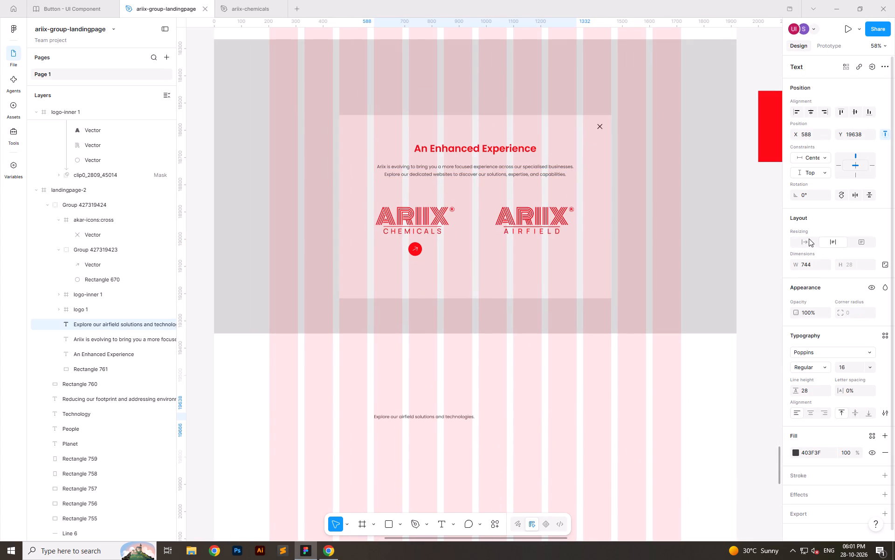
pyautogui.click(805, 241)
pyautogui.click(808, 413)
pyautogui.click(614, 457)
# Move the caption up into the popup, directly beneath the Ariix Chemicals logo.
pyautogui.keyDown('ctrl'); pyautogui.scroll(5, 392, 398); pyautogui.keyUp('ctrl')
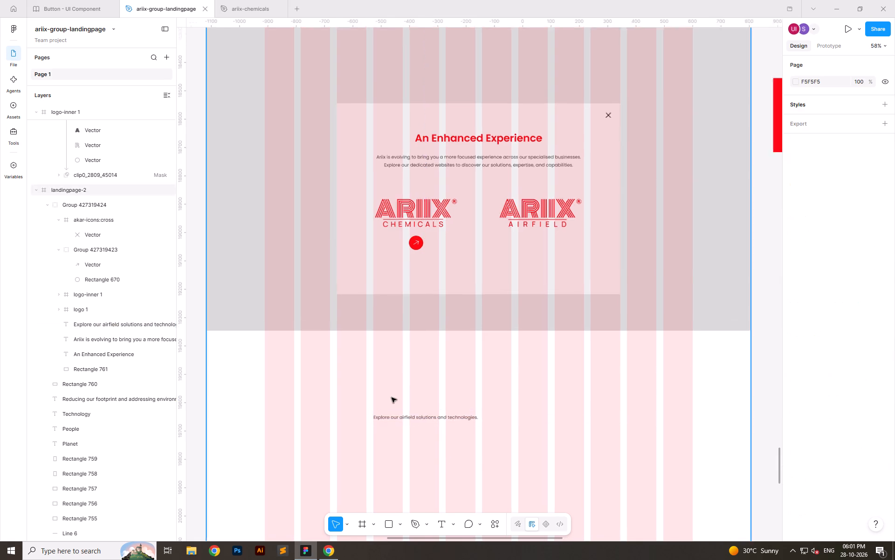
pyautogui.keyDown('ctrl'); pyautogui.click(416, 430); pyautogui.keyUp('ctrl')
pyautogui.keyDown('ctrl'); pyautogui.scroll(-3, 440, 432); pyautogui.keyUp('ctrl')
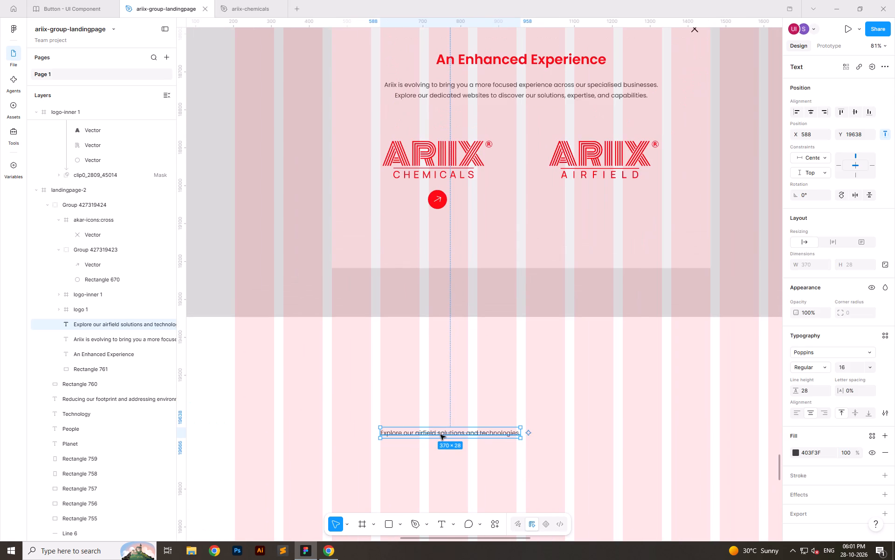
pyautogui.moveTo(441, 435); pyautogui.dragTo(426, 190)
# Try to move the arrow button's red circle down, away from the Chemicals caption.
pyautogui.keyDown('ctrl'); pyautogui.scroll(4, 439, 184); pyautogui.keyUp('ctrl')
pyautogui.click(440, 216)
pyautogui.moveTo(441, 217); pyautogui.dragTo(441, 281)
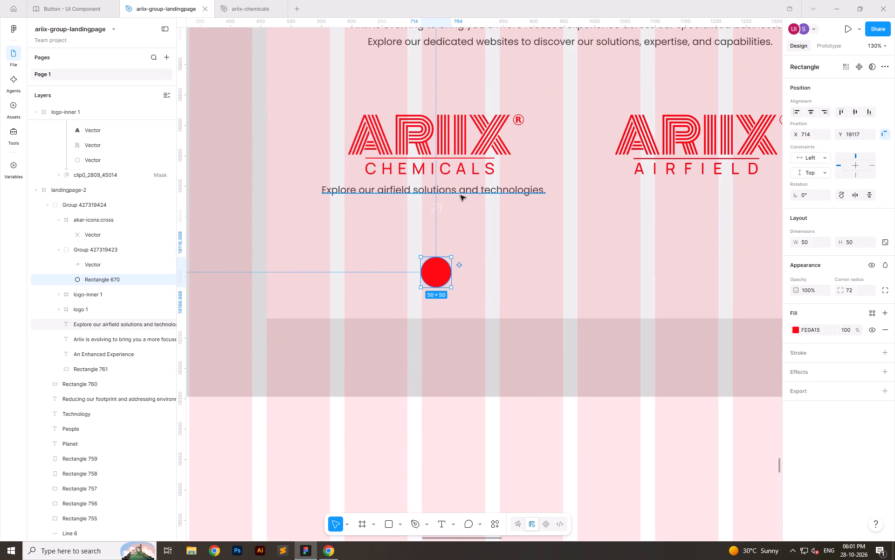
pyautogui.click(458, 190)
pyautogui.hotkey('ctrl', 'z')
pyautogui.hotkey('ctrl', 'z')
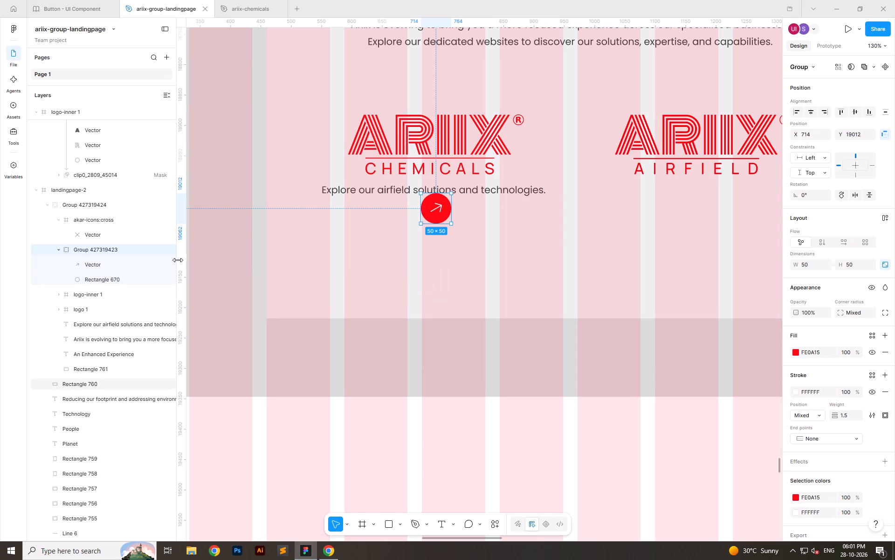
# Move the whole arrow button group straight down to Y 19102, clear of the caption.
pyautogui.moveTo(438, 205); pyautogui.dragTo(440, 260)
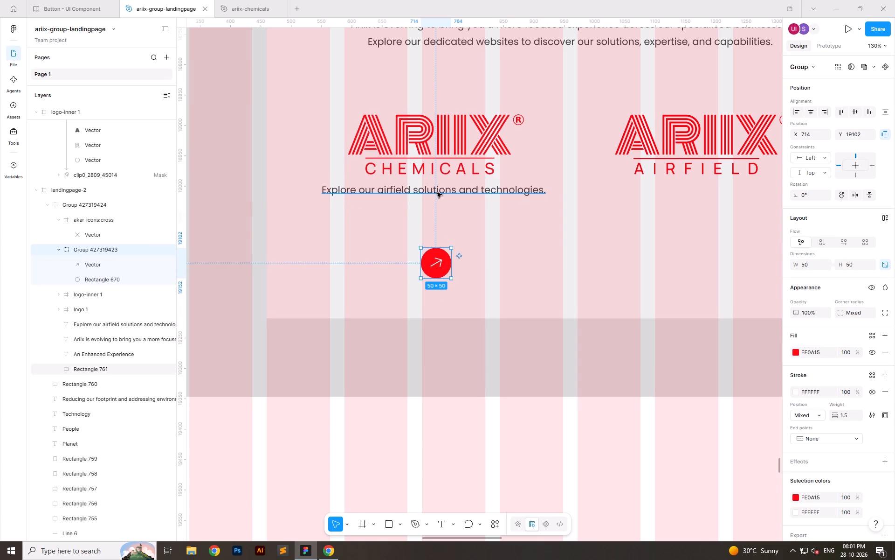
# Lower the caption to Y 19002, 20 below the Chemicals logo, and align the logo and caption on their horizontal centres.
pyautogui.keyDown('ctrl'); pyautogui.click(430, 189); pyautogui.keyUp('ctrl')
pyautogui.hotkey('alt', 'shift', 'Down')
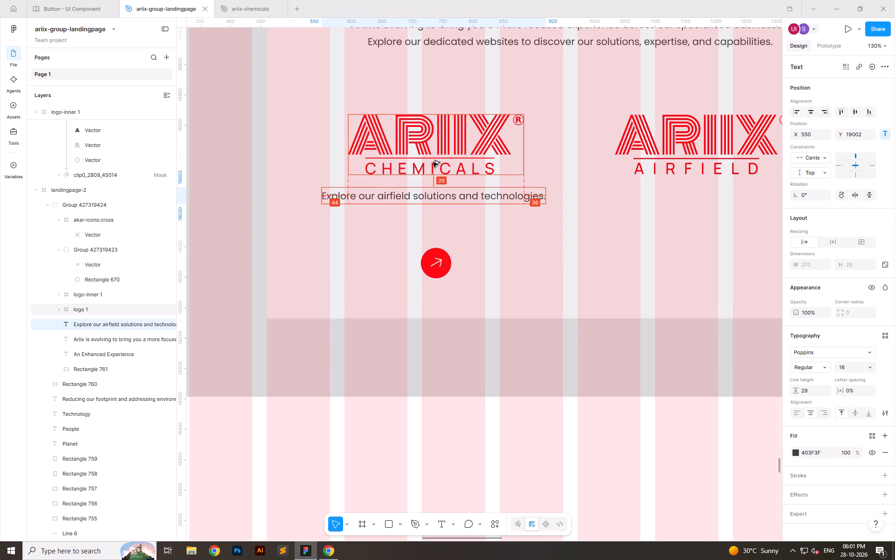
pyautogui.keyDown('shift'); pyautogui.click(433, 162); pyautogui.keyUp('shift')
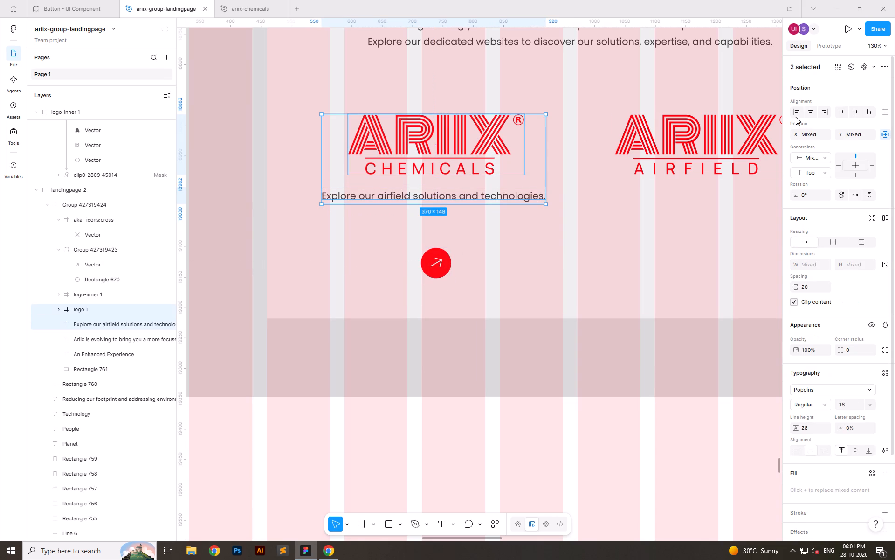
pyautogui.click(809, 113)
pyautogui.click(503, 238)
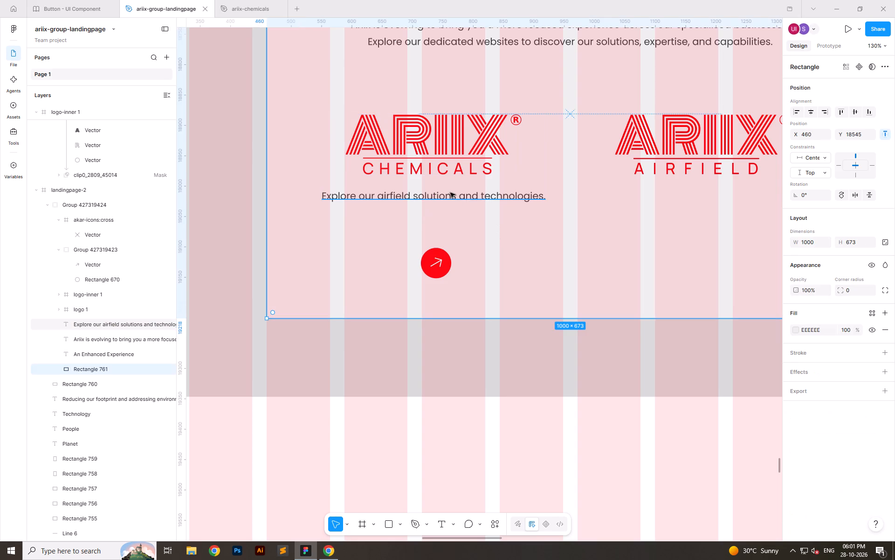
# Duplicate the caption beneath the Ariix Airfield logo at X 994, level with the Chemicals caption.
pyautogui.click(449, 193)
pyautogui.keyDown('alt'); pyautogui.moveTo(405, 194); pyautogui.dragTo(675, 208); pyautogui.keyUp('alt')
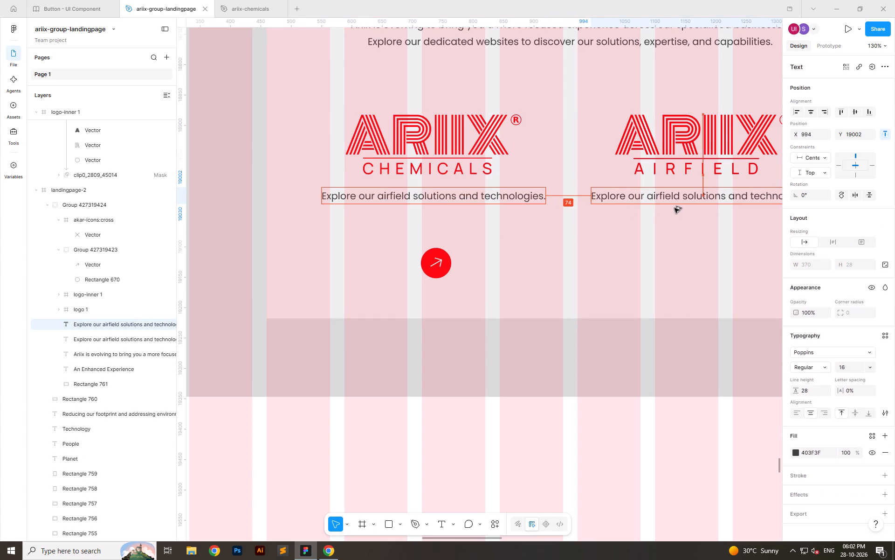
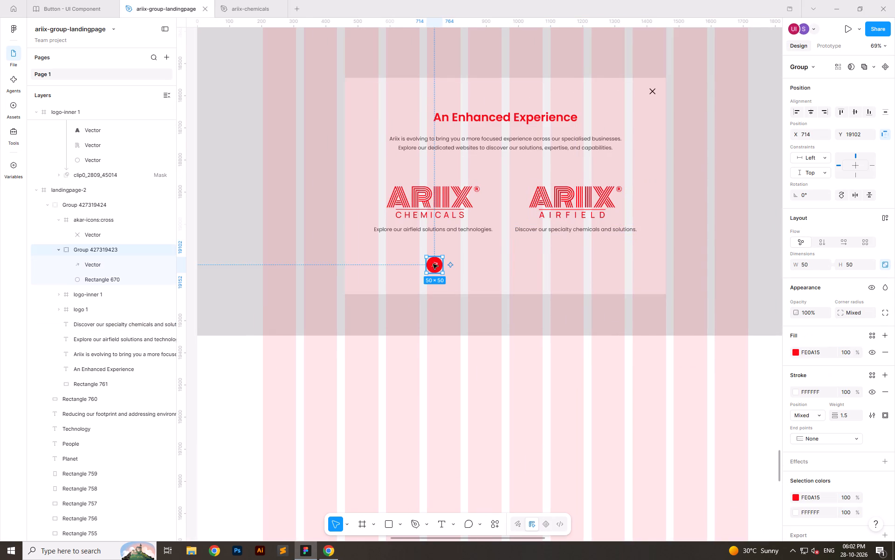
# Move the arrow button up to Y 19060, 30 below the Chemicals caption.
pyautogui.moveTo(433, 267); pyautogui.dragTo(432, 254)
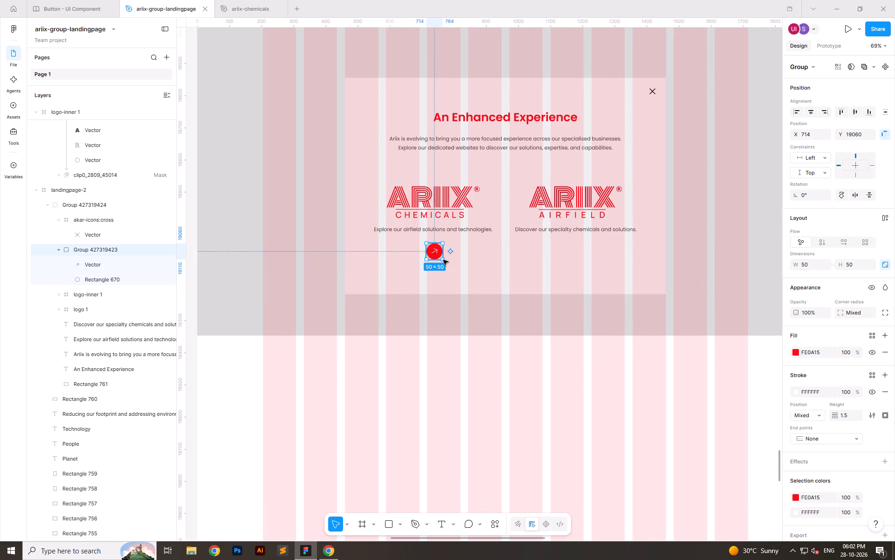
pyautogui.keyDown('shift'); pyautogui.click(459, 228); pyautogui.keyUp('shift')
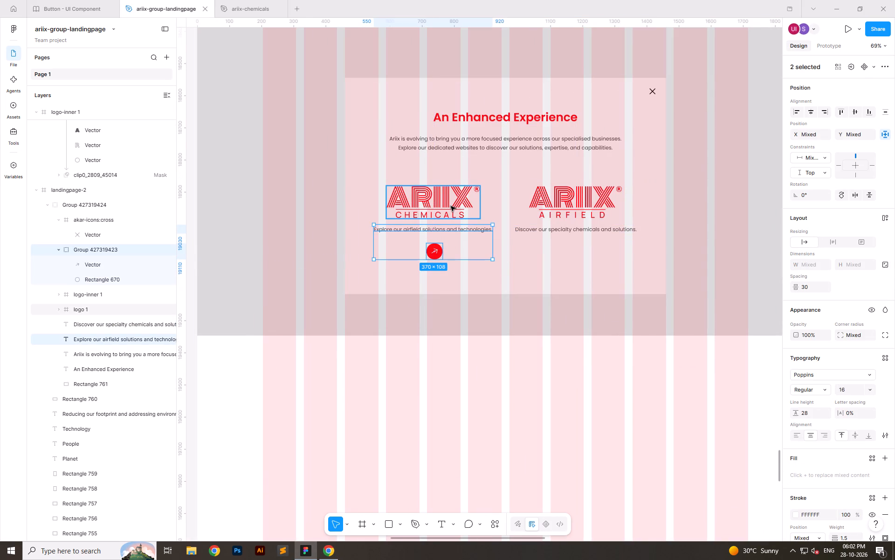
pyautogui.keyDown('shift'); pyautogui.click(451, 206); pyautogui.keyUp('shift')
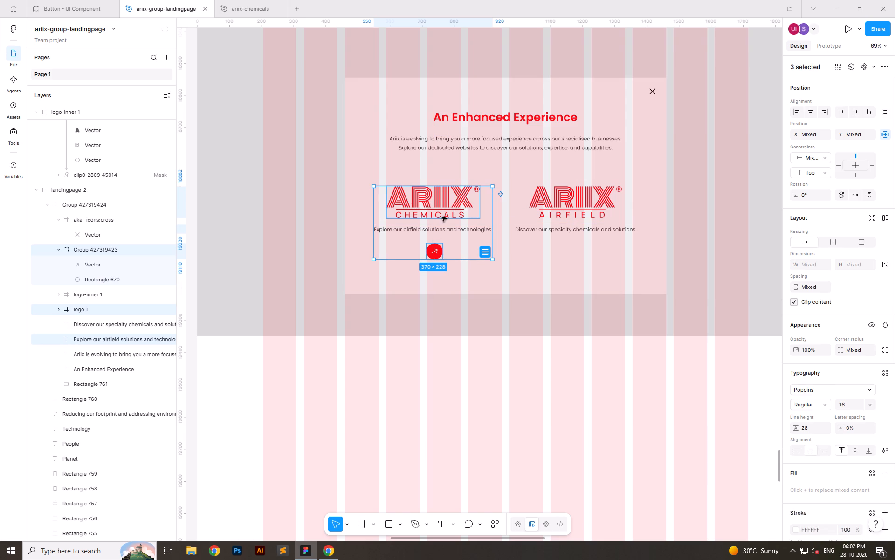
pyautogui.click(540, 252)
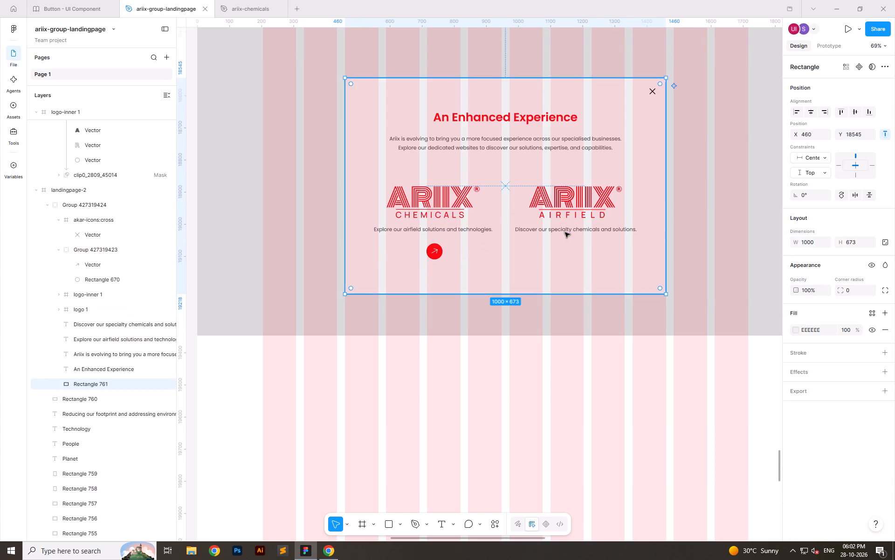
# Nudge the caption under the Airfield logo horizontally to X 989, keeping it centred beneath the logo.
pyautogui.click(563, 230)
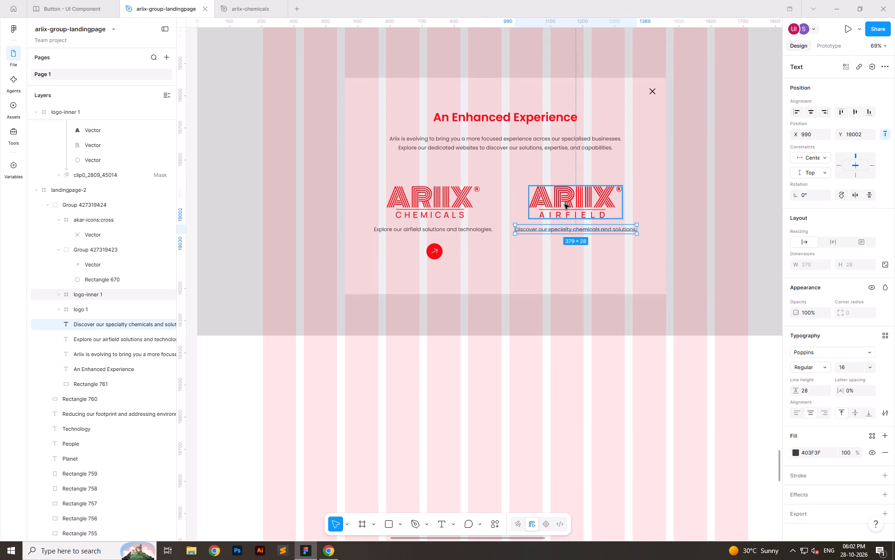
pyautogui.hotkey('alt', 'Left')
pyautogui.hotkey('alt', 'Right')
pyautogui.hotkey('alt', 'Left')
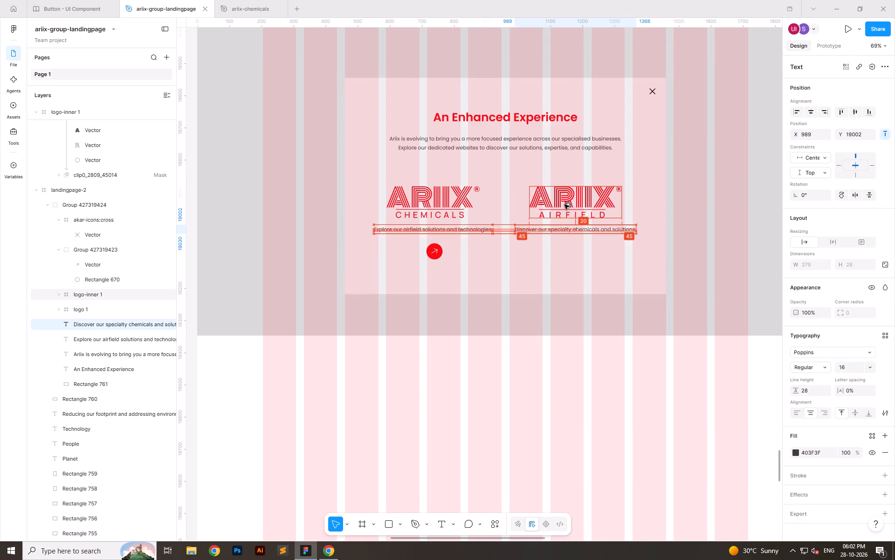
pyautogui.click(567, 213)
pyautogui.click(578, 257)
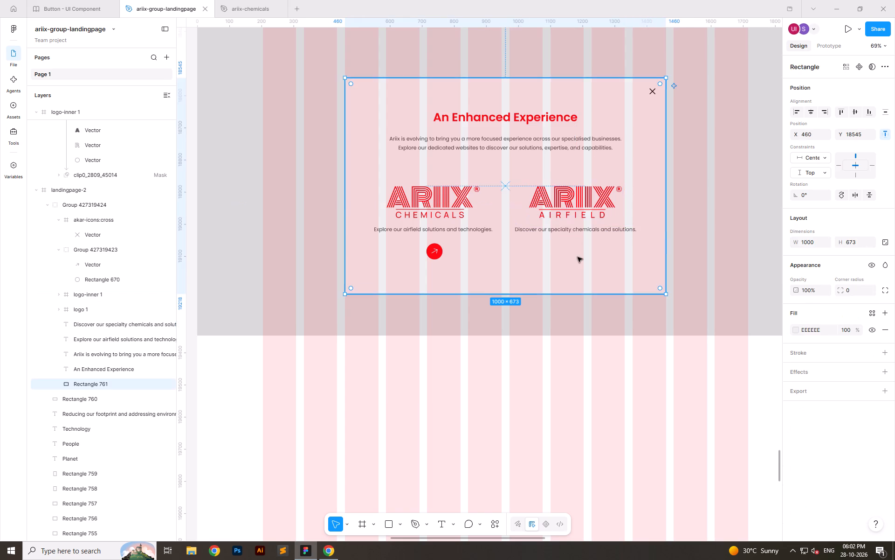
# Group the Chemicals logo with its caption, and the Airfield logo with its caption, as two separate groups.
pyautogui.click(537, 230)
pyautogui.keyDown('shift'); pyautogui.click(561, 208); pyautogui.keyUp('shift')
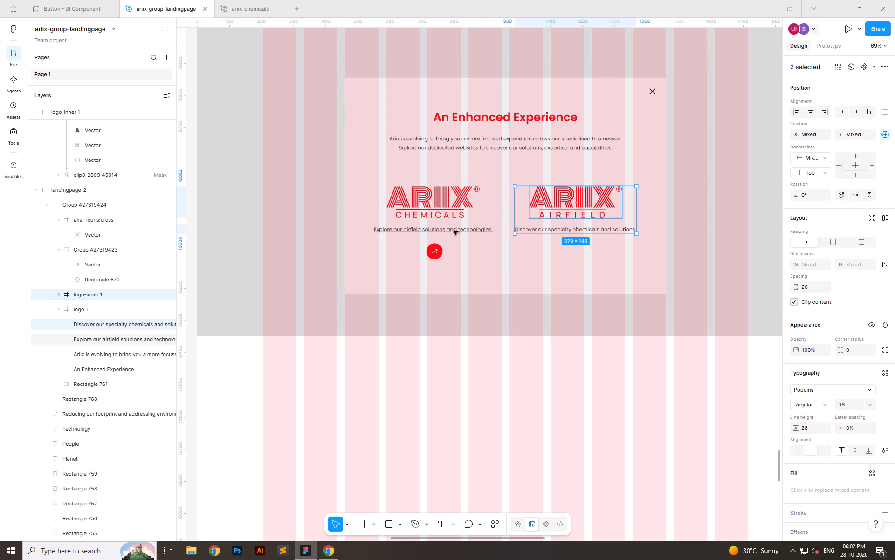
pyautogui.click(513, 250)
pyautogui.keyDown('ctrl'); pyautogui.moveTo(362, 189); pyautogui.dragTo(497, 271); pyautogui.keyUp('ctrl')
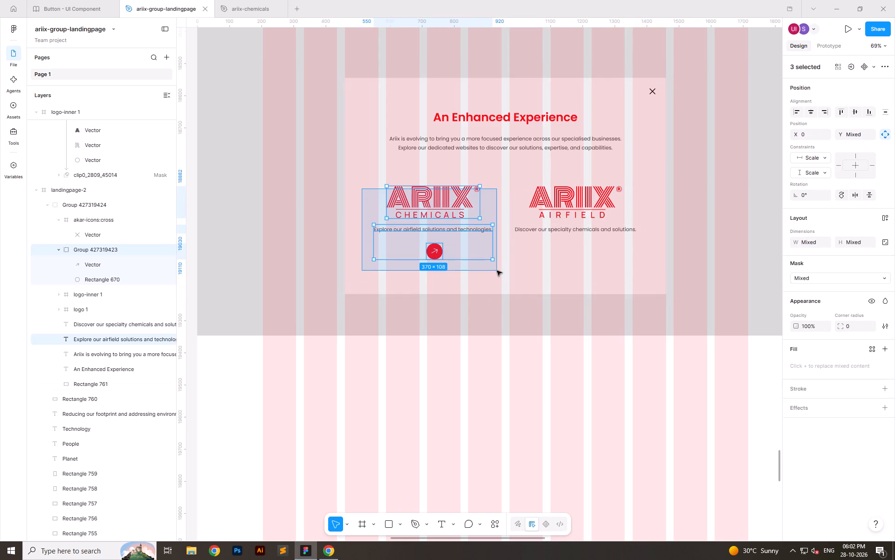
pyautogui.keyDown('ctrl'); pyautogui.moveTo(497, 271); pyautogui.dragTo(494, 232); pyautogui.keyUp('ctrl')
pyautogui.click(526, 257)
pyautogui.click(459, 220)
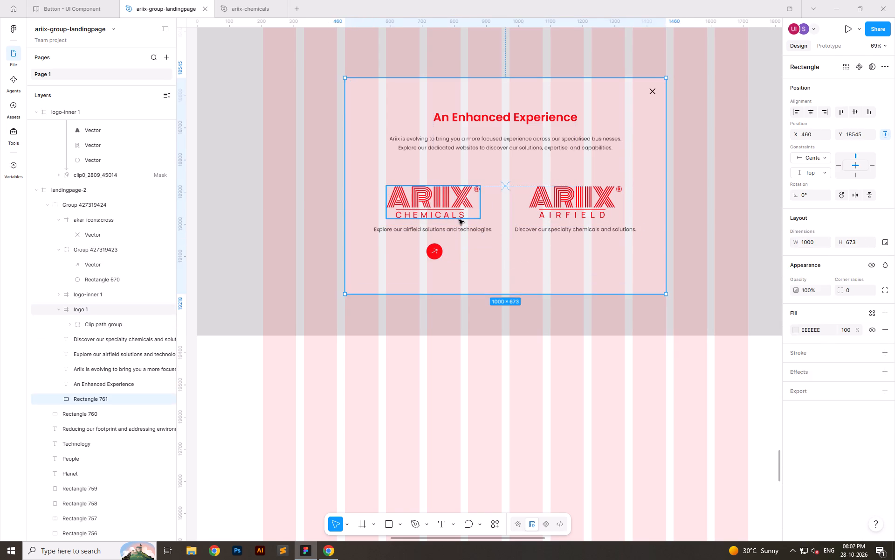
pyautogui.keyDown('shift'); pyautogui.click(474, 232); pyautogui.keyUp('shift')
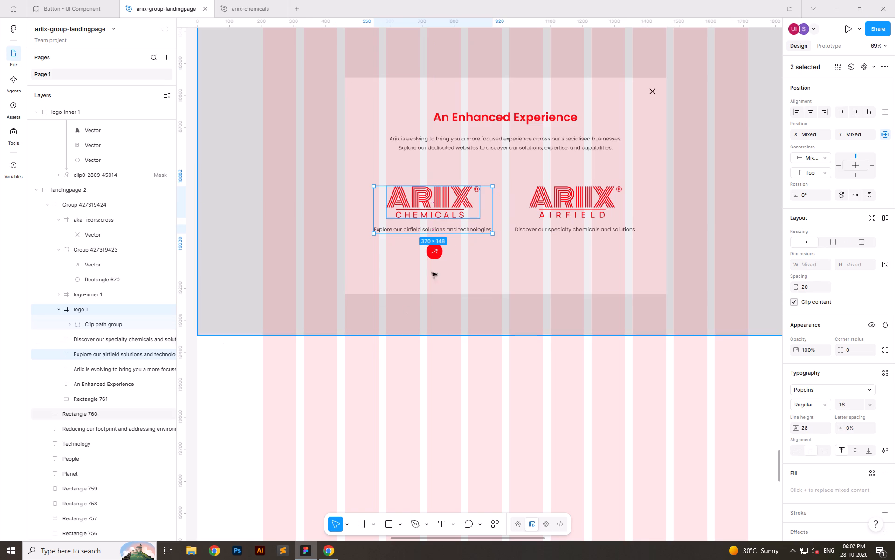
pyautogui.hotkey('ctrl', 'g')
pyautogui.click(564, 225)
pyautogui.keyDown('shift'); pyautogui.click(575, 201); pyautogui.keyUp('shift')
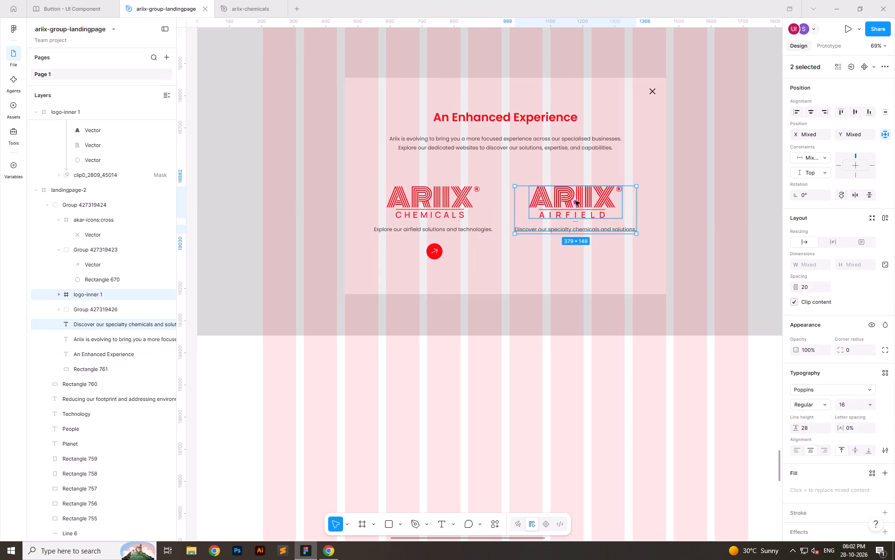
pyautogui.hotkey('ctrl', 'g')
# Set the horizontal spacing between the Chemicals and Airfield logo groups to 100.
pyautogui.keyDown('shift'); pyautogui.click(439, 210); pyautogui.keyUp('shift')
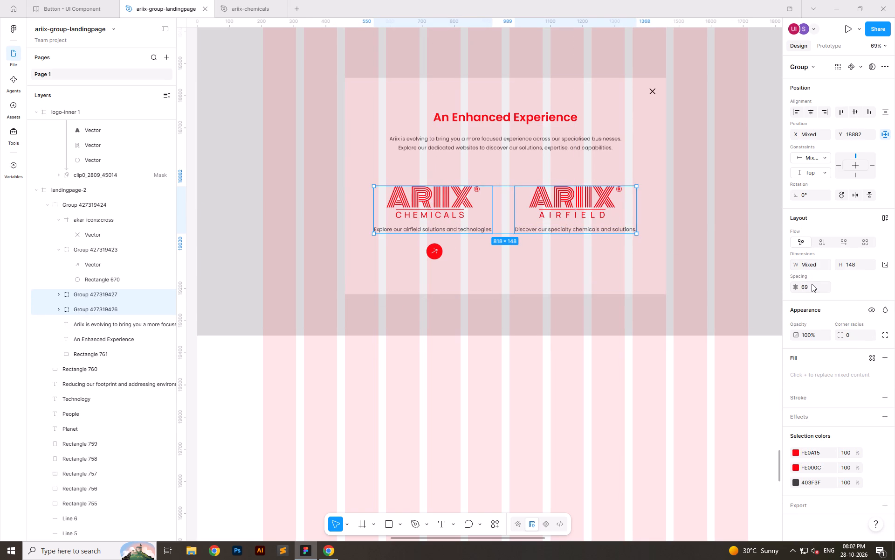
pyautogui.click(812, 284)
pyautogui.write('100')
pyautogui.press('Return')
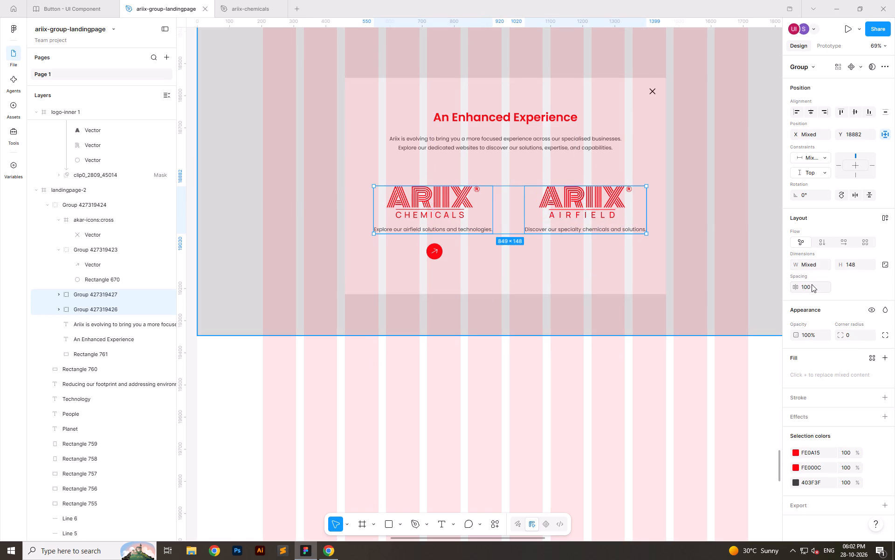
# Centre both logo groups horizontally in the popup and place them at Y 18876, 100 below the body text.
pyautogui.moveTo(602, 220); pyautogui.dragTo(597, 208)
pyautogui.hotkey('alt', 'shift', 'Down')
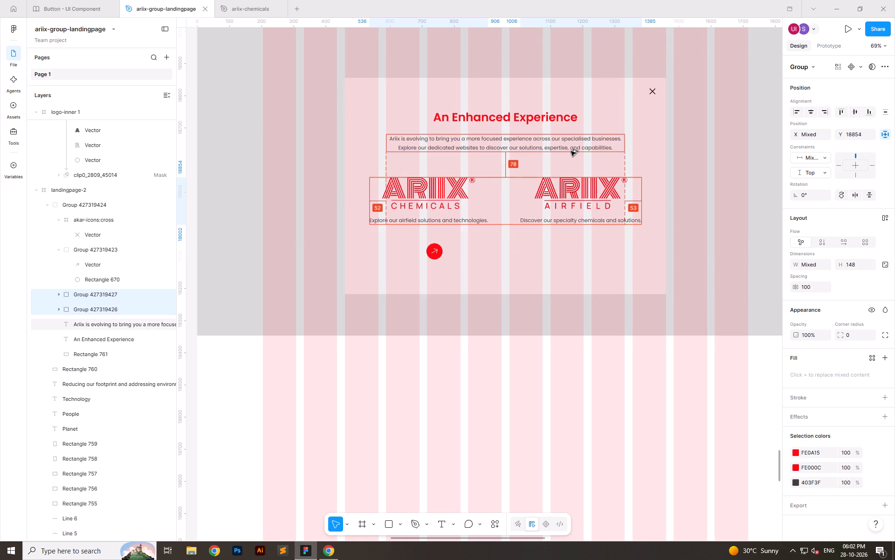
pyautogui.hotkey('alt', 'shift', 'Down')
pyautogui.hotkey('alt', 'shift', 'Up')
pyautogui.hotkey('alt', 'shift', 'Up')
pyautogui.hotkey('alt', 'shift', 'Up')
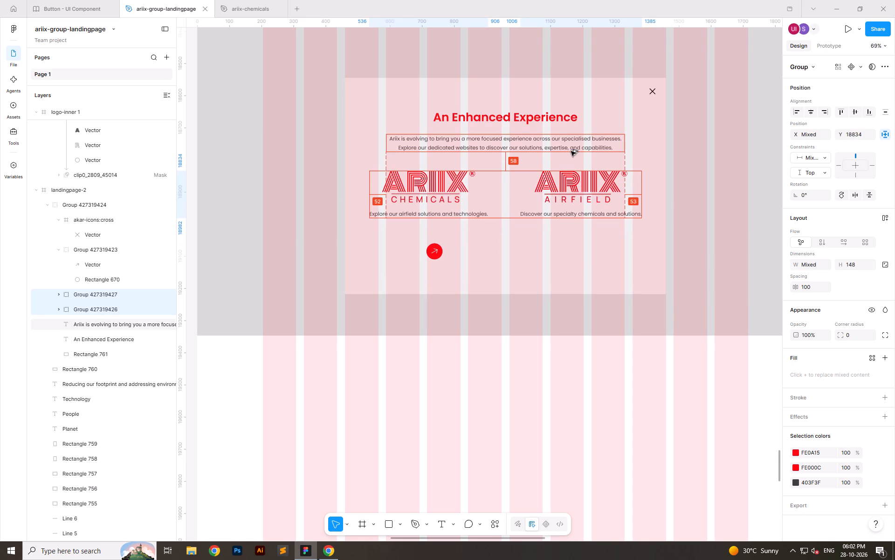
pyautogui.hotkey('alt', 'Down')
pyautogui.hotkey('alt', 'Down')
pyautogui.hotkey('alt', 'Down')
pyautogui.hotkey('alt', 'Up')
pyautogui.hotkey('alt', 'shift', 'Up')
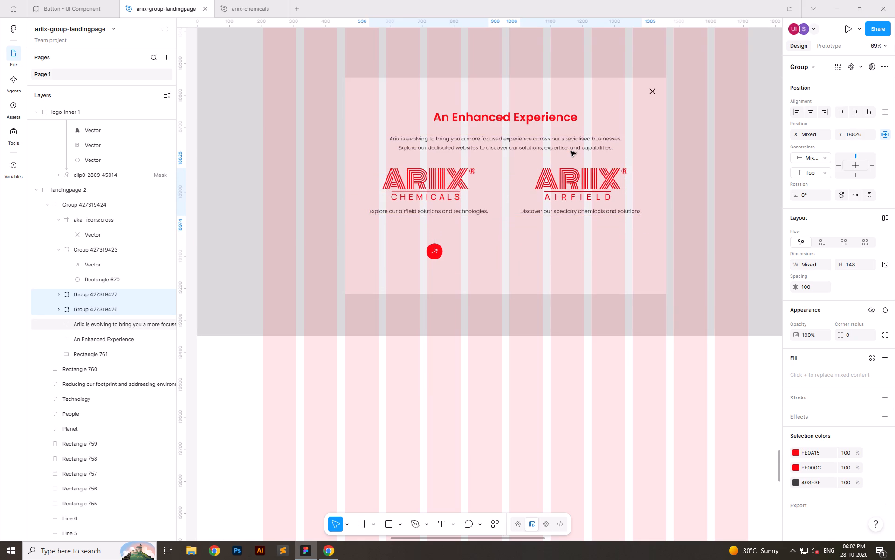
pyautogui.hotkey('alt', 'shift', 'Down')
pyautogui.hotkey('alt', 'shift', 'Down')
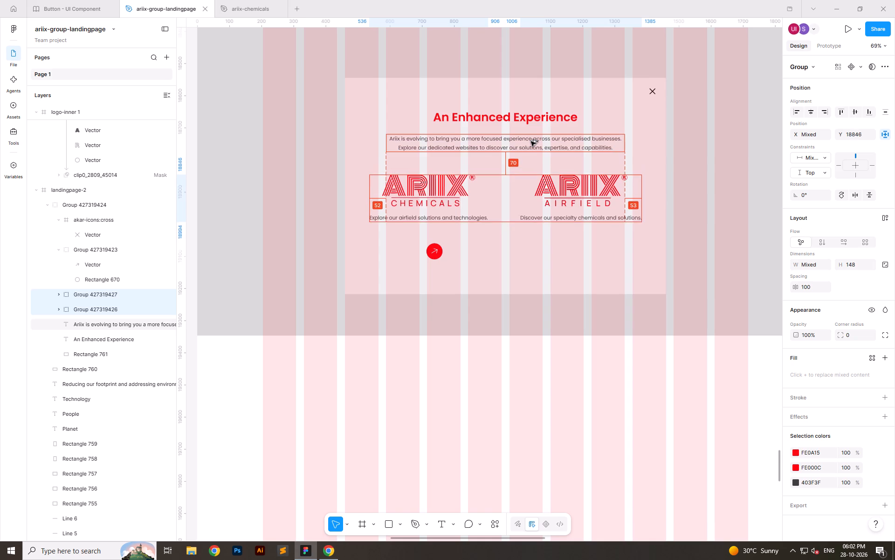
pyautogui.hotkey('alt', 'shift', 'Down')
pyautogui.hotkey('alt', 'shift', 'Down')
pyautogui.hotkey('alt', 'shift', 'Down')
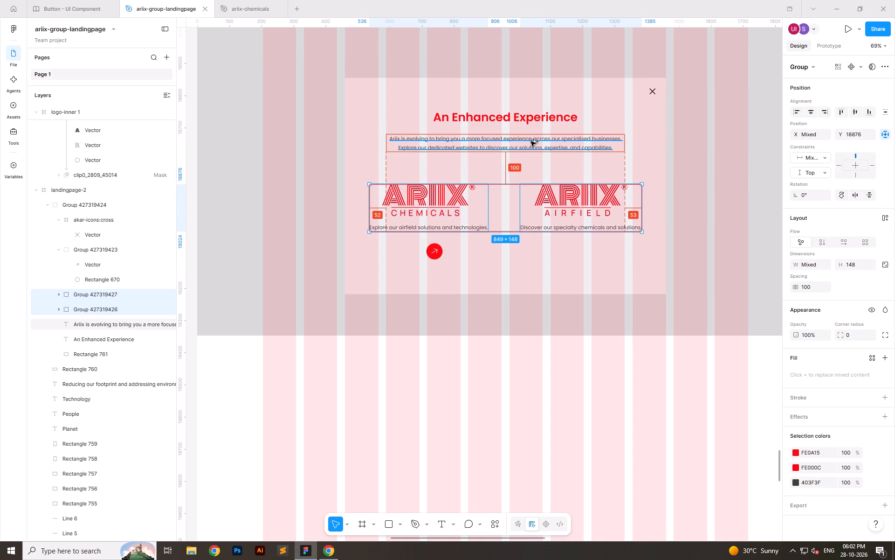
pyautogui.click(573, 417)
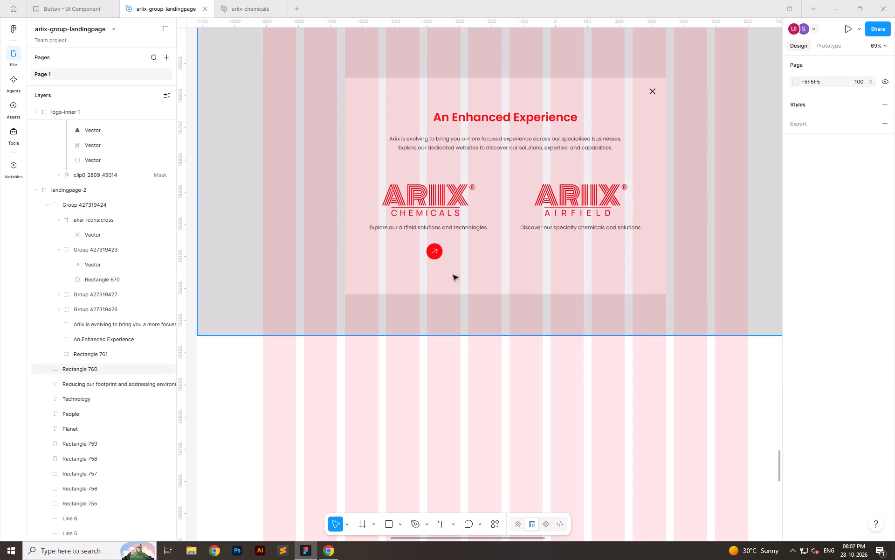
# Move the arrow button up to 14 below the Chemicals caption and align it with that logo group's horizontal centre.
pyautogui.keyDown('ctrl'); pyautogui.scroll(4, 430, 234); pyautogui.keyUp('ctrl')
pyautogui.doubleClick(438, 263)
pyautogui.moveTo(443, 268); pyautogui.dragTo(427, 257)
pyautogui.keyDown('shift'); pyautogui.click(431, 224); pyautogui.keyUp('shift')
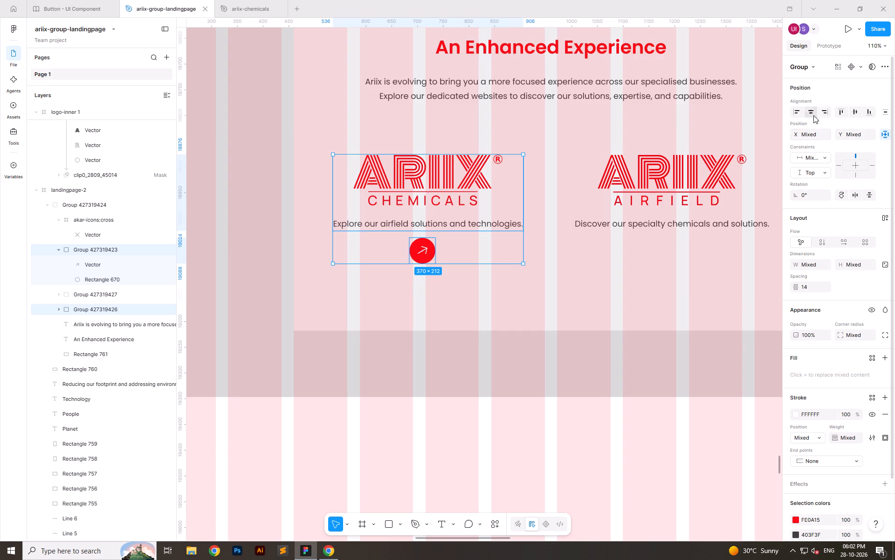
pyautogui.click(811, 112)
pyautogui.click(566, 274)
# Reduce the popup background rectangle's height by 30 to 643, matching the margin below the content to the one above.
pyautogui.keyDown('ctrl'); pyautogui.scroll(-10, 382, 251); pyautogui.keyUp('ctrl')
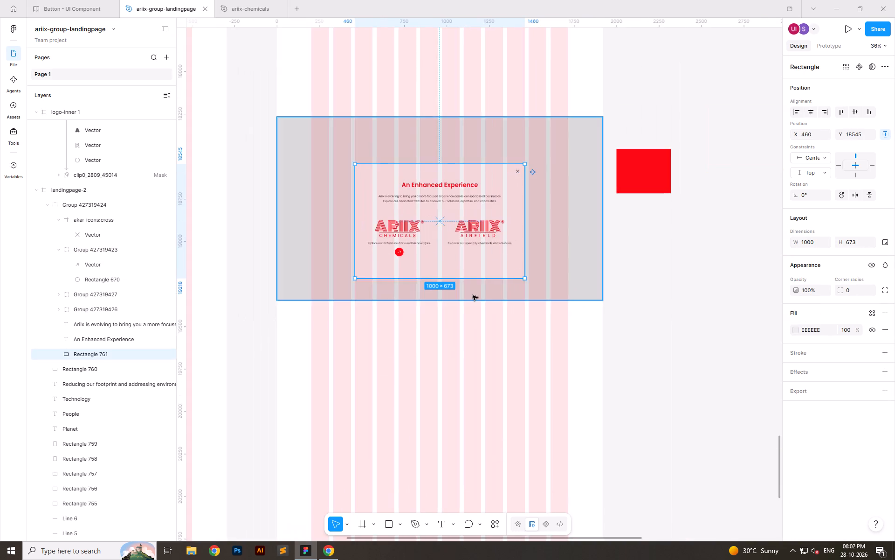
pyautogui.keyDown('ctrl'); pyautogui.scroll(6, 436, 257); pyautogui.keyUp('ctrl')
pyautogui.keyDown('ctrl'); pyautogui.moveTo(280, 78); pyautogui.dragTo(602, 281); pyautogui.keyUp('ctrl')
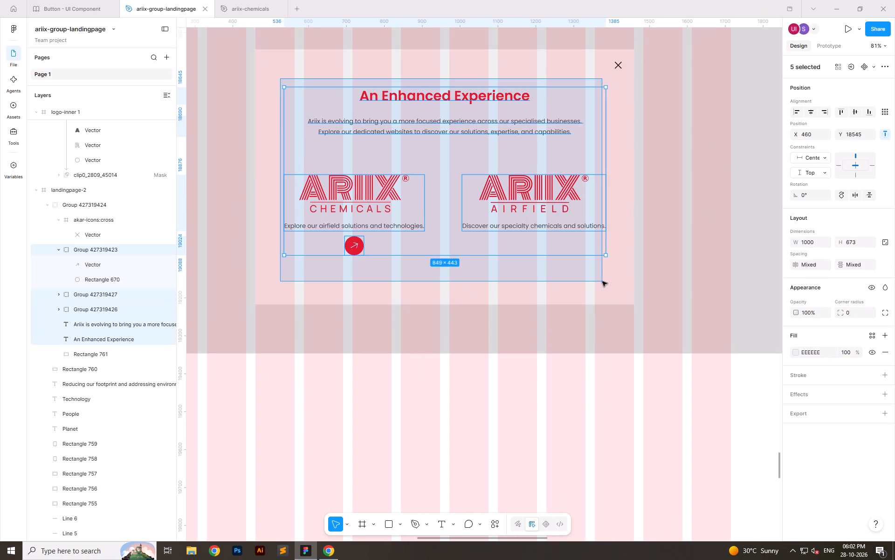
pyautogui.keyDown('ctrl'); pyautogui.moveTo(602, 281); pyautogui.dragTo(614, 277); pyautogui.keyUp('ctrl')
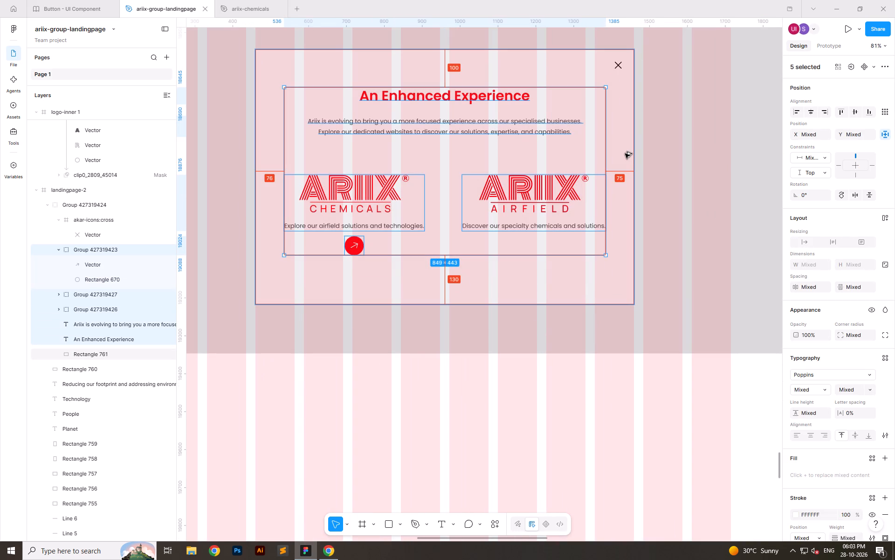
pyautogui.click(460, 286)
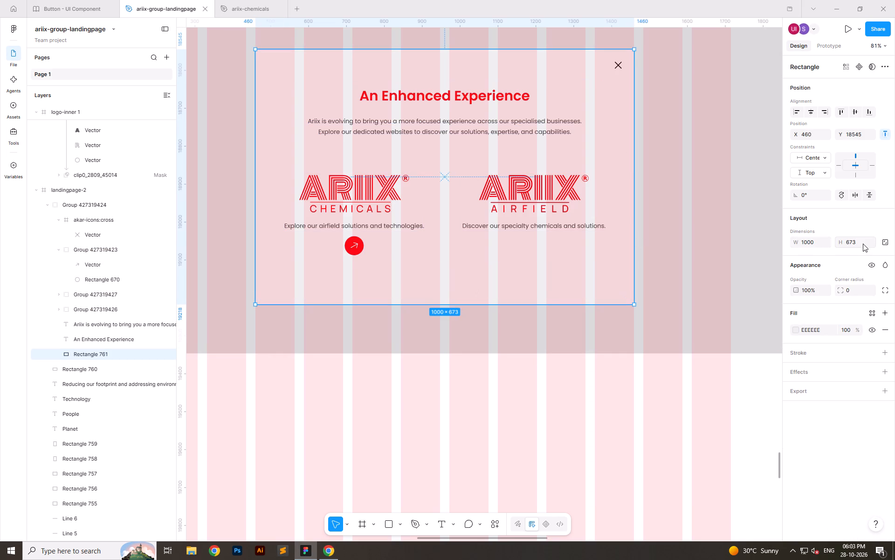
pyautogui.click(863, 244)
pyautogui.press('Right')
pyautogui.press('-')
pyautogui.write('30')
pyautogui.press('Return')
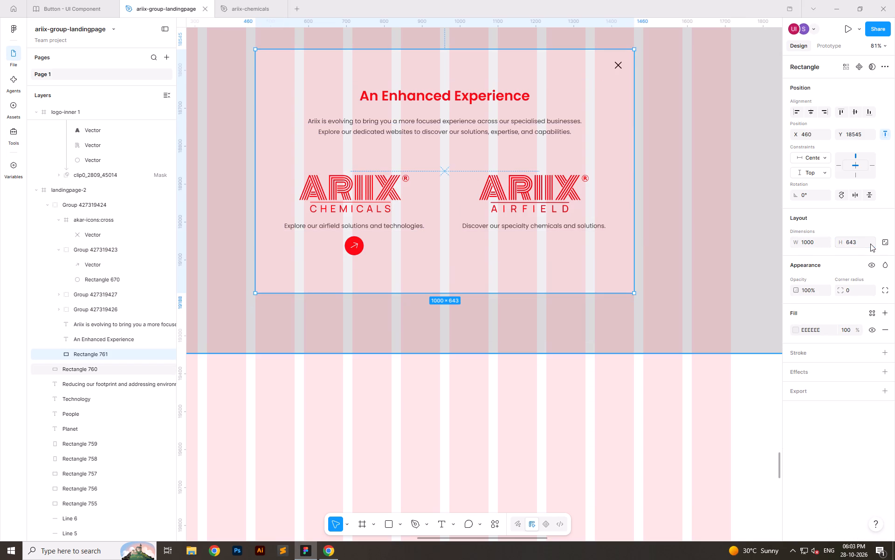
pyautogui.click(527, 440)
# Check the margins between the popup's content and the edges of its background rectangle.
pyautogui.keyDown('ctrl'); pyautogui.scroll(-5, 513, 330); pyautogui.keyUp('ctrl')
pyautogui.keyDown('ctrl'); pyautogui.moveTo(377, 198); pyautogui.dragTo(476, 299); pyautogui.keyUp('ctrl')
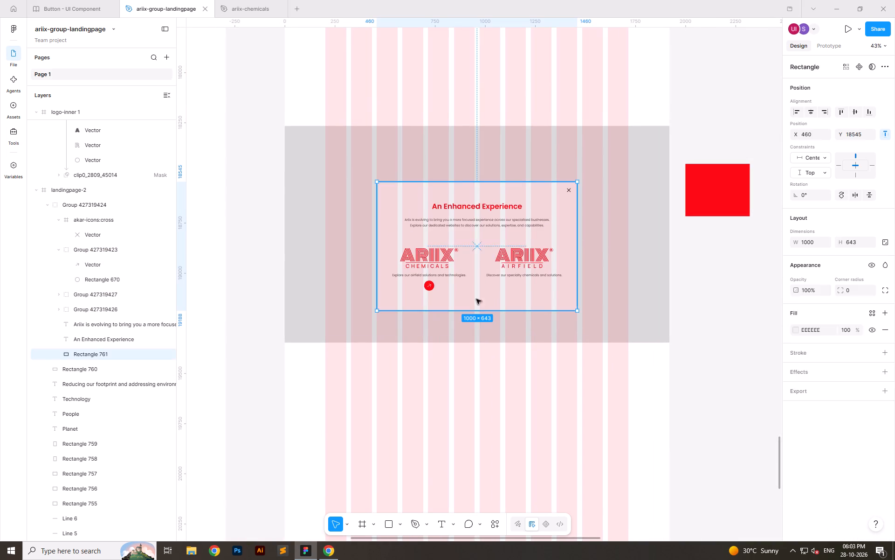
pyautogui.keyDown('ctrl'); pyautogui.moveTo(476, 299); pyautogui.dragTo(571, 301); pyautogui.keyUp('ctrl')
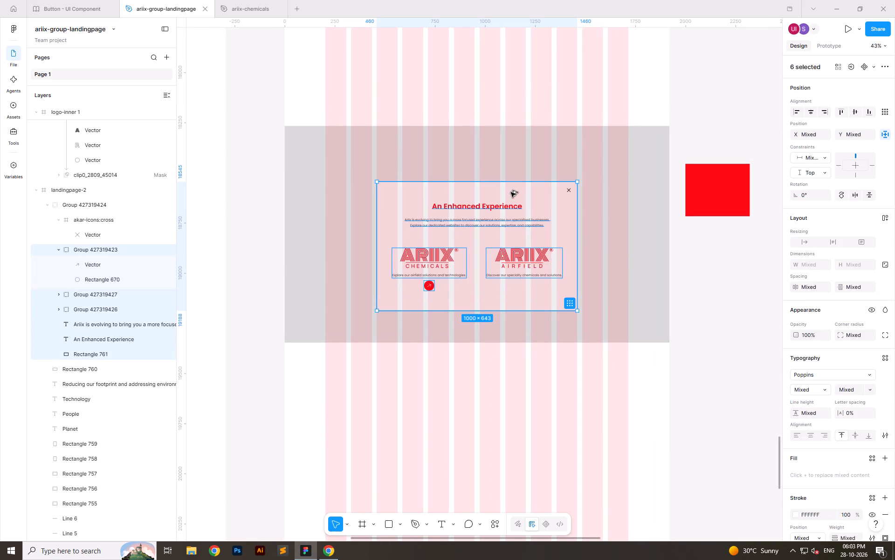
pyautogui.click(431, 205)
pyautogui.click(404, 193)
pyautogui.keyDown('ctrl'); pyautogui.moveTo(392, 195); pyautogui.dragTo(543, 296); pyautogui.keyUp('ctrl')
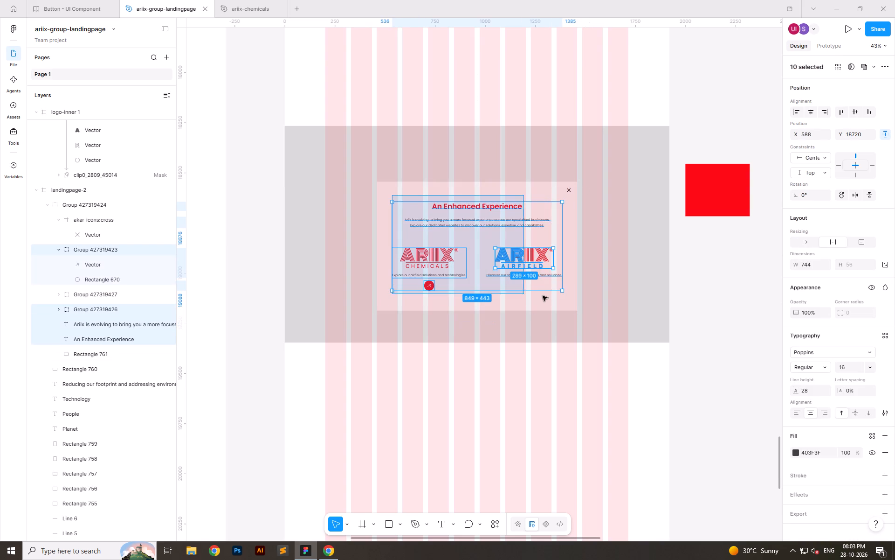
pyautogui.keyDown('ctrl'); pyautogui.moveTo(543, 296); pyautogui.dragTo(567, 296); pyautogui.keyUp('ctrl')
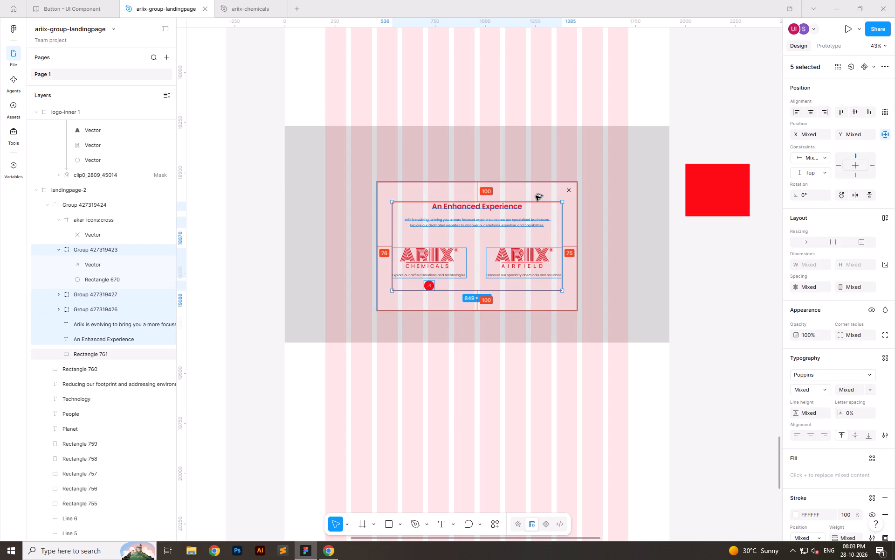
pyautogui.click(771, 316)
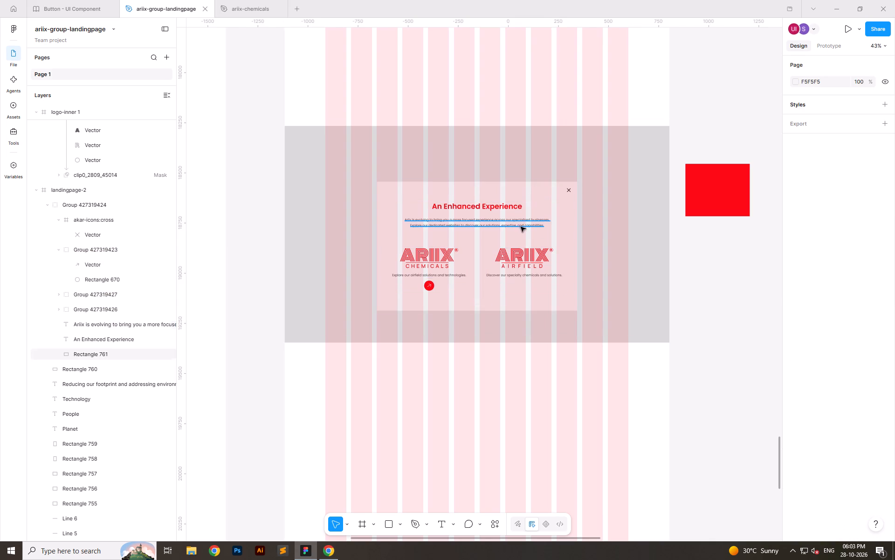
# Check the vertical gaps from the body text to the heading and to the Chemicals logo group.
pyautogui.keyDown('ctrl'); pyautogui.click(520, 225); pyautogui.keyUp('ctrl')
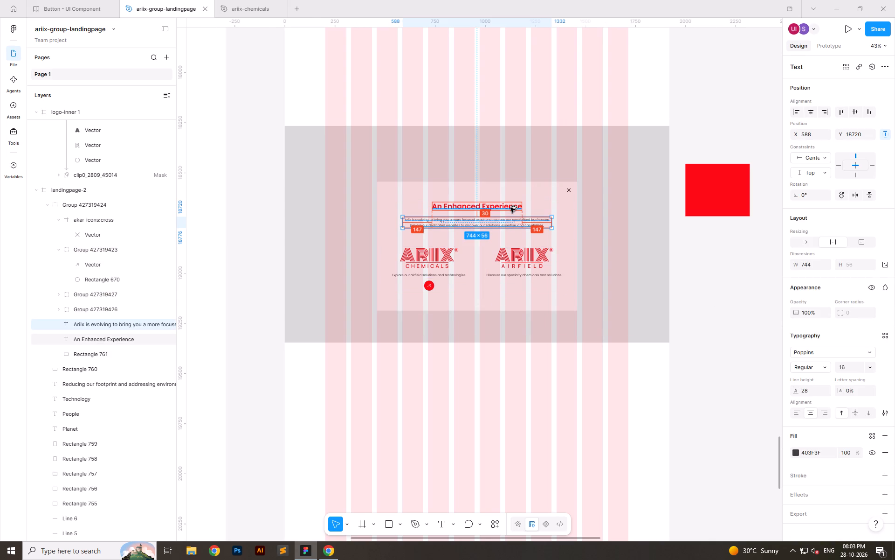
pyautogui.click(675, 260)
pyautogui.keyDown('ctrl'); pyautogui.scroll(6, 429, 220); pyautogui.keyUp('ctrl')
pyautogui.keyDown('ctrl'); pyautogui.click(580, 230); pyautogui.keyUp('ctrl')
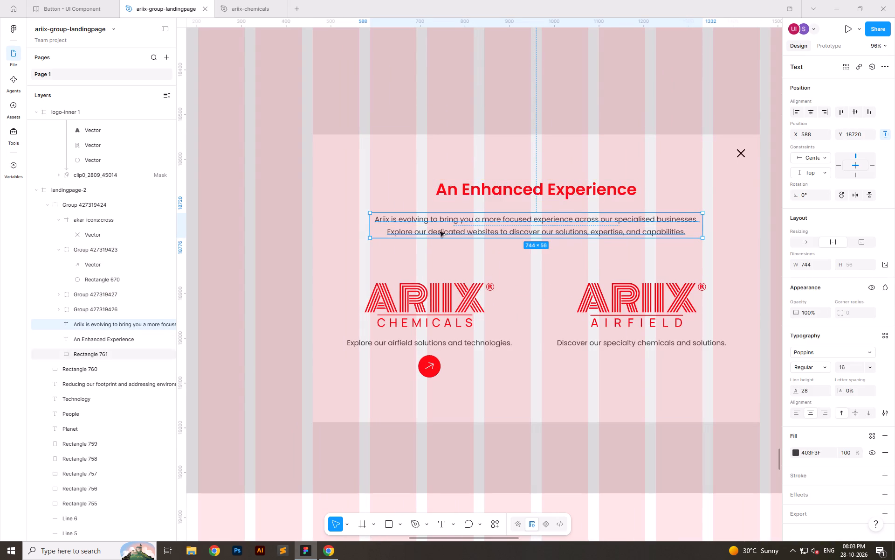
pyautogui.keyDown('ctrl'); pyautogui.scroll(-4, 376, 238); pyautogui.keyUp('ctrl')
pyautogui.click(372, 201)
pyautogui.click(404, 271)
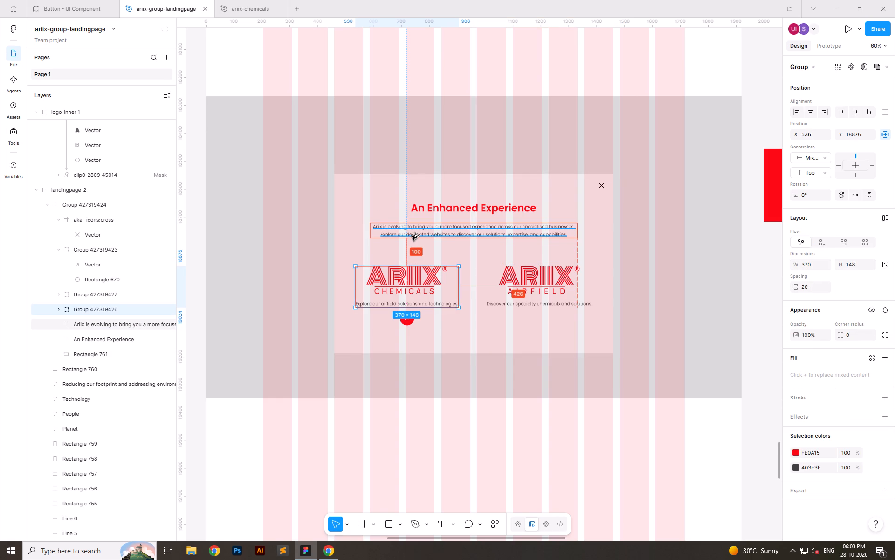
pyautogui.click(478, 364)
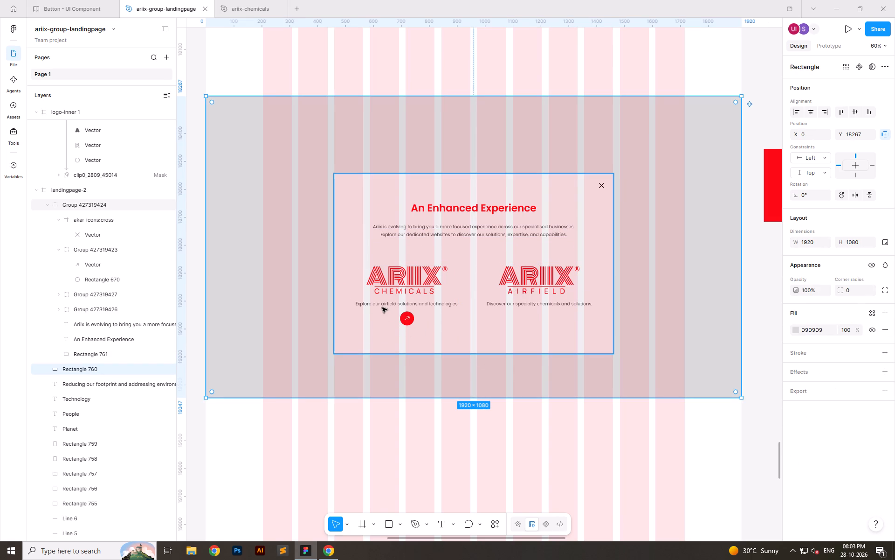
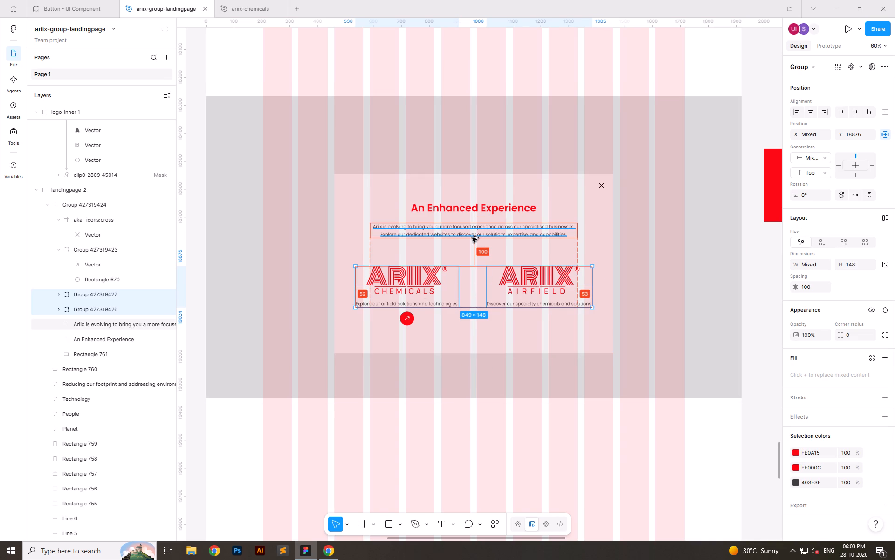
# Move the Chemicals and Airfield logo groups up by 50 so they sit 50 below the popup's body text.
pyautogui.hotkey('alt', 'shift', 'Up')
pyautogui.hotkey('alt', 'shift', 'Up')
pyautogui.hotkey('alt', 'shift', 'Up')
pyautogui.hotkey('alt', 'shift', 'Up')
pyautogui.hotkey('alt', 'shift', 'Up')
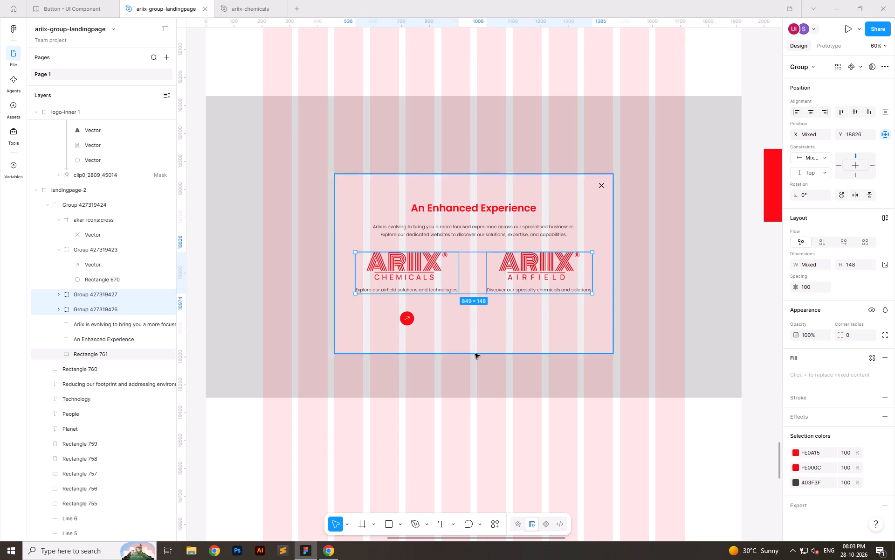
# Move the arrow button up to 30 below the Chemicals logo group, at Y 19004.
pyautogui.click(409, 323)
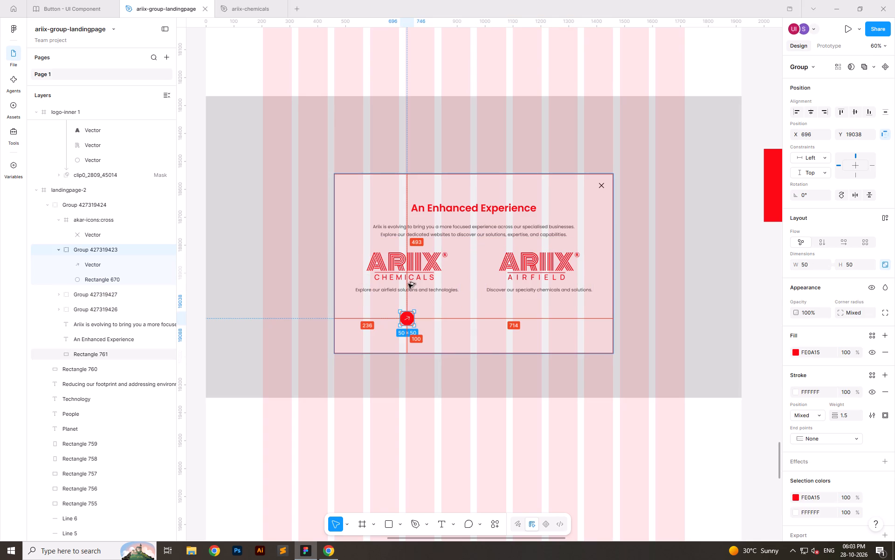
pyautogui.hotkey('alt', 'shift', 'Up')
pyautogui.hotkey('alt', 'shift', 'Up')
pyautogui.hotkey('alt', 'shift', 'Up')
pyautogui.hotkey('alt', 'shift', 'Up')
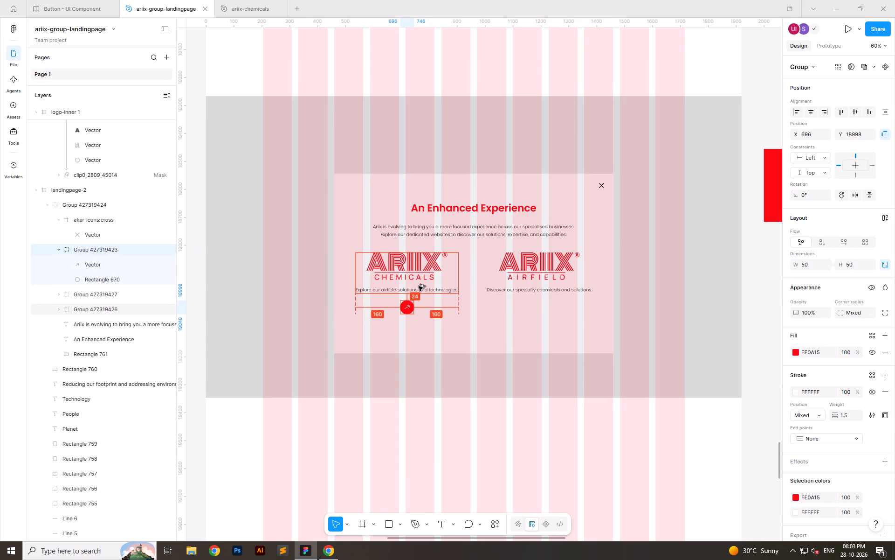
pyautogui.hotkey('alt', 'Down')
pyautogui.hotkey('alt', 'Down')
pyautogui.hotkey('alt', 'Down')
pyautogui.hotkey('alt', 'Down')
pyautogui.hotkey('alt', 'Down')
pyautogui.hotkey('alt', 'Down')
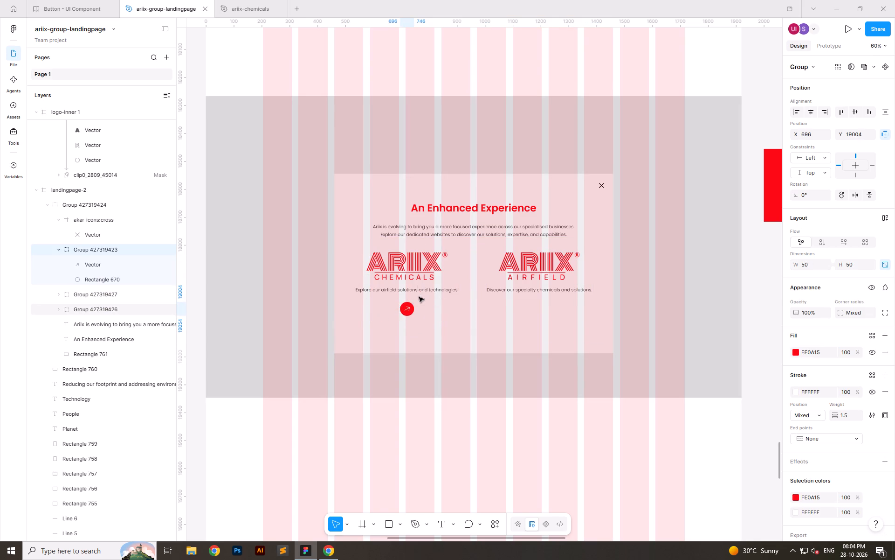
# Reduce the popup background rectangle's height by 34 to 609 so the margins above and below the content match.
pyautogui.click(469, 380)
pyautogui.keyDown('ctrl'); pyautogui.moveTo(351, 200); pyautogui.dragTo(539, 338); pyautogui.keyUp('ctrl')
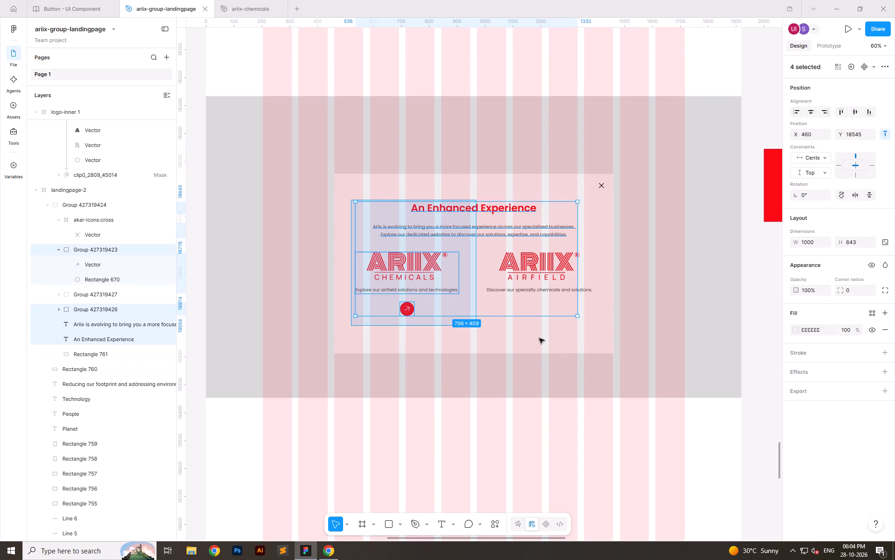
pyautogui.keyDown('ctrl'); pyautogui.moveTo(539, 338); pyautogui.dragTo(599, 337); pyautogui.keyUp('ctrl')
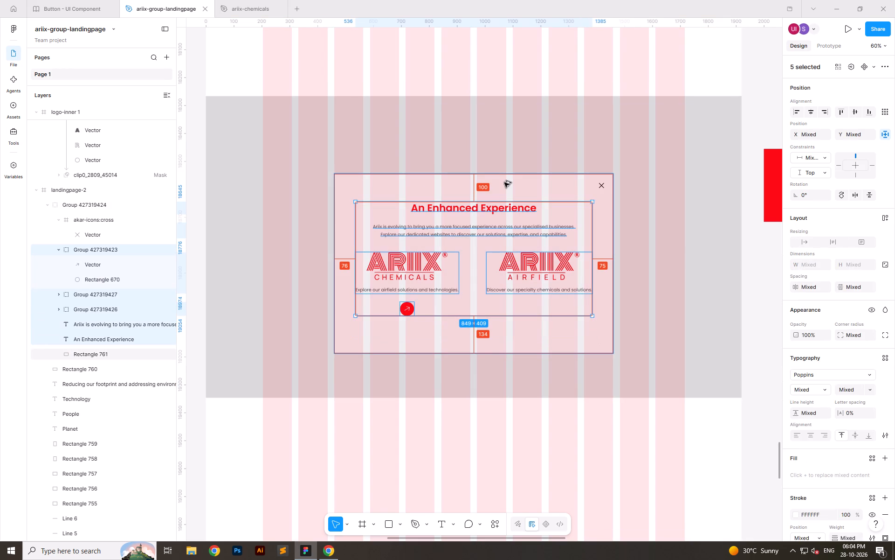
pyautogui.keyDown('ctrl'); pyautogui.click(517, 345); pyautogui.keyUp('ctrl')
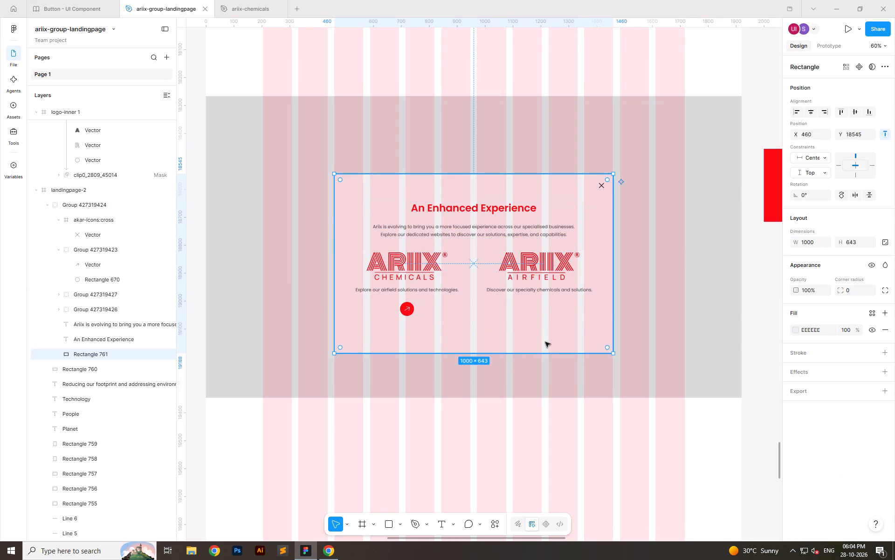
pyautogui.click(863, 239)
pyautogui.press('Right')
pyautogui.write('-34')
pyautogui.press('Return')
pyautogui.click(574, 468)
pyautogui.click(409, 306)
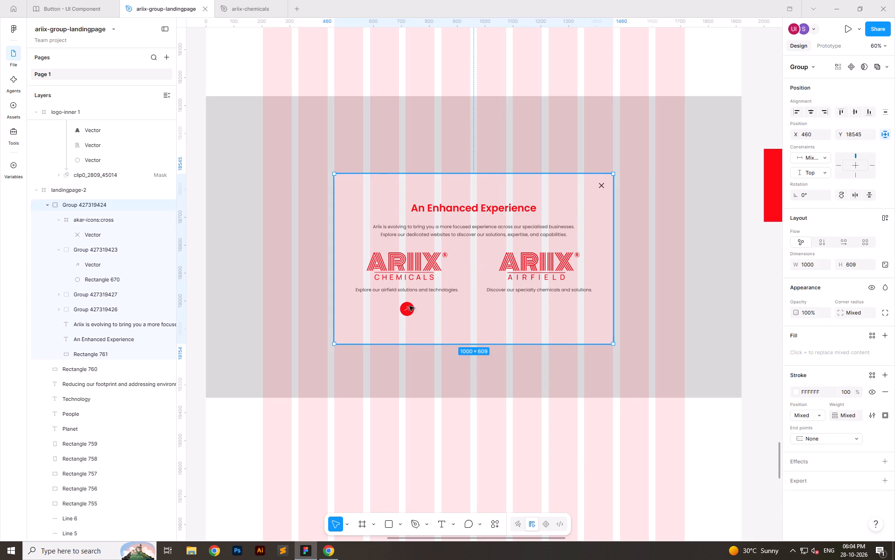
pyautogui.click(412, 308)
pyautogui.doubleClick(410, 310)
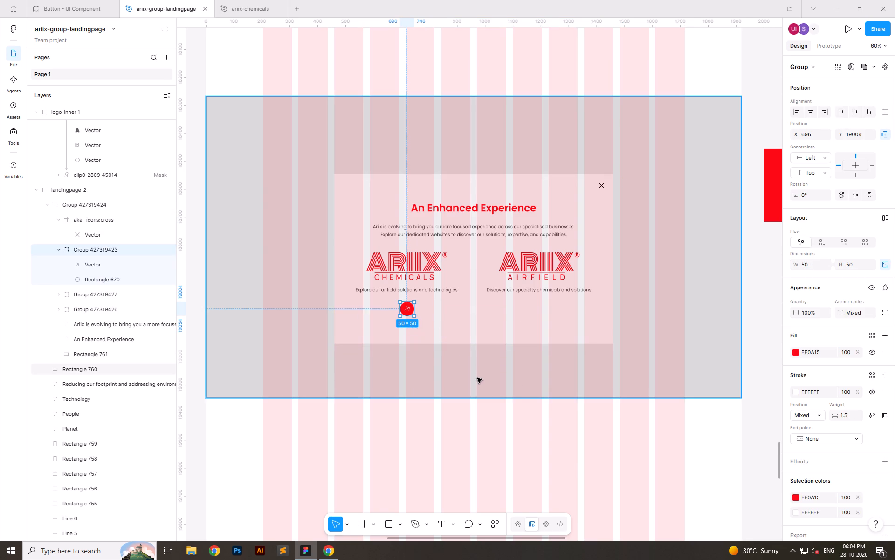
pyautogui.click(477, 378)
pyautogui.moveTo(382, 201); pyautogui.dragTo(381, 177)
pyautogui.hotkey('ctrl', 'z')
# Move the whole popup group up to Y 18502, centring it vertically on the grey overlay rectangle.
pyautogui.click(372, 204)
pyautogui.moveTo(369, 227); pyautogui.dragTo(371, 218)
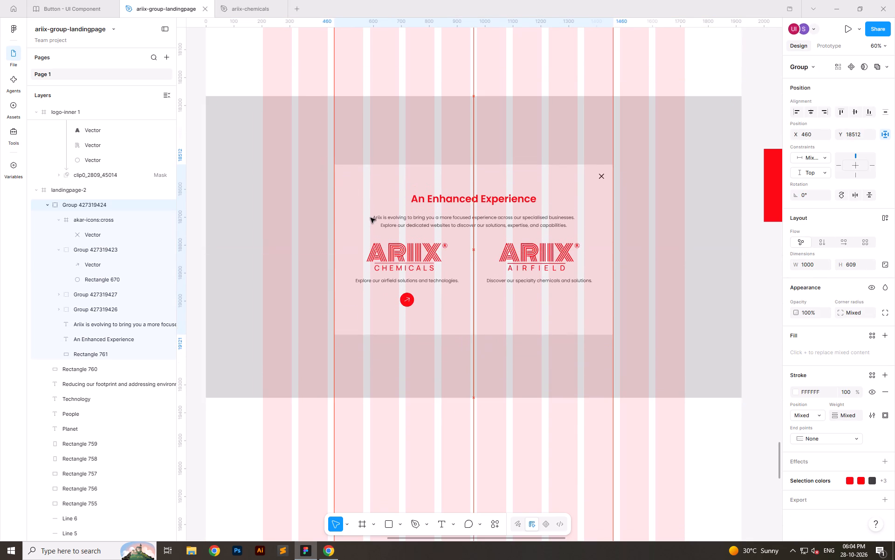
pyautogui.moveTo(371, 218); pyautogui.dragTo(371, 215)
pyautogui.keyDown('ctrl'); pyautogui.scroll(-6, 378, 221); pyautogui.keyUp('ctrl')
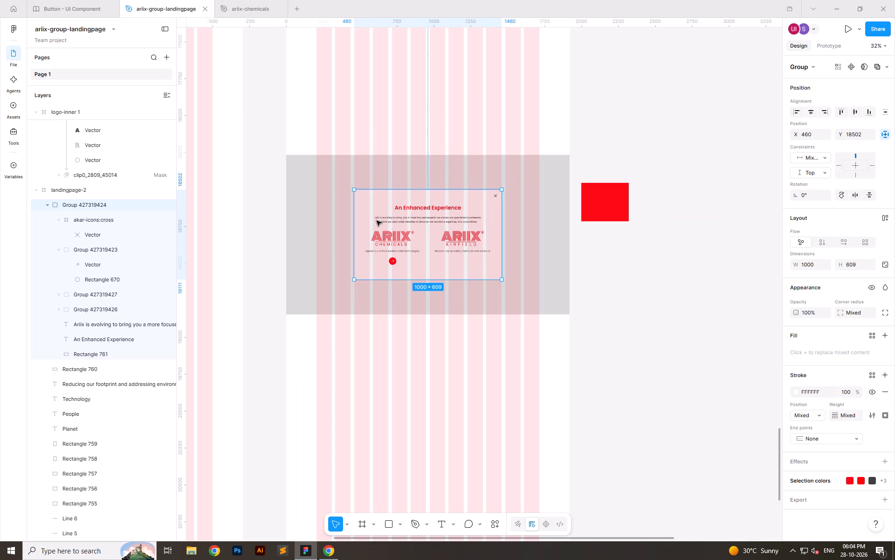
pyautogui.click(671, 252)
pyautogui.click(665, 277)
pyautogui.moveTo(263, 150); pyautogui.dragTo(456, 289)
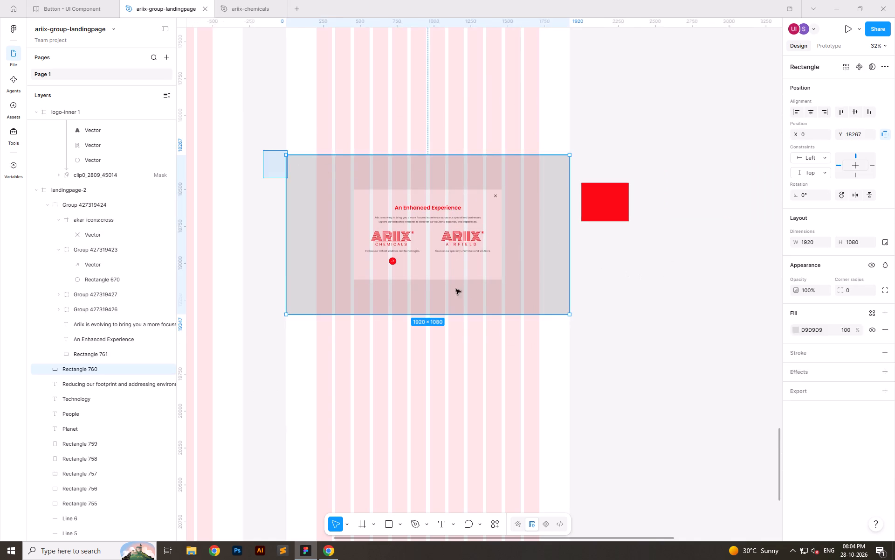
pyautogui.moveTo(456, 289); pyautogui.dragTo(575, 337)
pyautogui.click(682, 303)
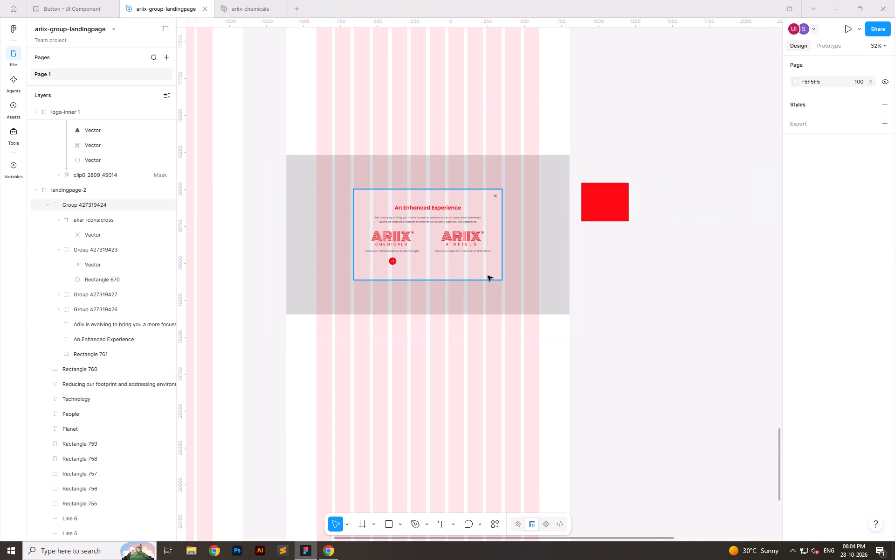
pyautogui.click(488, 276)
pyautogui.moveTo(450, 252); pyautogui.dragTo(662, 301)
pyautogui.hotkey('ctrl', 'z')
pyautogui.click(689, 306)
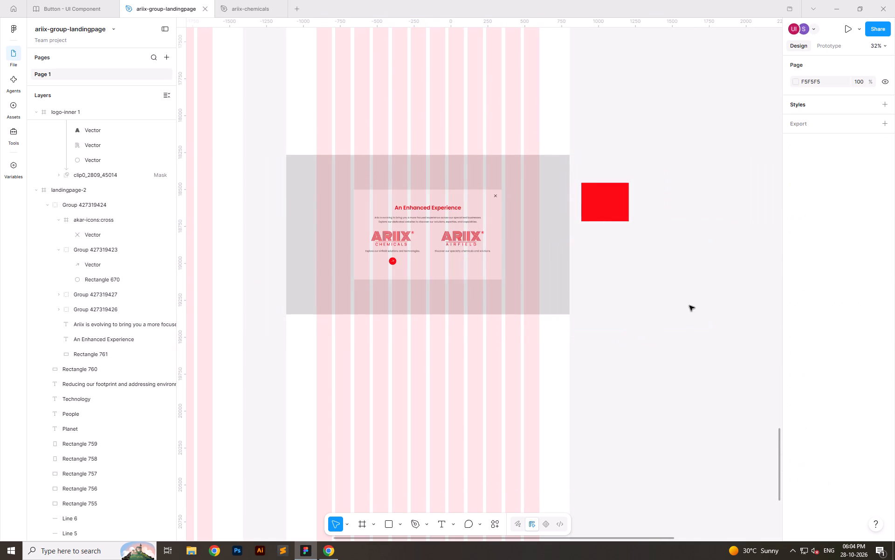
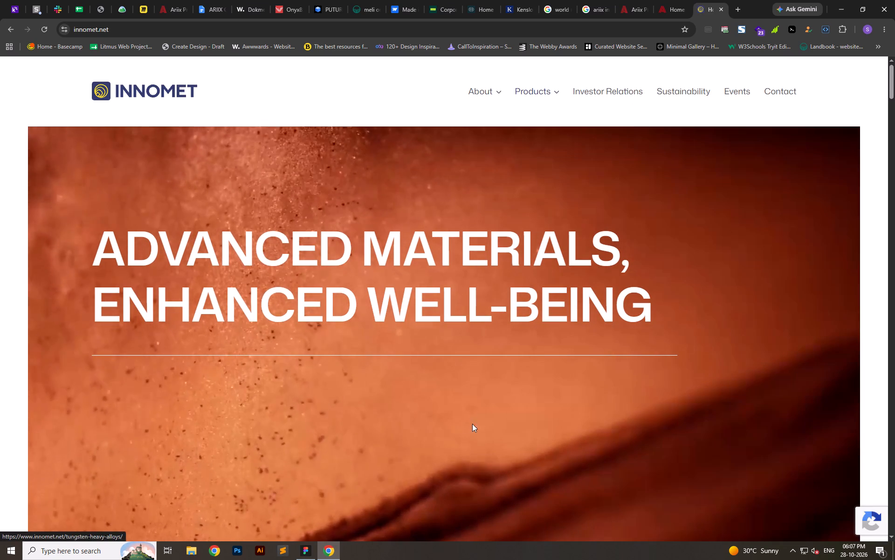
# Search the web for techno controls in a new tab, view the company's website, and close it.
pyautogui.click(737, 6)
pyautogui.write('te')
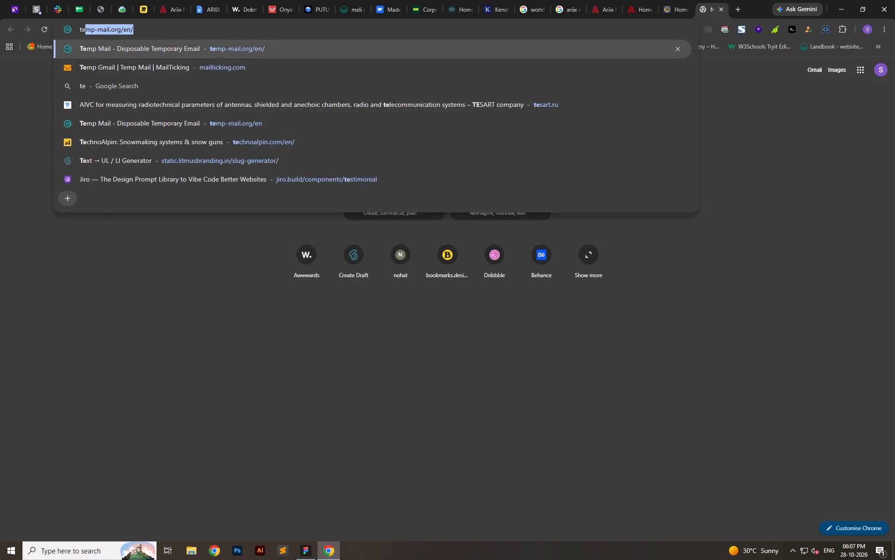
pyautogui.write('chno')
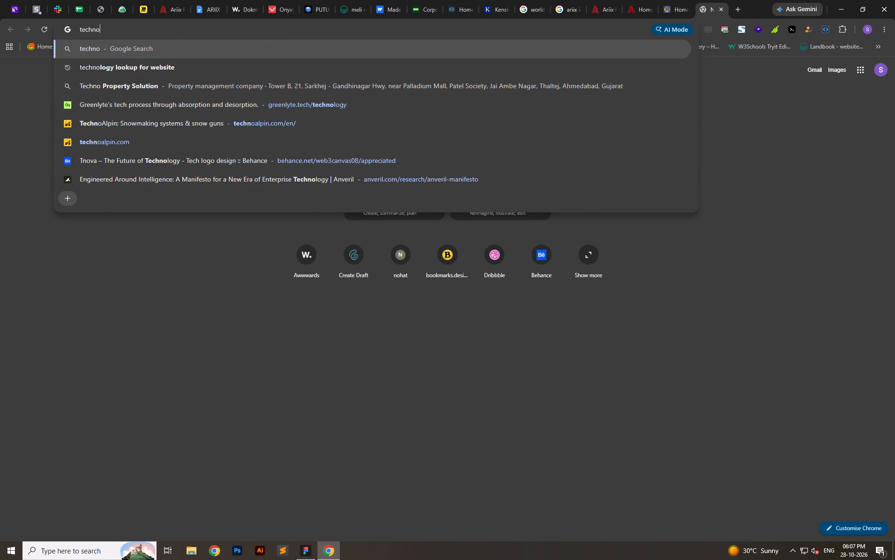
pyautogui.press('space')
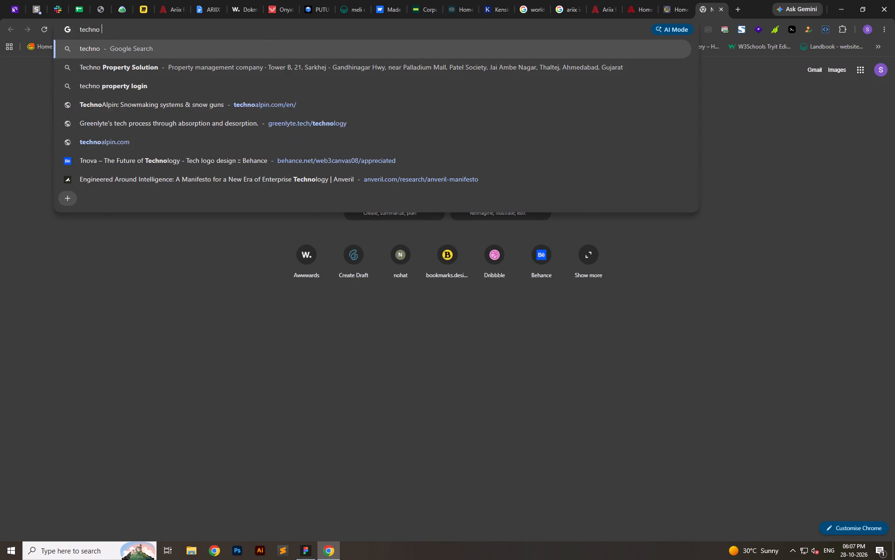
pyautogui.write('contr')
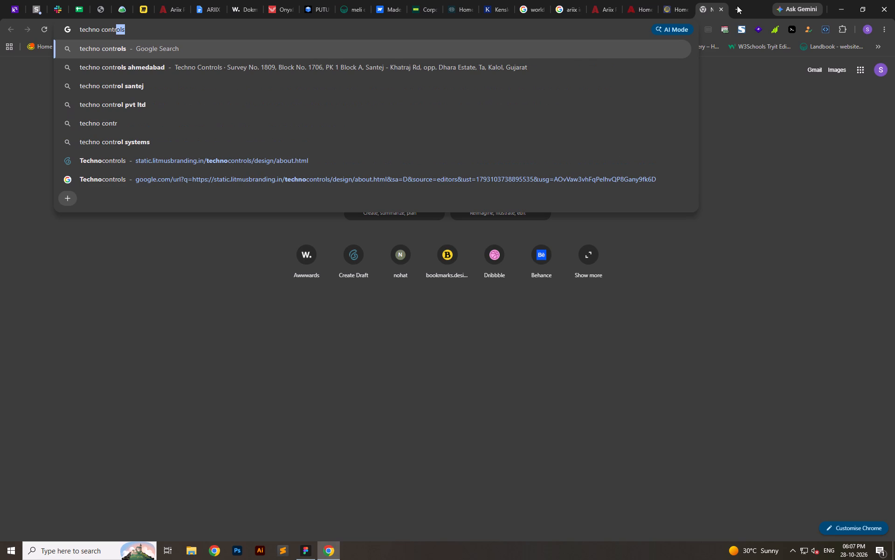
pyautogui.press('Return')
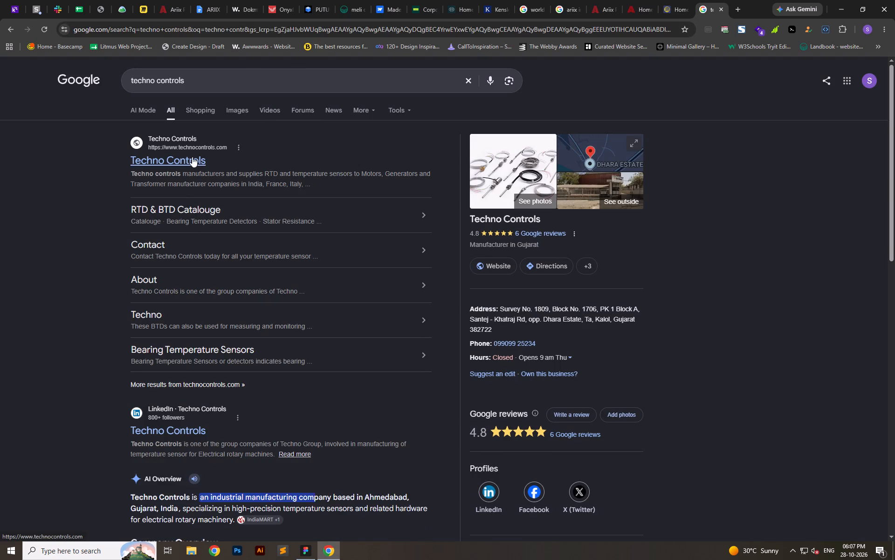
pyautogui.click(192, 157)
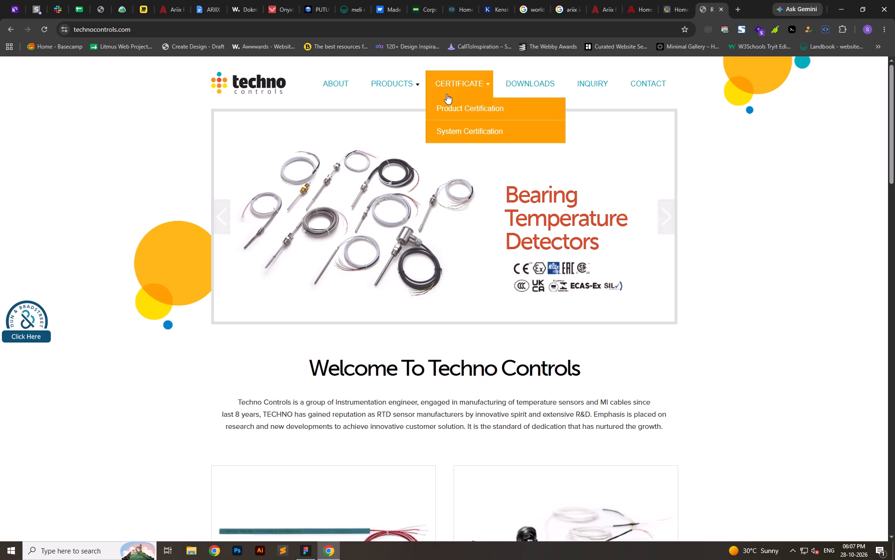
pyautogui.doubleClick(725, 8)
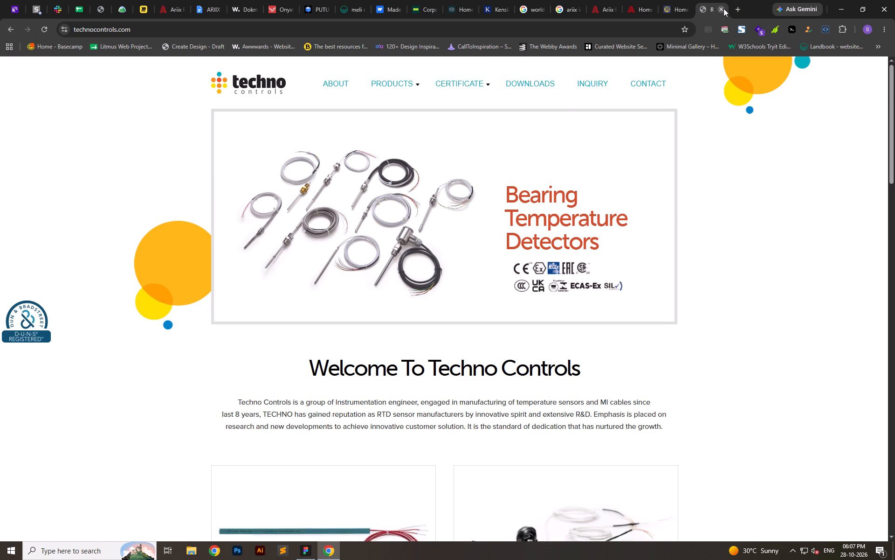
# Try to view the valar About page through its development link in the Litmus Web Projects Status spreadsheet.
pyautogui.click(79, 0)
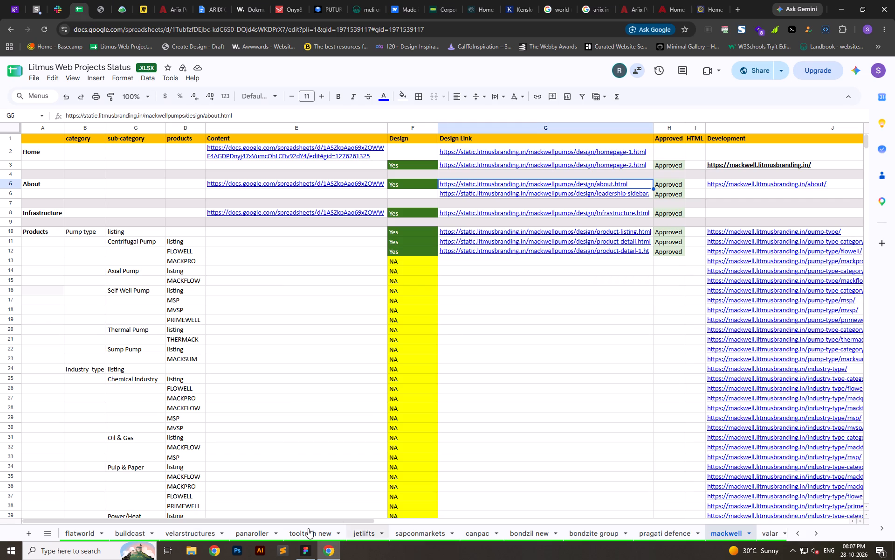
pyautogui.click(770, 532)
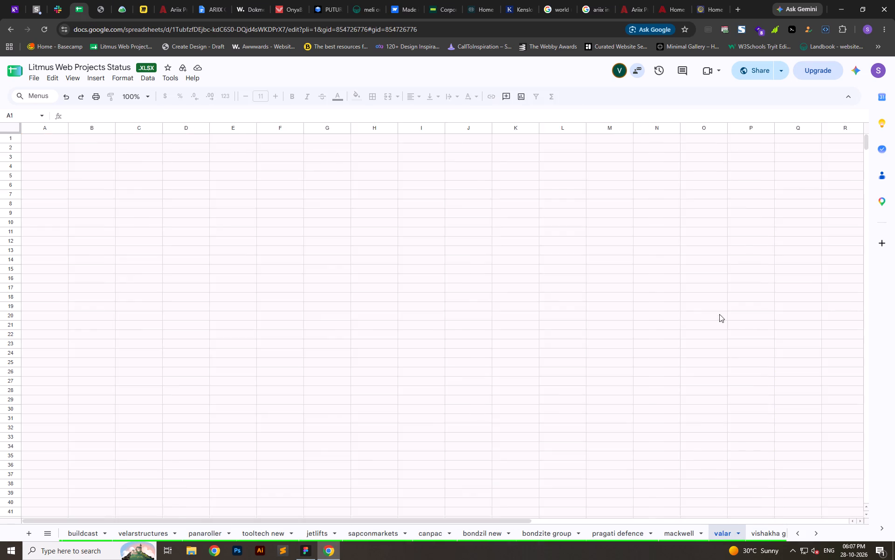
pyautogui.click(699, 197)
pyautogui.rightClick(702, 214)
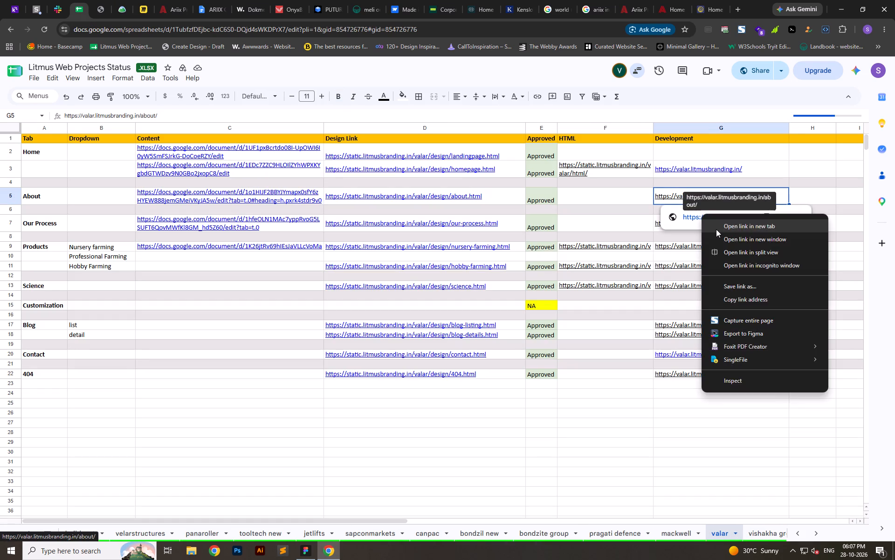
pyautogui.click(716, 229)
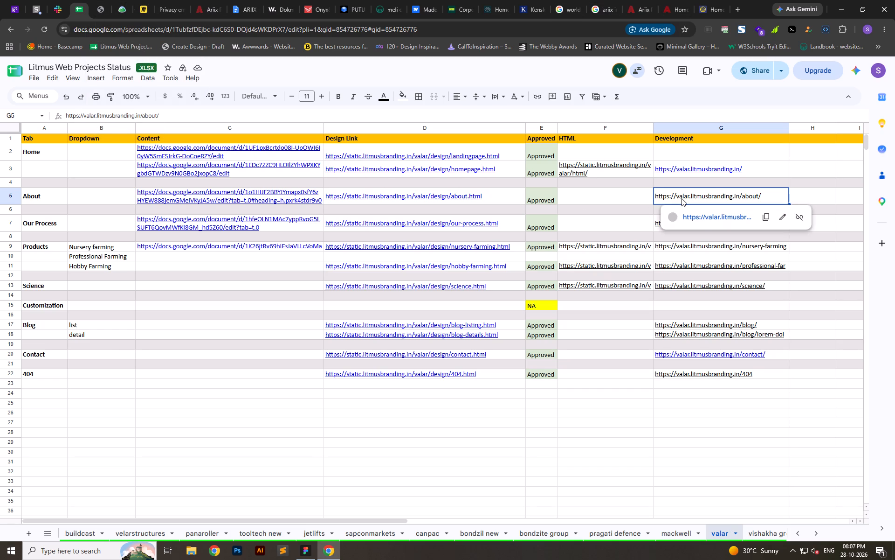
pyautogui.click(699, 217)
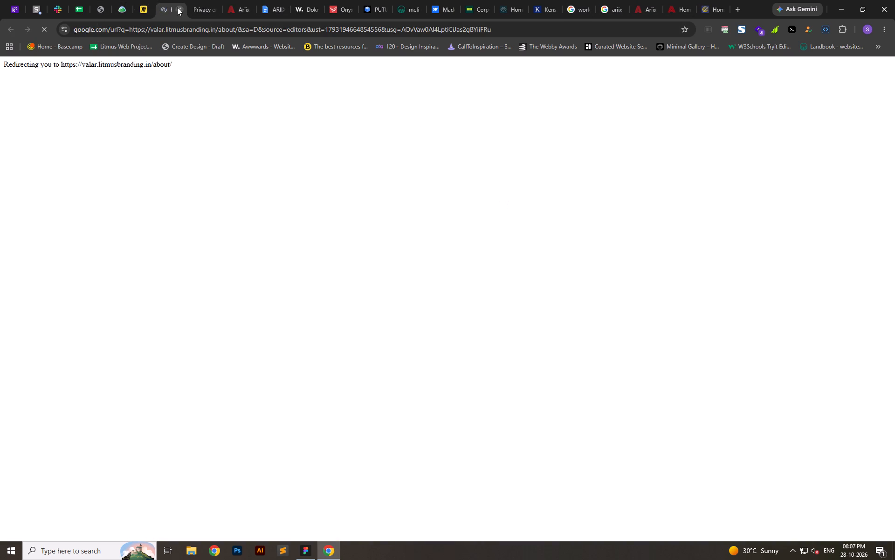
pyautogui.click(210, 0)
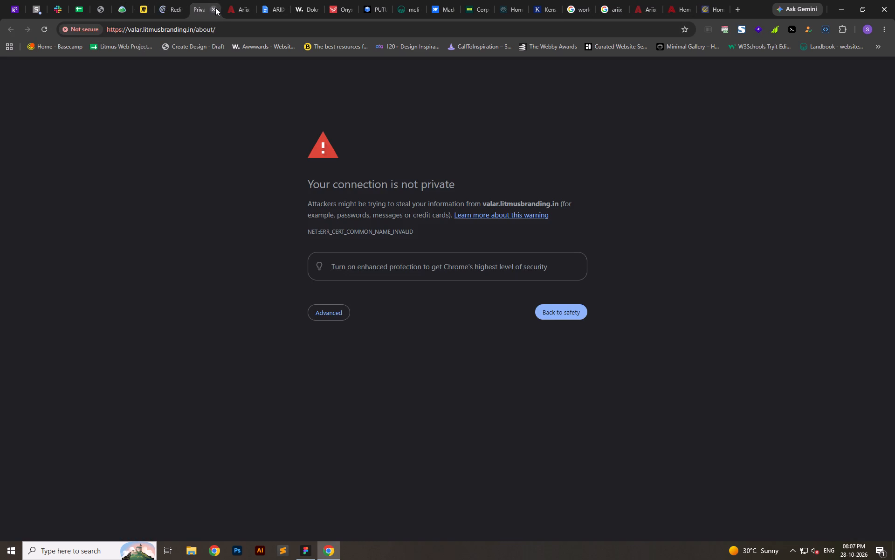
pyautogui.click(215, 7)
pyautogui.click(182, 0)
pyautogui.click(181, 10)
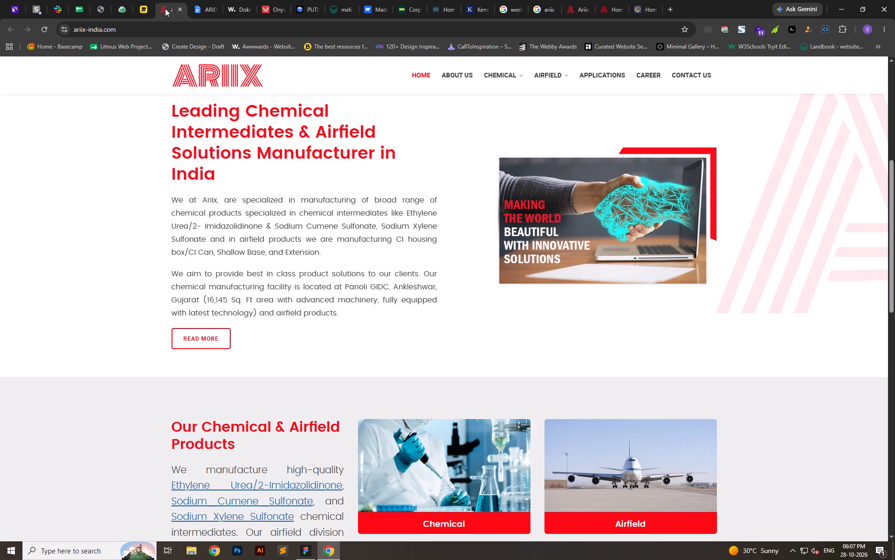
# Open the valar About page through its design link in the project status spreadsheet.
pyautogui.click(84, 9)
pyautogui.click(459, 198)
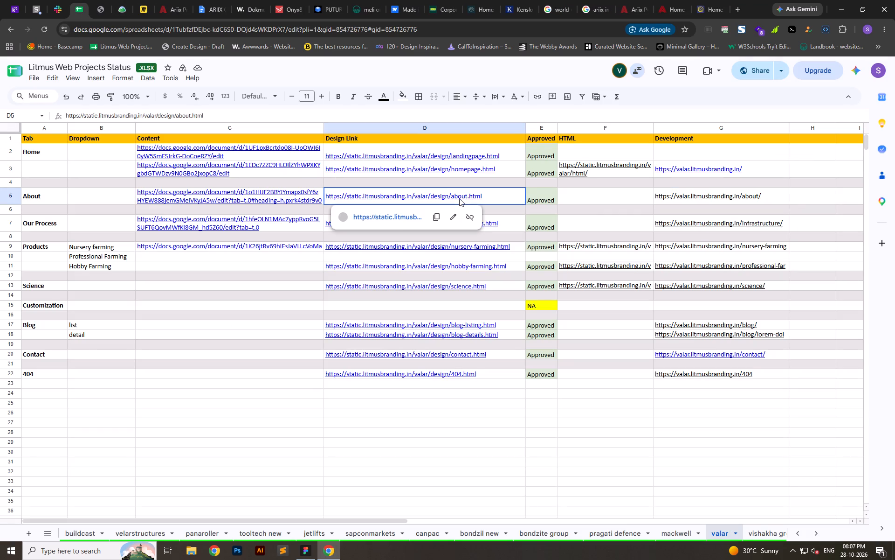
pyautogui.click(392, 217)
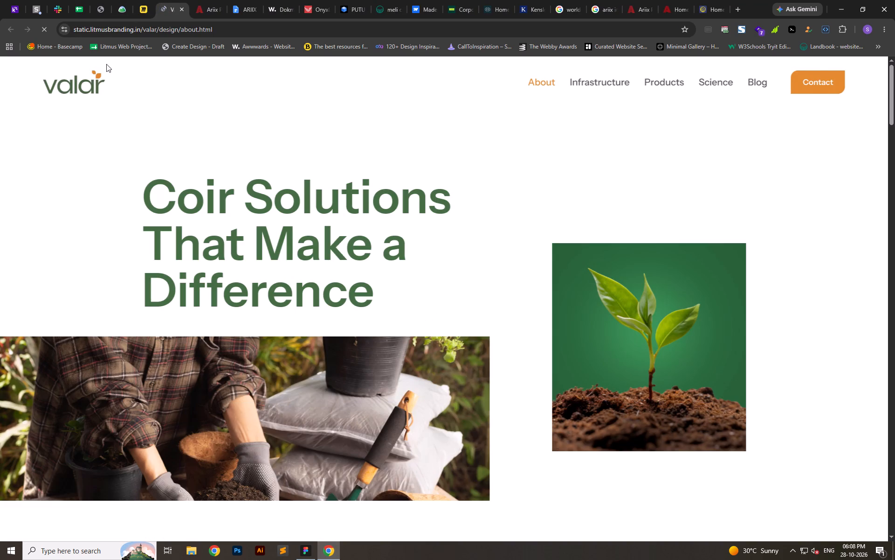
pyautogui.click(122, 3)
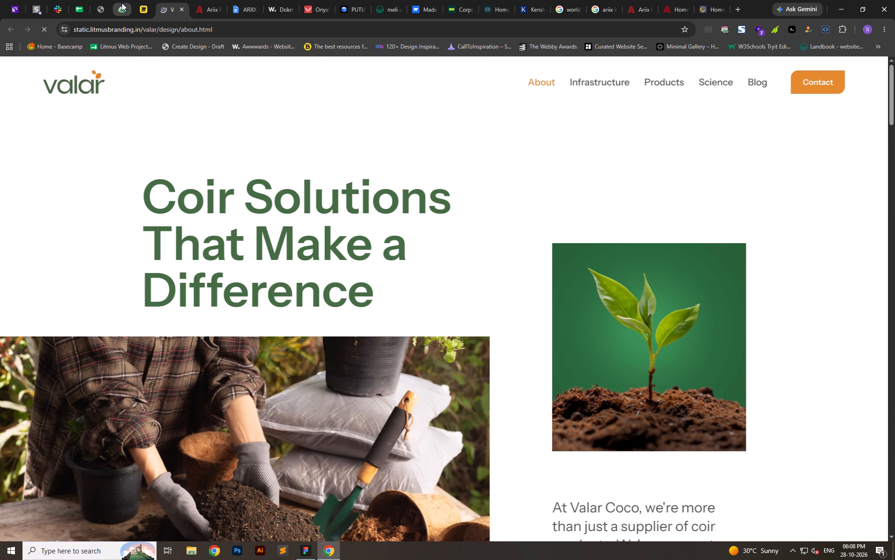
pyautogui.click(101, 3)
pyautogui.click(79, 5)
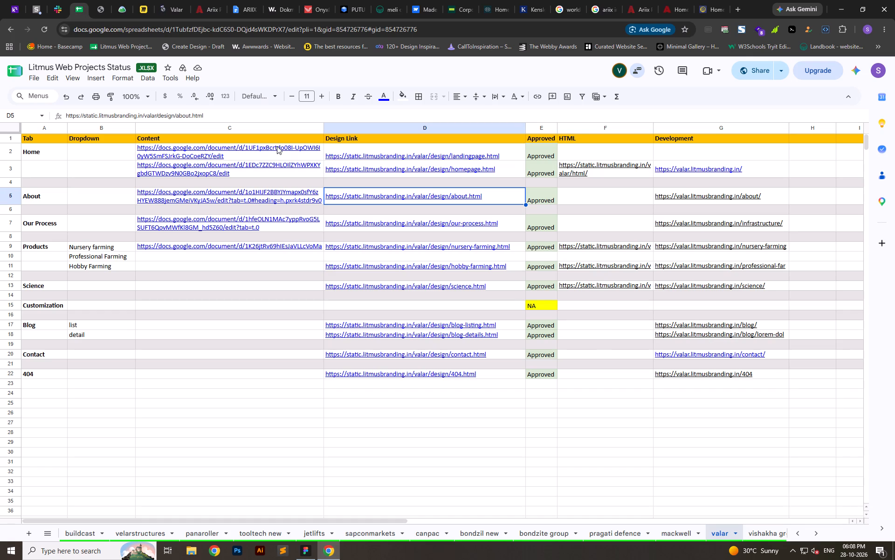
pyautogui.click(168, 0)
# Examine the layout of the Valar About page's introduction, vision, mission and values sections.
pyautogui.scroll(-6, 407, 322)
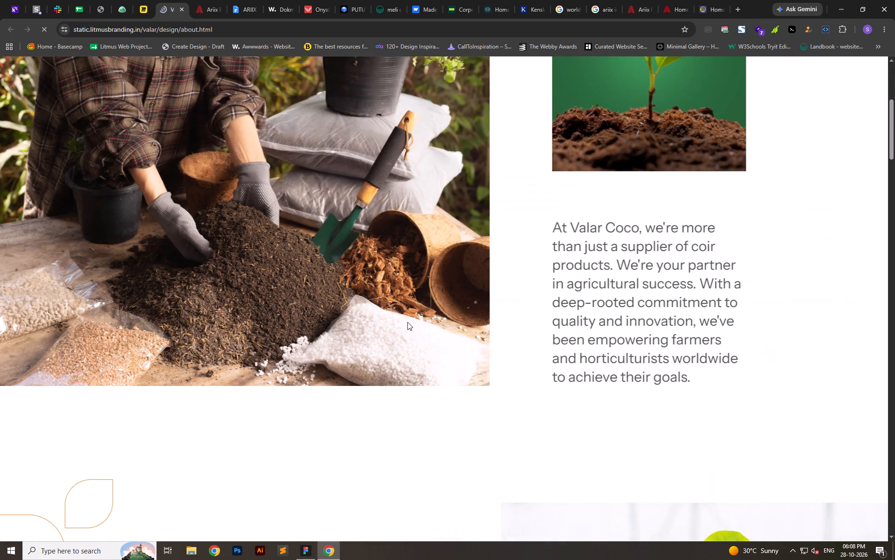
pyautogui.scroll(-10, 407, 322)
pyautogui.scroll(-6, 532, 319)
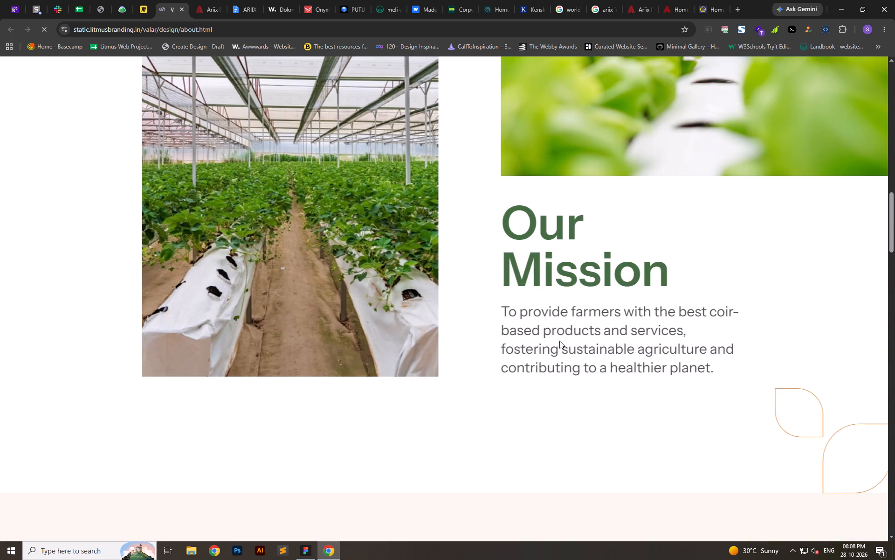
pyautogui.scroll(10, 475, 344)
pyautogui.scroll(-4, 454, 339)
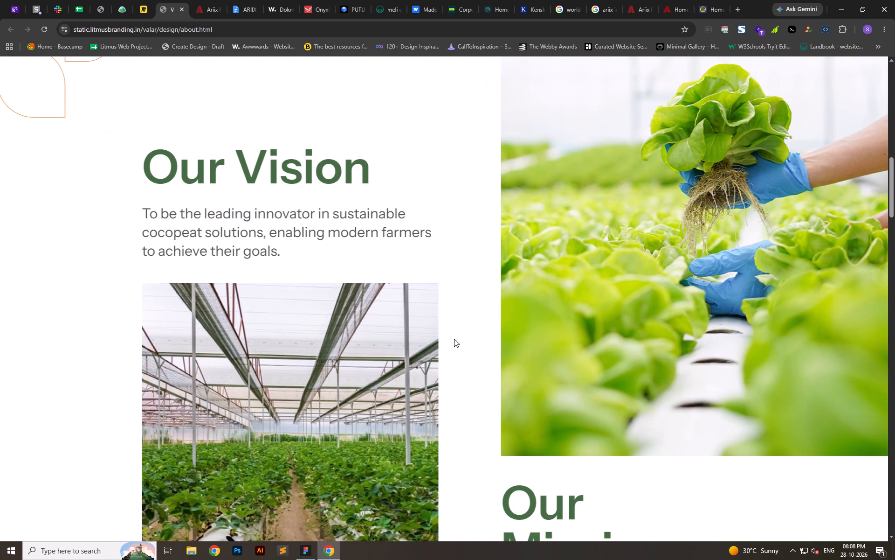
pyautogui.scroll(6, 453, 339)
pyautogui.scroll(-5, 453, 339)
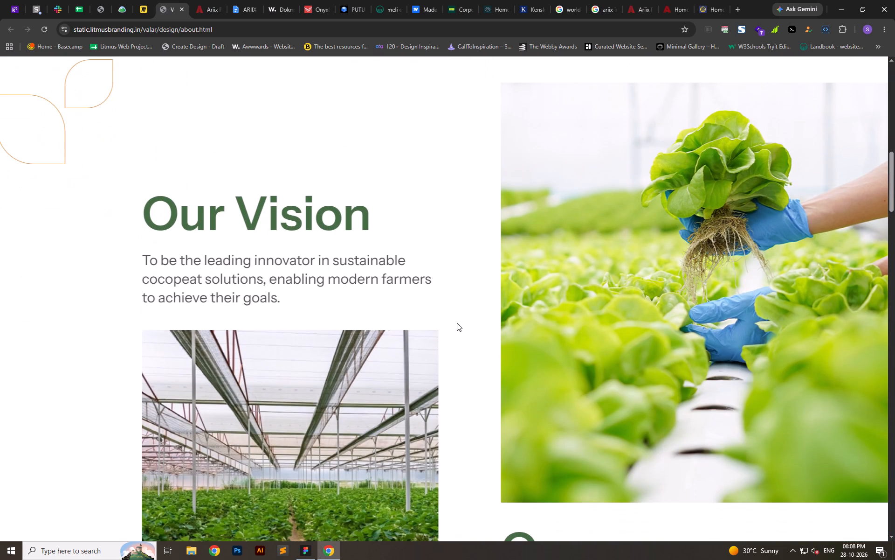
pyautogui.scroll(17, 457, 316)
pyautogui.scroll(5, 489, 322)
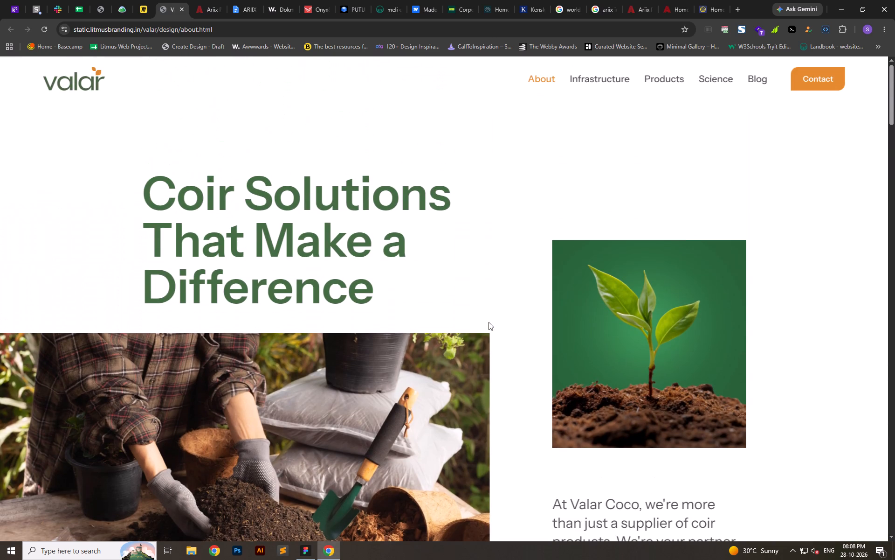
pyautogui.scroll(-12, 489, 322)
pyautogui.scroll(-10, 489, 322)
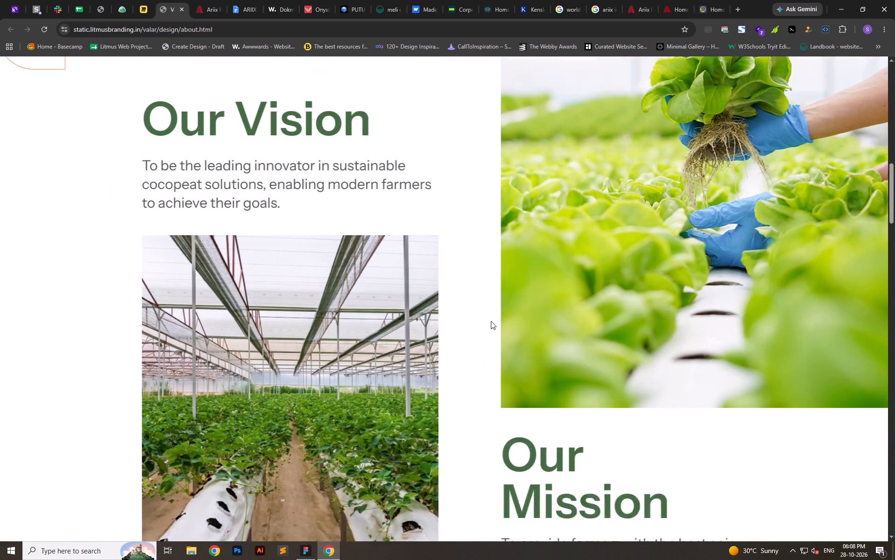
pyautogui.scroll(-13, 491, 321)
pyautogui.scroll(7, 491, 321)
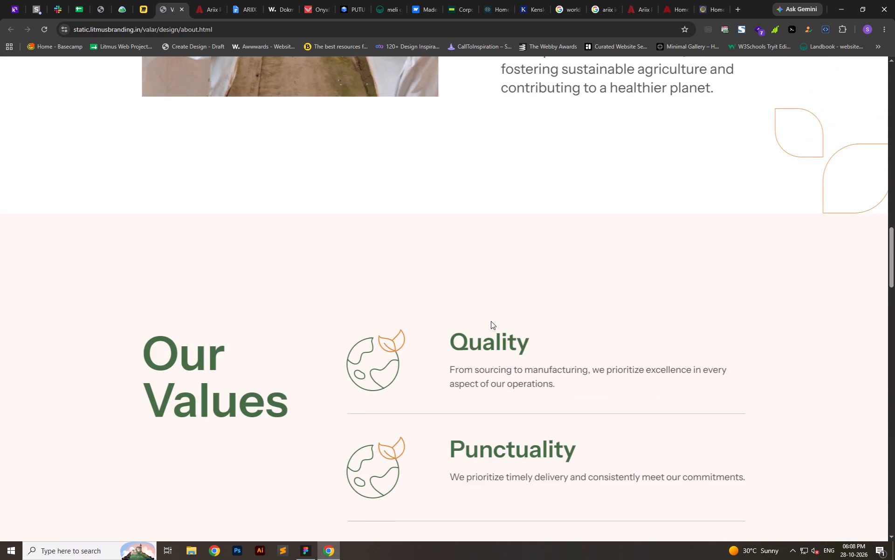
pyautogui.scroll(-10, 498, 315)
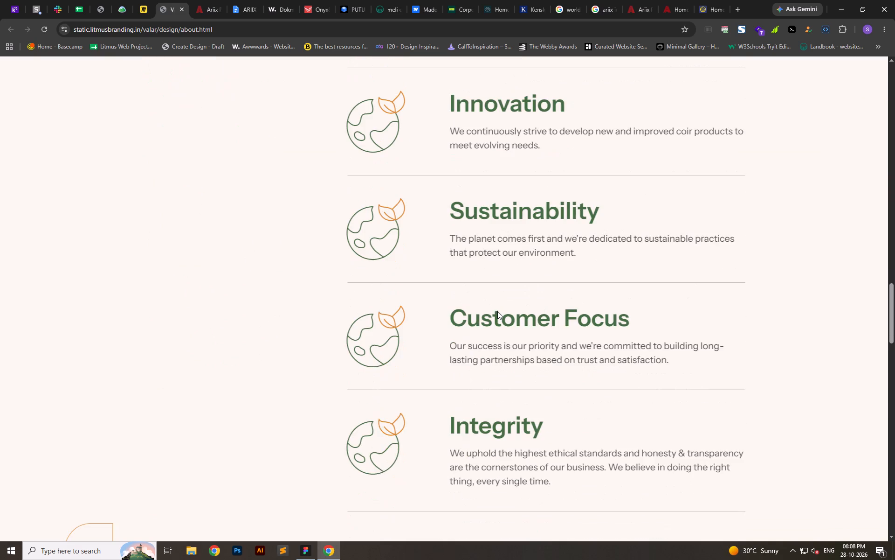
# Examine the Valar About page's Leadership section, team carousel arrows, and contact form footer.
pyautogui.scroll(-18, 497, 311)
pyautogui.scroll(-5, 497, 311)
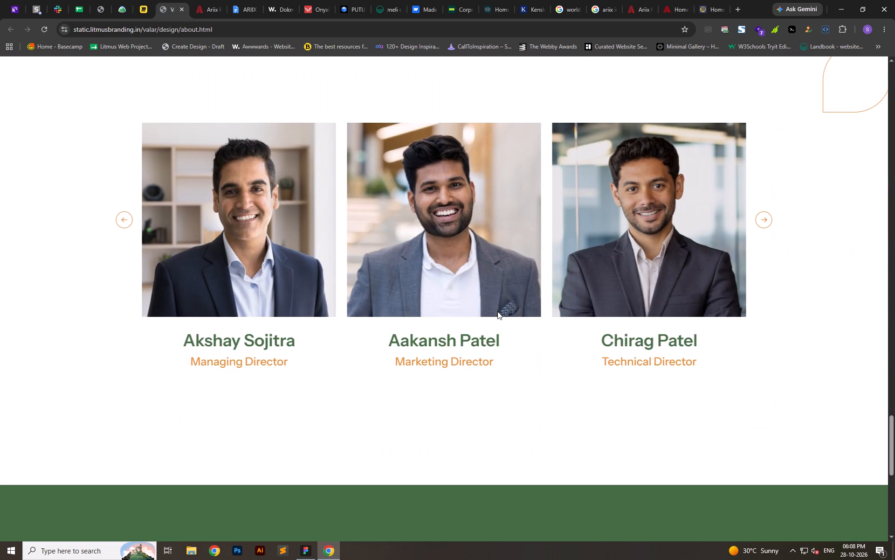
pyautogui.scroll(12, 571, 317)
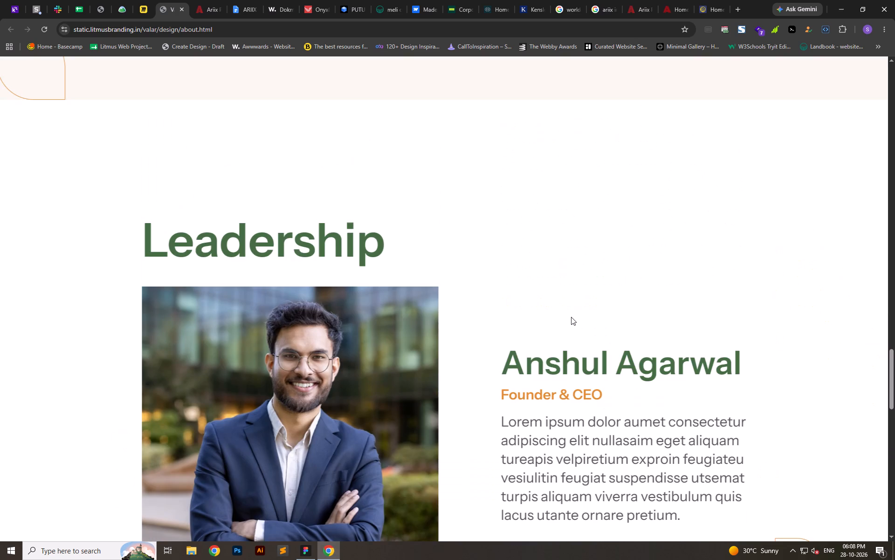
pyautogui.scroll(-5, 571, 317)
pyautogui.scroll(3, 571, 316)
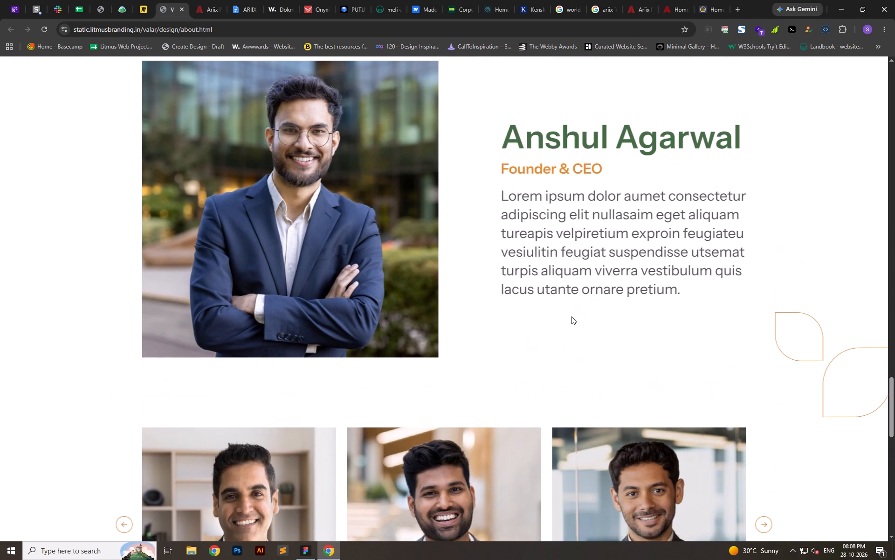
pyautogui.scroll(2, 571, 316)
pyautogui.scroll(-14, 571, 316)
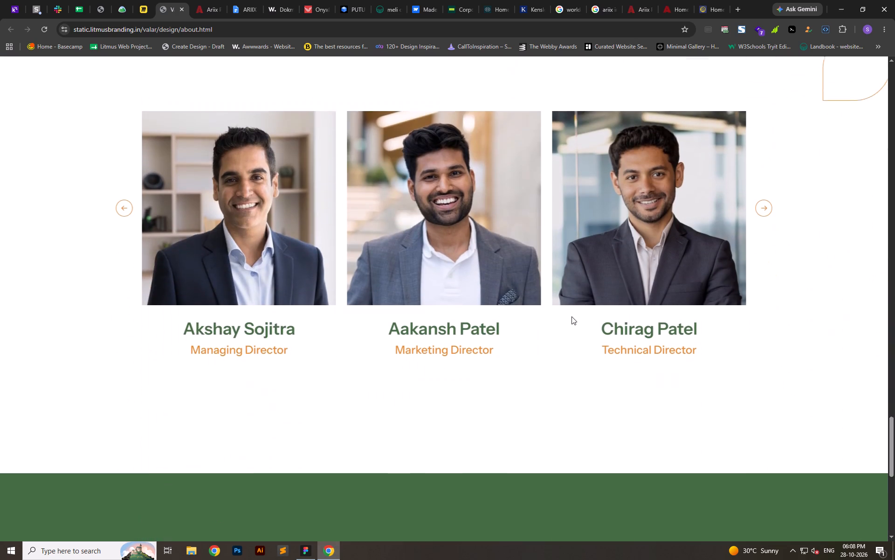
pyautogui.scroll(-11, 571, 316)
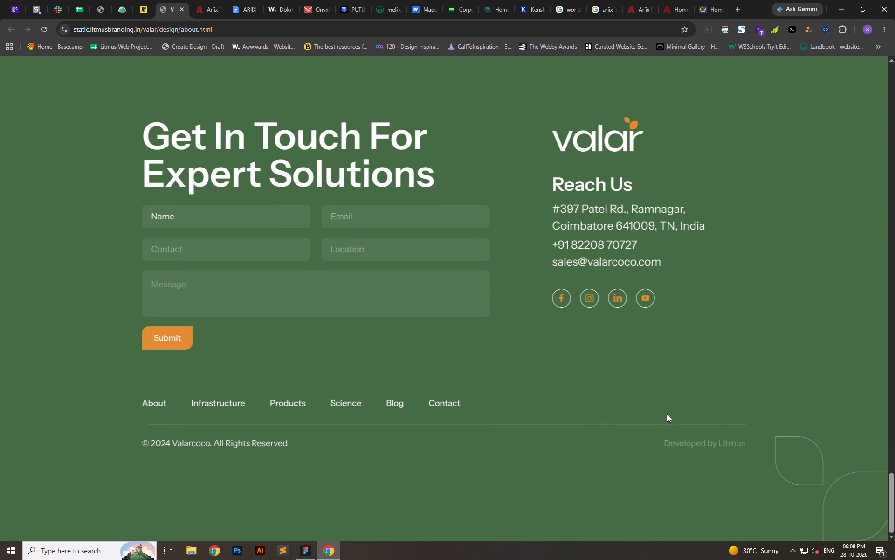
# Copy the web address of the Valar About design page.
pyautogui.click(230, 33)
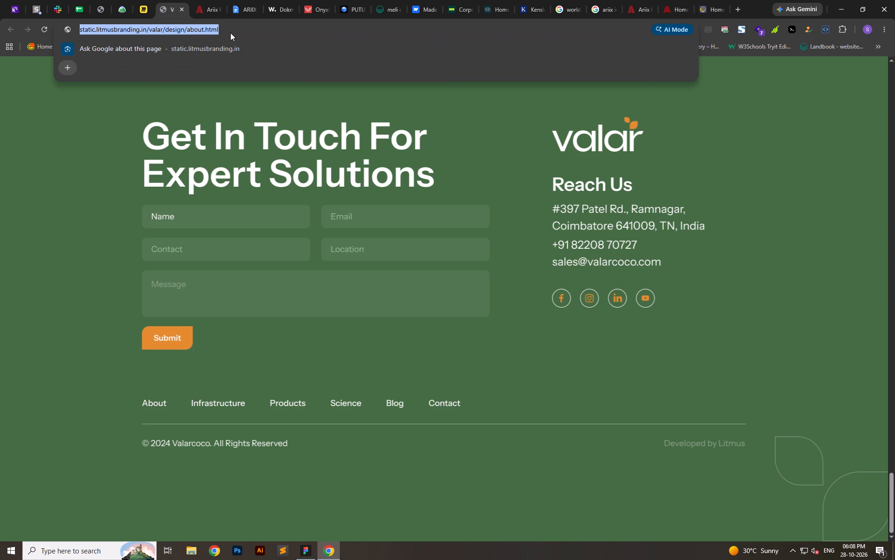
pyautogui.rightClick(195, 31)
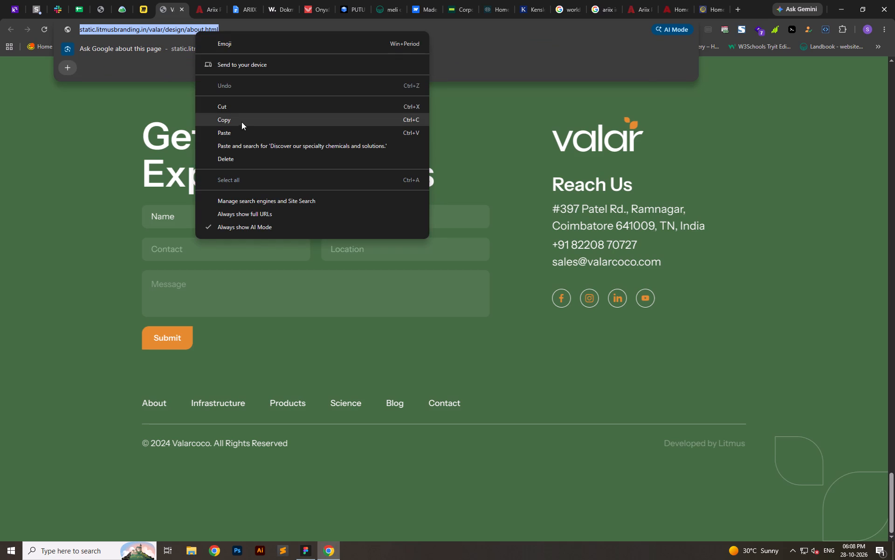
pyautogui.click(241, 121)
pyautogui.click(0, 205)
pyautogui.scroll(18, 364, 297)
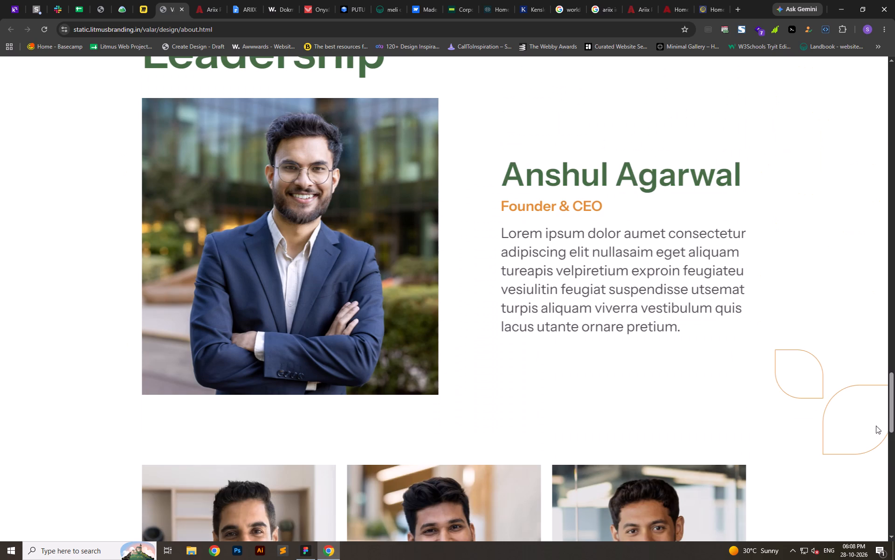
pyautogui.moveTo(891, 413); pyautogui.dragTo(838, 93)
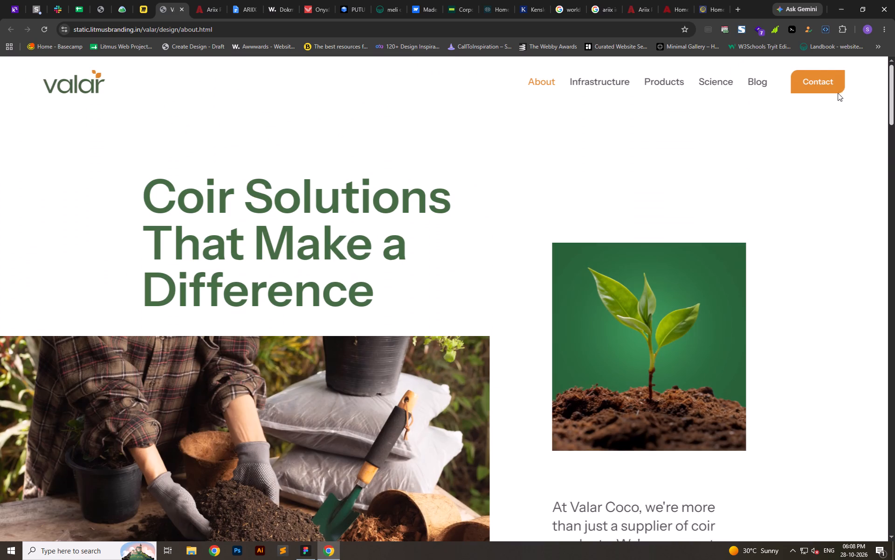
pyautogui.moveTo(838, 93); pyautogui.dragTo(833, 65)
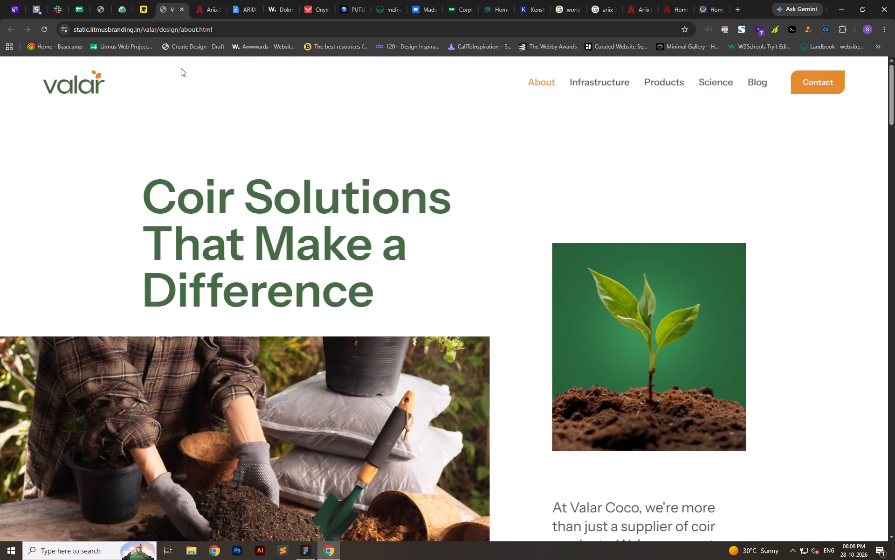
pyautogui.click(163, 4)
# Return to the valar sheet of the Litmus Web Projects Status spreadsheet.
pyautogui.click(125, 0)
pyautogui.click(92, 2)
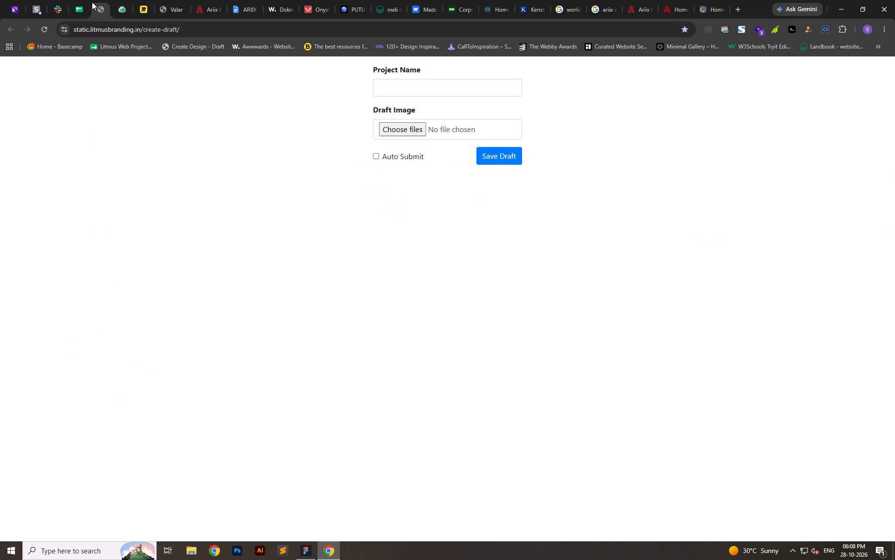
pyautogui.click(83, 0)
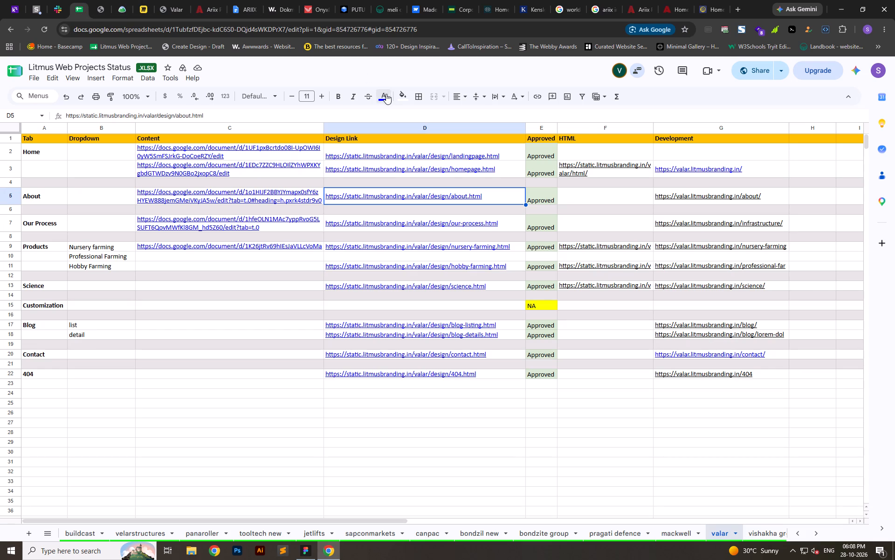
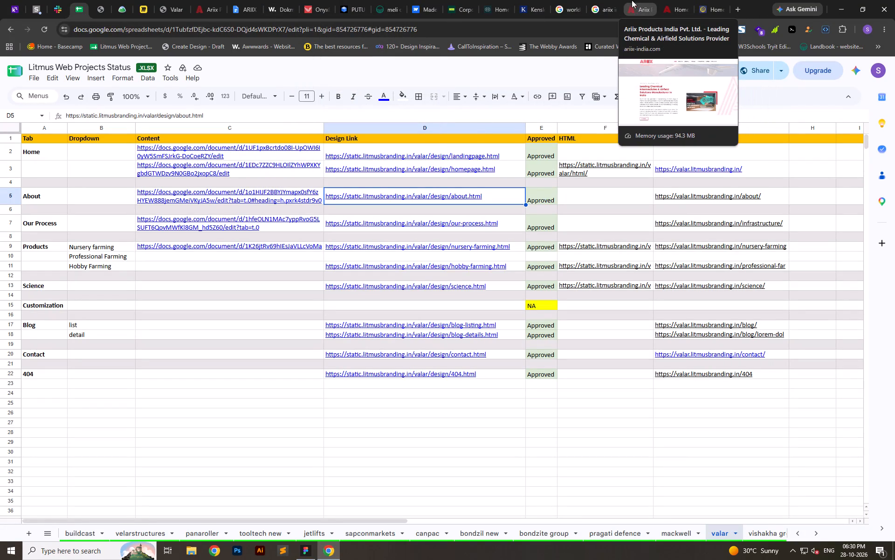
# Close the Google search tabs, the duplicate Ariix website tab and the two surplus Home tabs after the Kenslow template.
pyautogui.click(575, 1)
pyautogui.click(582, 11)
pyautogui.tripleClick(579, 10)
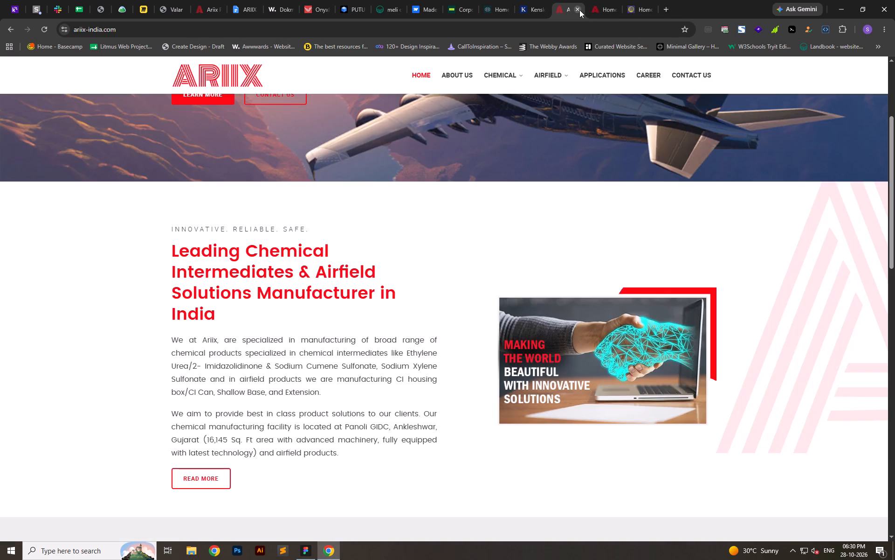
pyautogui.doubleClick(579, 10)
pyautogui.scroll(-5, 666, 437)
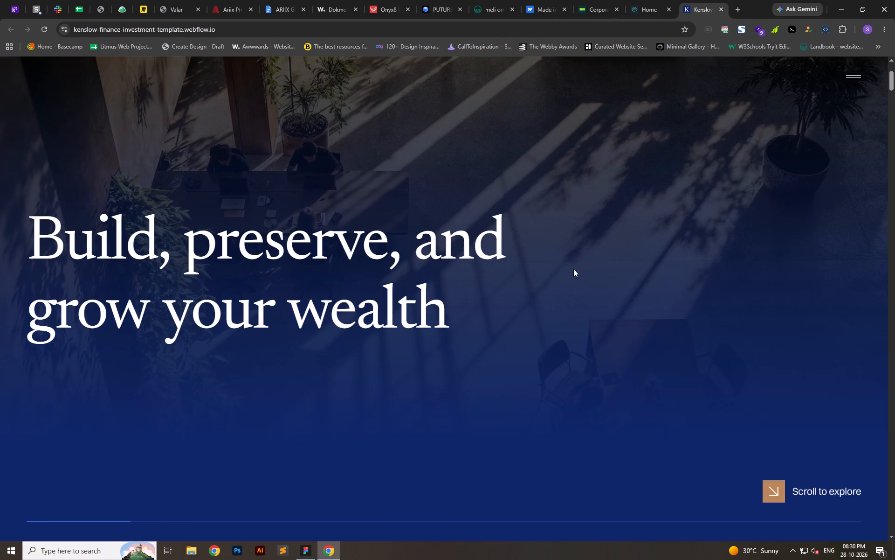
pyautogui.click(622, 0)
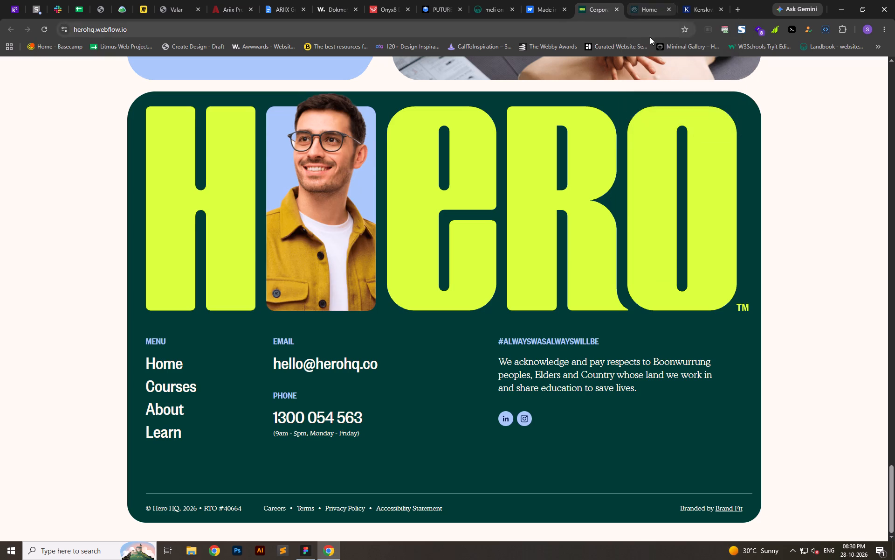
# Copy the web address of the Valar About design page and close that page.
pyautogui.click(183, 1)
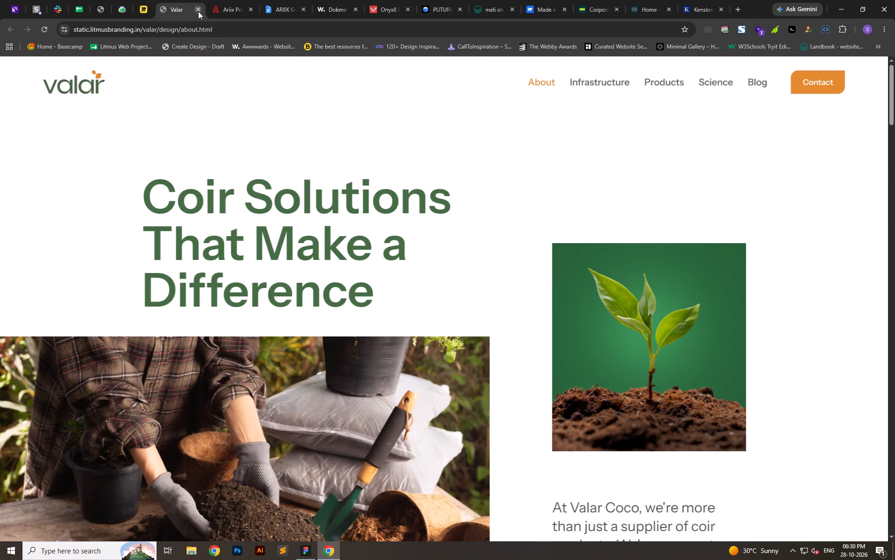
pyautogui.click(212, 29)
pyautogui.hotkey('ctrl', 'c')
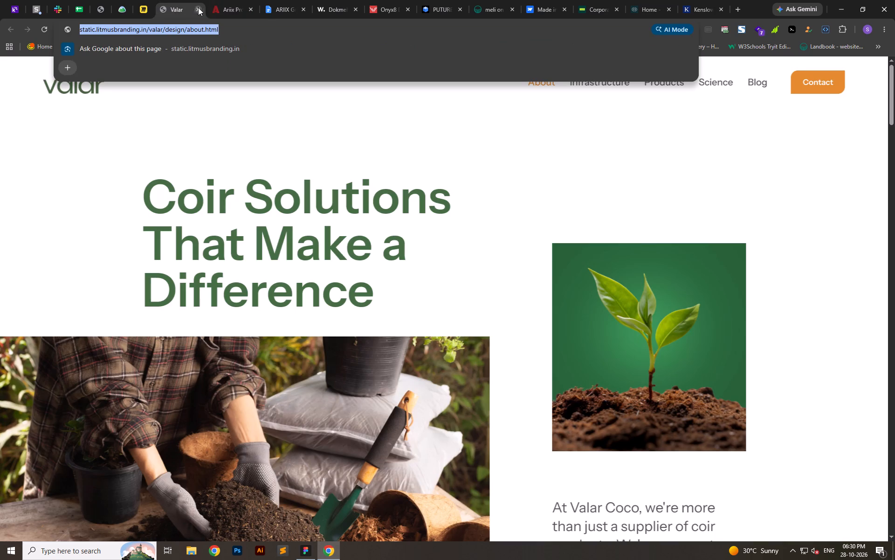
pyautogui.click(199, 11)
# Browse the A_CLIENTS folder on the ss-2026 network share for client folders beginning with V.
pyautogui.click(195, 547)
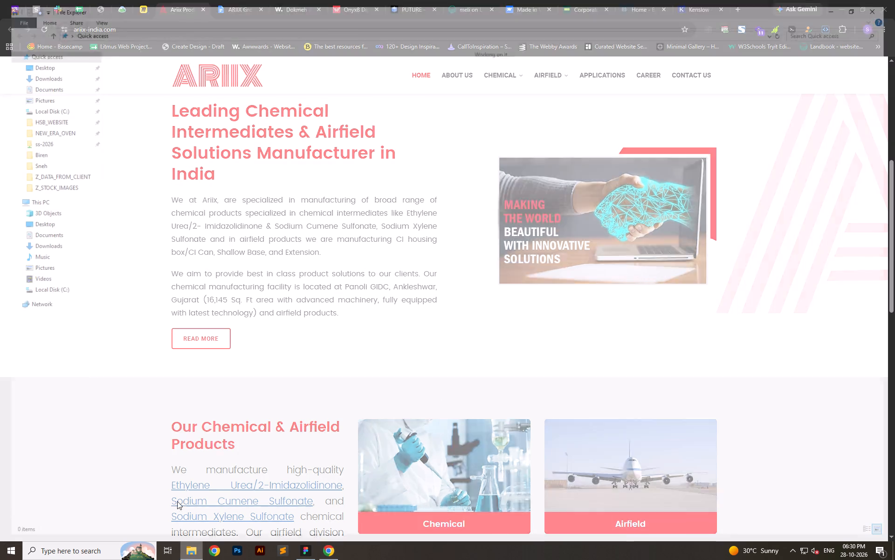
pyautogui.click(52, 119)
pyautogui.click(193, 27)
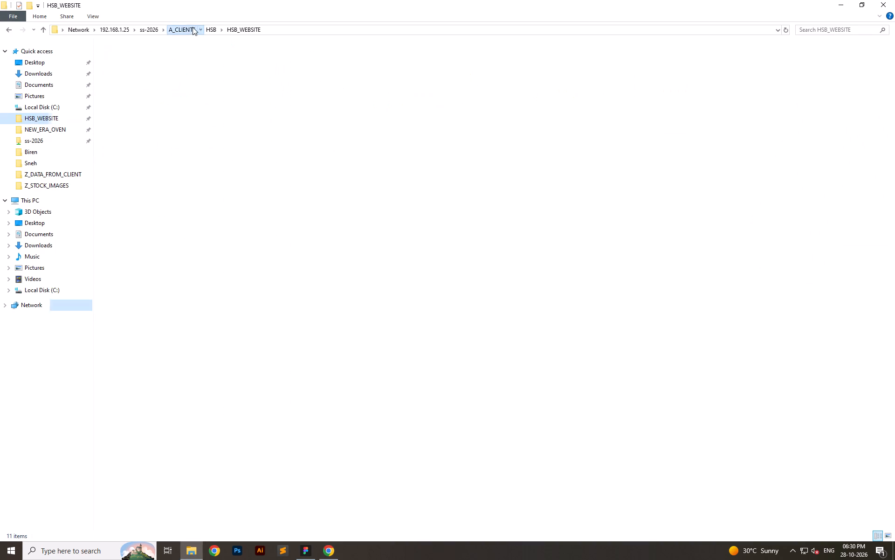
pyautogui.click(367, 222)
pyautogui.scroll(-10, 368, 239)
pyautogui.press('v')
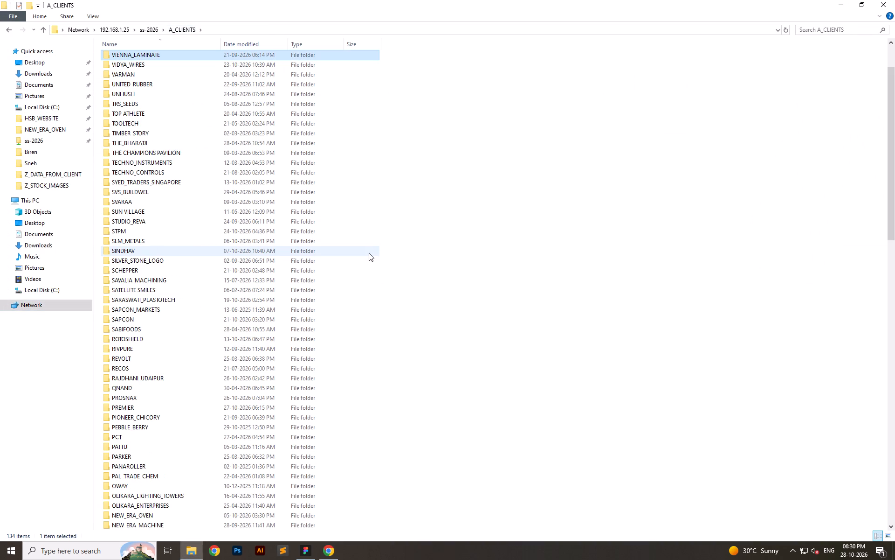
pyautogui.click(408, 246)
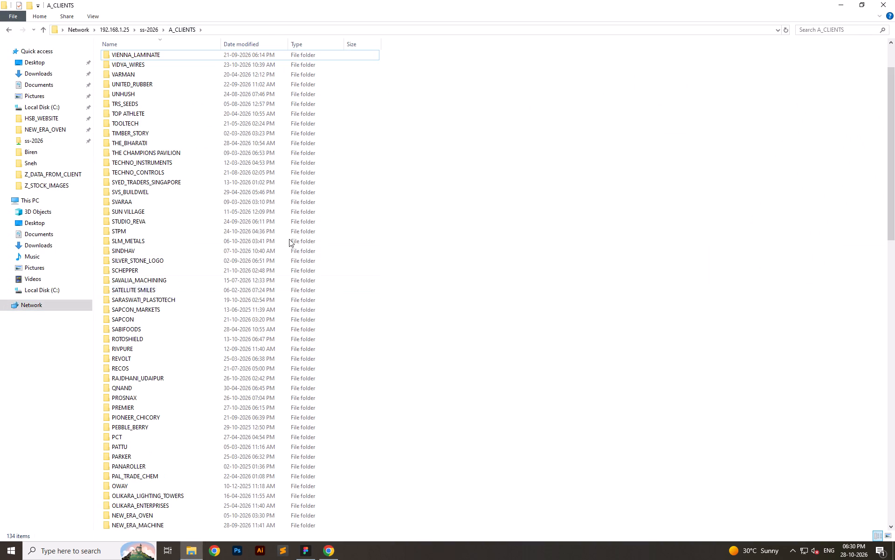
pyautogui.click(148, 28)
pyautogui.click(202, 196)
pyautogui.hotkey('alt', 'Tab')
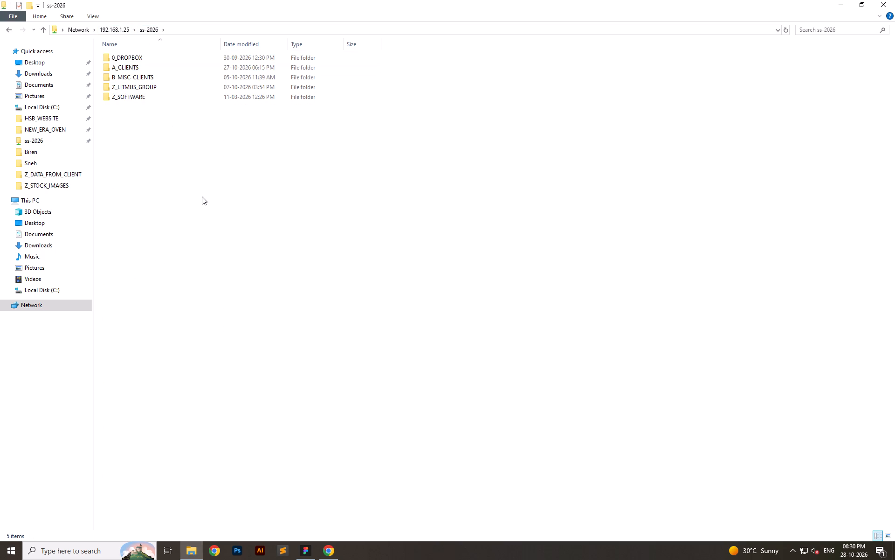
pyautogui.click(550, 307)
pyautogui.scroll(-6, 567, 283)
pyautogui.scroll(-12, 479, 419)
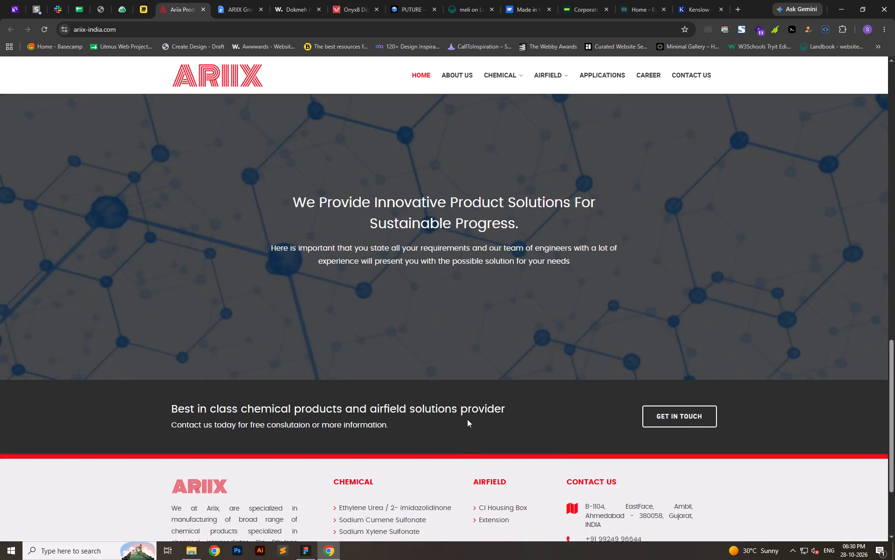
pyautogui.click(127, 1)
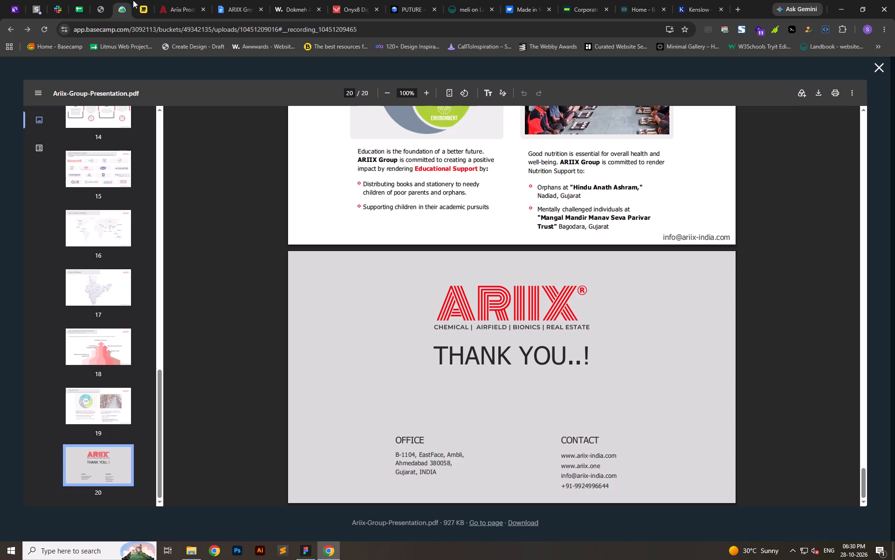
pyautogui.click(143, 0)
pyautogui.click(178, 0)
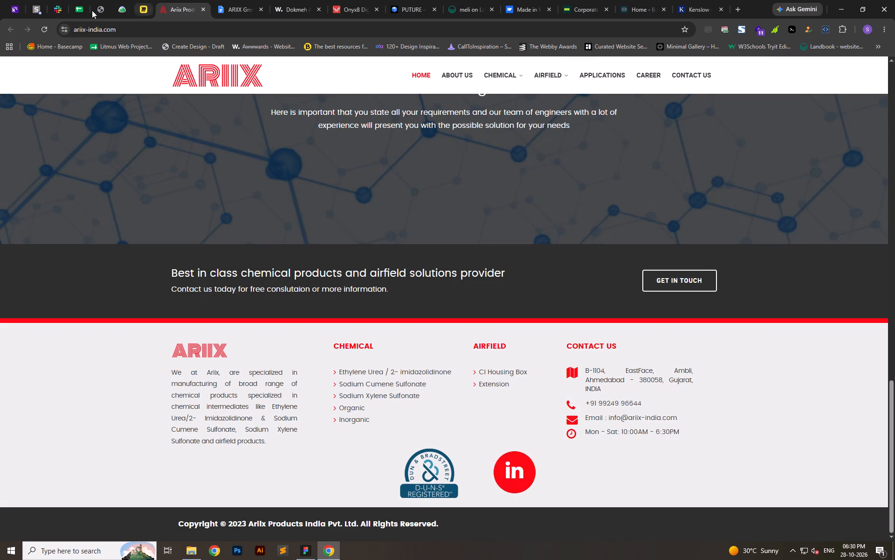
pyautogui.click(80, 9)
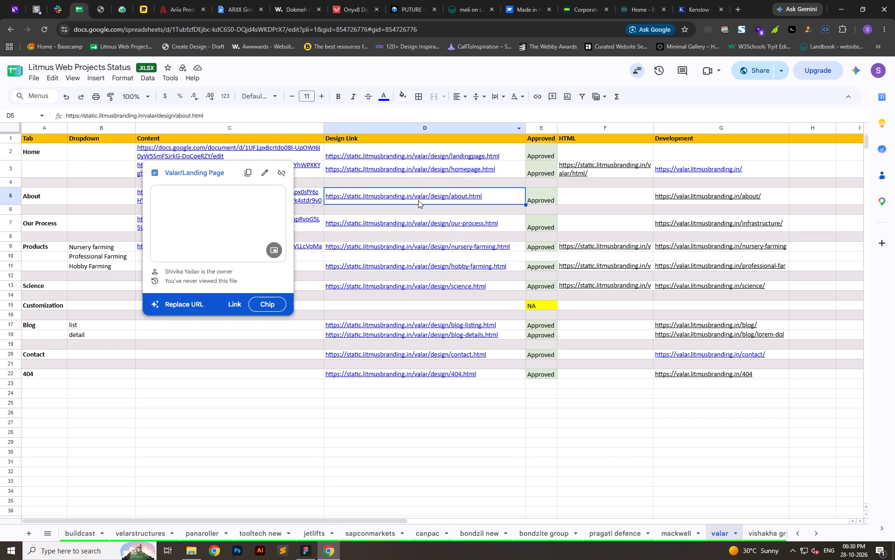
pyautogui.click(300, 545)
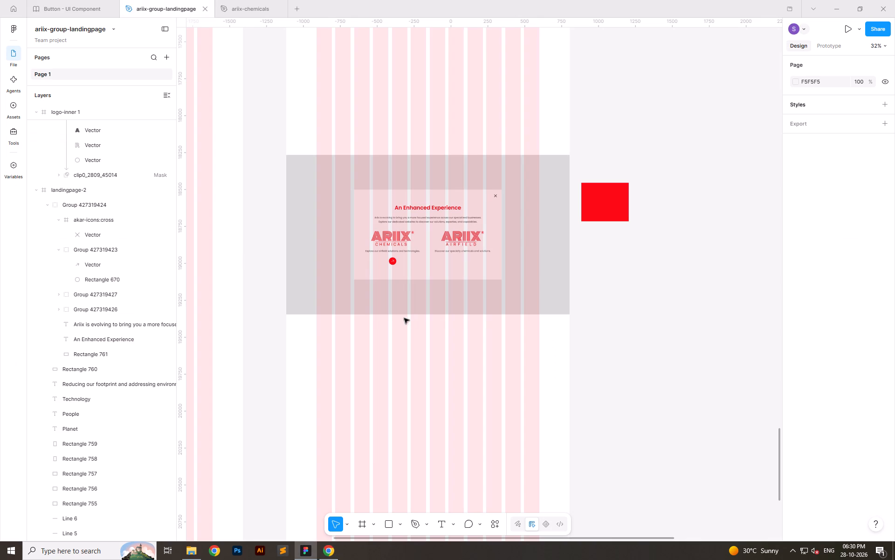
pyautogui.click(98, 0)
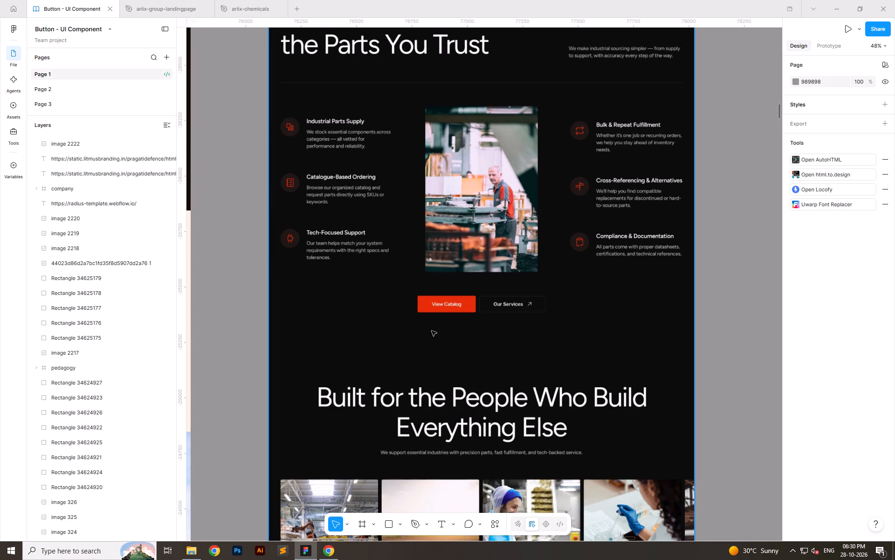
pyautogui.scroll(15, 429, 329)
pyautogui.keyDown('ctrl'); pyautogui.scroll(-8, 548, 306); pyautogui.keyUp('ctrl')
pyautogui.moveTo(510, 88); pyautogui.dragTo(492, 288)
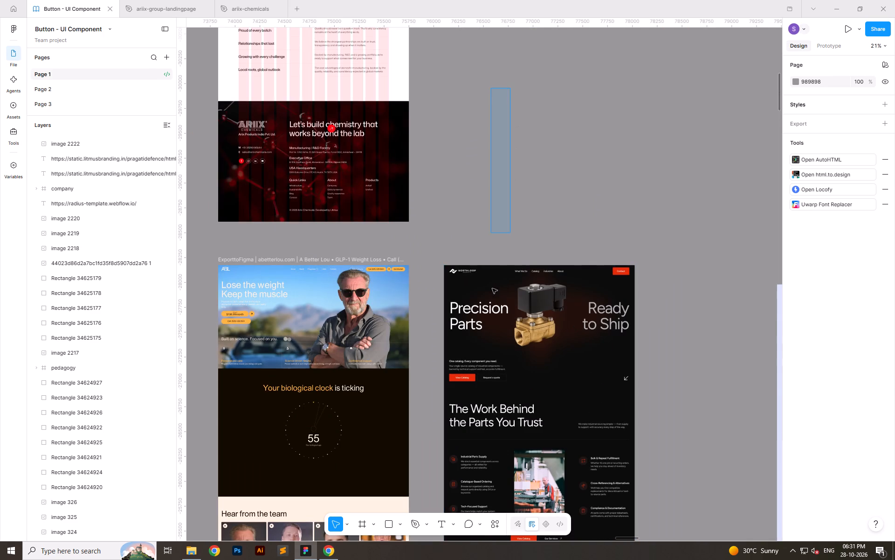
pyautogui.press('space')
pyautogui.press('space')
pyautogui.press('space')
pyautogui.press('space')
pyautogui.press('space')
pyautogui.press('space')
pyautogui.press('space')
pyautogui.press('space')
pyautogui.press('space')
pyautogui.press('space')
pyautogui.press('space')
pyautogui.press('space')
pyautogui.press('space')
pyautogui.press('space')
pyautogui.press('space')
pyautogui.press('space')
pyautogui.press('space')
pyautogui.press('space')
pyautogui.press('space')
pyautogui.press('space')
pyautogui.moveTo(468, 86); pyautogui.dragTo(427, 334)
pyautogui.moveTo(474, 113); pyautogui.dragTo(420, 355)
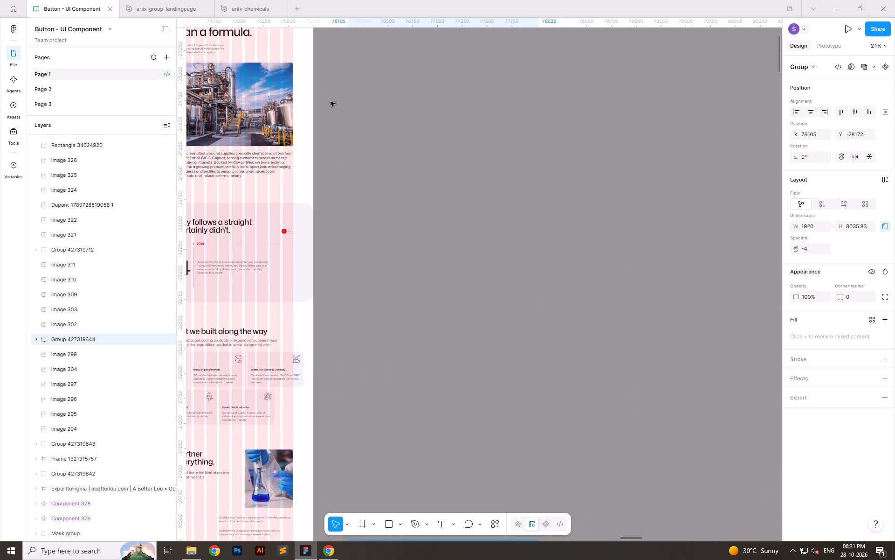
pyautogui.press('space')
pyautogui.press('space')
pyautogui.press('space')
pyautogui.press('space')
pyautogui.press('space')
pyautogui.press('space')
pyautogui.press('space')
pyautogui.press('space')
pyautogui.press('space')
pyautogui.press('space')
pyautogui.press('space')
pyautogui.moveTo(353, 123); pyautogui.dragTo(385, 281)
pyautogui.doubleClick(384, 182)
pyautogui.hotkey('ctrl', 'v')
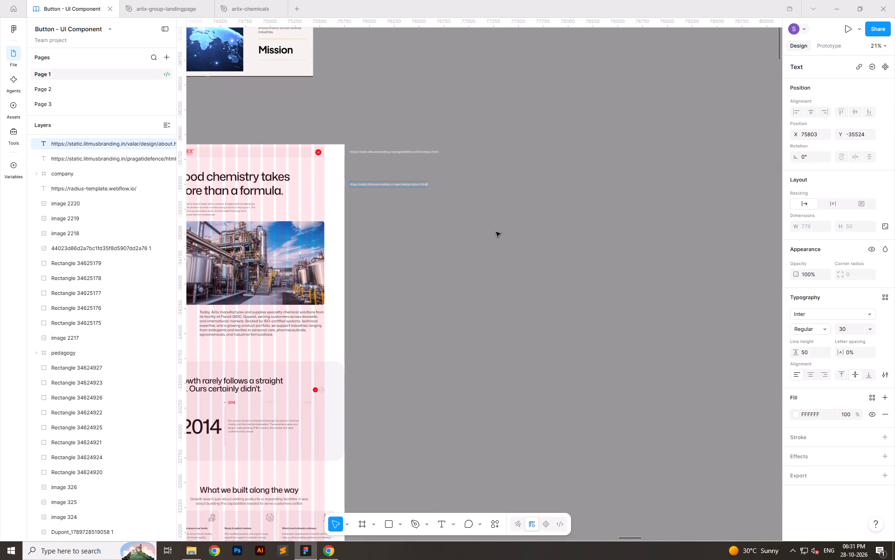
pyautogui.click(502, 234)
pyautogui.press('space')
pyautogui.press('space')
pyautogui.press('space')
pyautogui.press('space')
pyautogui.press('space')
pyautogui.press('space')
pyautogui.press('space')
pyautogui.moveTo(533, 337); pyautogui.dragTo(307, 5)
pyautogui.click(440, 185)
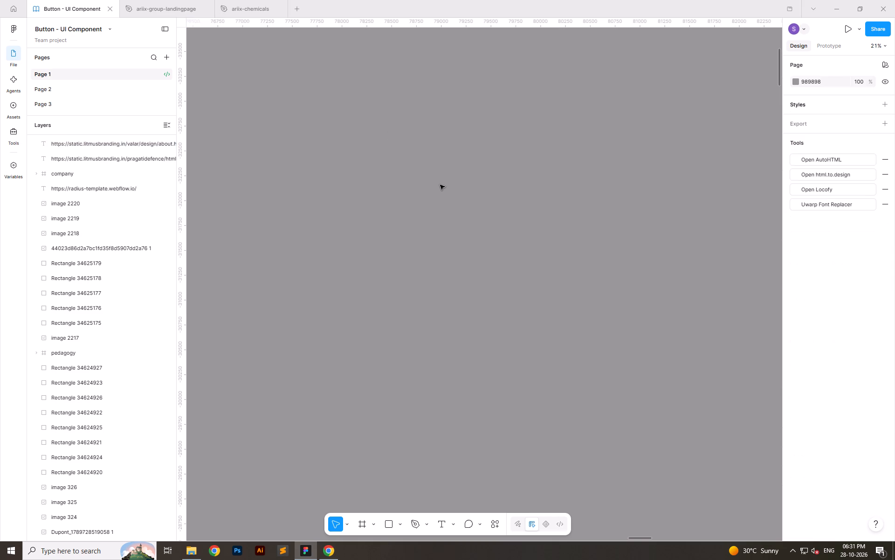
# Look through the vishakha group, pyraman web, jetlifts and HSB sheets of the Litmus Web Projects Status spreadsheet.
pyautogui.hotkey('alt', 'Tab')
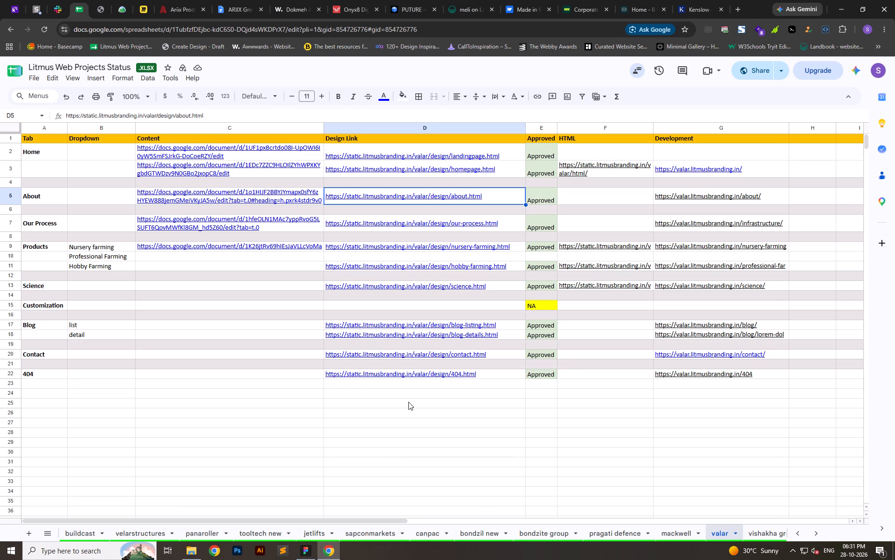
pyautogui.click(408, 402)
pyautogui.click(663, 532)
pyautogui.click(746, 532)
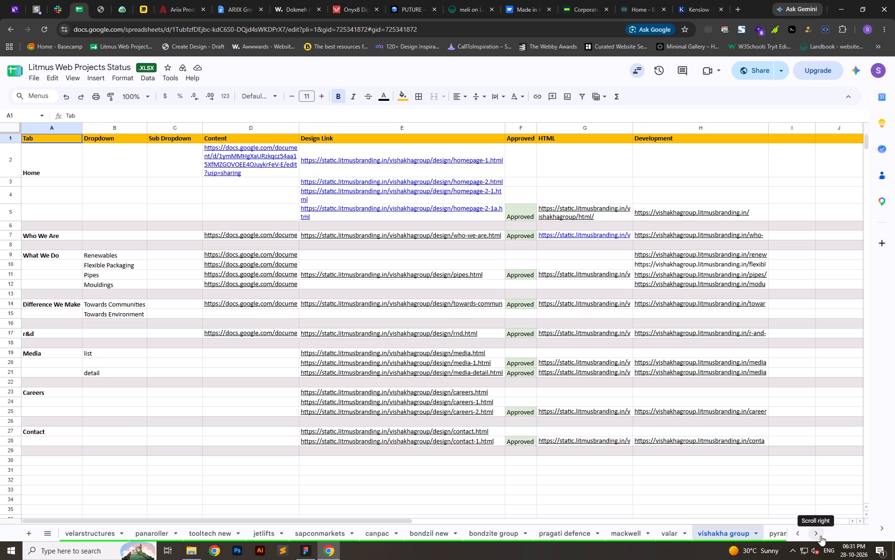
pyautogui.click(820, 536)
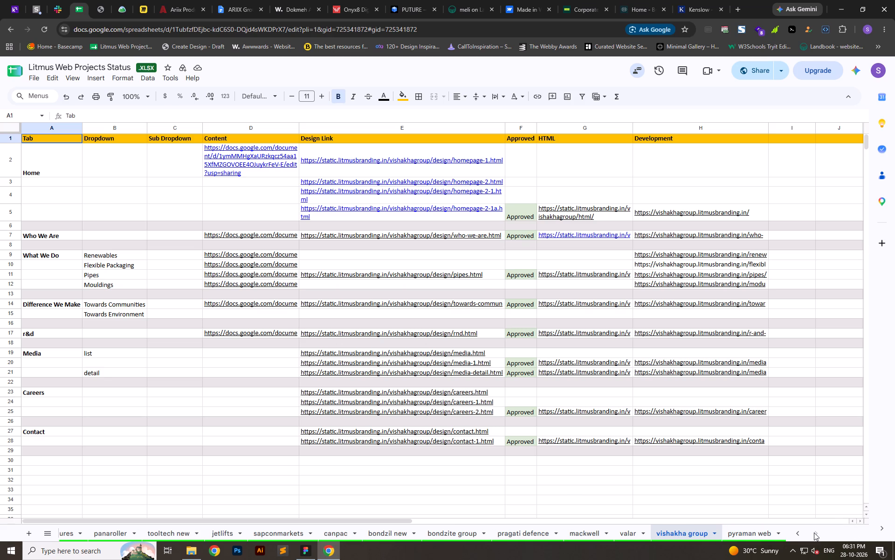
pyautogui.click(814, 532)
pyautogui.click(784, 535)
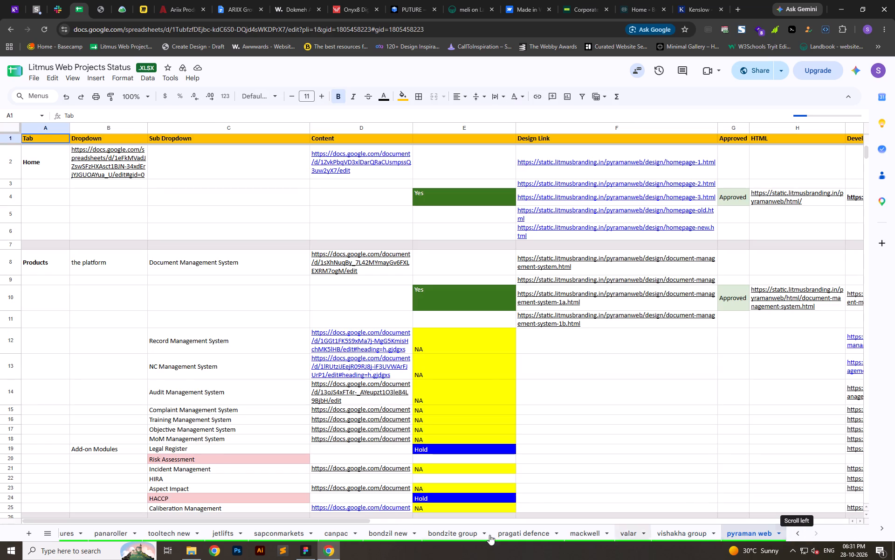
pyautogui.click(218, 532)
pyautogui.click(47, 535)
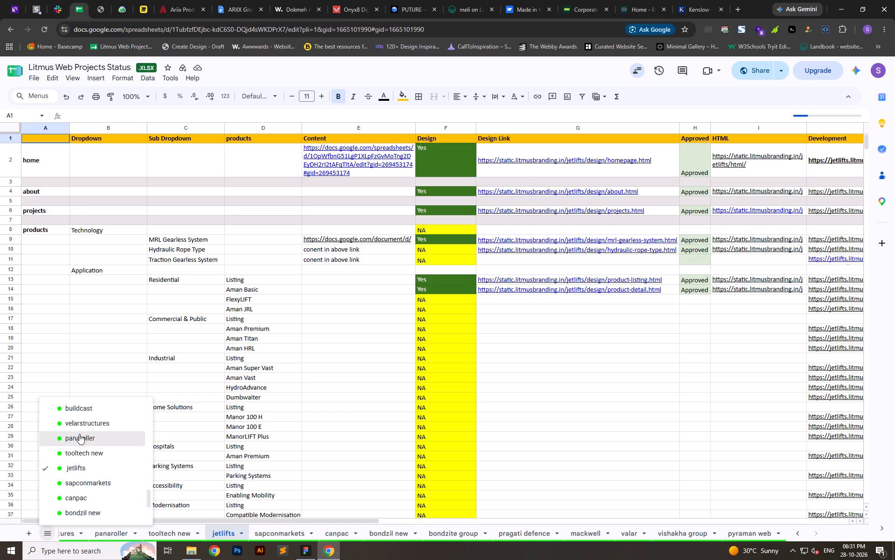
pyautogui.scroll(15, 79, 434)
pyautogui.click(96, 469)
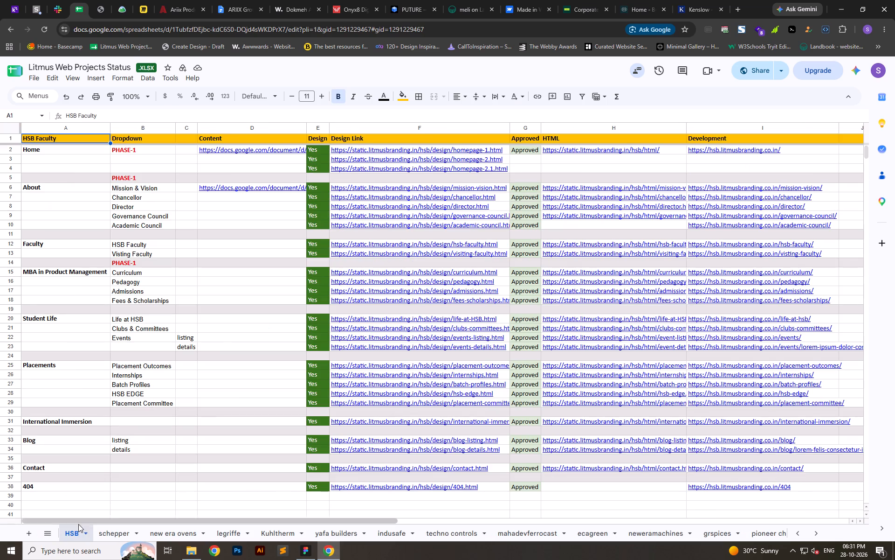
# Dismiss the Snip & Sketch notification about the saved snip.
pyautogui.click(332, 0)
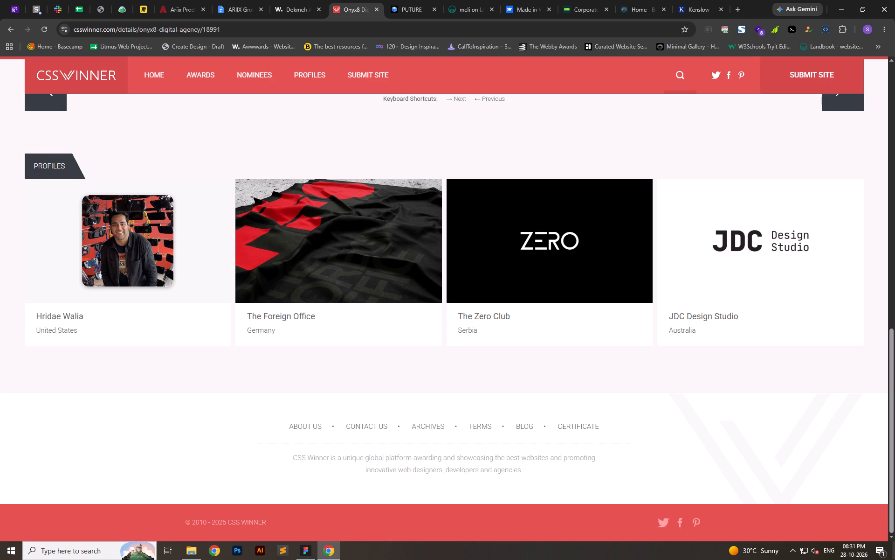
pyautogui.click(886, 554)
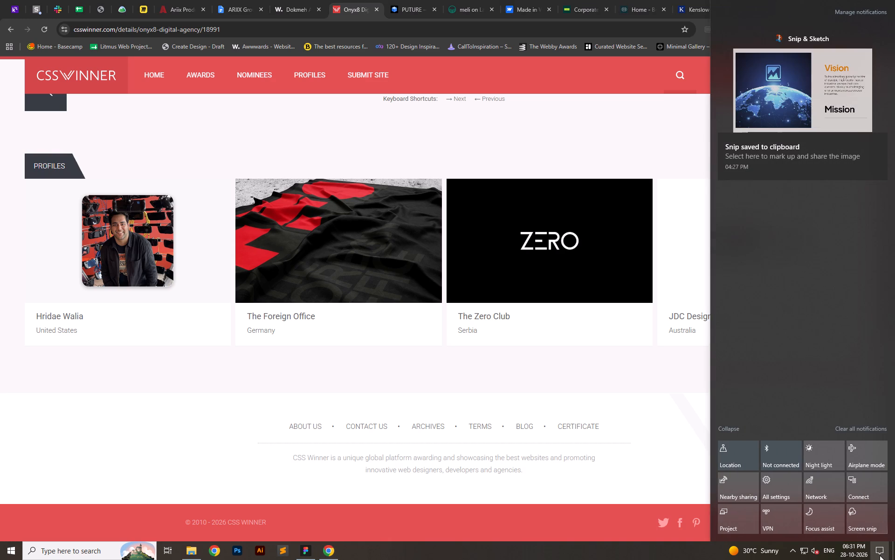
pyautogui.click(879, 37)
pyautogui.click(620, 112)
# Examine the meli website's hero, illustrated product features, press logos and market section on Landbook.
pyautogui.scroll(-4, 532, 379)
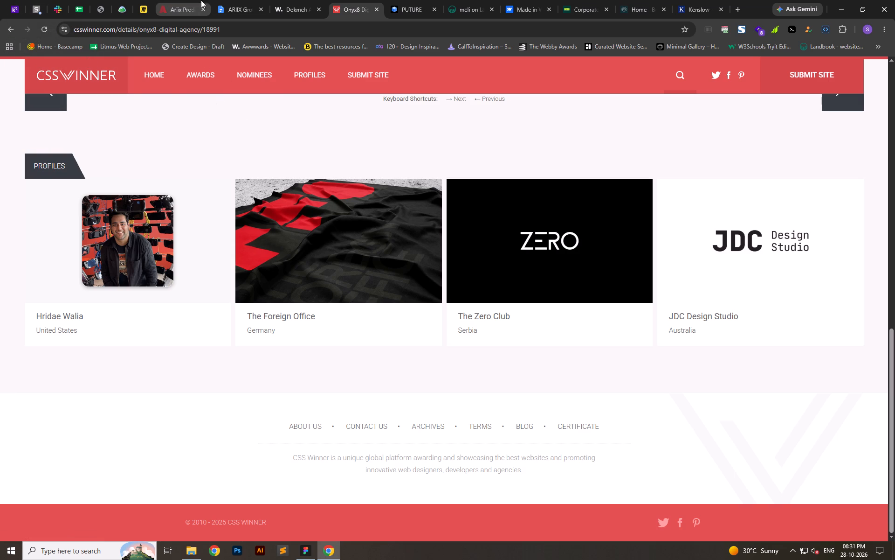
pyautogui.click(234, 0)
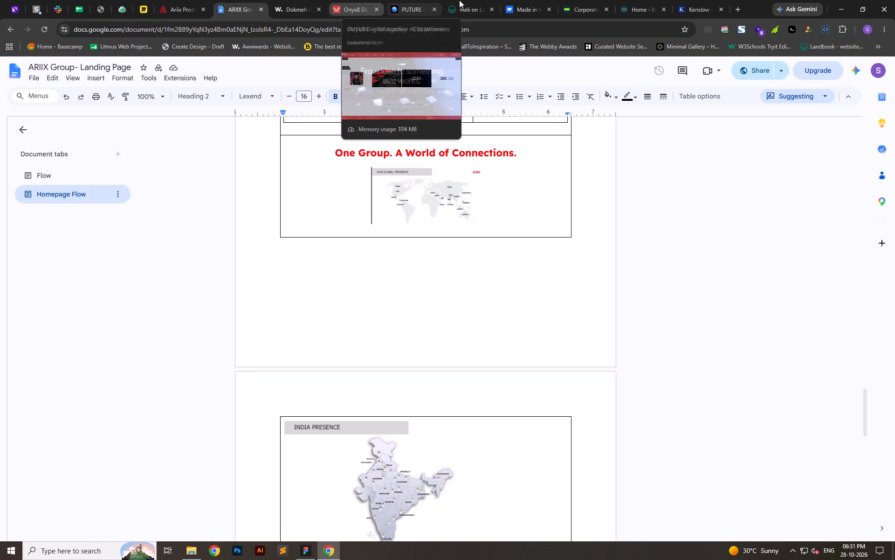
pyautogui.click(477, 0)
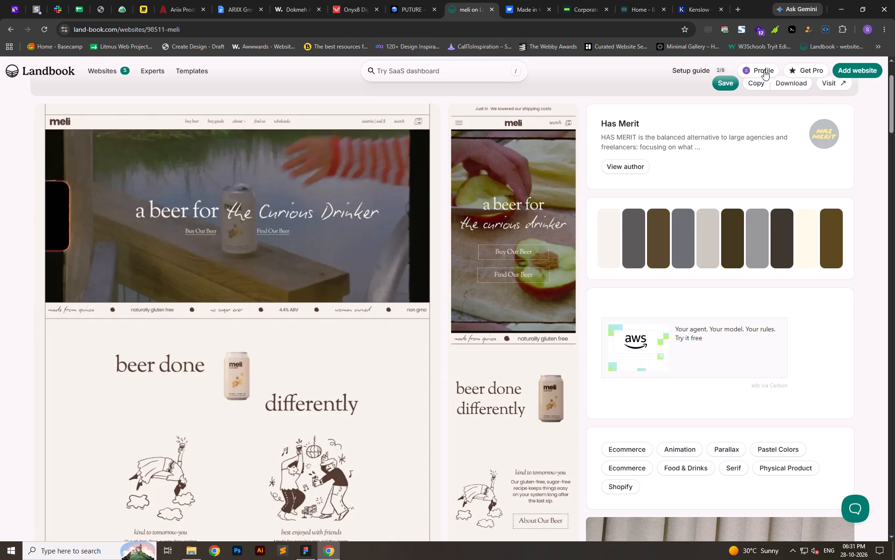
pyautogui.scroll(-4, 275, 392)
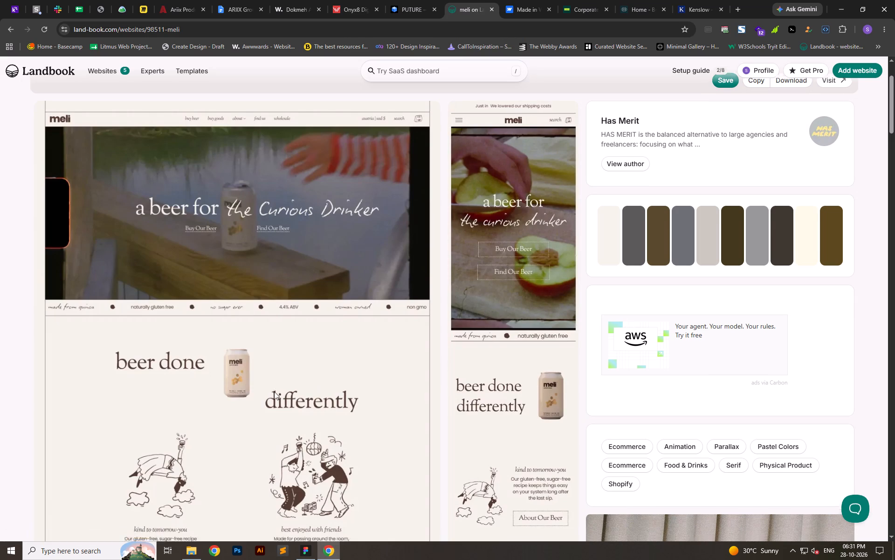
pyautogui.scroll(-2, 274, 392)
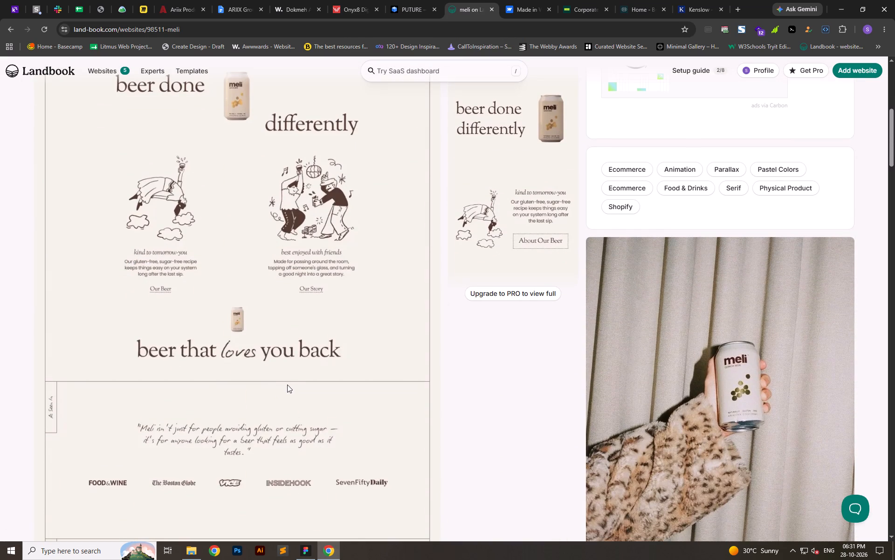
pyautogui.scroll(-5, 289, 384)
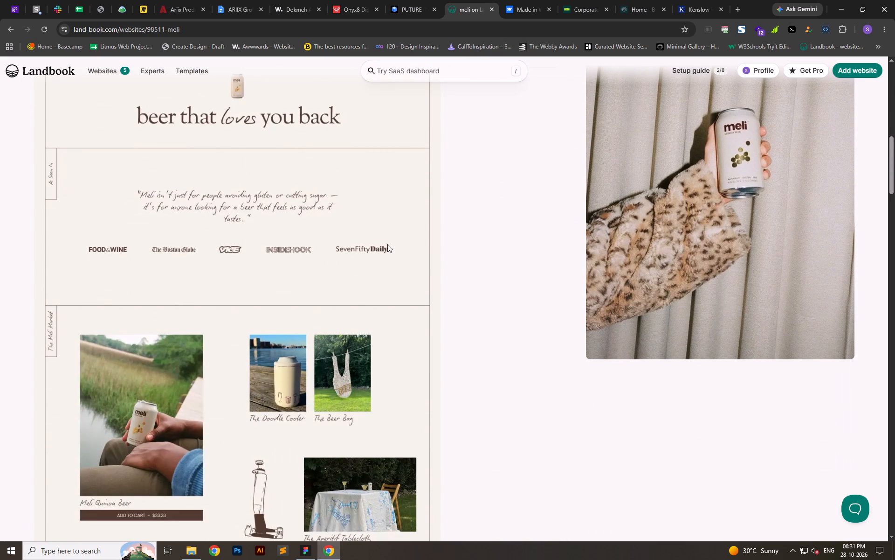
pyautogui.scroll(-2, 462, 326)
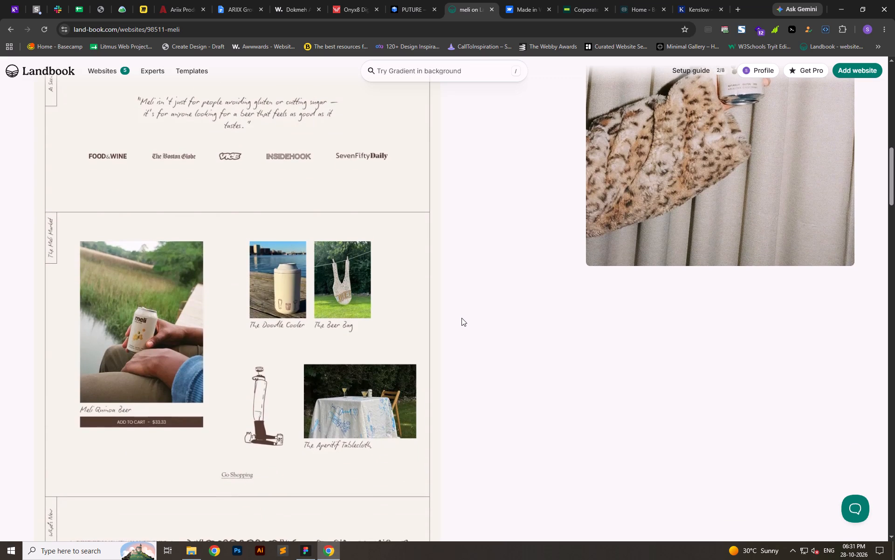
pyautogui.scroll(1, 437, 313)
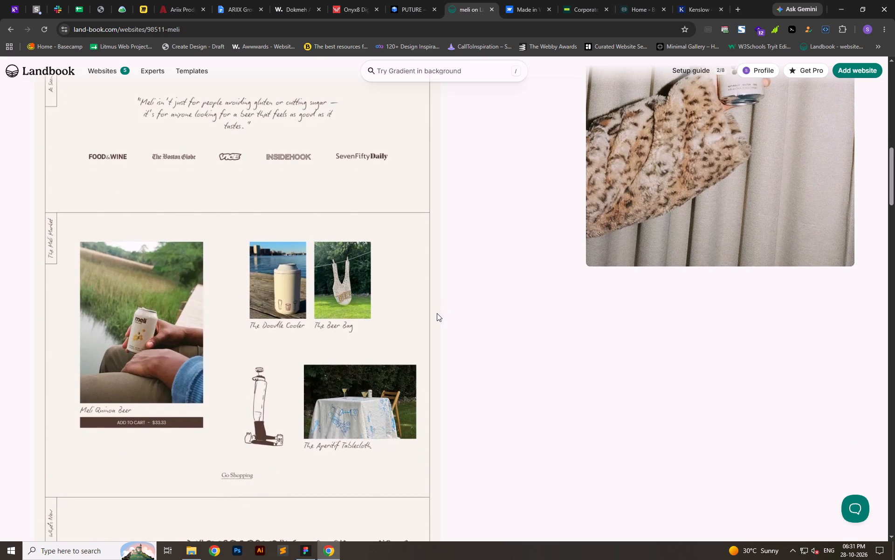
pyautogui.scroll(7, 437, 313)
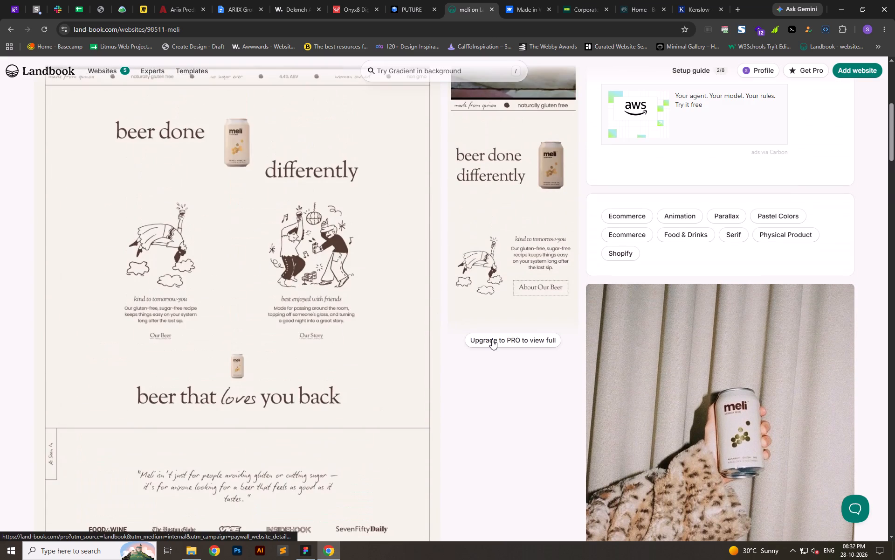
# Open the Landbook home page.
pyautogui.click(52, 75)
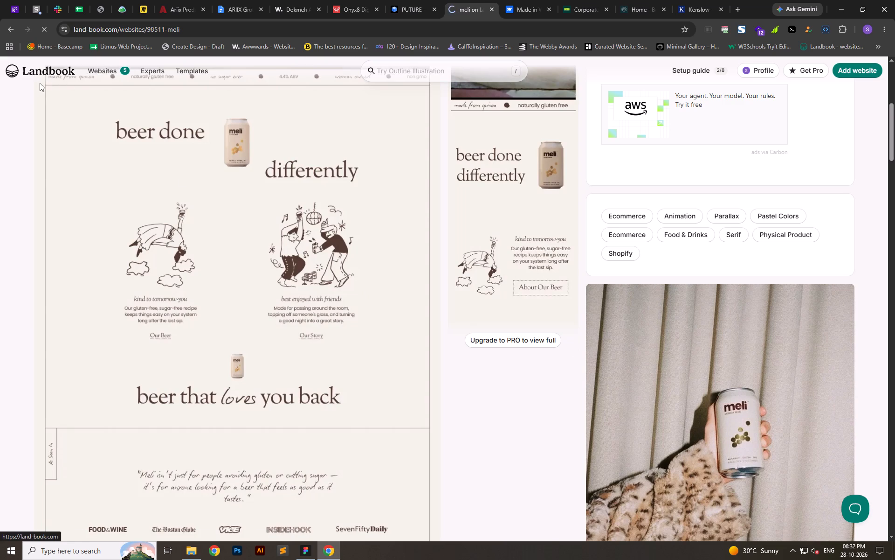
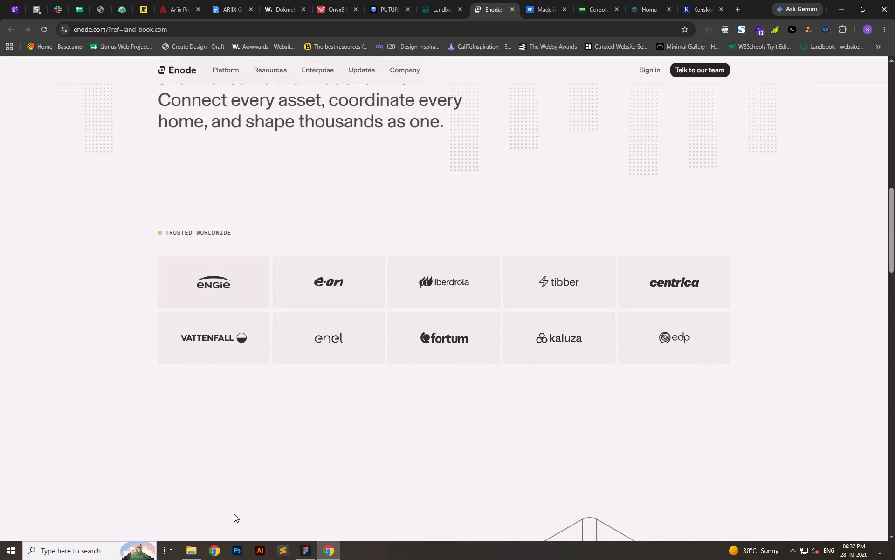
# Switch to Figma and open the ariix-group-landingpage file.
pyautogui.click(300, 550)
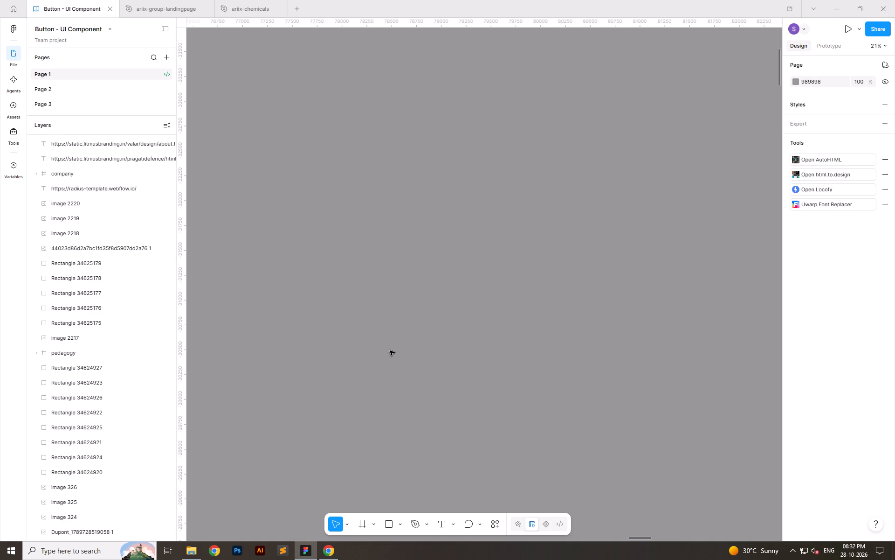
pyautogui.click(153, 13)
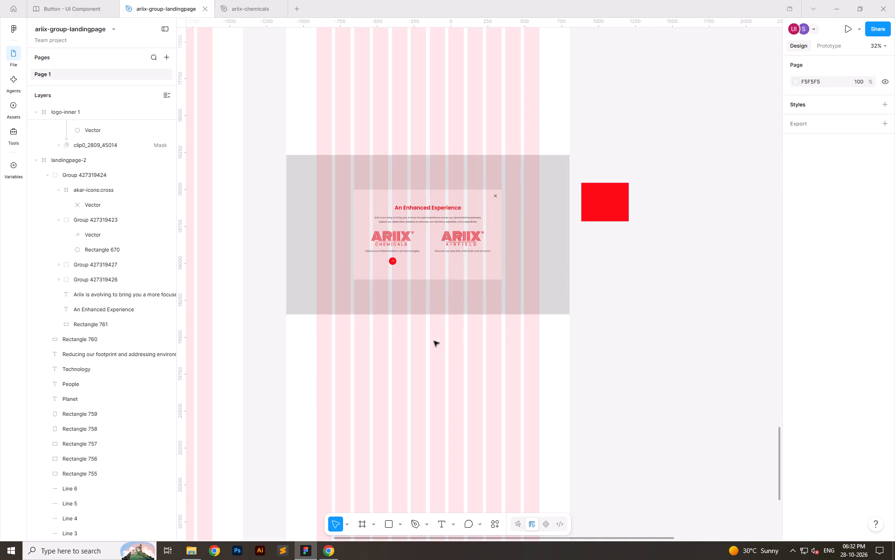
# Examine the landingpage-2 sections from the Planet, People and Technology cards up to the Four Companies section.
pyautogui.keyDown('ctrl'); pyautogui.scroll(-6, 414, 179); pyautogui.keyUp('ctrl')
pyautogui.scroll(18, 439, 255)
pyautogui.keyDown('ctrl'); pyautogui.scroll(5, 415, 339); pyautogui.keyUp('ctrl')
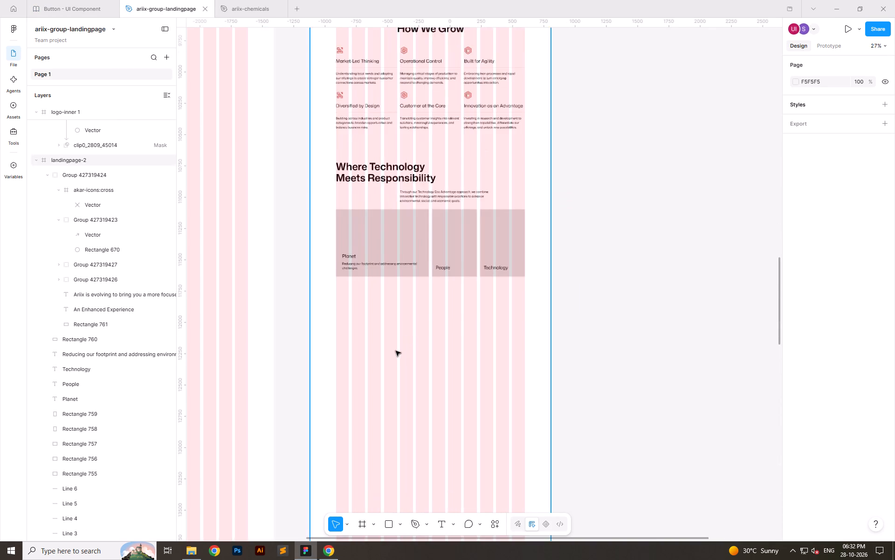
pyautogui.keyDown('ctrl'); pyautogui.scroll(5, 396, 351); pyautogui.keyUp('ctrl')
pyautogui.click(714, 307)
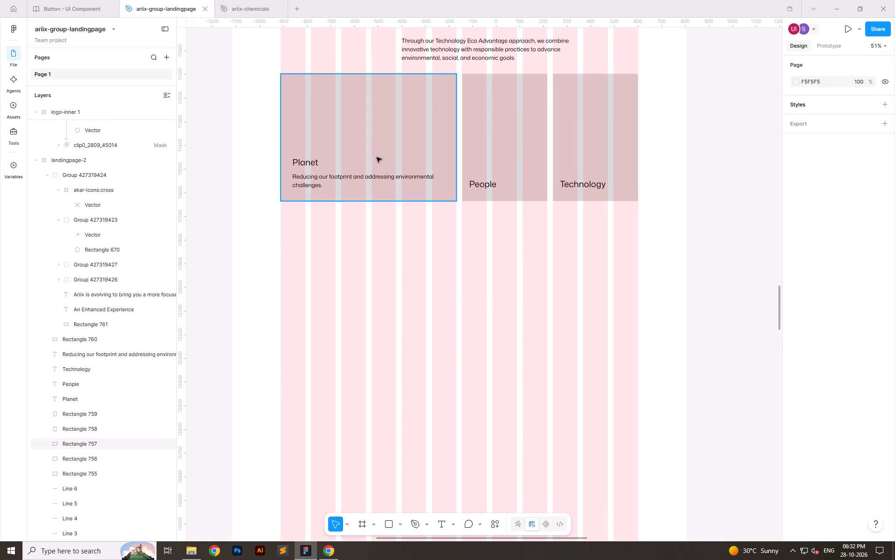
pyautogui.click(377, 154)
pyautogui.click(428, 293)
pyautogui.keyDown('ctrl'); pyautogui.scroll(-14, 413, 318); pyautogui.keyUp('ctrl')
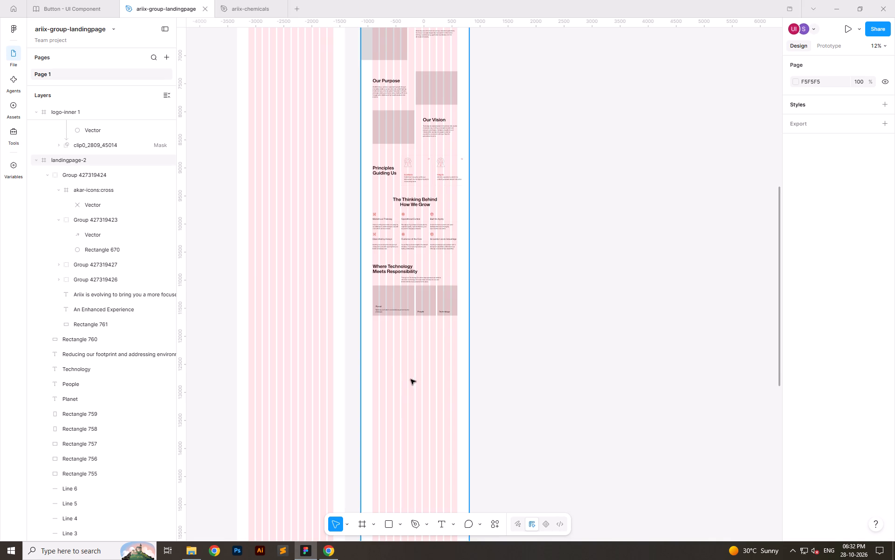
pyautogui.scroll(9, 406, 368)
pyautogui.keyDown('ctrl'); pyautogui.scroll(8, 401, 133); pyautogui.keyUp('ctrl')
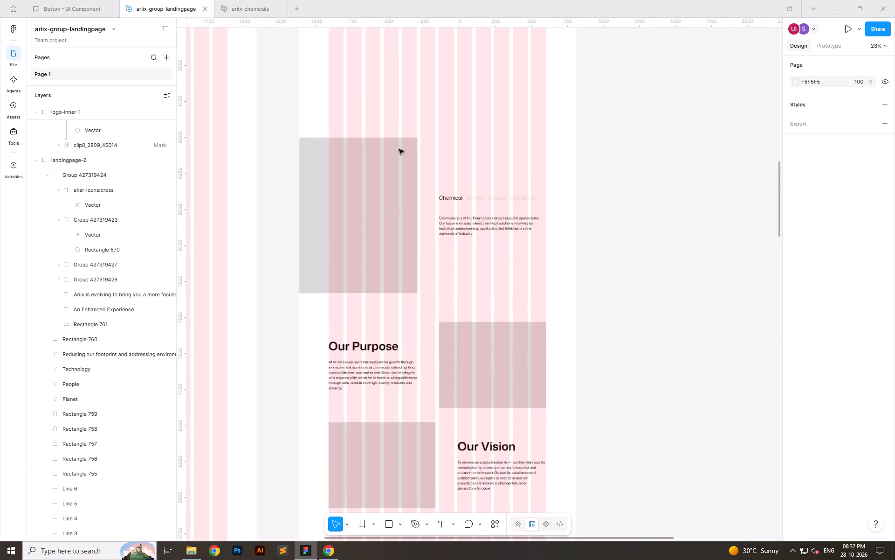
pyautogui.keyDown('ctrl'); pyautogui.scroll(2, 399, 149); pyautogui.keyUp('ctrl')
pyautogui.keyDown('ctrl'); pyautogui.scroll(-5, 406, 310); pyautogui.keyUp('ctrl')
pyautogui.keyDown('ctrl'); pyautogui.scroll(1, 421, 277); pyautogui.keyUp('ctrl')
pyautogui.keyDown('ctrl'); pyautogui.scroll(-3, 430, 282); pyautogui.keyUp('ctrl')
pyautogui.keyDown('ctrl'); pyautogui.click(556, 295); pyautogui.keyUp('ctrl')
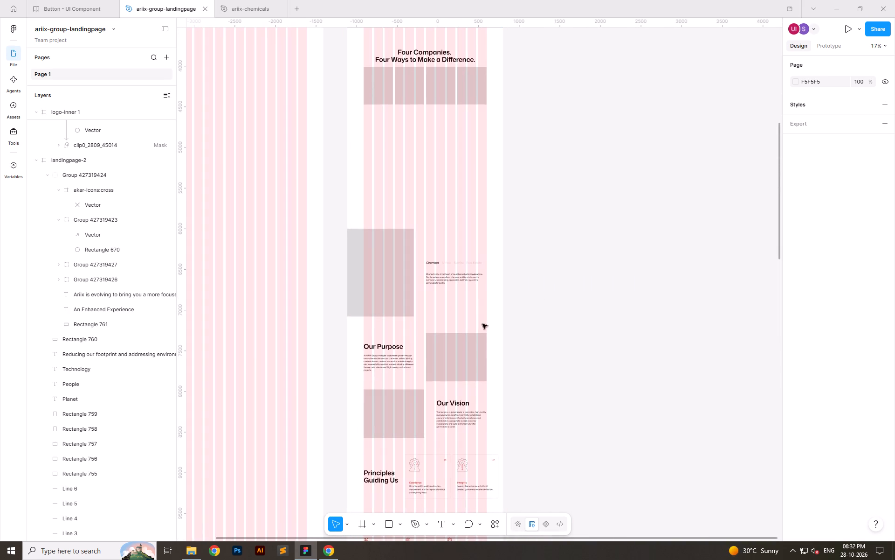
pyautogui.keyDown('ctrl'); pyautogui.scroll(-4, 376, 377); pyautogui.keyUp('ctrl')
pyautogui.keyDown('ctrl'); pyautogui.scroll(5, 387, 242); pyautogui.keyUp('ctrl')
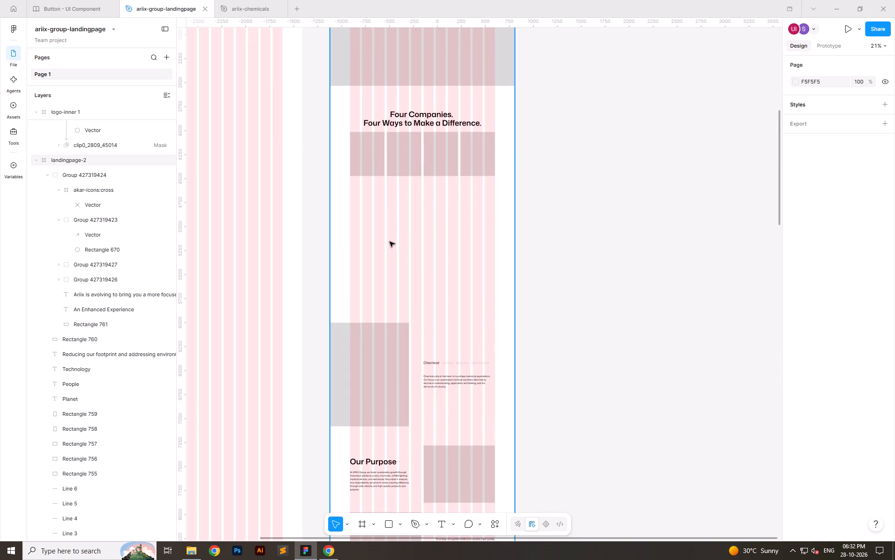
pyautogui.keyDown('ctrl'); pyautogui.scroll(-5, 394, 209); pyautogui.keyUp('ctrl')
pyautogui.keyDown('ctrl'); pyautogui.scroll(6, 390, 152); pyautogui.keyUp('ctrl')
pyautogui.keyDown('ctrl'); pyautogui.scroll(6, 403, 202); pyautogui.keyUp('ctrl')
pyautogui.keyDown('ctrl'); pyautogui.scroll(-7, 358, 254); pyautogui.keyUp('ctrl')
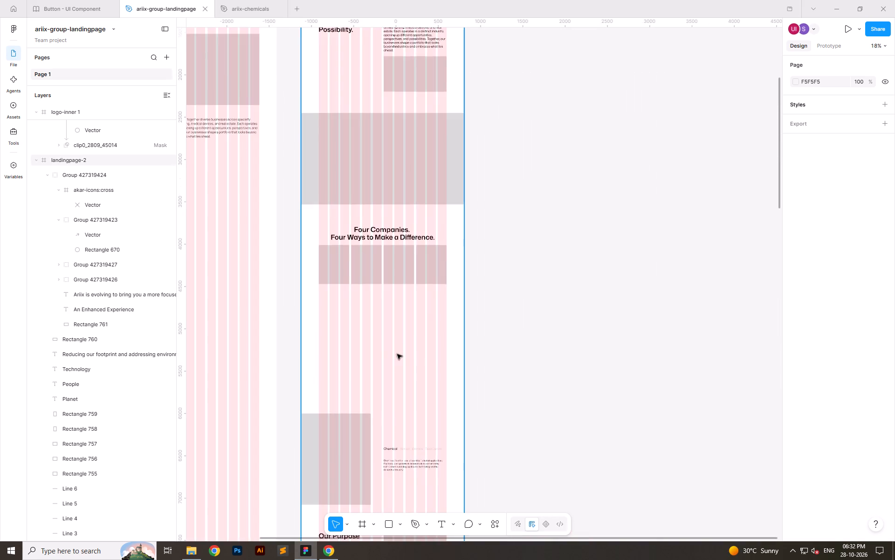
pyautogui.keyDown('ctrl'); pyautogui.scroll(6, 345, 263); pyautogui.keyUp('ctrl')
pyautogui.keyDown('ctrl'); pyautogui.scroll(-7, 363, 209); pyautogui.keyUp('ctrl')
pyautogui.keyDown('ctrl'); pyautogui.scroll(7, 408, 374); pyautogui.keyUp('ctrl')
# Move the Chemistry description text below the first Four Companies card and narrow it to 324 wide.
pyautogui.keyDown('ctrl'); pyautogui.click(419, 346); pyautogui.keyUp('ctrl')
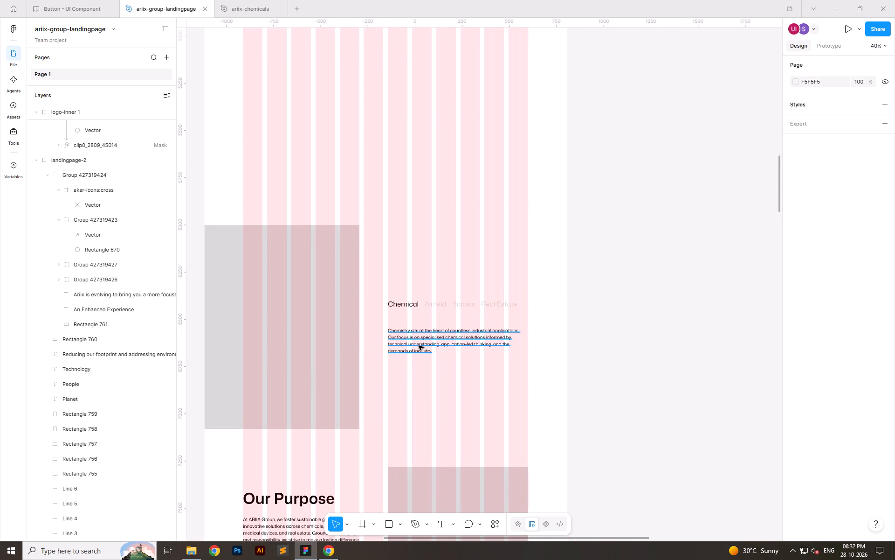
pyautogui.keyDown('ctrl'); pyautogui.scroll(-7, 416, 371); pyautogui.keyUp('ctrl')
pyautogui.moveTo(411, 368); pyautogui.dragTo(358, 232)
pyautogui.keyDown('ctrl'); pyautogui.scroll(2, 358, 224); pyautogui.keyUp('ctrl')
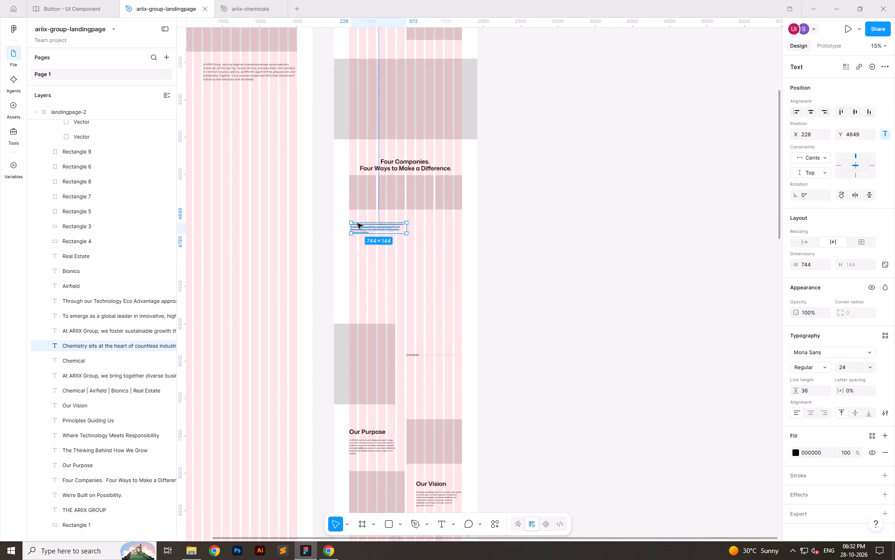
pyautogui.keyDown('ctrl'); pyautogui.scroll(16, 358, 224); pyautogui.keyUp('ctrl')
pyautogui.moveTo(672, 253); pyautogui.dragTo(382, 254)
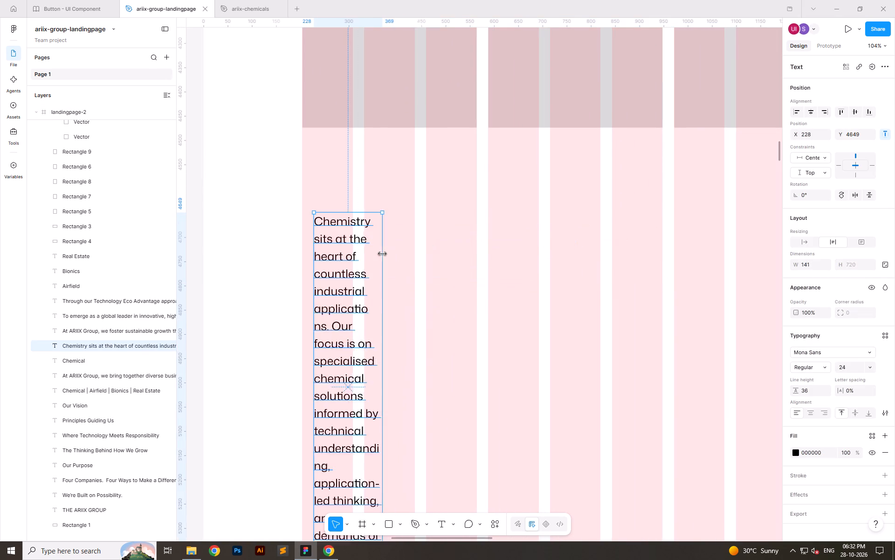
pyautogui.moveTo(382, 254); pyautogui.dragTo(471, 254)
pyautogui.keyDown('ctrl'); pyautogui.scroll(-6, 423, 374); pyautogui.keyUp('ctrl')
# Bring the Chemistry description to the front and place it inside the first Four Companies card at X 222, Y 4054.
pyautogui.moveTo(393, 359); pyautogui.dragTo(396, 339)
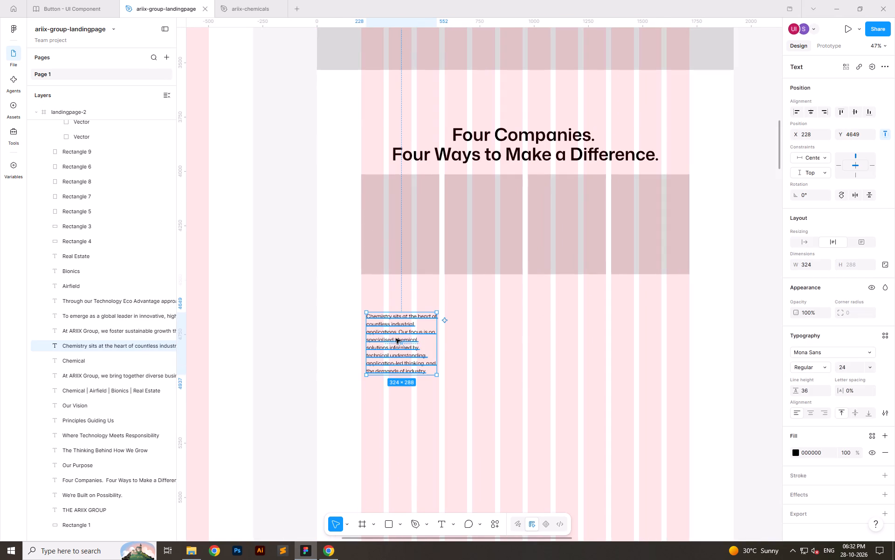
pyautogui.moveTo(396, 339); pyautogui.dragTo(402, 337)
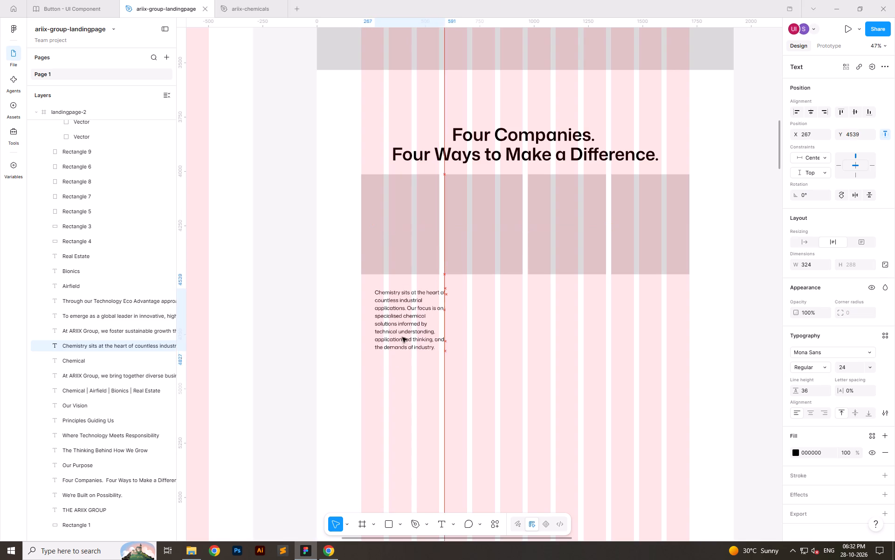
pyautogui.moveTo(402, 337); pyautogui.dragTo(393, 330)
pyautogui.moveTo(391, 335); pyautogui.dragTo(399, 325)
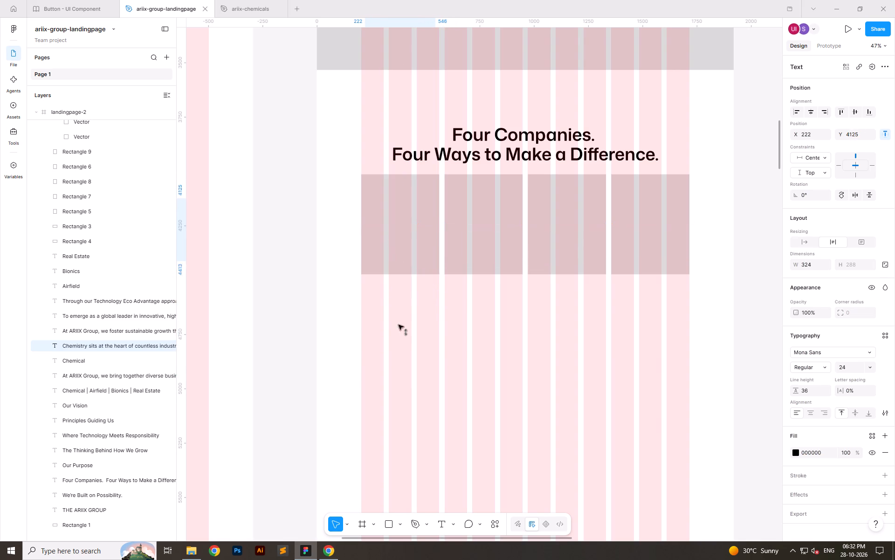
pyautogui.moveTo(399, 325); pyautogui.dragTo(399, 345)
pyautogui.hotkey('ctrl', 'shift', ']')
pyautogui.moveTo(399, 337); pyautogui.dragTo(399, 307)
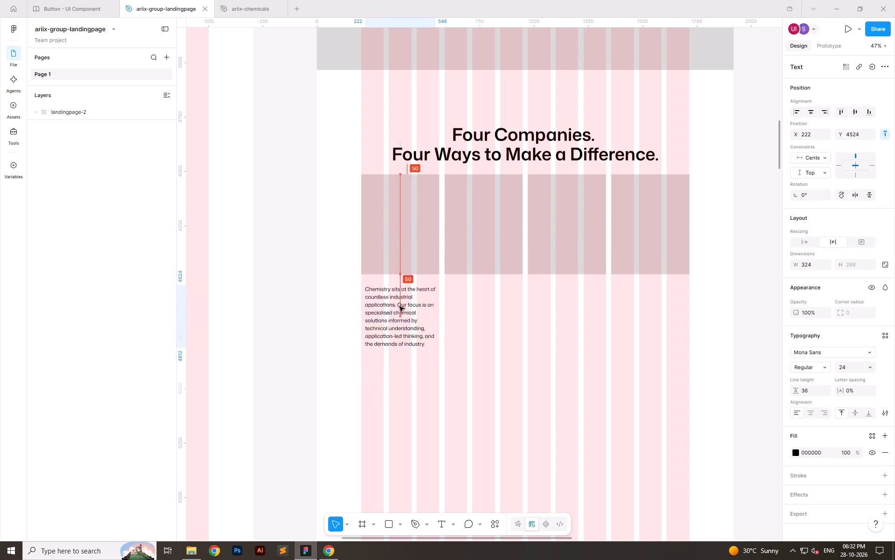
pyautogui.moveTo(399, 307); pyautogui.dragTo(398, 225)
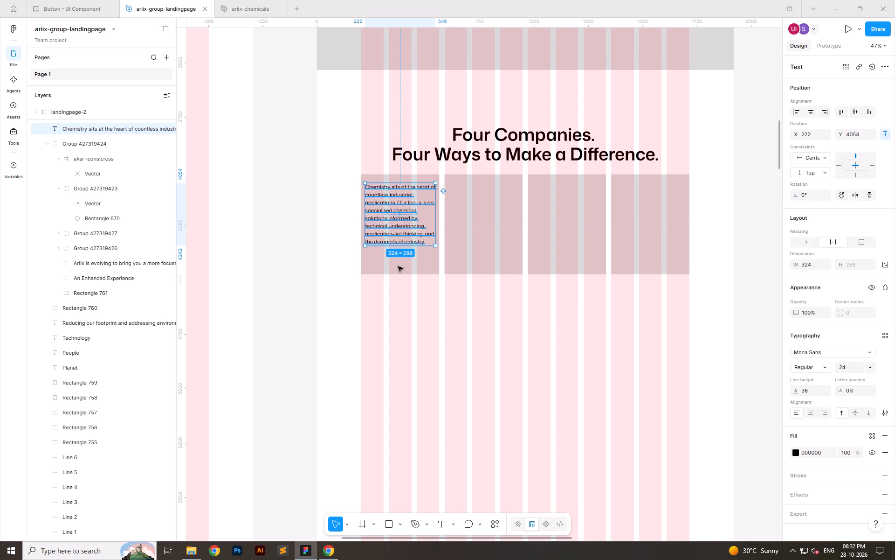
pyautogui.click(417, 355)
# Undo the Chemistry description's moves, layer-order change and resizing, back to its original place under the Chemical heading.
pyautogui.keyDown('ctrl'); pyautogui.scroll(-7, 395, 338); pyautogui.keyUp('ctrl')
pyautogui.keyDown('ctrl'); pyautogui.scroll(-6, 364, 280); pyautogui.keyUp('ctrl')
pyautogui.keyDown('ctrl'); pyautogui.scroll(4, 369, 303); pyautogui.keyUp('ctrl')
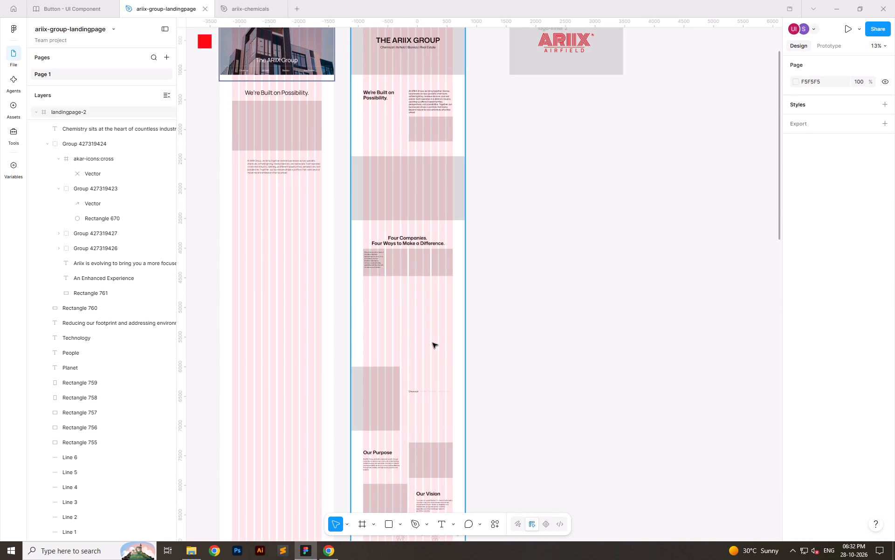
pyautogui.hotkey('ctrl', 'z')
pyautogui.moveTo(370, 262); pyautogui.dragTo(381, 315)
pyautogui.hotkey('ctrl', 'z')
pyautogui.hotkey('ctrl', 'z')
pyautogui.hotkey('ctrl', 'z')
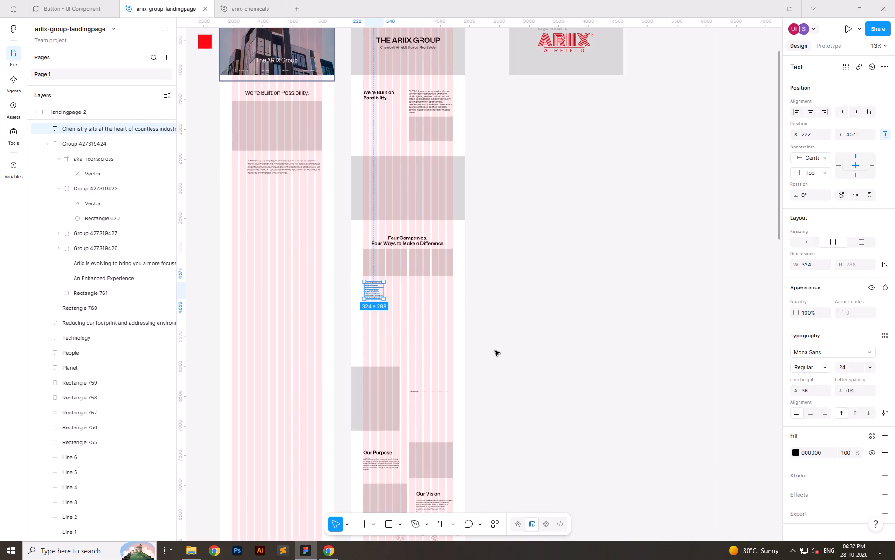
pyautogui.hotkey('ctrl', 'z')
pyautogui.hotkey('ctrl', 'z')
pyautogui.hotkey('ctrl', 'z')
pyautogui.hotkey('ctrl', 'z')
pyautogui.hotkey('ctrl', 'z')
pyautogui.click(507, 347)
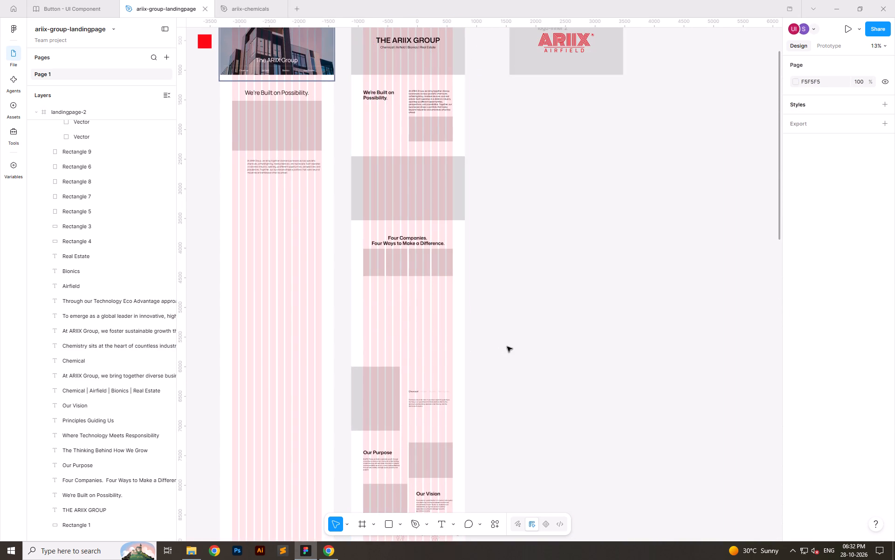
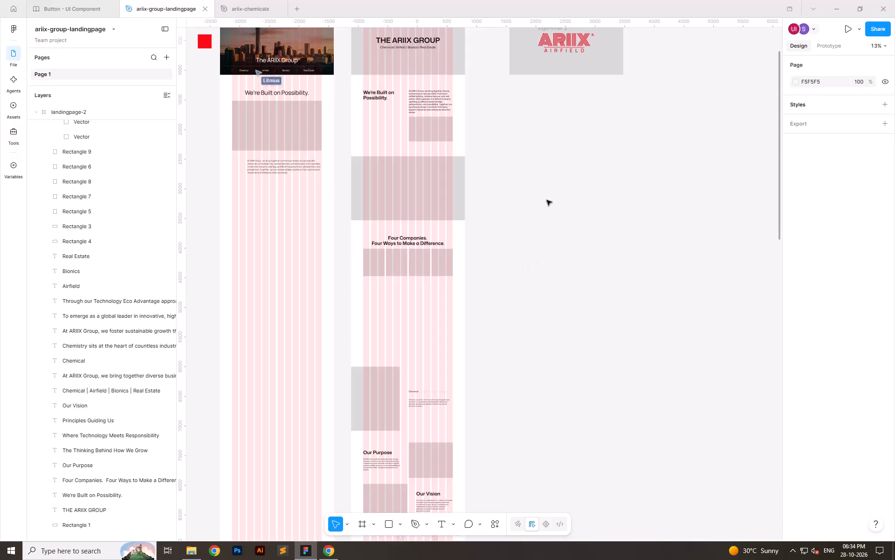
# Examine the landingpage-2 layout from the hero and Four Companies sections through to Where Technology Meets Responsibility.
pyautogui.click(539, 193)
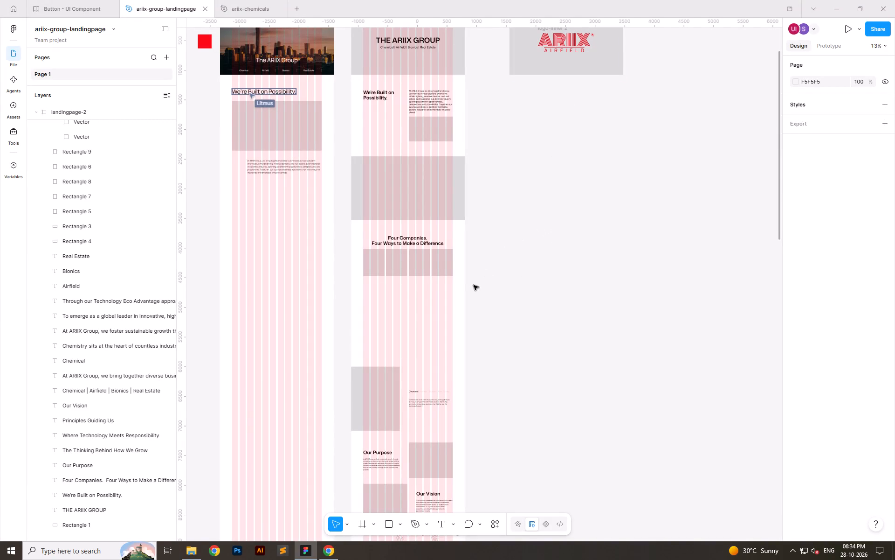
pyautogui.scroll(1, 481, 283)
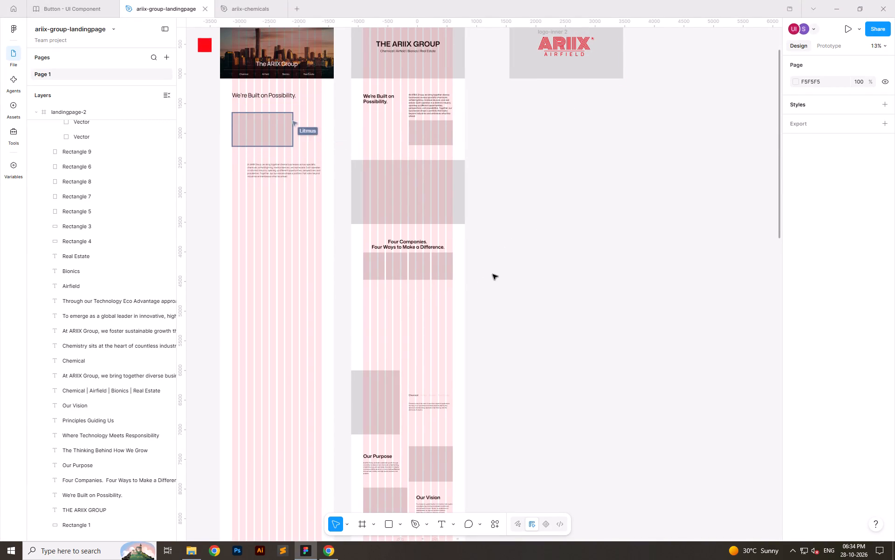
pyautogui.scroll(-6, 488, 255)
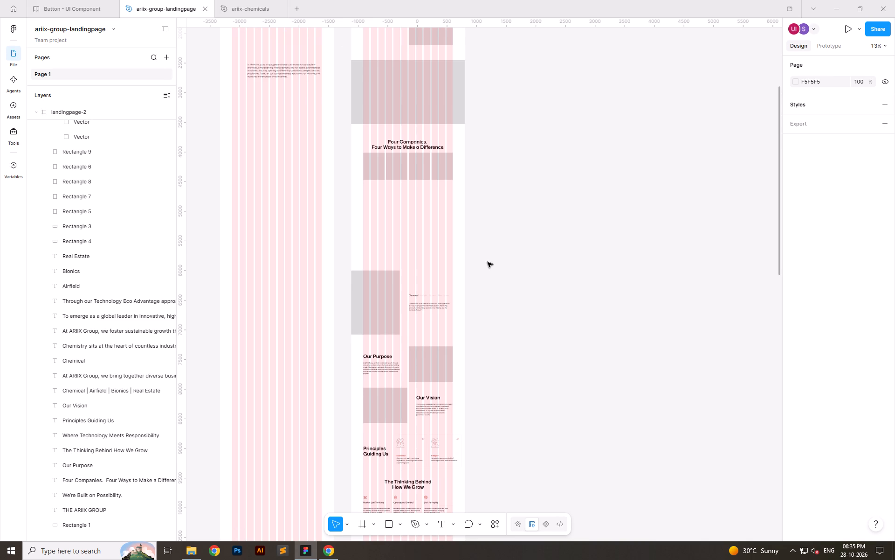
pyautogui.scroll(-4, 407, 269)
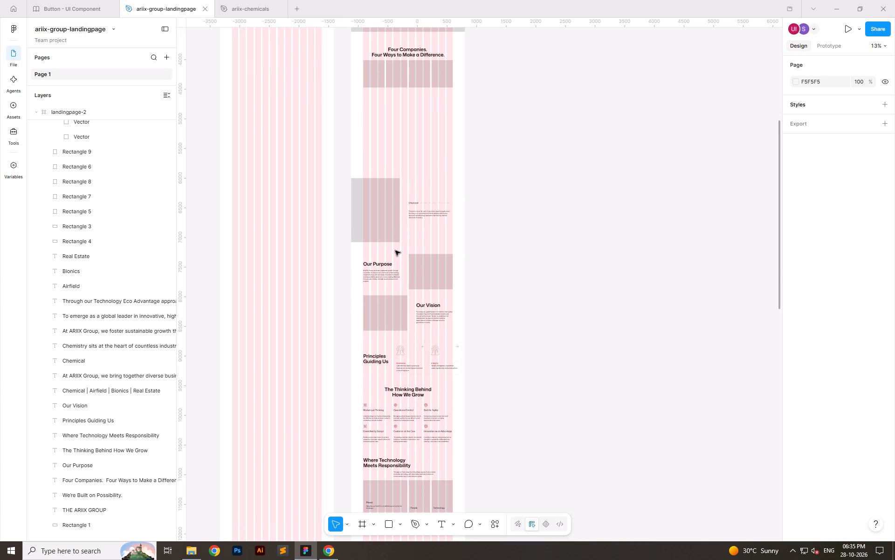
pyautogui.scroll(-4, 395, 251)
pyautogui.scroll(1, 395, 251)
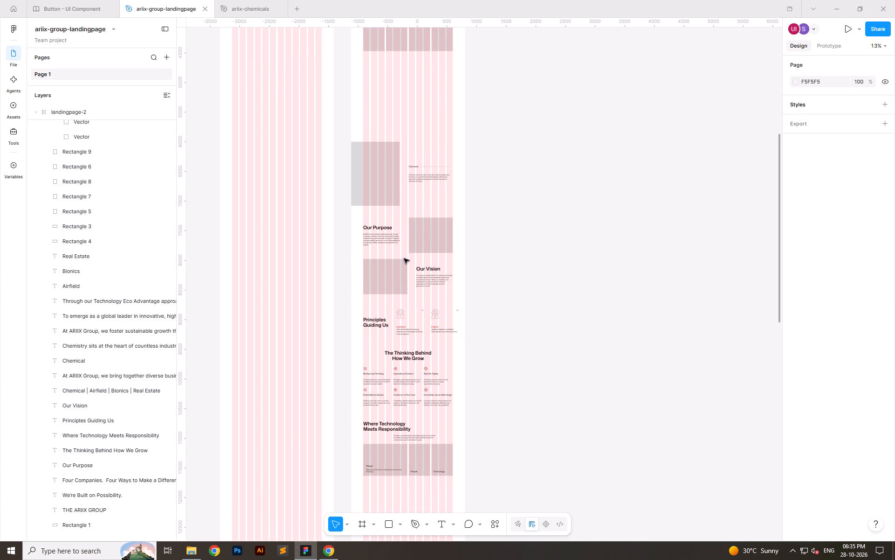
pyautogui.scroll(-2, 406, 261)
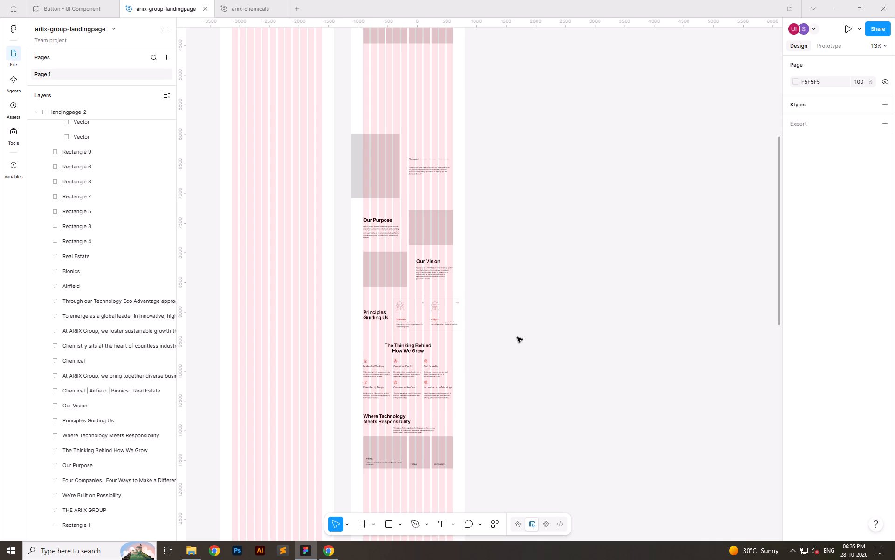
pyautogui.scroll(5, 411, 391)
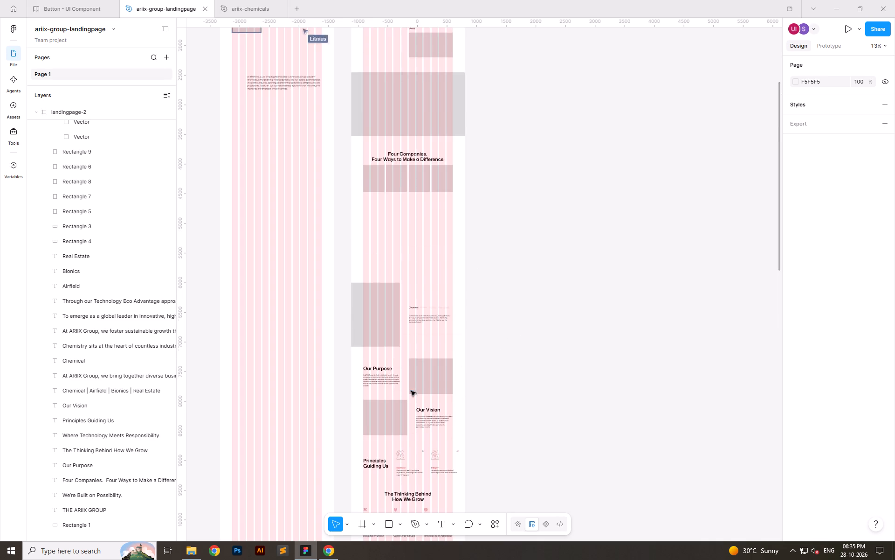
pyautogui.scroll(6, 465, 346)
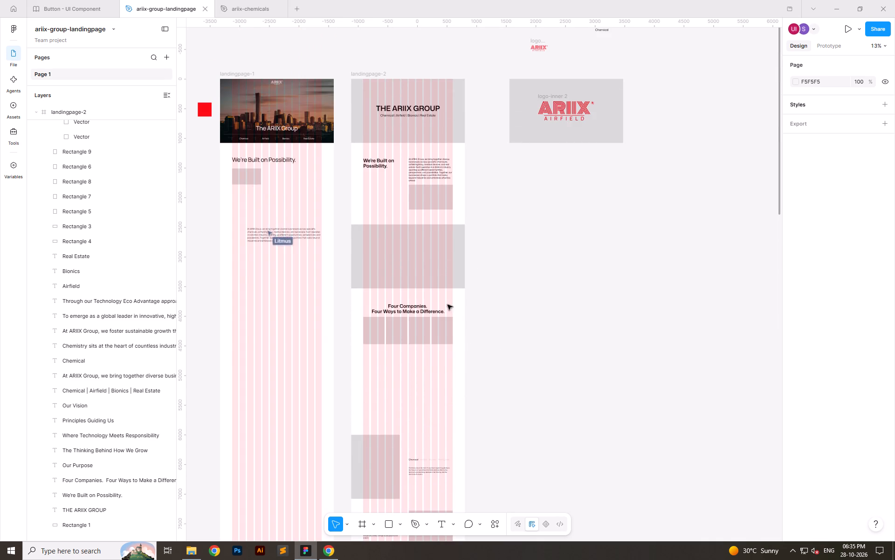
pyautogui.scroll(4, 441, 278)
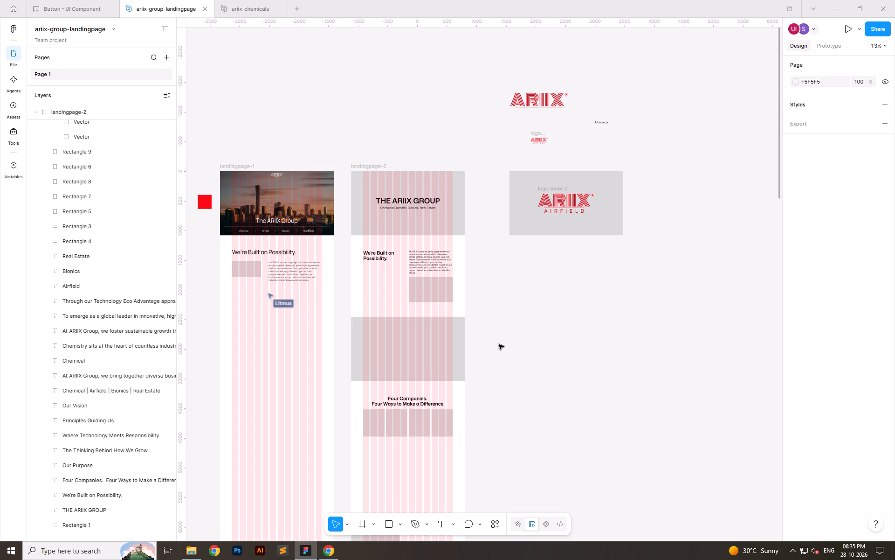
pyautogui.scroll(-6, 492, 344)
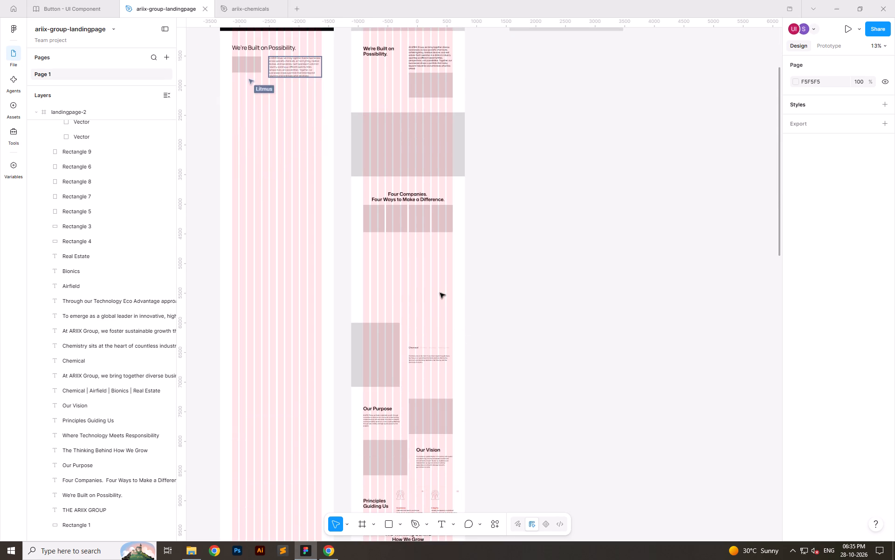
pyautogui.scroll(-2, 422, 290)
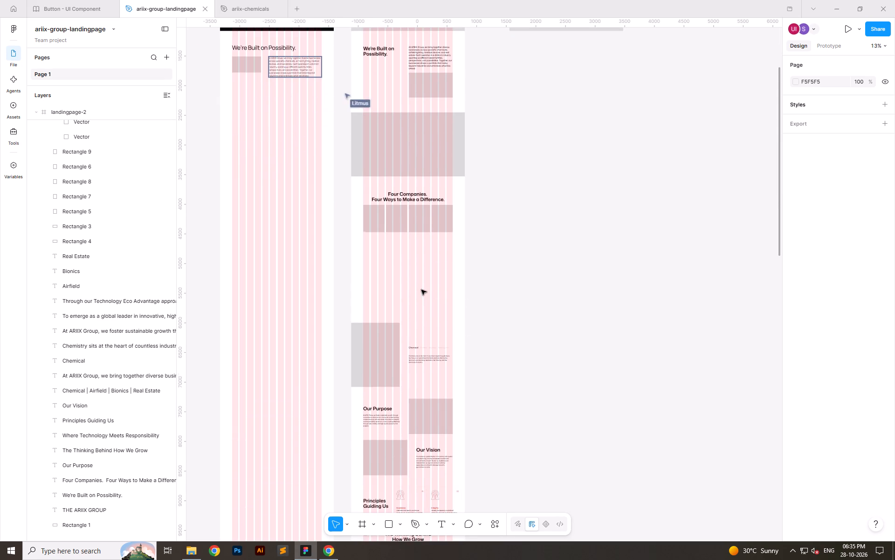
pyautogui.scroll(-7, 421, 290)
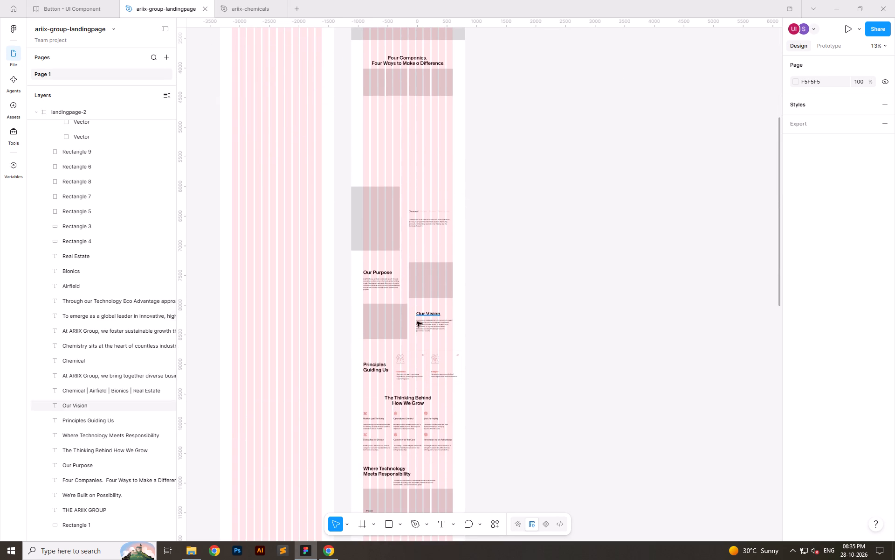
# Inspect the image placeholder beside Our Vision and the two cards in the Principles Guiding Us section.
pyautogui.click(396, 319)
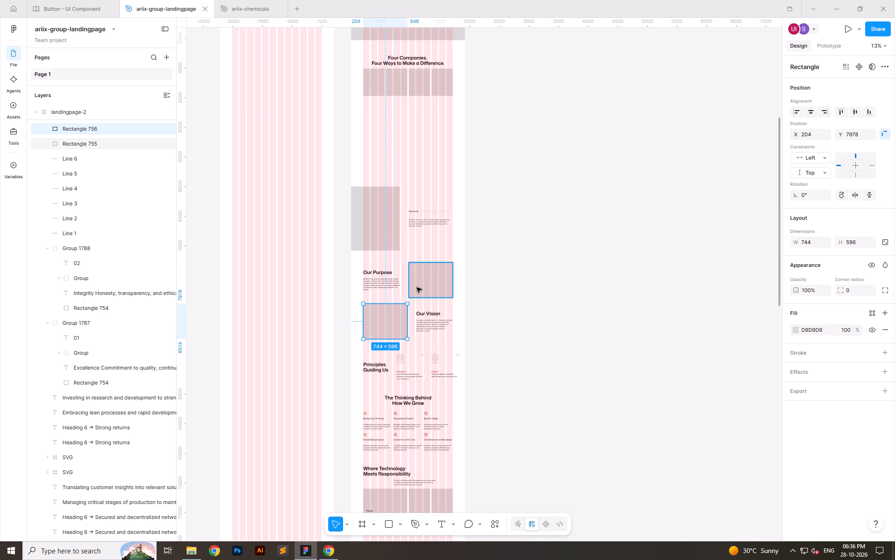
pyautogui.click(414, 378)
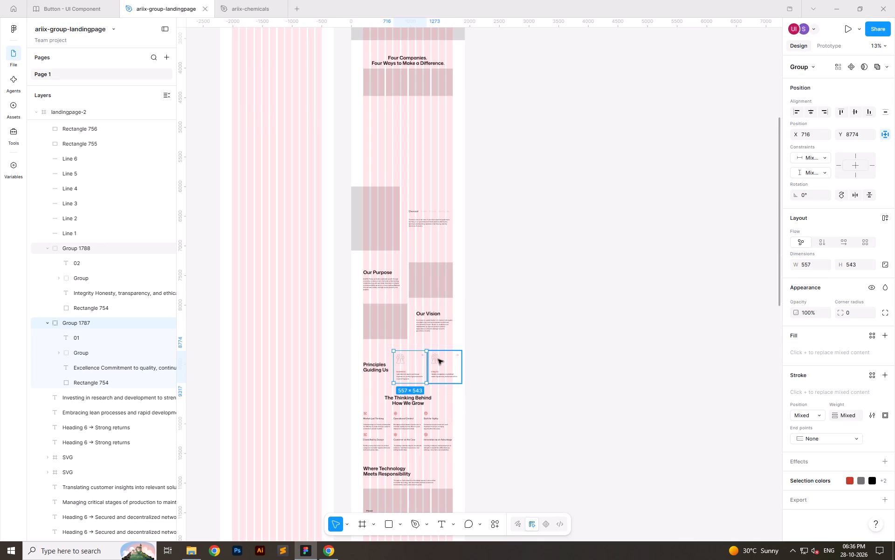
pyautogui.click(444, 374)
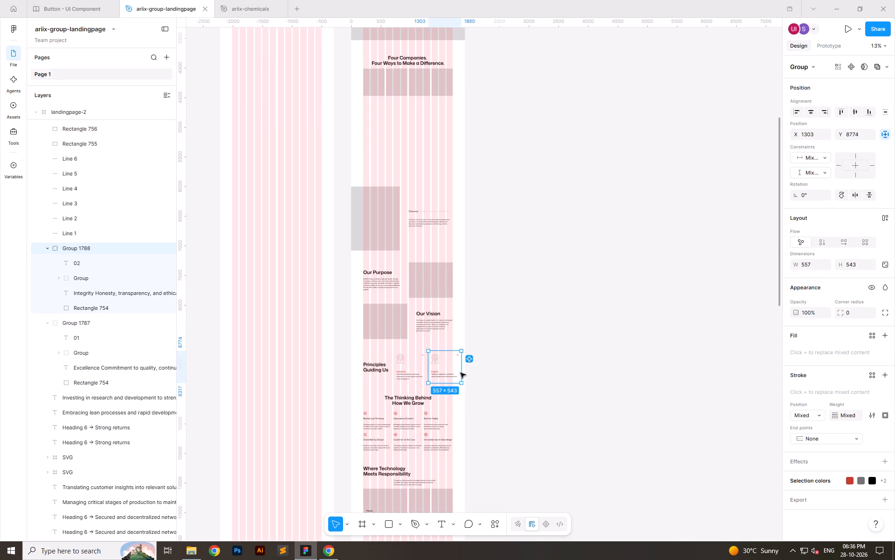
pyautogui.click(415, 373)
pyautogui.click(453, 373)
pyautogui.click(422, 378)
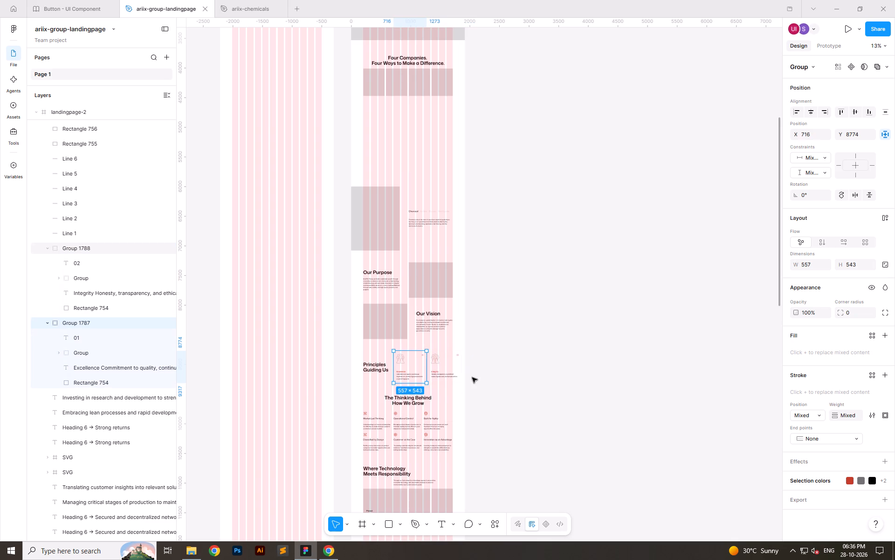
pyautogui.click(482, 378)
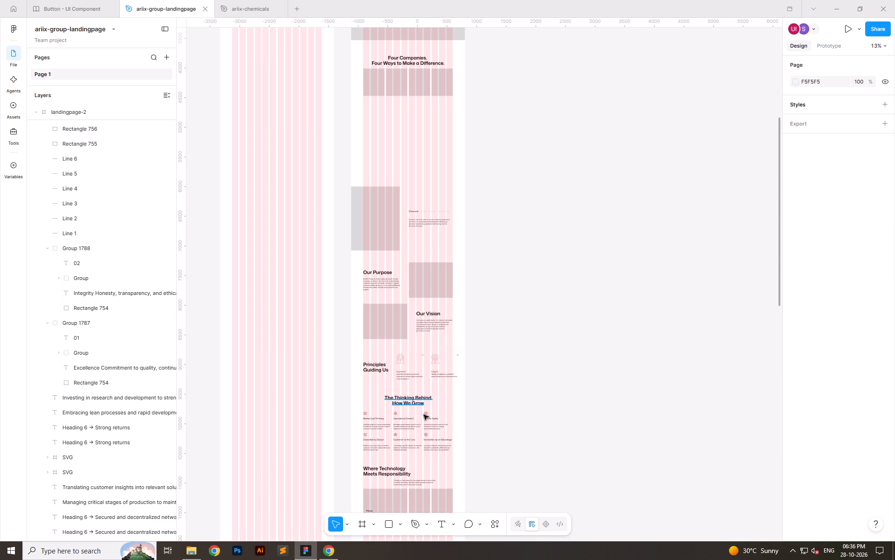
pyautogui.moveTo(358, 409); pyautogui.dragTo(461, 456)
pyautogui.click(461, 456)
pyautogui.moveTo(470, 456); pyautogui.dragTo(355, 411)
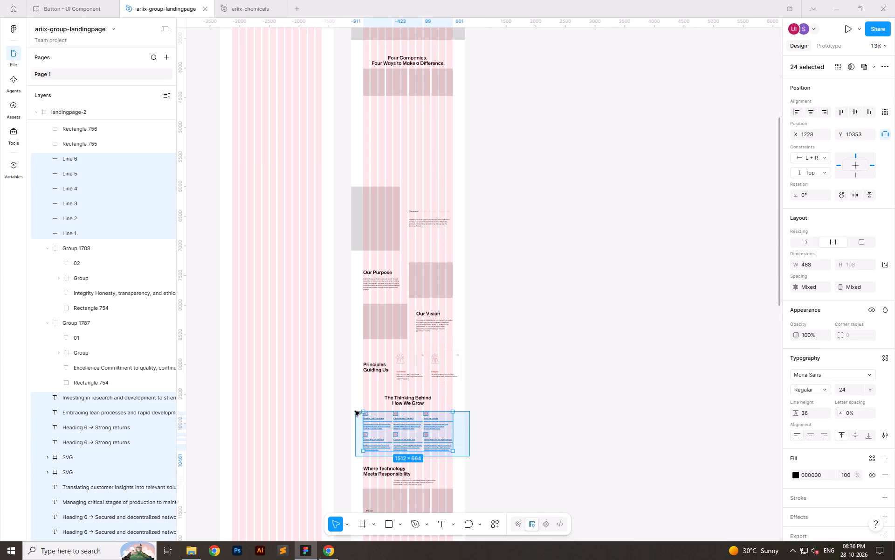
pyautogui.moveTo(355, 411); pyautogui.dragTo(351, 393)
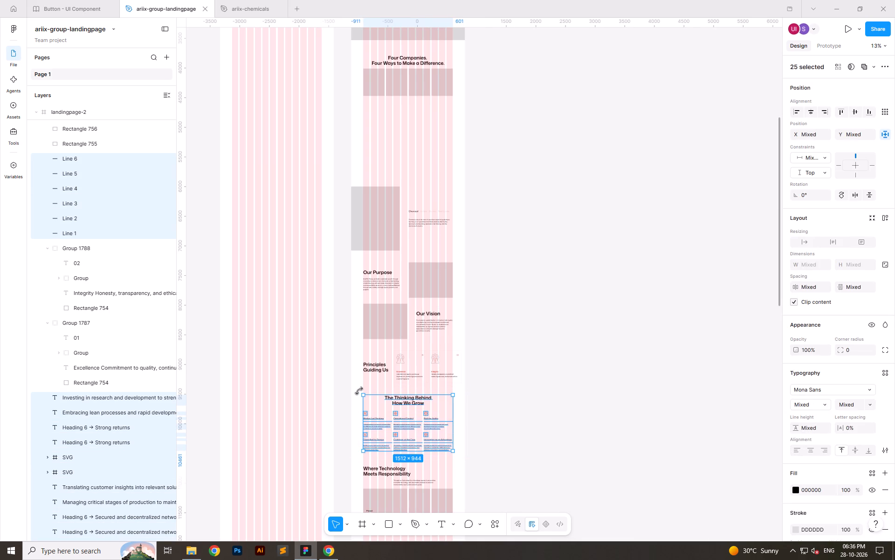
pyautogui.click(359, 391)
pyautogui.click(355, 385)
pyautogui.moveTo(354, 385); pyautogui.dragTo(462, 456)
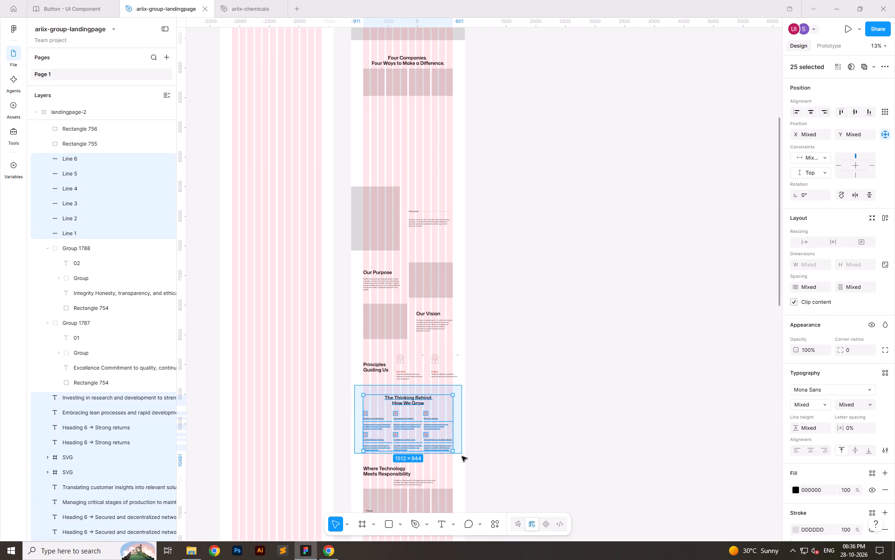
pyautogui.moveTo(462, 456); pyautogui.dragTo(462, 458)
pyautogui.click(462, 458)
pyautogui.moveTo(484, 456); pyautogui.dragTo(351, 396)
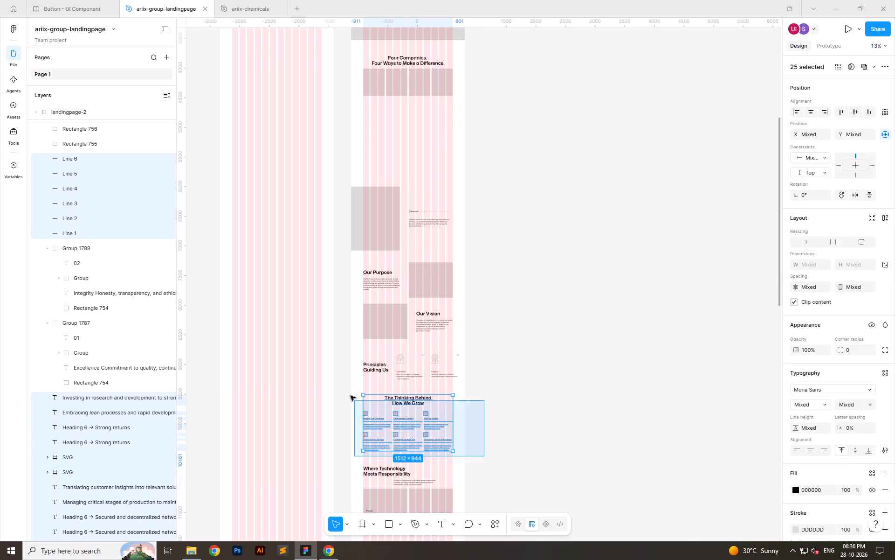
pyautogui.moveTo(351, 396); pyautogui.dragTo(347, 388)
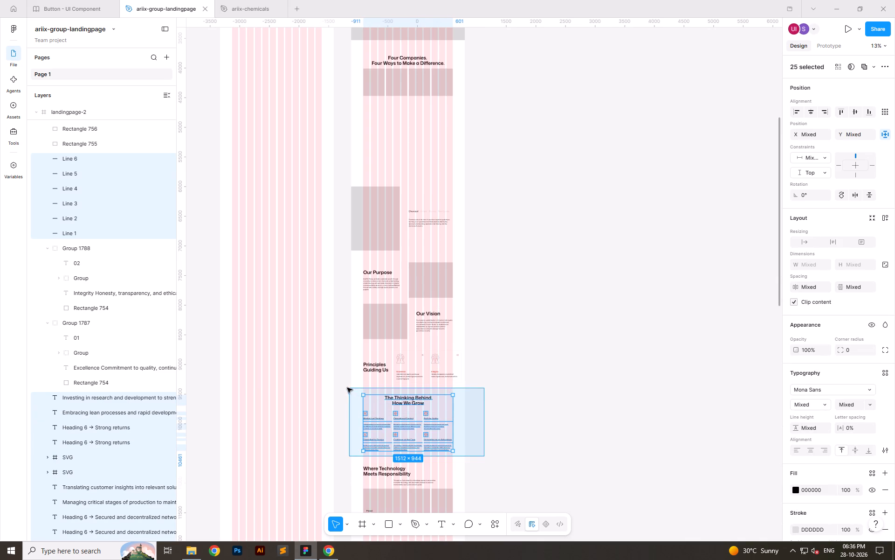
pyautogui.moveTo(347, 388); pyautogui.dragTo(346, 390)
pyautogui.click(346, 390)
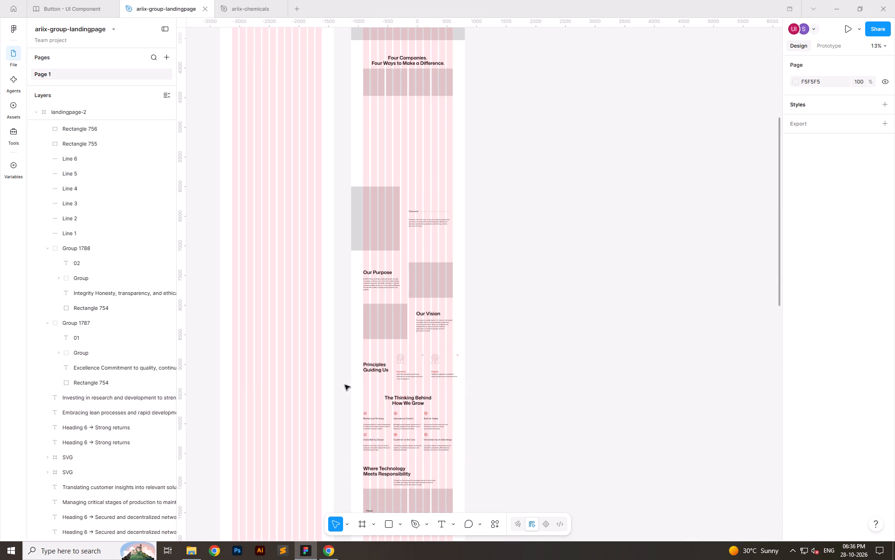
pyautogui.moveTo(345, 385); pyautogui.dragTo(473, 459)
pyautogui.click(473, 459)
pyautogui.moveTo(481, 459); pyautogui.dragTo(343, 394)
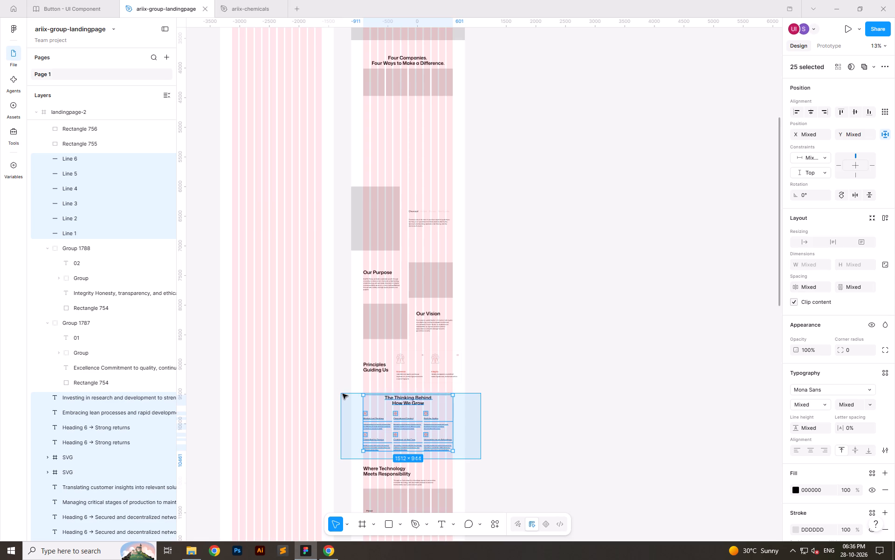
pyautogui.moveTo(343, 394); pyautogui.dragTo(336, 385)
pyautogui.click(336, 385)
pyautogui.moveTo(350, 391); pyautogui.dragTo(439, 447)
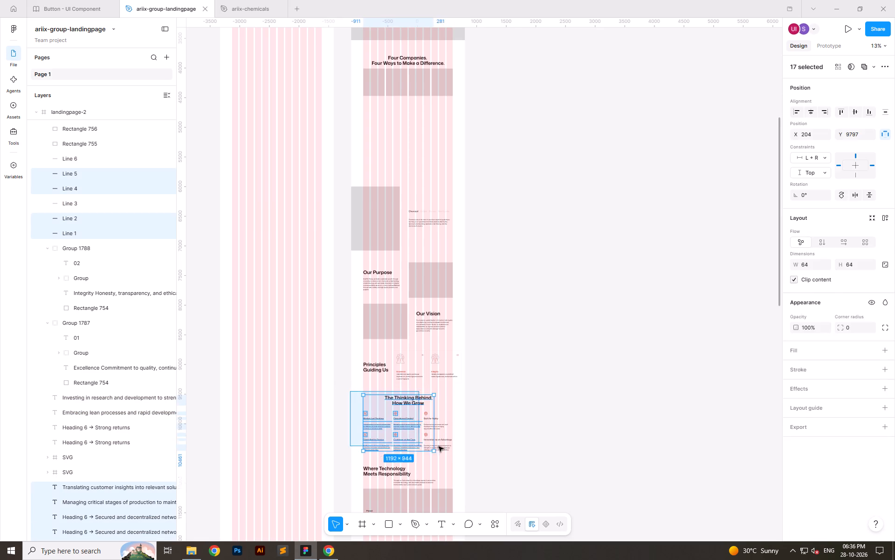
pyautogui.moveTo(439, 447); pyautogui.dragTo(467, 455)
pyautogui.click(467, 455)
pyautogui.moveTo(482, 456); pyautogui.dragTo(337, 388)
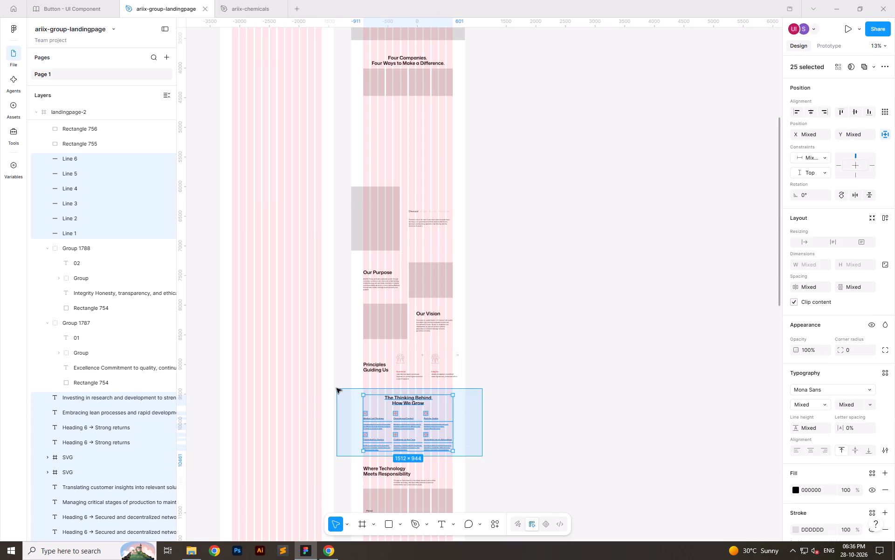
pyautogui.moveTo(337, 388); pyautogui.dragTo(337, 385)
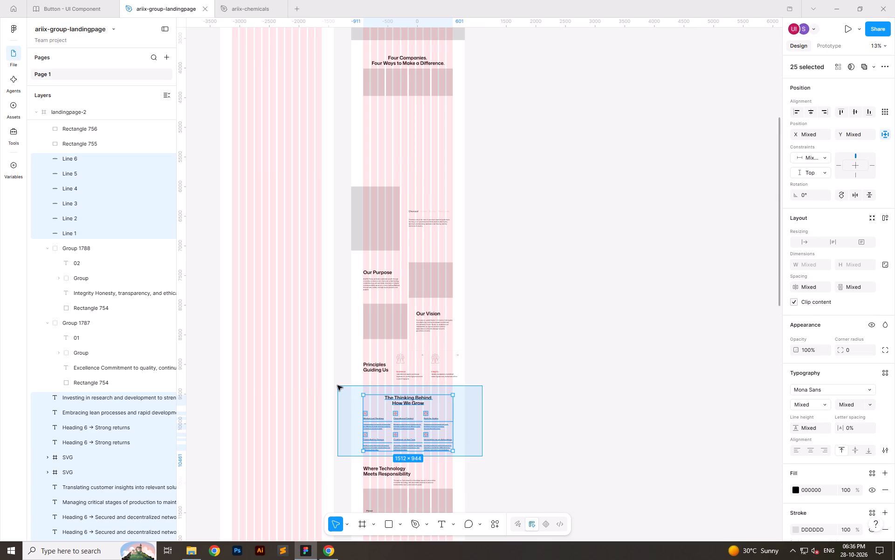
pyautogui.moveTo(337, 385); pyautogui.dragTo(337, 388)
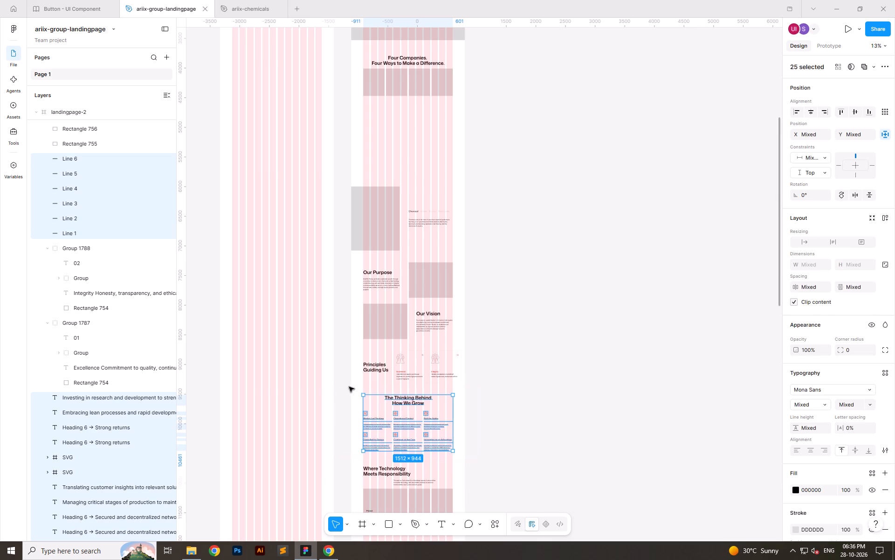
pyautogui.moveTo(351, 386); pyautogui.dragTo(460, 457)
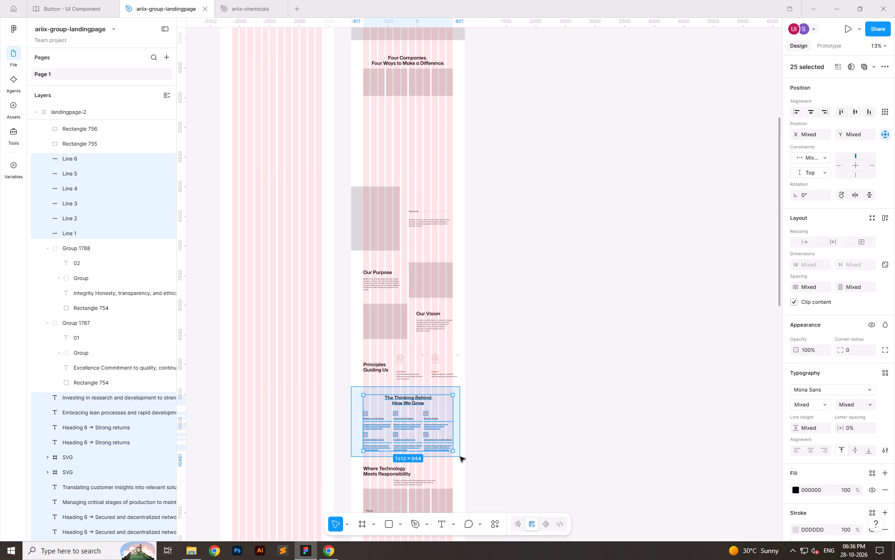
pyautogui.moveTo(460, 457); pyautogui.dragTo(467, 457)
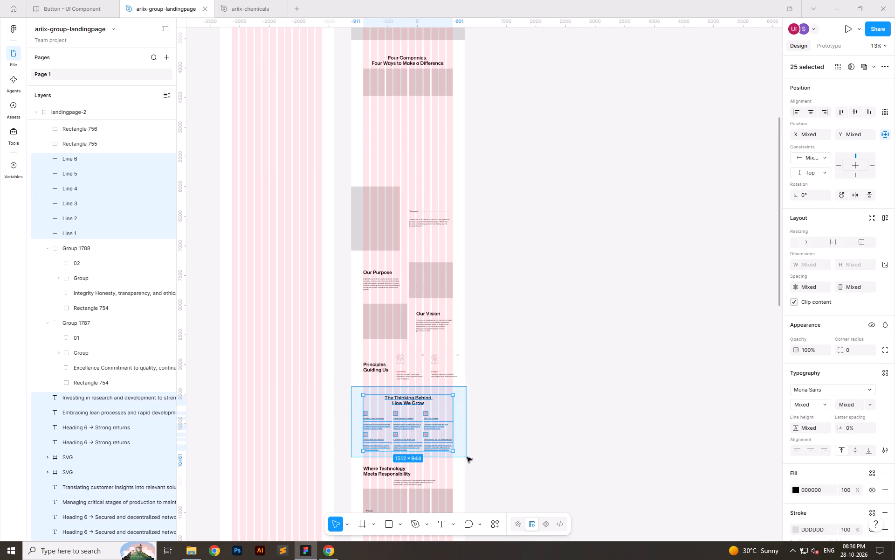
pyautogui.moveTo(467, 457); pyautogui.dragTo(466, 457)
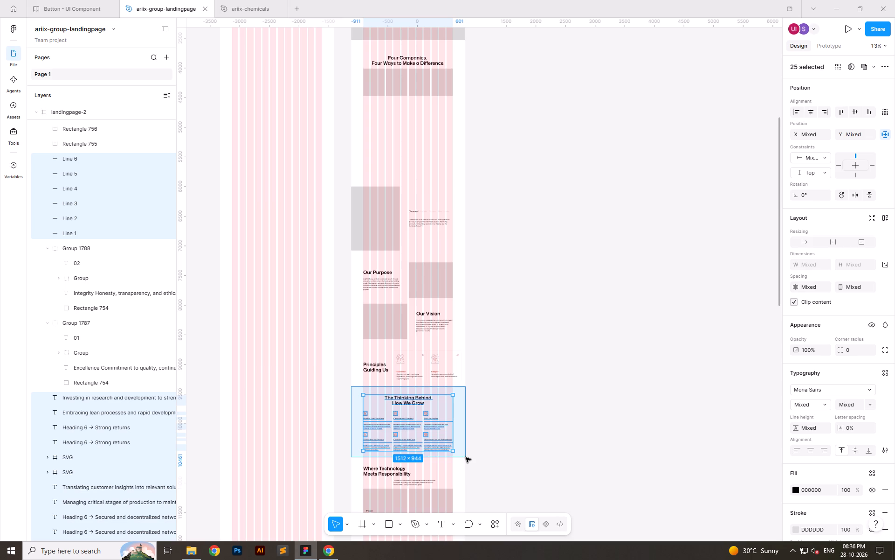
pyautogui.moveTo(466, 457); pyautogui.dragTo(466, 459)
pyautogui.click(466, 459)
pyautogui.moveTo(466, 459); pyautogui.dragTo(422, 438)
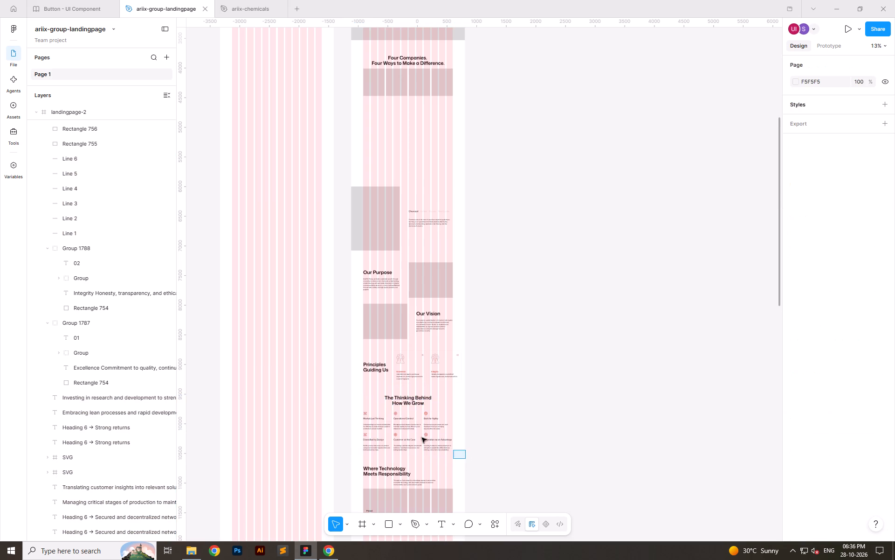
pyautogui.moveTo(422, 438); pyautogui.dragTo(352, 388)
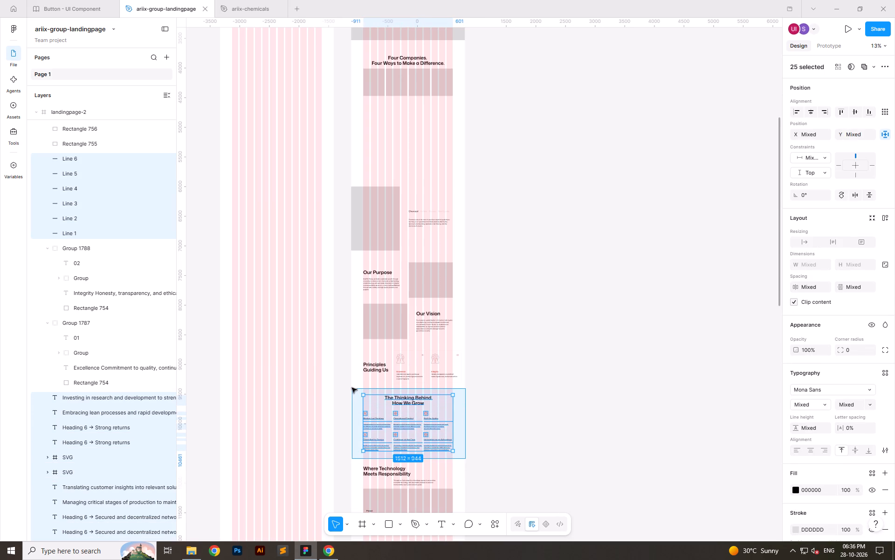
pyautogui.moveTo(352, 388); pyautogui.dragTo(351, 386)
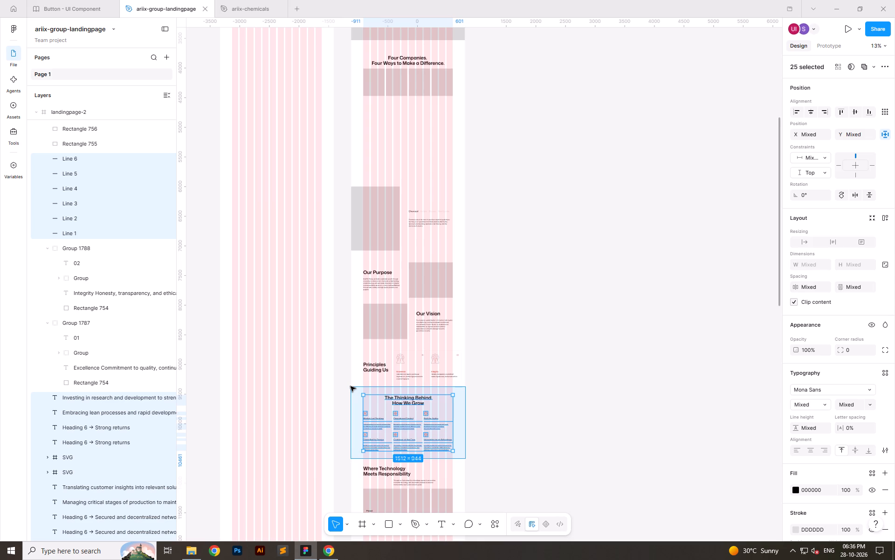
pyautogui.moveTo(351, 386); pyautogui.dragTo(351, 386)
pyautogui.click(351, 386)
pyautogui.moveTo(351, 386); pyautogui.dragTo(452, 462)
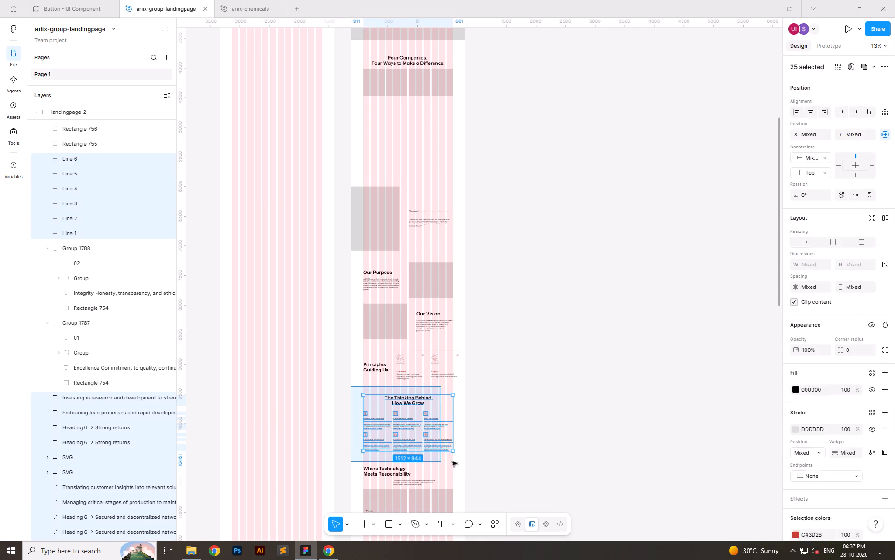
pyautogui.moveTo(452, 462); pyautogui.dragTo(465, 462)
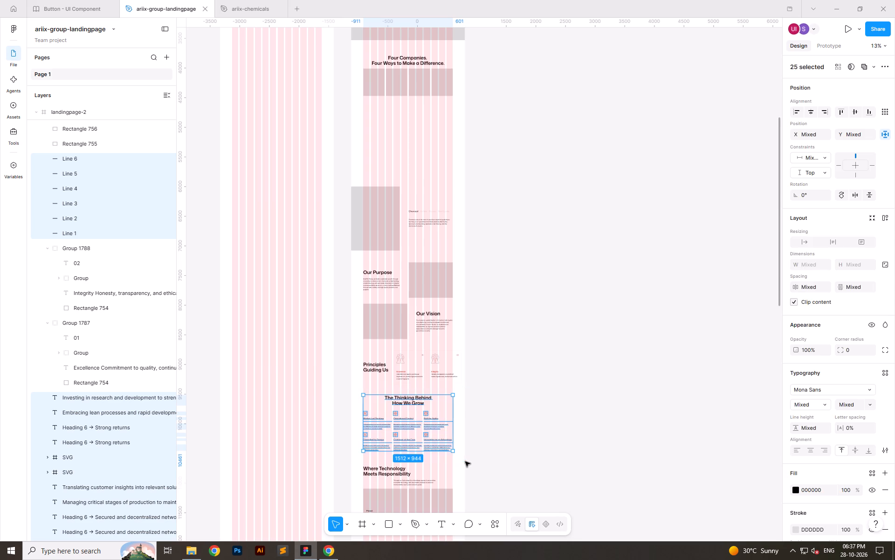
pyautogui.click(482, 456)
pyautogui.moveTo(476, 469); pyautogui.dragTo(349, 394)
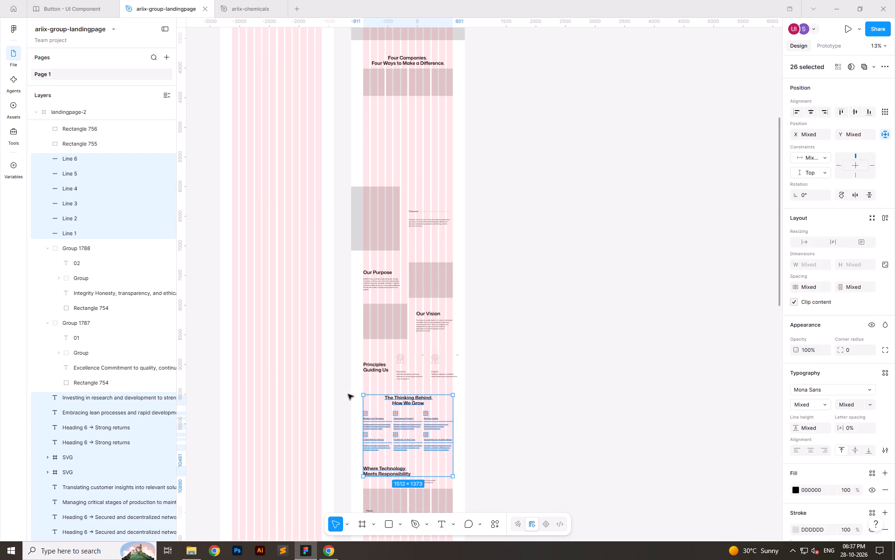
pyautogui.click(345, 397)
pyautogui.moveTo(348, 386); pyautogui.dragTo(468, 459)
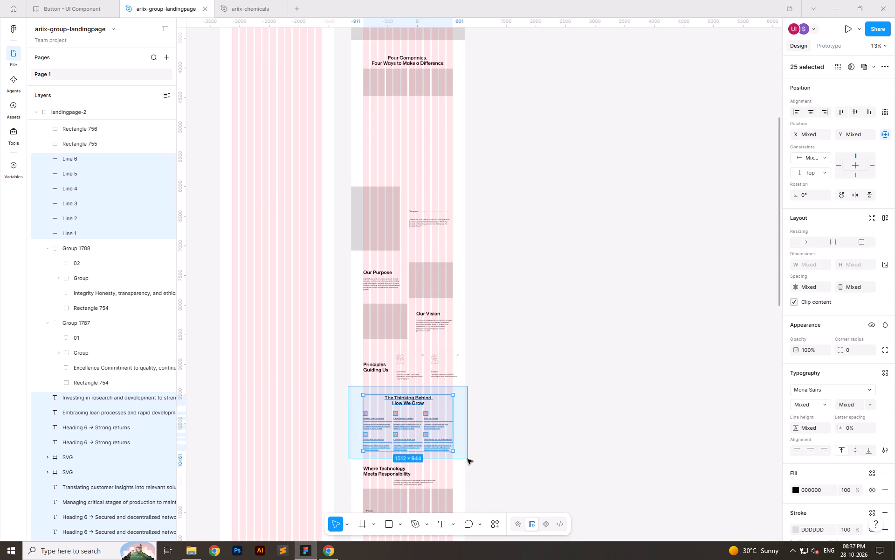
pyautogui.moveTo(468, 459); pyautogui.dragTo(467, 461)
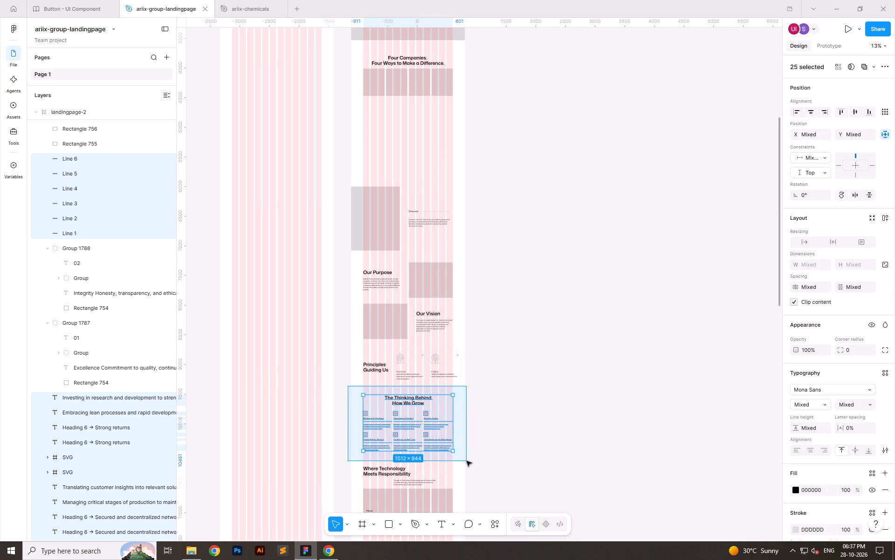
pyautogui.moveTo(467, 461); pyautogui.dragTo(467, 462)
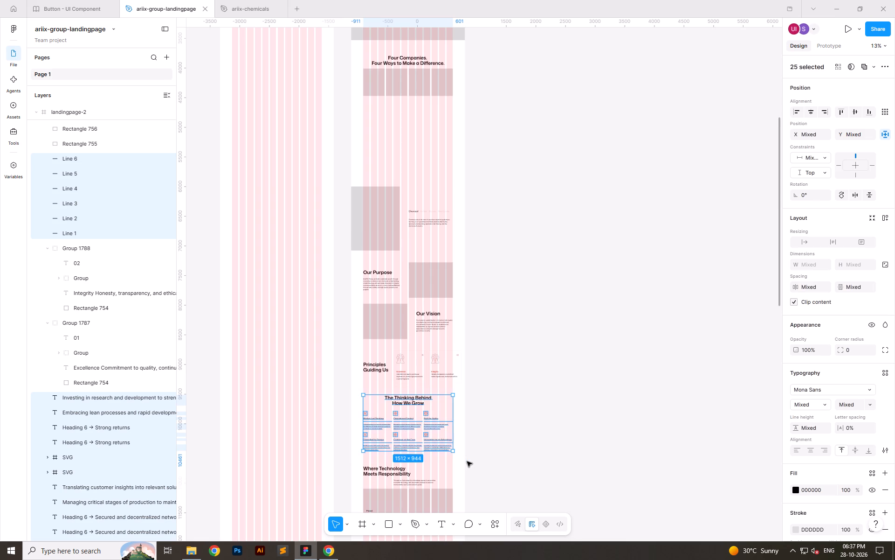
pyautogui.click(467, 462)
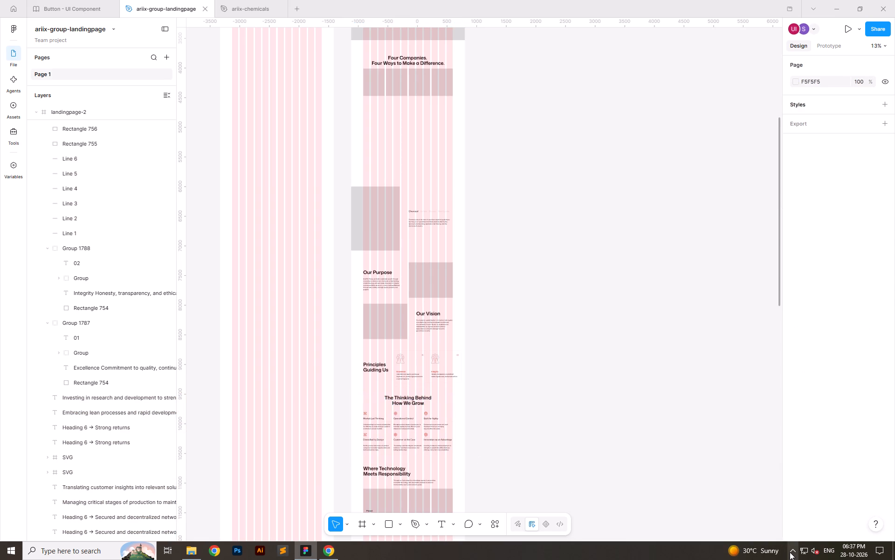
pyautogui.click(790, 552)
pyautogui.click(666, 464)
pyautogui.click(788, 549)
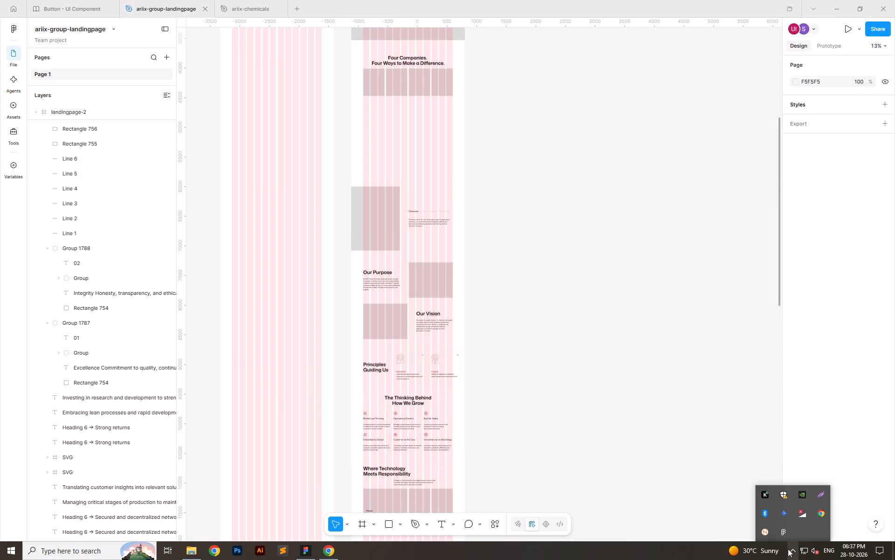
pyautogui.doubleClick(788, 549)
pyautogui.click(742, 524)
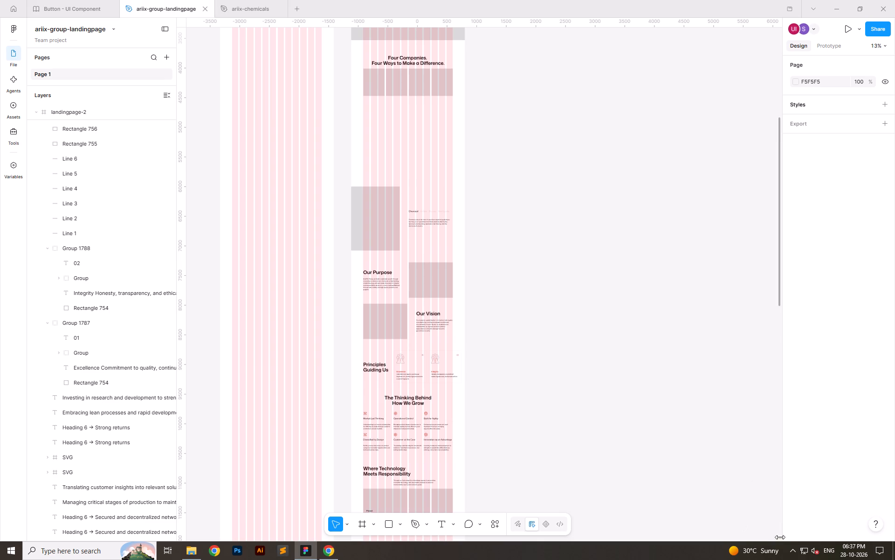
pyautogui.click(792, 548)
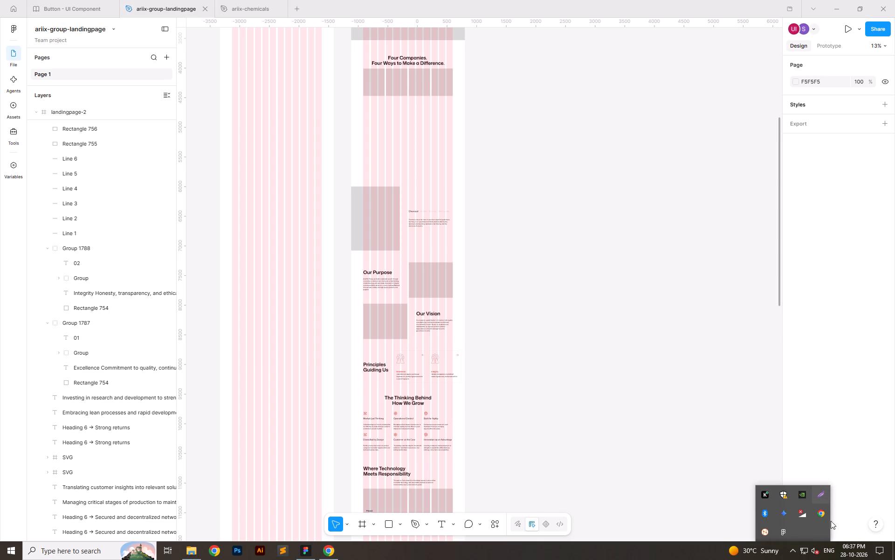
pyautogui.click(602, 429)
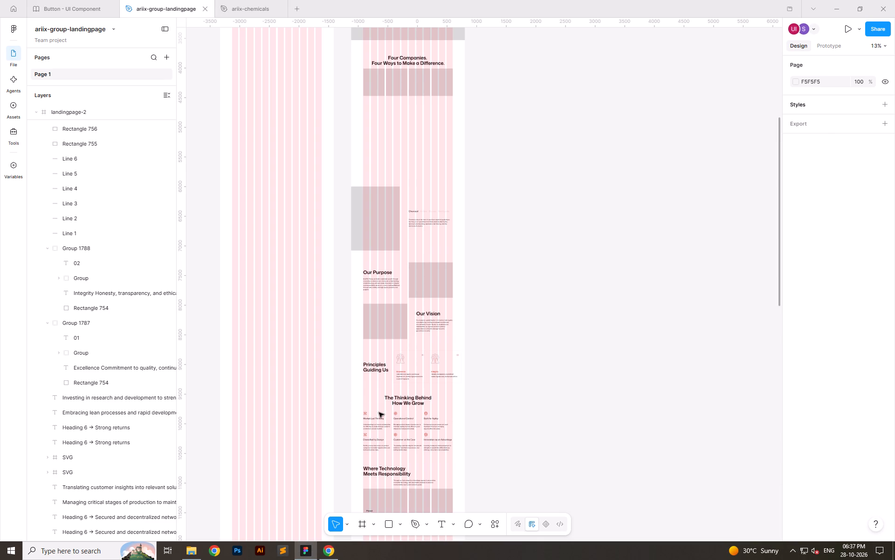
# Select the whole The Thinking Behind How We Grow section, covering its heading and all six items with icons, text and divider lines.
pyautogui.moveTo(345, 385); pyautogui.dragTo(466, 459)
pyautogui.click(496, 458)
pyautogui.moveTo(493, 459); pyautogui.dragTo(334, 390)
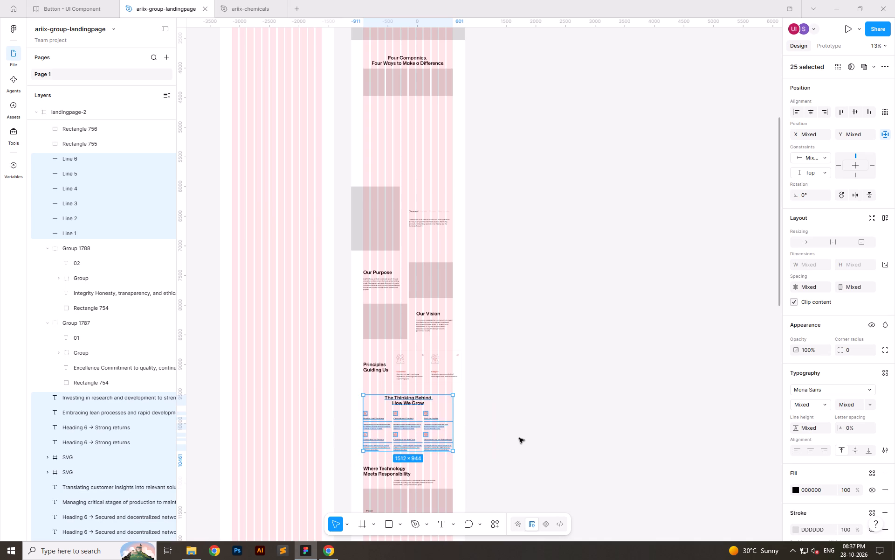
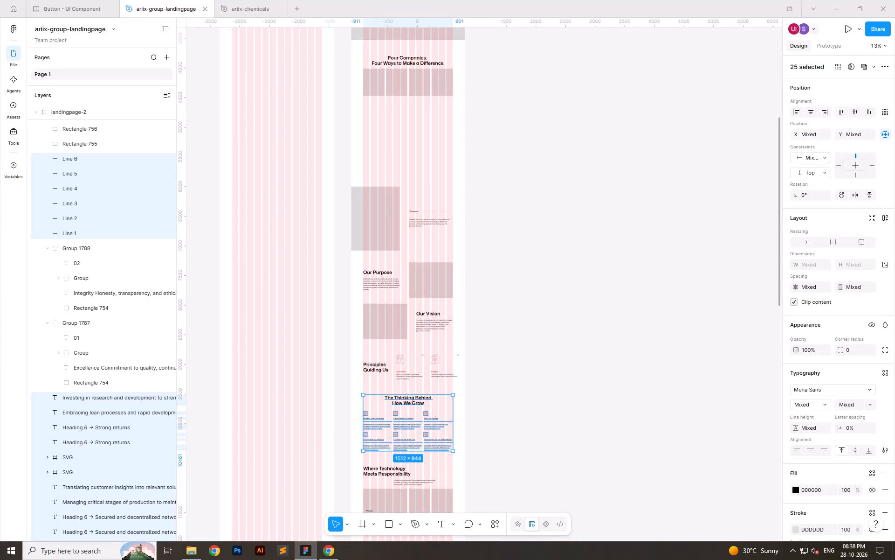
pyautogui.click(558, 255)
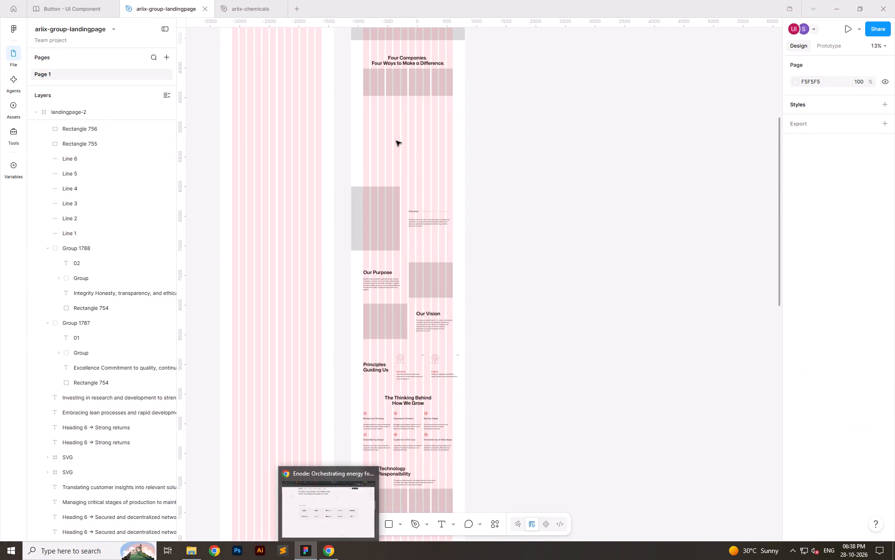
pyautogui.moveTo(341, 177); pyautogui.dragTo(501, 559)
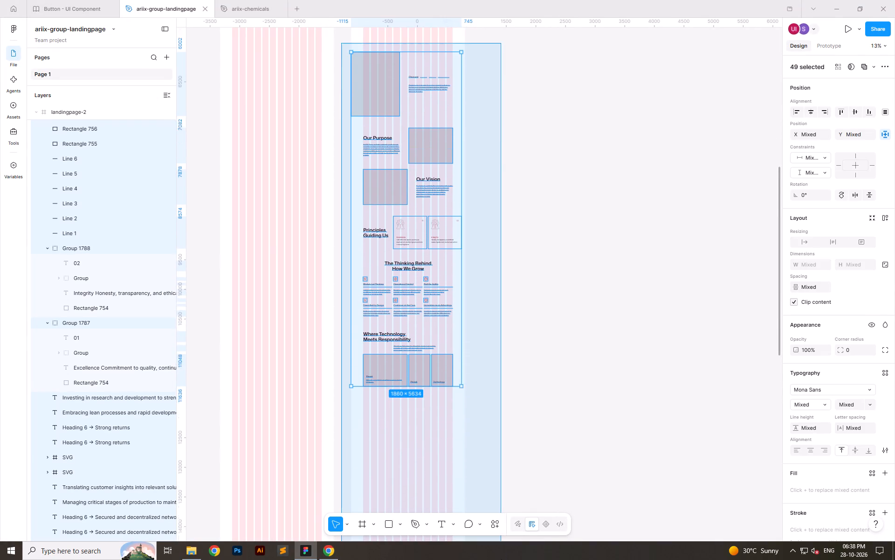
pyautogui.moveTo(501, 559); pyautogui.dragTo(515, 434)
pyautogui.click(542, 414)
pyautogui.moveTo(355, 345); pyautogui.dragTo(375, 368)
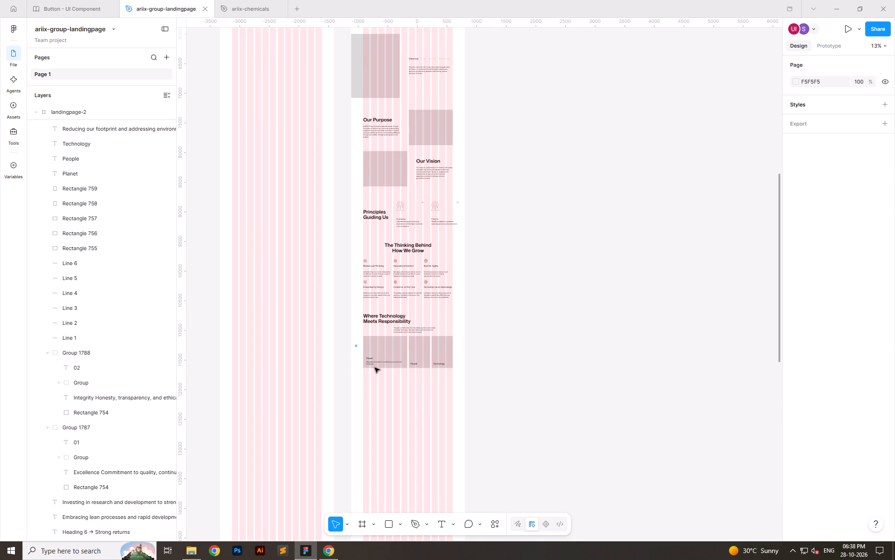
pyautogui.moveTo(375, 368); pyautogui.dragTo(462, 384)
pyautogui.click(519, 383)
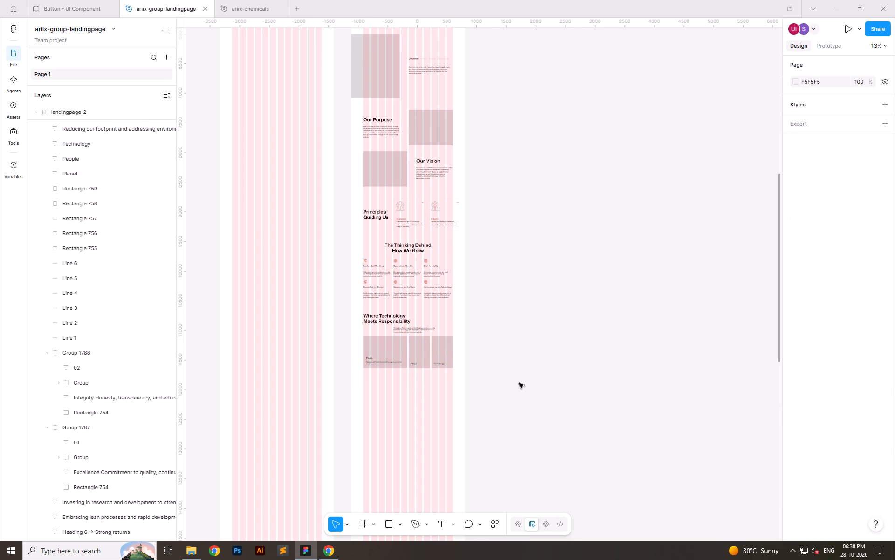
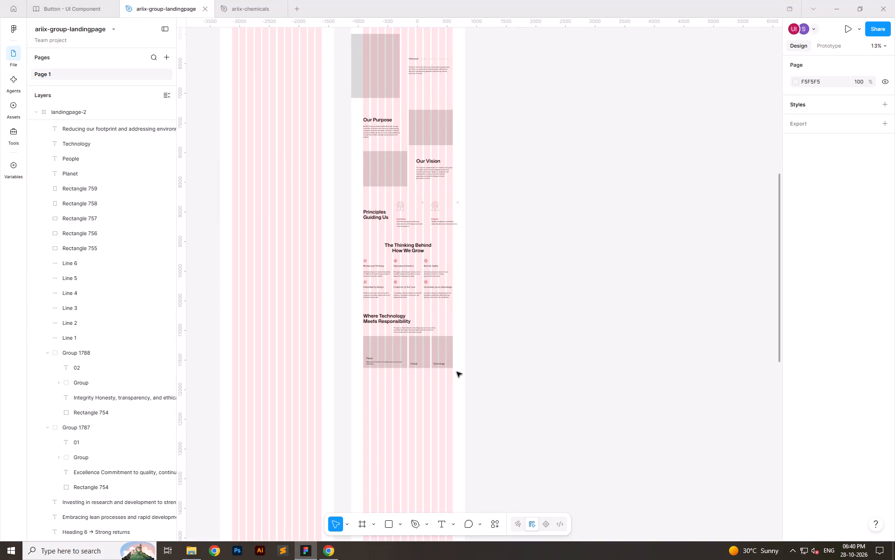
# Review the landingpage-2 section layout and compare it with the Trusted Worldwide logo grid on the Enode reference website.
pyautogui.scroll(11, 454, 392)
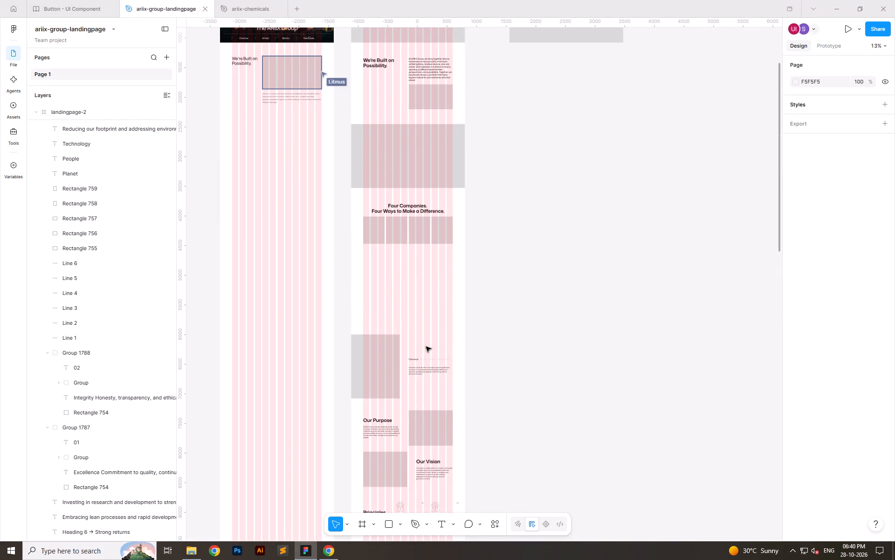
pyautogui.click(325, 550)
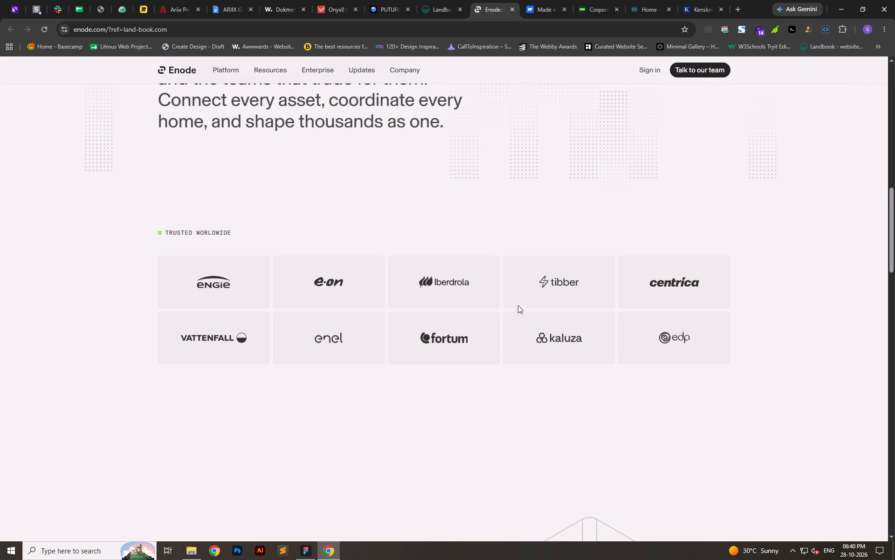
pyautogui.click(737, 303)
pyautogui.click(303, 551)
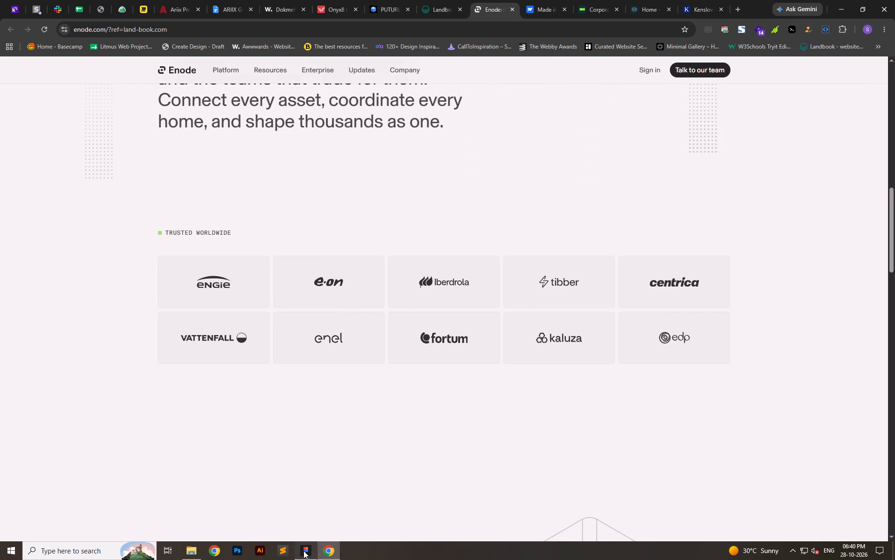
pyautogui.scroll(-7, 461, 292)
pyautogui.scroll(-1, 442, 246)
pyautogui.keyDown('ctrl'); pyautogui.scroll(8, 420, 444); pyautogui.keyUp('ctrl')
pyautogui.keyDown('ctrl'); pyautogui.scroll(-3, 458, 77); pyautogui.keyUp('ctrl')
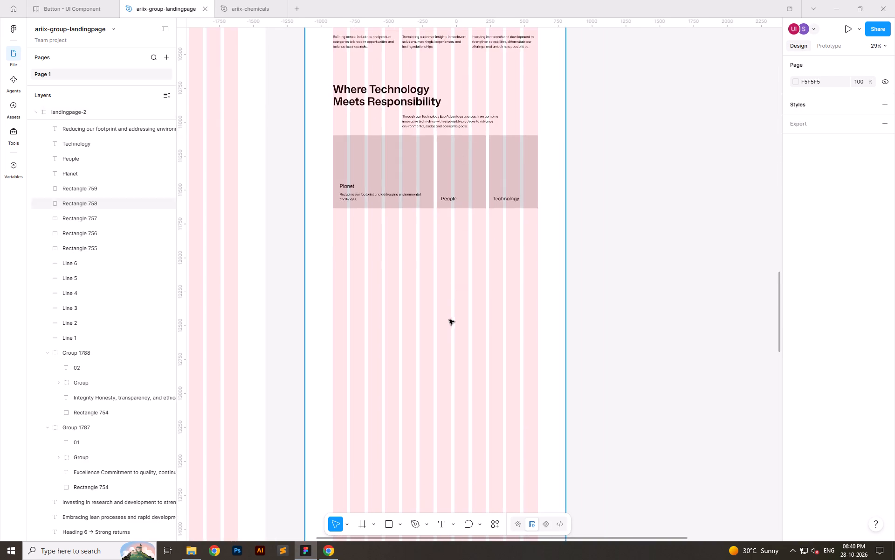
# Copy the heading "We're in Good Company" from the Homepage Flow of the ARIIX Group landing page document in Chrome.
pyautogui.hotkey('alt', 'Tab')
pyautogui.click(234, 0)
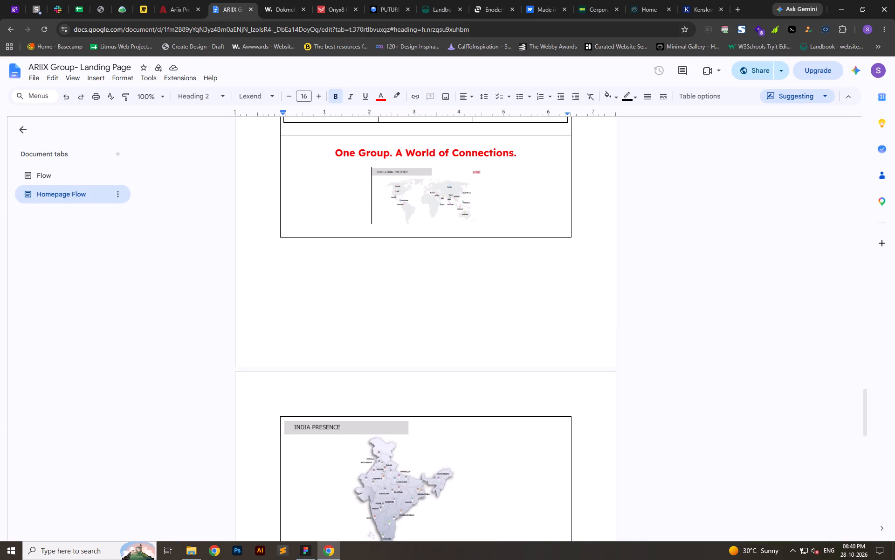
pyautogui.scroll(-7, 489, 309)
pyautogui.scroll(-4, 393, 325)
pyautogui.scroll(3, 395, 305)
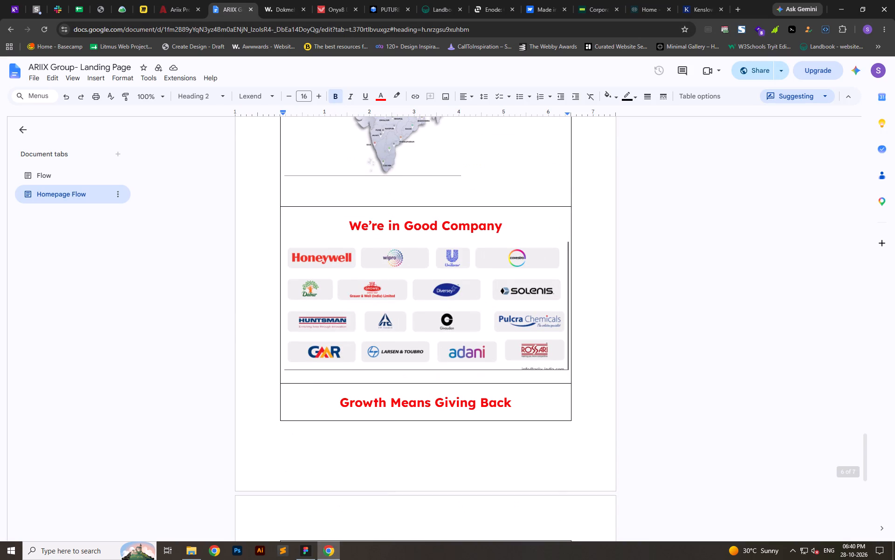
pyautogui.moveTo(351, 226); pyautogui.dragTo(499, 229)
pyautogui.hotkey('ctrl', 'c')
pyautogui.hotkey('alt', 'Tab')
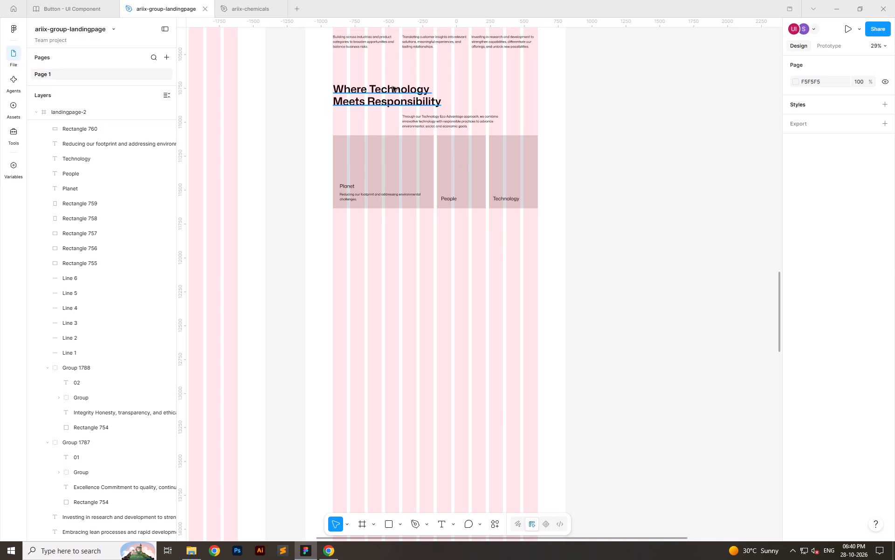
# In Figma, duplicate the "Where Technology Meets Responsibility" heading below its cards, replace its text with "We're in Good Company", 1128 wide and centred.
pyautogui.click(386, 91)
pyautogui.keyDown('alt'); pyautogui.keyDown('shift'); pyautogui.moveTo(378, 96); pyautogui.dragTo(395, 321); pyautogui.keyUp('shift'); pyautogui.keyUp('alt')
pyautogui.doubleClick(395, 321)
pyautogui.hotkey('ctrl', 'v')
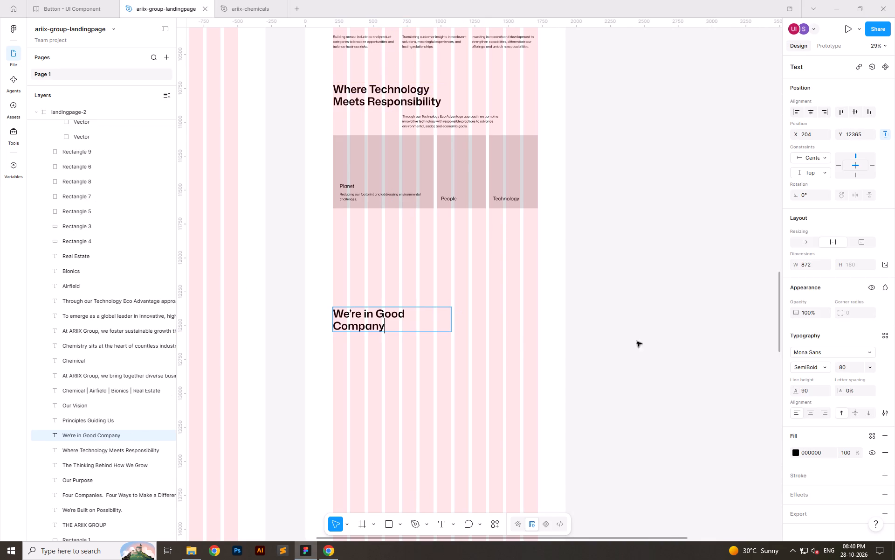
pyautogui.click(647, 348)
pyautogui.moveTo(452, 323); pyautogui.dragTo(485, 319)
pyautogui.click(812, 413)
pyautogui.click(809, 110)
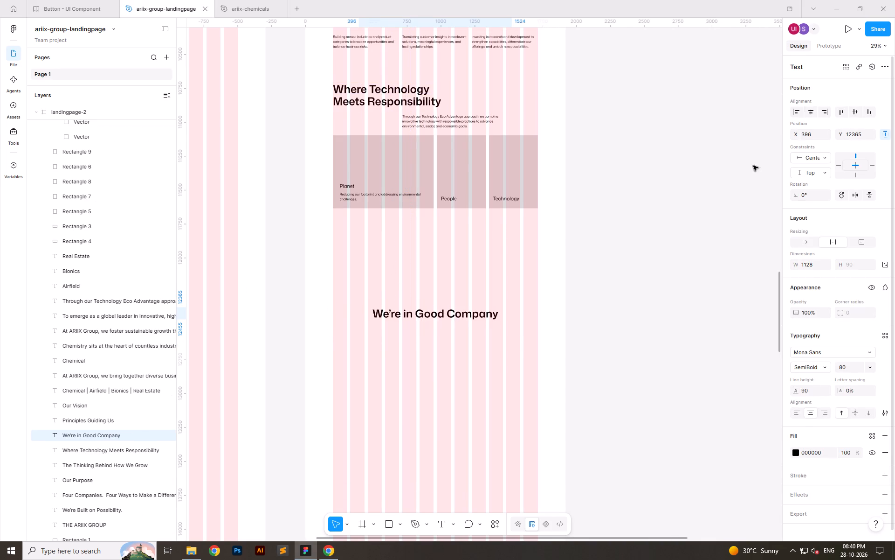
pyautogui.click(613, 256)
# Draw a grey placeholder rectangle of about 488 × 248 under the new heading, spanning the first four columns.
pyautogui.keyDown('ctrl'); pyautogui.scroll(7, 333, 470); pyautogui.keyUp('ctrl')
pyautogui.click(388, 527)
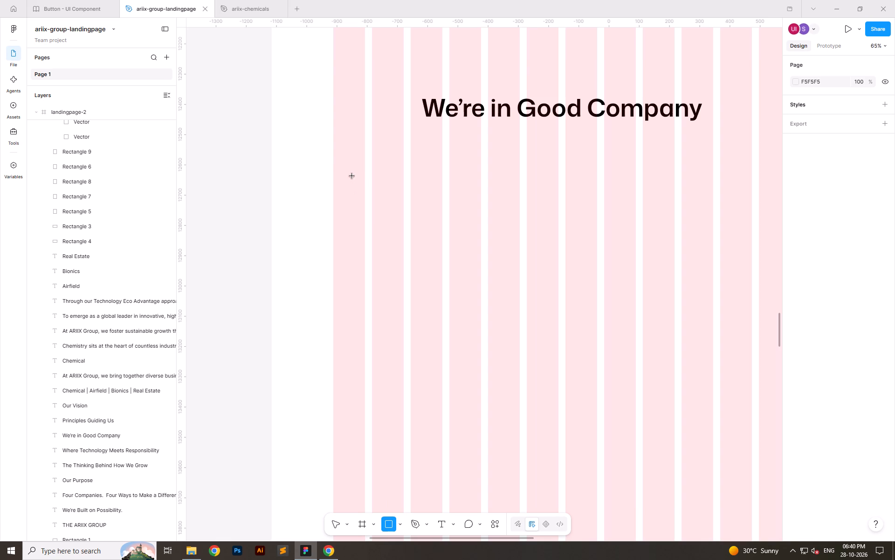
pyautogui.moveTo(333, 179); pyautogui.dragTo(444, 237)
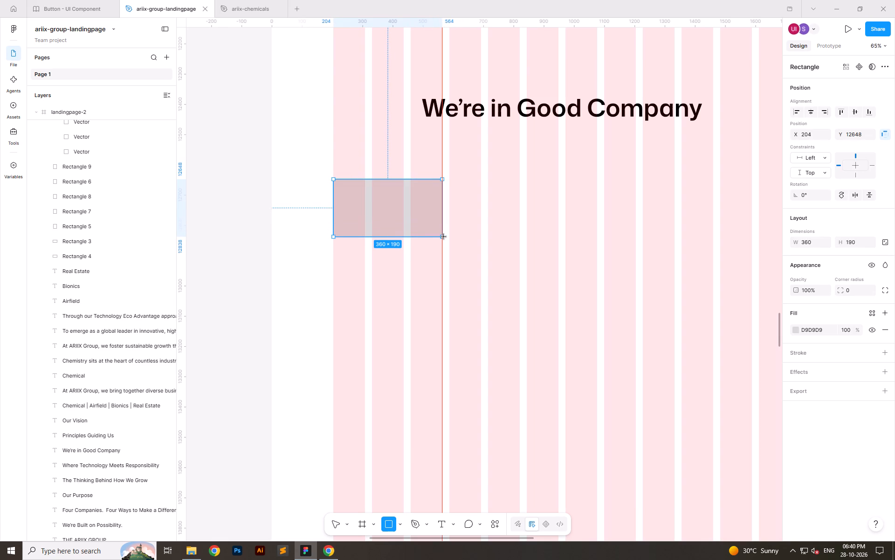
pyautogui.moveTo(444, 237); pyautogui.dragTo(480, 250)
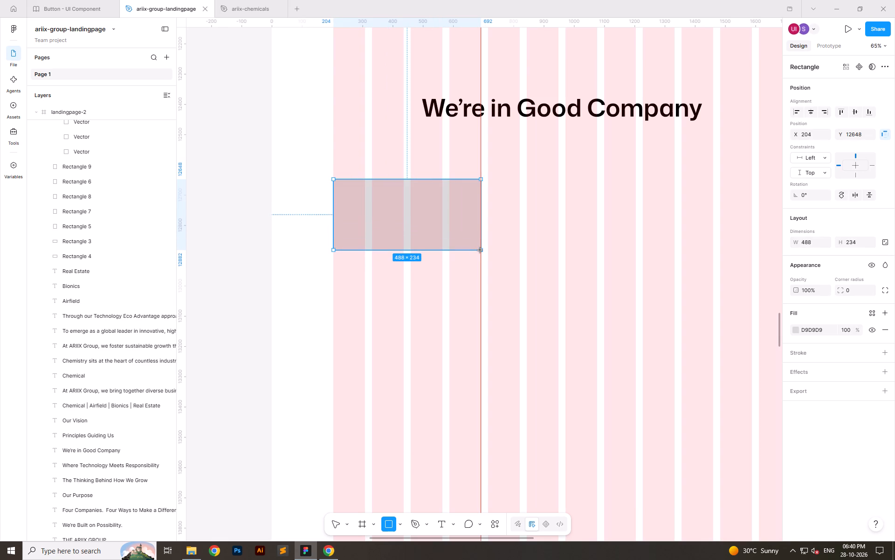
pyautogui.moveTo(480, 250); pyautogui.dragTo(480, 254)
pyautogui.moveTo(445, 225); pyautogui.dragTo(449, 200)
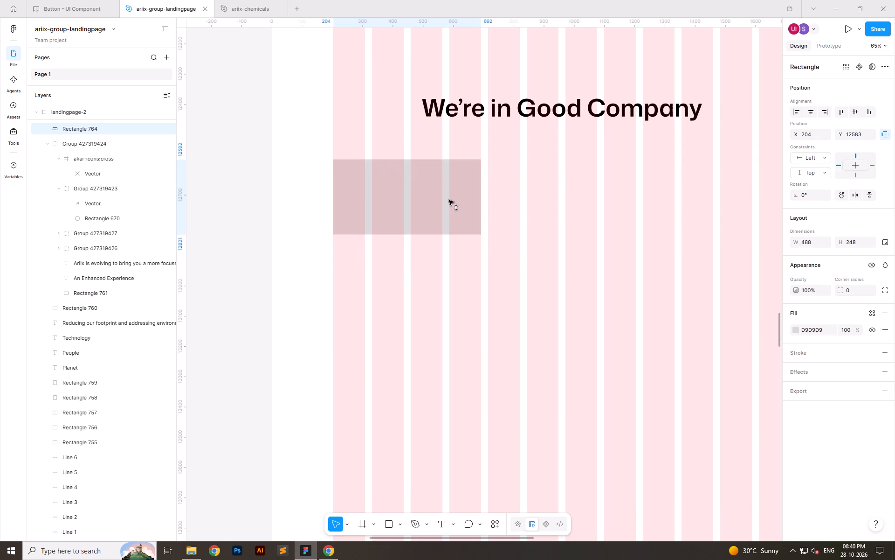
pyautogui.moveTo(449, 200); pyautogui.dragTo(449, 188)
pyautogui.moveTo(428, 180); pyautogui.dragTo(428, 196)
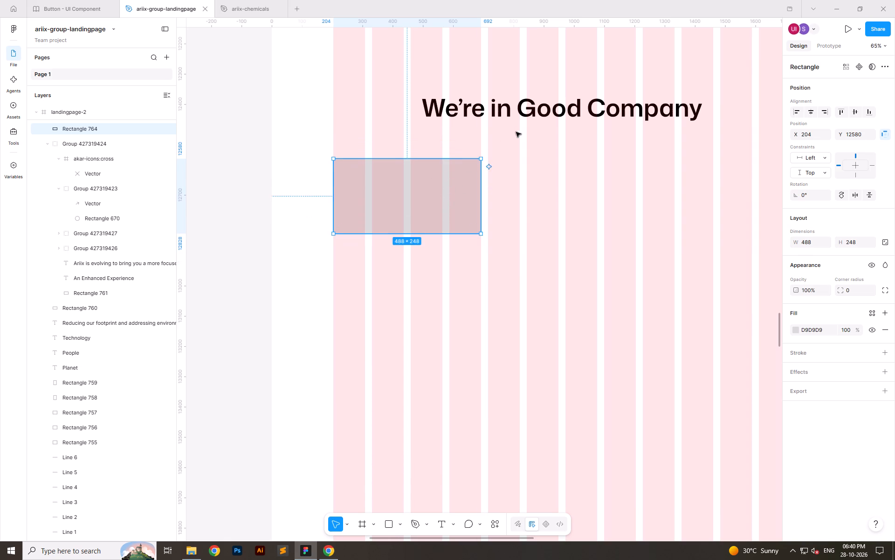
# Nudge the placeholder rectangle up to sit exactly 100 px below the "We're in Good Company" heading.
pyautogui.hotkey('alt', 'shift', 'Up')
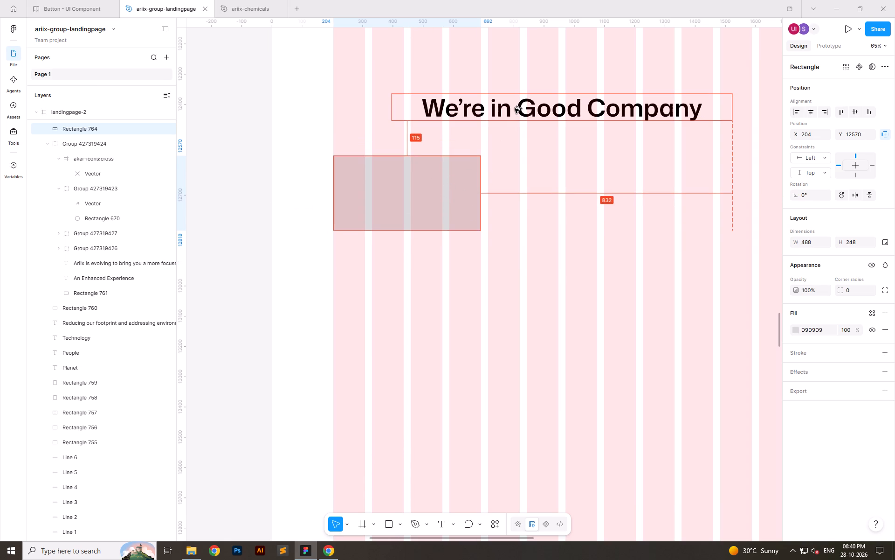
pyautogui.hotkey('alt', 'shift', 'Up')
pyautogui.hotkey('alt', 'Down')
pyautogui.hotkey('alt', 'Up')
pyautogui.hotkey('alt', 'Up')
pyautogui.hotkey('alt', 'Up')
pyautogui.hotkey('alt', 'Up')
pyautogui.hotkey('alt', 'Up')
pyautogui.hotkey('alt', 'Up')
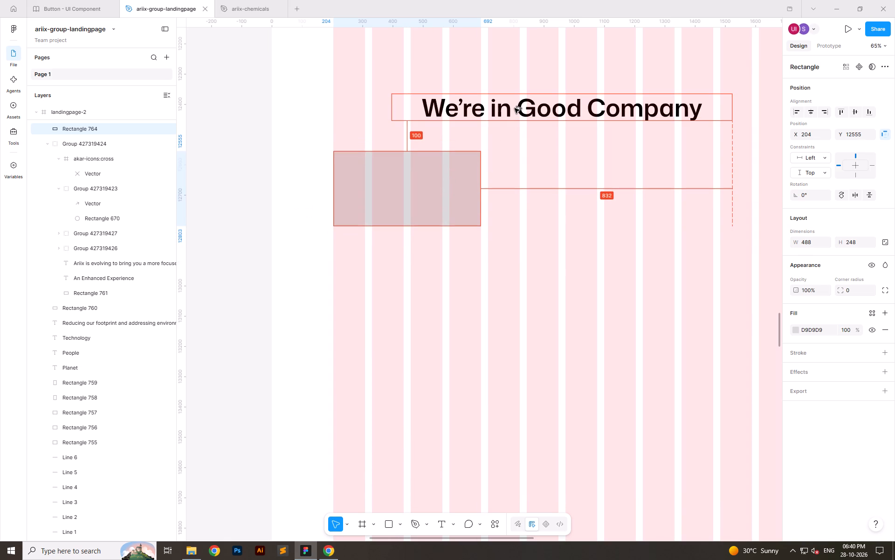
# Duplicate the placeholder twice across the page to make a row of three rectangles with 24 px gaps.
pyautogui.keyDown('ctrl'); pyautogui.scroll(-4, 139, 296); pyautogui.keyUp('ctrl')
pyautogui.keyDown('ctrl'); pyautogui.scroll(-5, 358, 264); pyautogui.keyUp('ctrl')
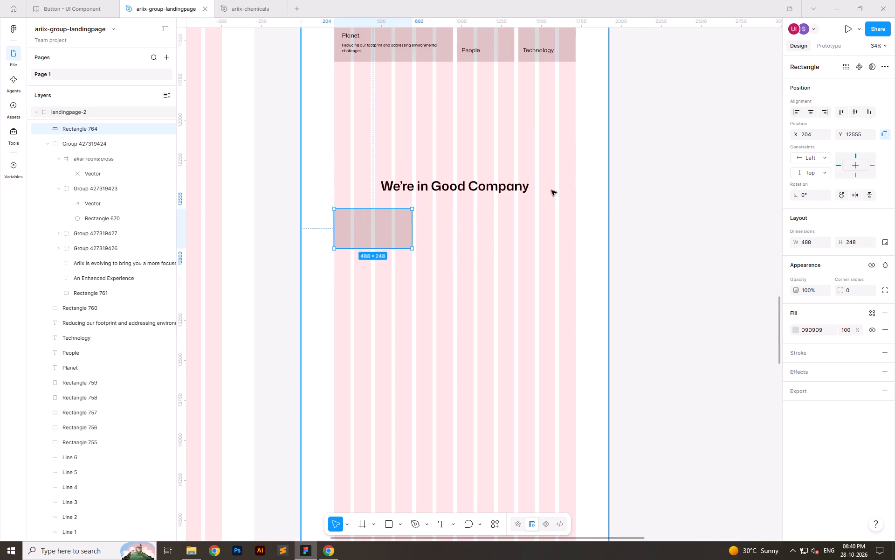
pyautogui.keyDown('ctrl'); pyautogui.scroll(4, 375, 215); pyautogui.keyUp('ctrl')
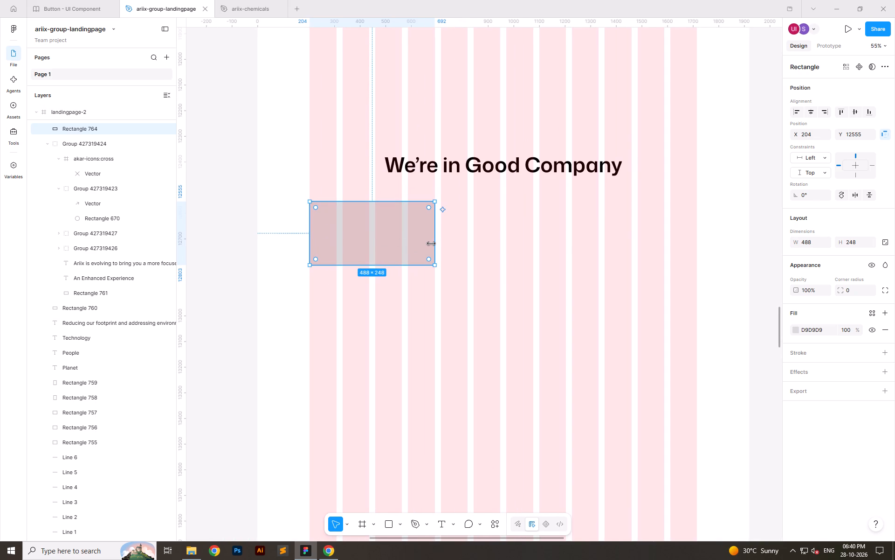
pyautogui.keyDown('alt'); pyautogui.keyDown('shift'); pyautogui.moveTo(388, 246); pyautogui.dragTo(519, 250); pyautogui.keyUp('shift'); pyautogui.keyUp('alt')
pyautogui.hotkey('ctrl', 'd')
pyautogui.keyDown('shift'); pyautogui.click(491, 243); pyautogui.keyUp('shift')
pyautogui.keyDown('shift'); pyautogui.click(395, 251); pyautogui.keyUp('shift')
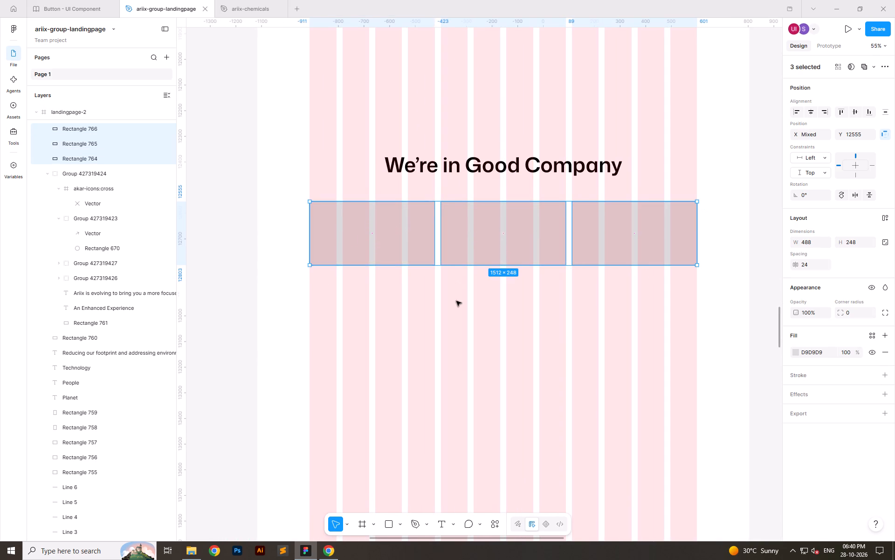
# Scale the three placeholder rectangles down together to about 364 × 186, each covering roughly three columns.
pyautogui.click(456, 301)
pyautogui.click(388, 255)
pyautogui.keyDown('shift'); pyautogui.click(477, 247); pyautogui.keyUp('shift')
pyautogui.keyDown('shift'); pyautogui.click(647, 248); pyautogui.keyUp('shift')
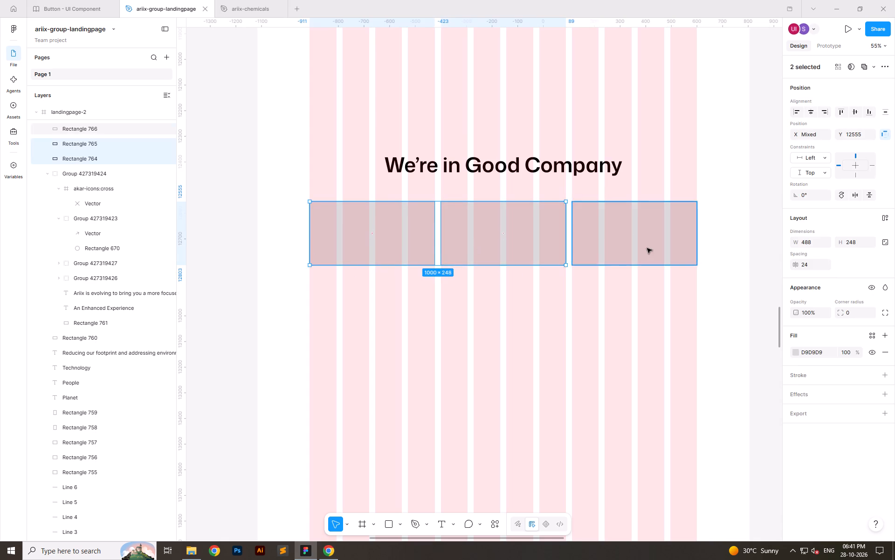
pyautogui.keyDown('shift'); pyautogui.moveTo(696, 243); pyautogui.dragTo(599, 233); pyautogui.keyUp('shift')
pyautogui.click(559, 316)
# Adjust the three placeholders to 360 px wide and snap them to the column edges at X 204, 588 and 972.
pyautogui.click(524, 232)
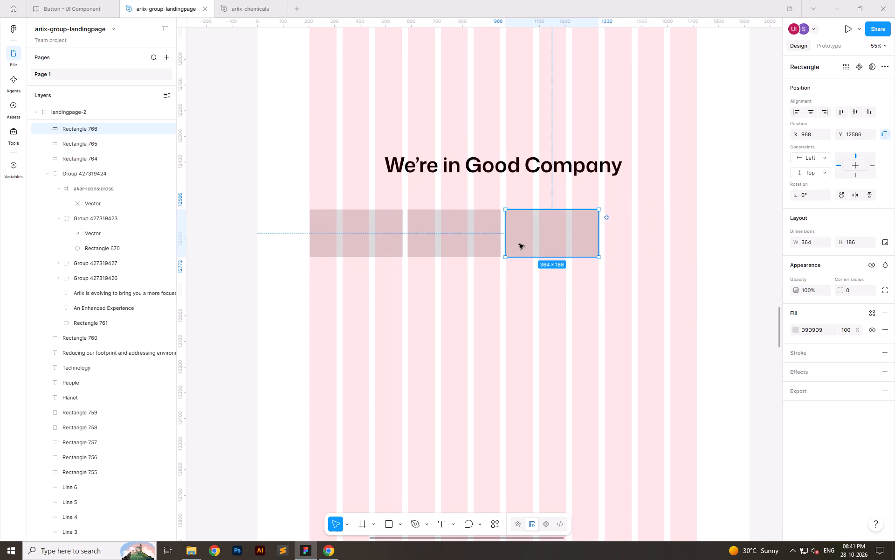
pyautogui.keyDown('ctrl'); pyautogui.scroll(12, 363, 247); pyautogui.keyUp('ctrl')
pyautogui.click(405, 265)
pyautogui.keyDown('ctrl'); pyautogui.scroll(-3, 580, 329); pyautogui.keyUp('ctrl')
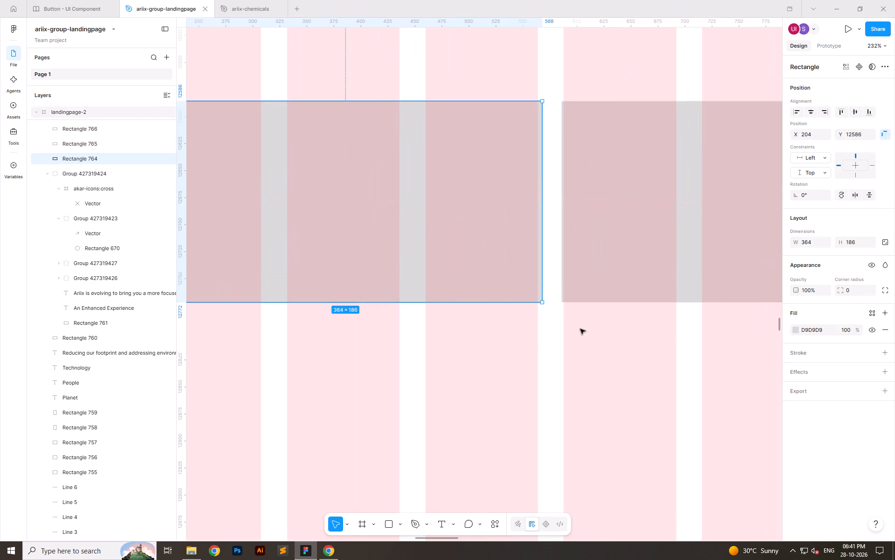
pyautogui.keyDown('ctrl'); pyautogui.scroll(-2, 580, 329); pyautogui.keyUp('ctrl')
pyautogui.moveTo(563, 300); pyautogui.dragTo(558, 299)
pyautogui.keyDown('ctrl'); pyautogui.scroll(-6, 325, 319); pyautogui.keyUp('ctrl')
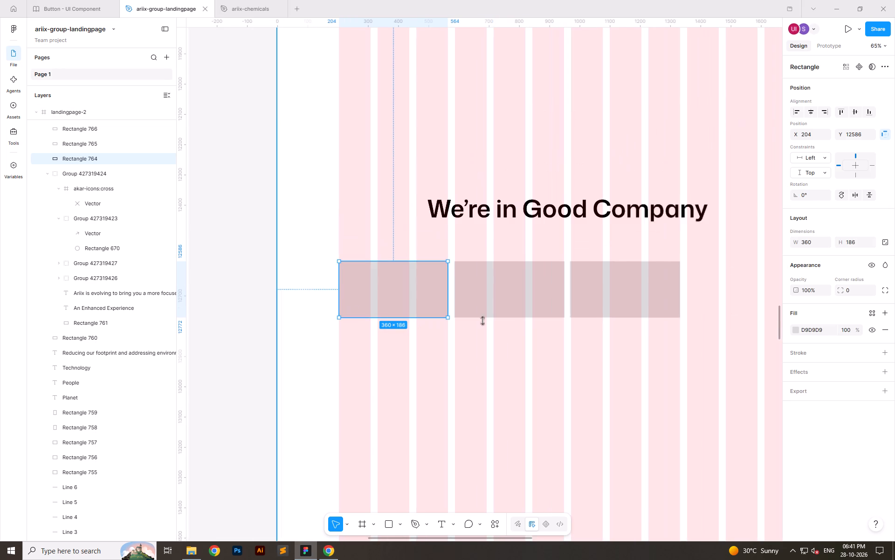
pyautogui.click(503, 304)
pyautogui.keyDown('ctrl'); pyautogui.scroll(7, 472, 287); pyautogui.keyUp('ctrl')
pyautogui.click(449, 286)
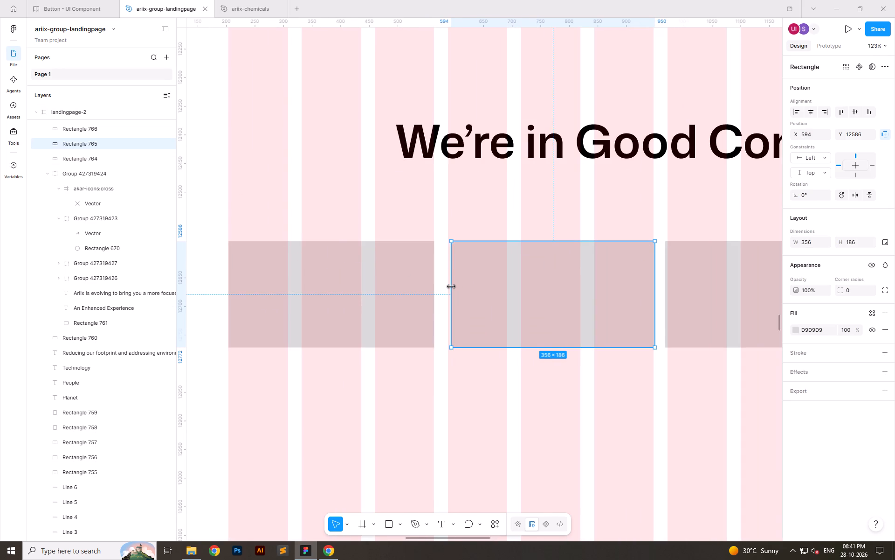
pyautogui.click(654, 286)
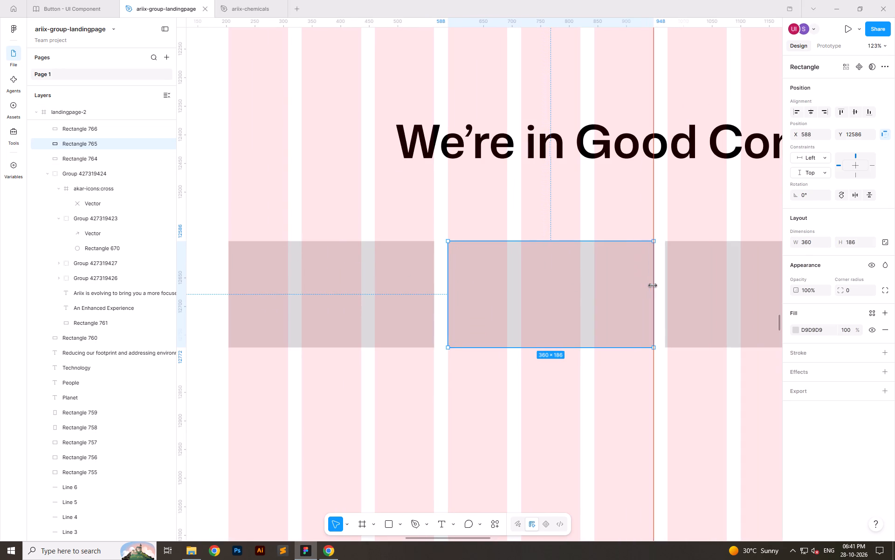
pyautogui.doubleClick(681, 297)
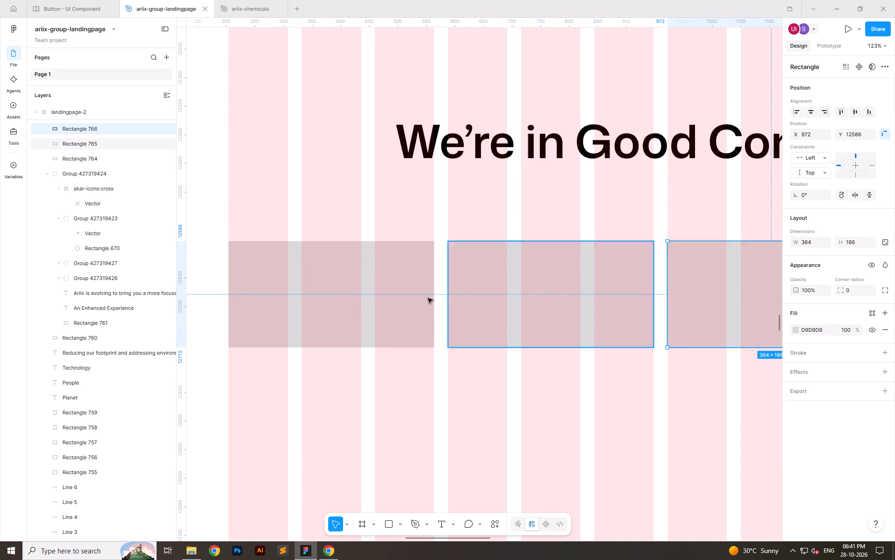
pyautogui.keyDown('ctrl'); pyautogui.scroll(-7, 428, 298); pyautogui.keyUp('ctrl')
pyautogui.keyDown('ctrl'); pyautogui.scroll(6, 640, 315); pyautogui.keyUp('ctrl')
pyautogui.click(604, 298)
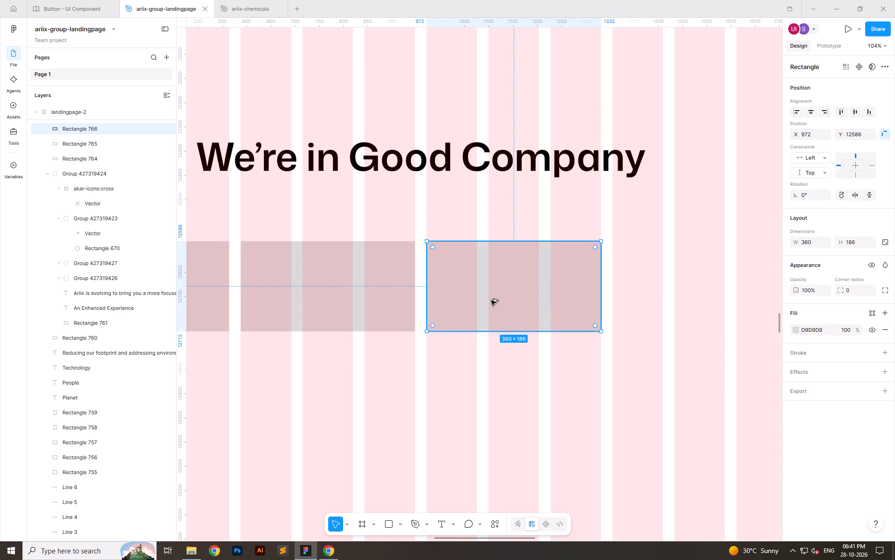
# Duplicate the third placeholder into the last three columns at X 1356 to complete a row of four.
pyautogui.keyDown('alt'); pyautogui.keyDown('shift'); pyautogui.moveTo(491, 301); pyautogui.dragTo(679, 299); pyautogui.keyUp('shift'); pyautogui.keyUp('alt')
# Duplicate the row of four placeholders as a second row below it, with a 30 px gap between the rows.
pyautogui.keyDown('ctrl'); pyautogui.scroll(-7, 602, 281); pyautogui.keyUp('ctrl')
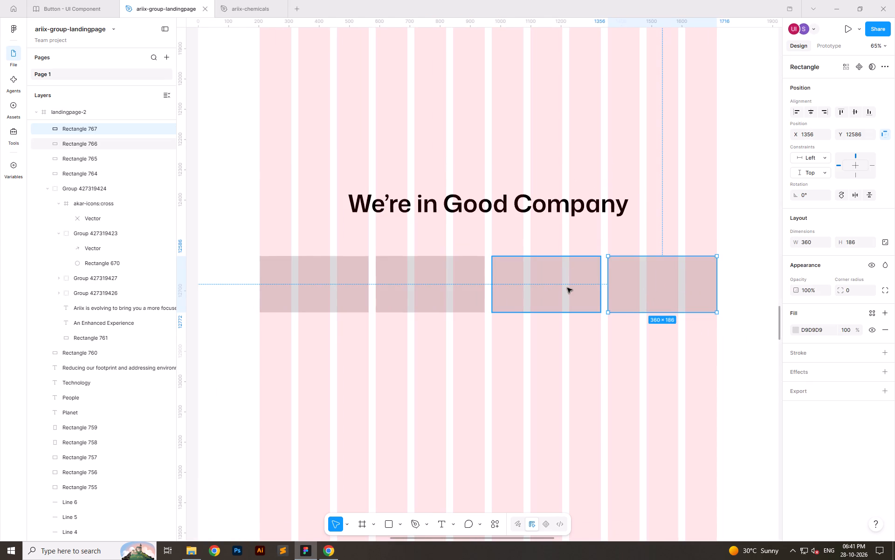
pyautogui.keyDown('shift'); pyautogui.click(567, 288); pyautogui.keyUp('shift')
pyautogui.keyDown('shift'); pyautogui.click(467, 286); pyautogui.keyUp('shift')
pyautogui.keyDown('shift'); pyautogui.click(291, 294); pyautogui.keyUp('shift')
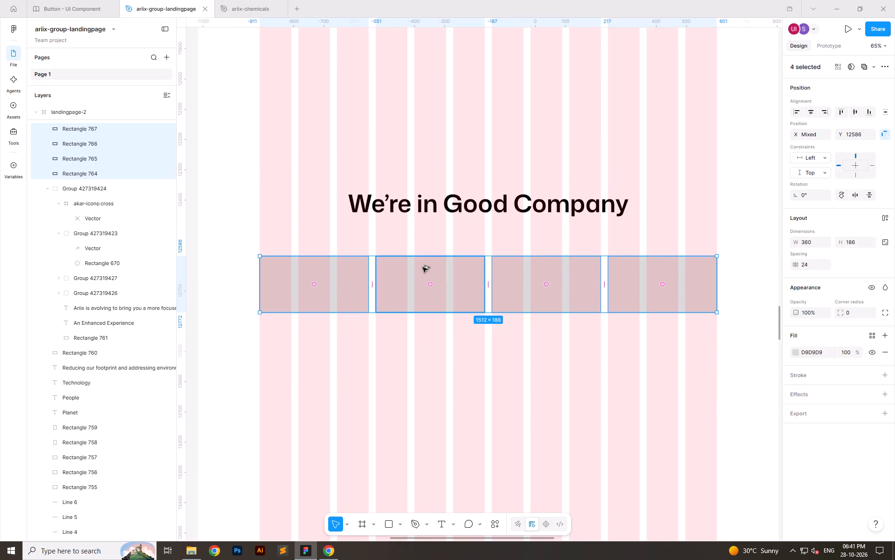
pyautogui.keyDown('alt'); pyautogui.keyDown('shift'); pyautogui.moveTo(413, 273); pyautogui.dragTo(412, 340); pyautogui.keyUp('shift'); pyautogui.keyUp('alt')
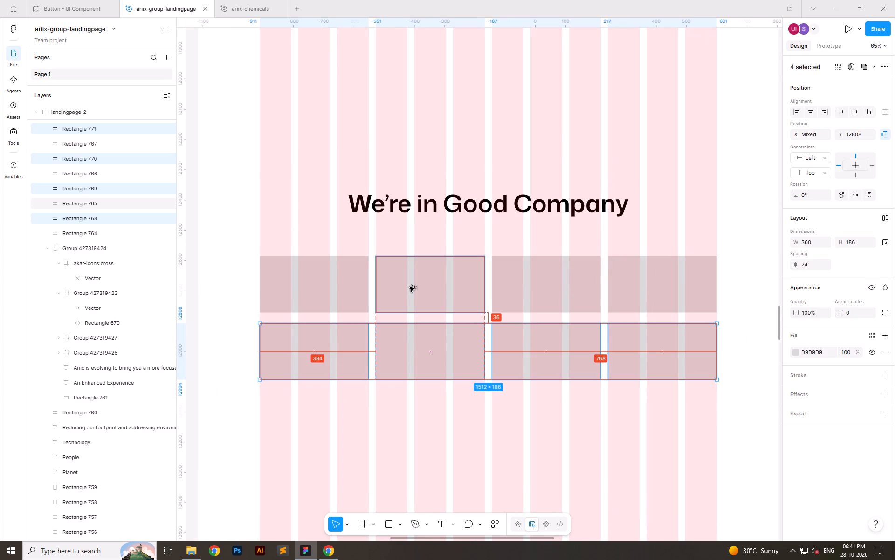
pyautogui.hotkey('alt', 'shift', 'Up')
pyautogui.hotkey('alt', 'Down')
pyautogui.hotkey('alt', 'Down')
pyautogui.hotkey('alt', 'Down')
pyautogui.hotkey('alt', 'Down')
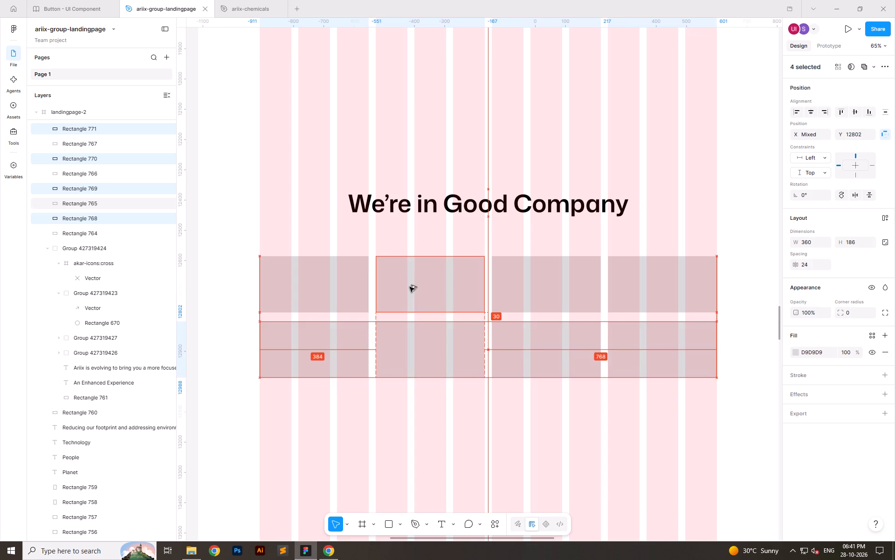
pyautogui.click(401, 500)
# Move both rows of placeholders up together to sit 50 px below the "We're in Good Company" heading.
pyautogui.moveTo(243, 246); pyautogui.dragTo(710, 397)
pyautogui.hotkey('alt', 'shift', 'Up')
pyautogui.hotkey('alt', 'shift', 'Up')
pyautogui.hotkey('alt', 'shift', 'Up')
pyautogui.hotkey('alt', 'shift', 'Up')
pyautogui.hotkey('alt', 'shift', 'Up')
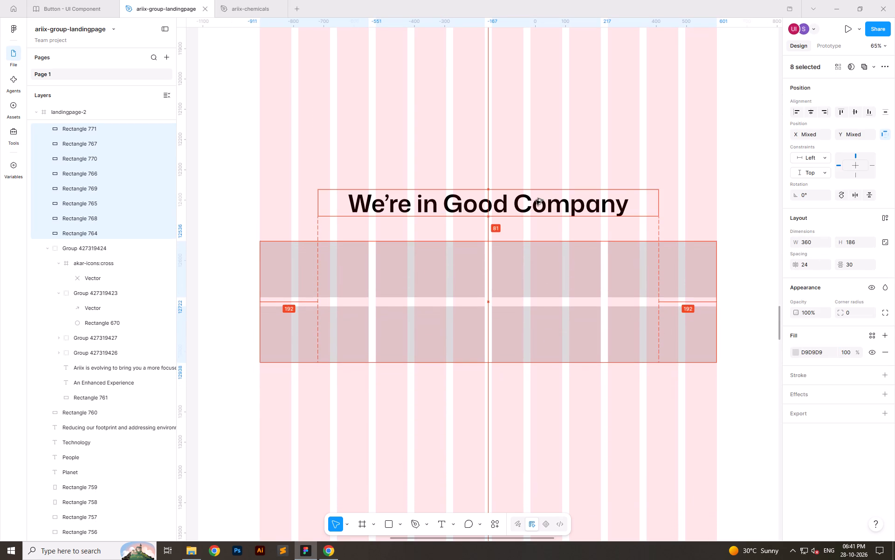
pyautogui.hotkey('alt', 'shift', 'Up')
pyautogui.hotkey('alt', 'shift', 'Up')
pyautogui.hotkey('alt', 'shift', 'Up')
pyautogui.hotkey('alt', 'Up')
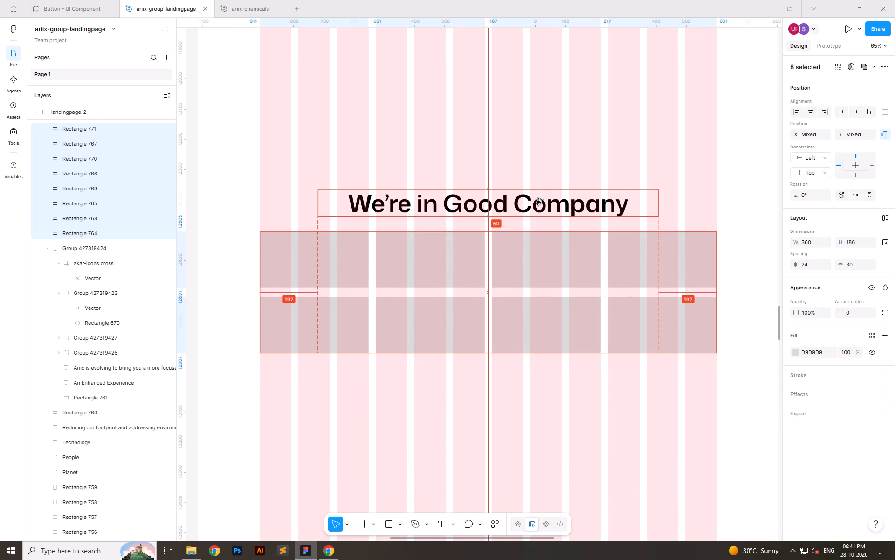
pyautogui.click(615, 393)
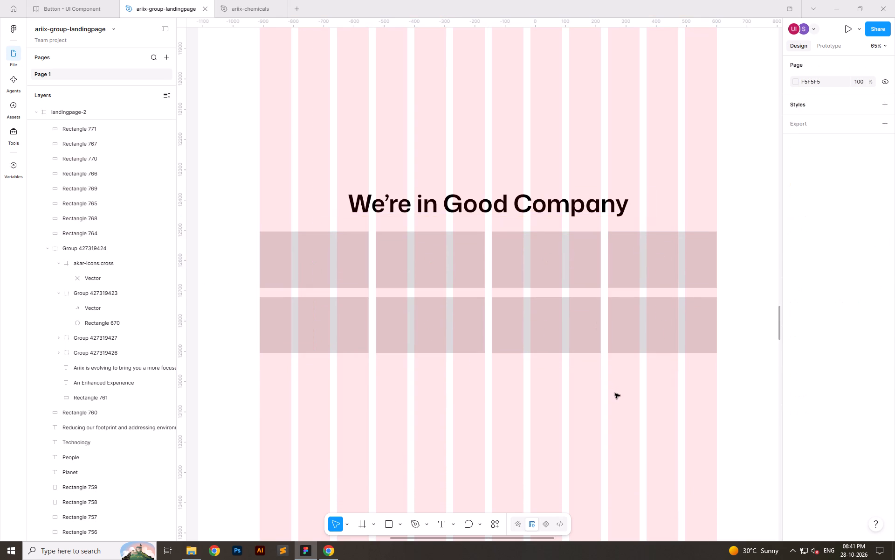
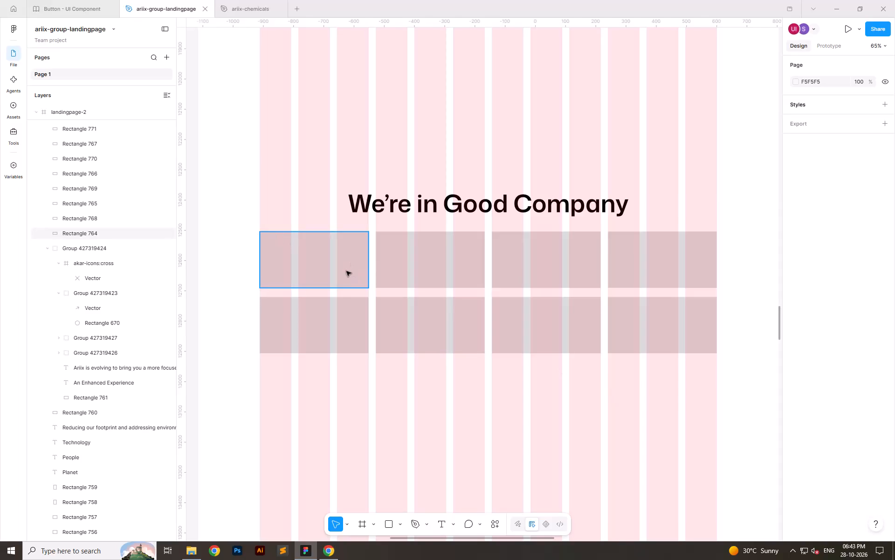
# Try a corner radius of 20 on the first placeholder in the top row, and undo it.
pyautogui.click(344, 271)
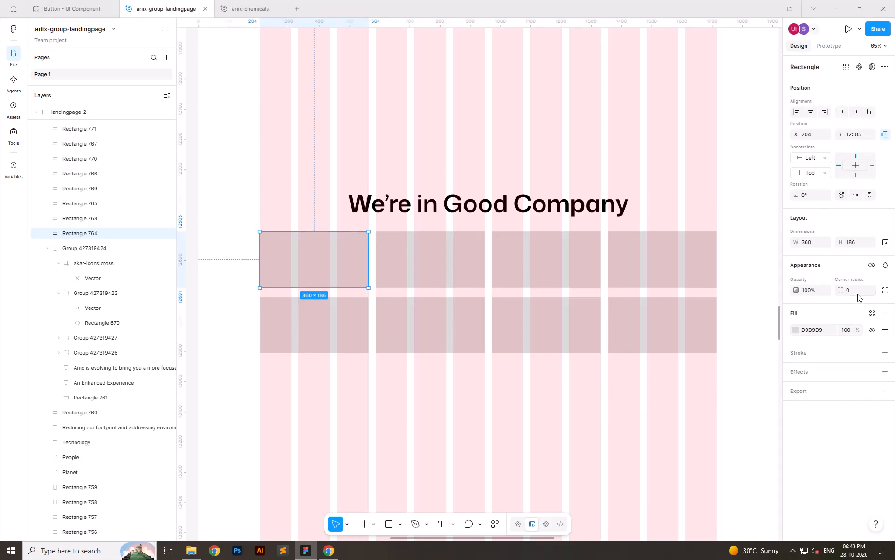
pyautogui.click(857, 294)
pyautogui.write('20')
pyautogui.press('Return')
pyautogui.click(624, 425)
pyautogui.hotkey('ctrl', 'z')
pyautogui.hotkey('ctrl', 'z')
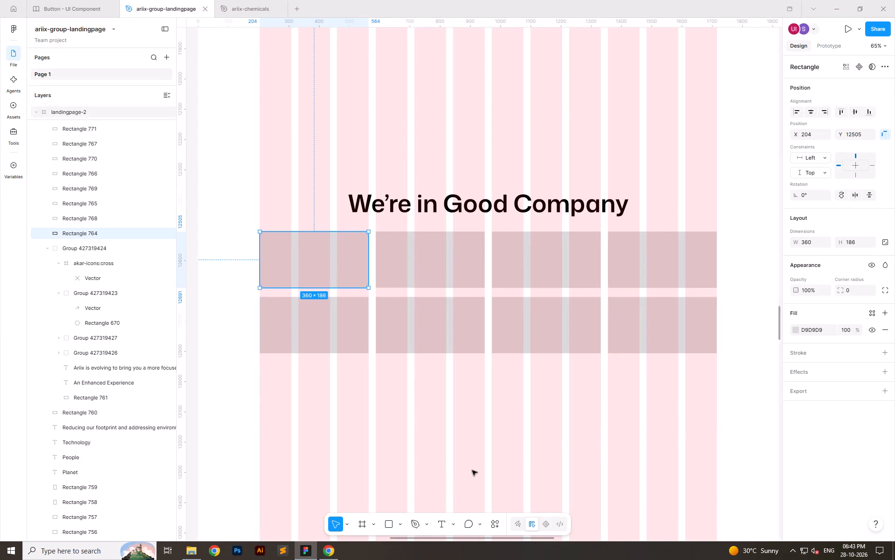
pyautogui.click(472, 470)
# In Chrome, search the web for the Honeywell logo and open the original SVG file from Wikimedia Commons.
pyautogui.hotkey('alt', 'Tab')
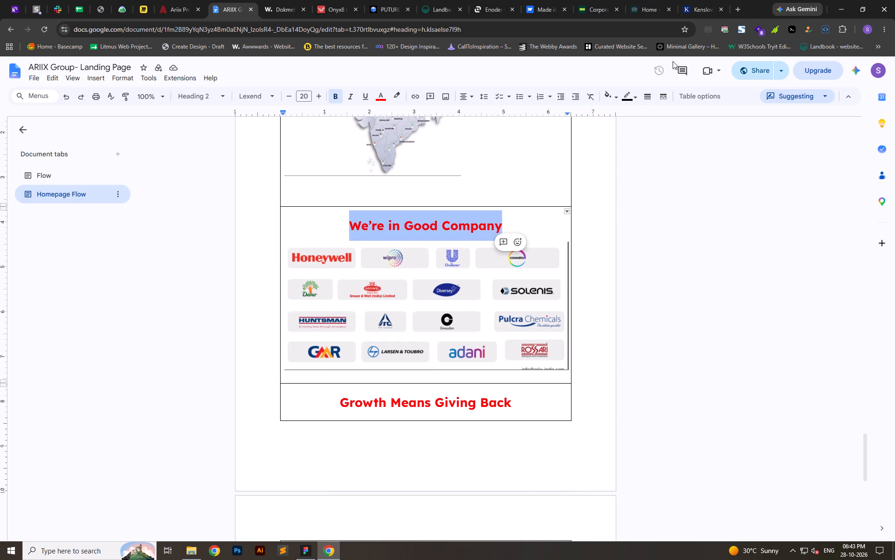
pyautogui.click(739, 11)
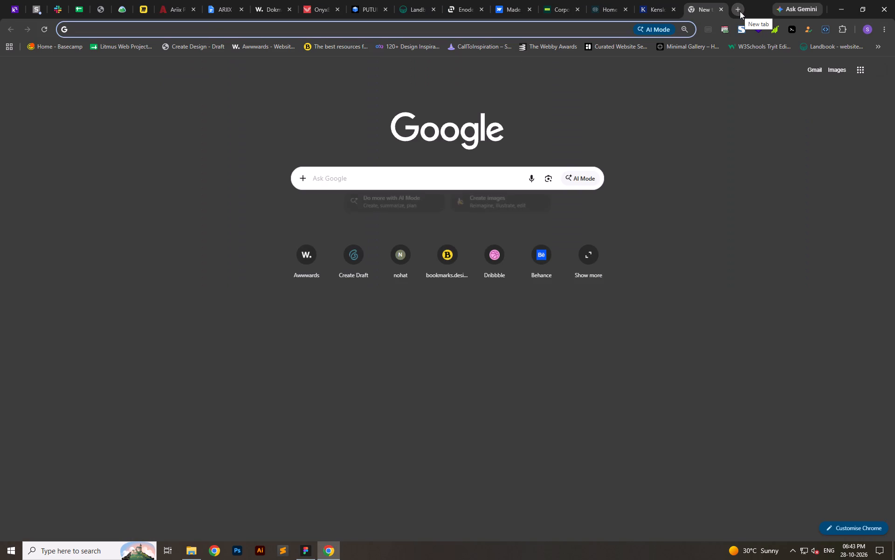
pyautogui.write('honey')
pyautogui.write('well loo')
pyautogui.press('BackSpace')
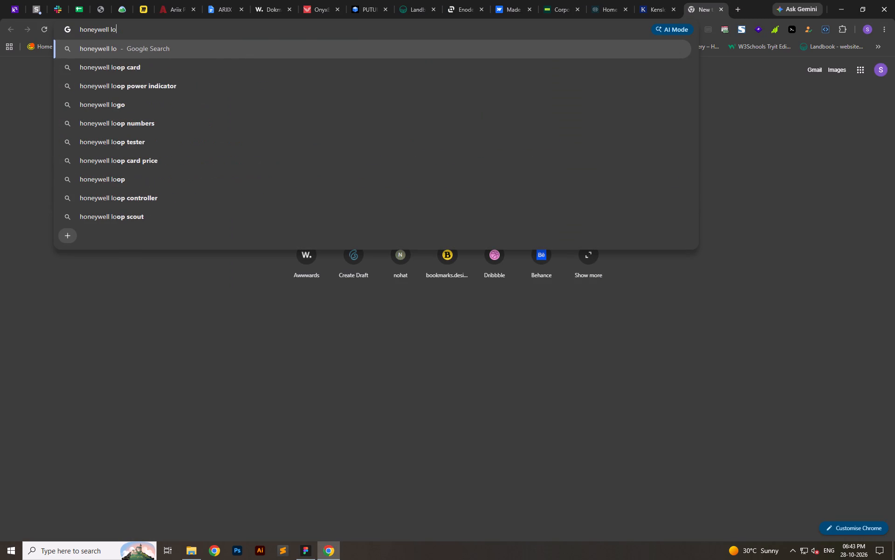
pyautogui.write('go')
pyautogui.press('Return')
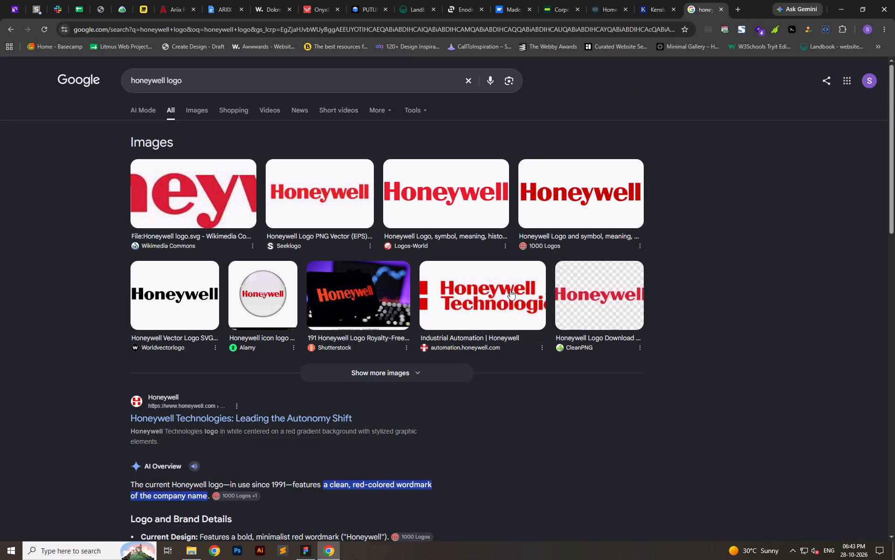
pyautogui.click(223, 231)
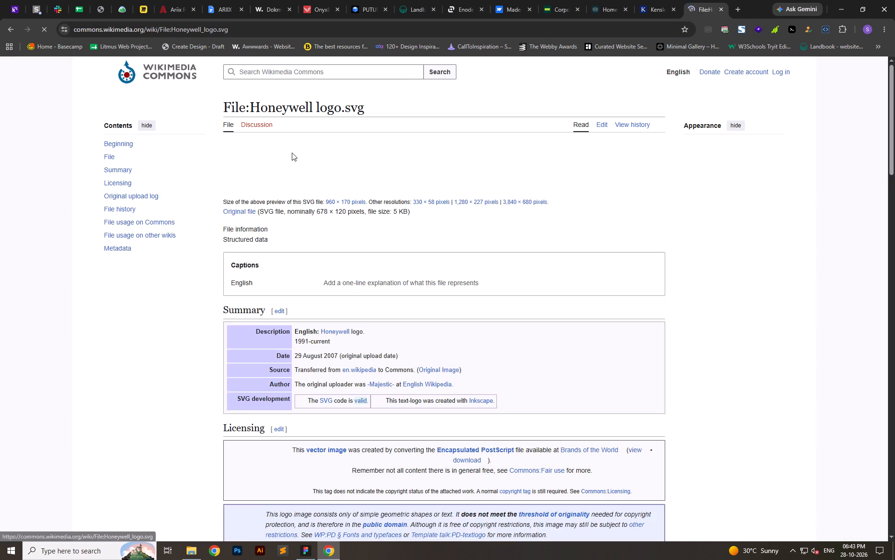
pyautogui.doubleClick(238, 223)
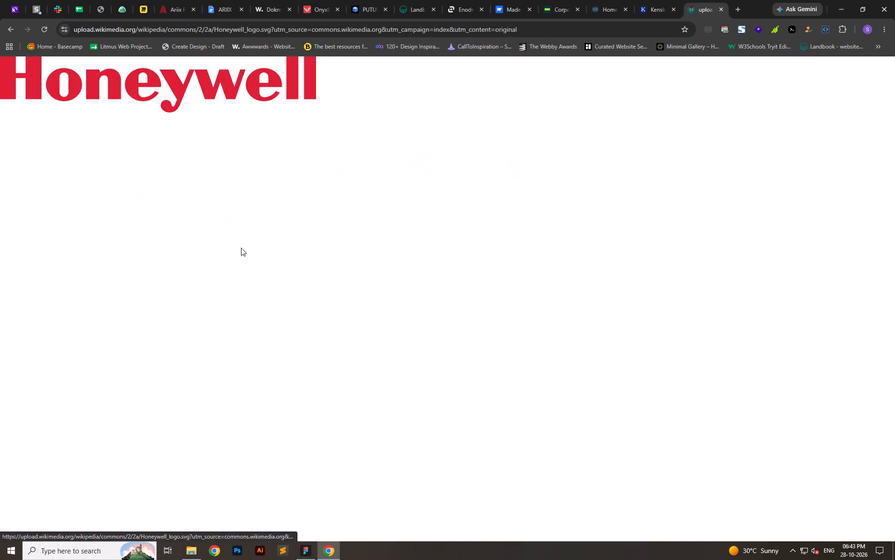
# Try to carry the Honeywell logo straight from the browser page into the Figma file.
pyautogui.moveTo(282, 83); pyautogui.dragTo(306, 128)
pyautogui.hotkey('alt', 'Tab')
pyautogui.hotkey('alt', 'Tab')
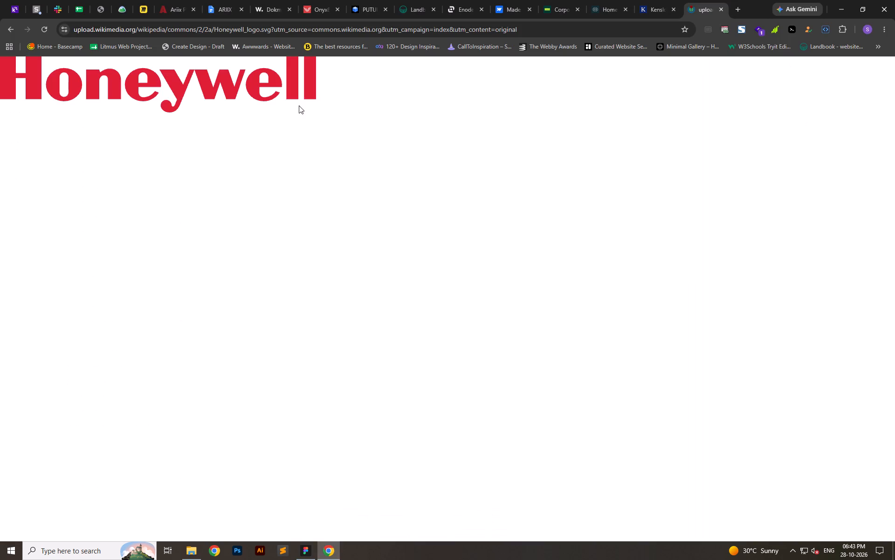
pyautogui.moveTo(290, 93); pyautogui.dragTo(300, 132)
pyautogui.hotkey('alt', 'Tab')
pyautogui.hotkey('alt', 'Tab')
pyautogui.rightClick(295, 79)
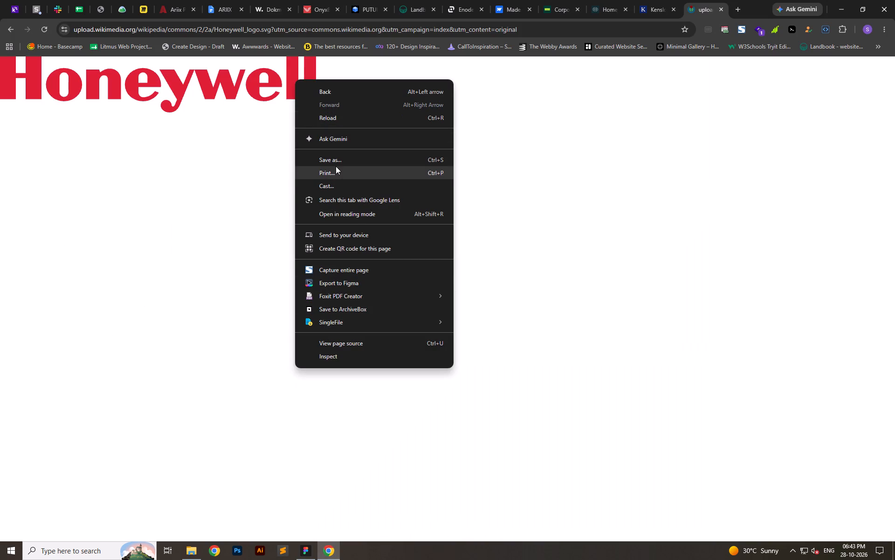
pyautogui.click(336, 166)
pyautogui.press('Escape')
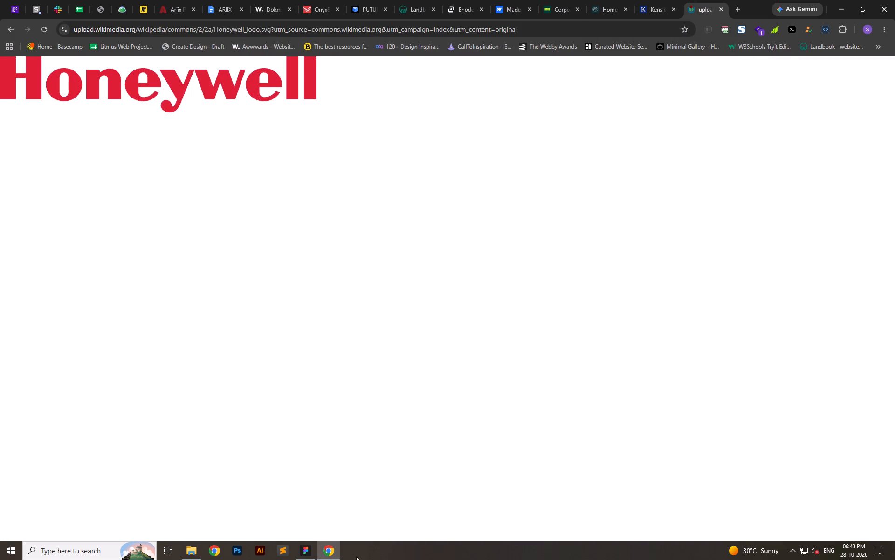
# In Figma's ariix-chemicals file, find the "Leading brands trust us" logo group on the homepage and copy it.
pyautogui.click(305, 548)
pyautogui.keyDown('ctrl'); pyautogui.scroll(-20, 584, 224); pyautogui.keyUp('ctrl')
pyautogui.keyDown('ctrl'); pyautogui.scroll(-2, 584, 224); pyautogui.keyUp('ctrl')
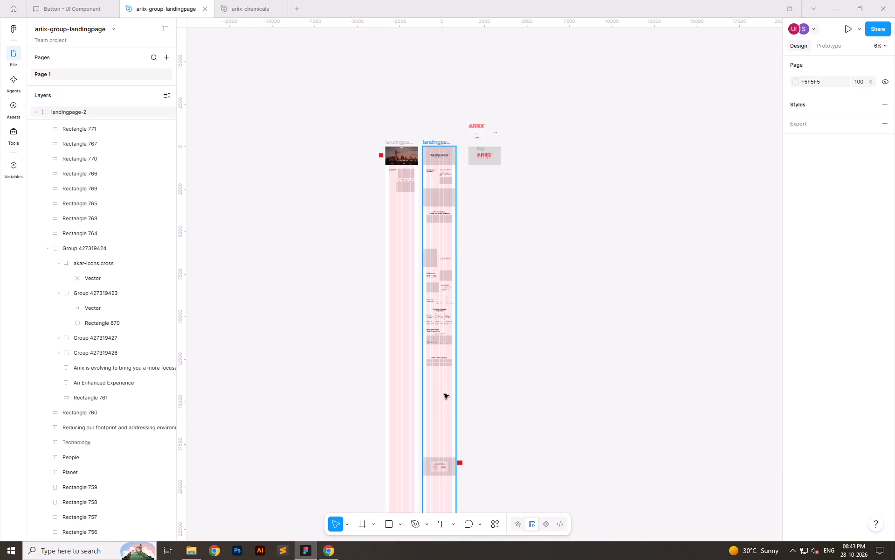
pyautogui.keyDown('ctrl'); pyautogui.scroll(5, 474, 284); pyautogui.keyUp('ctrl')
pyautogui.click(241, 0)
pyautogui.keyDown('ctrl'); pyautogui.scroll(-3, 460, 248); pyautogui.keyUp('ctrl')
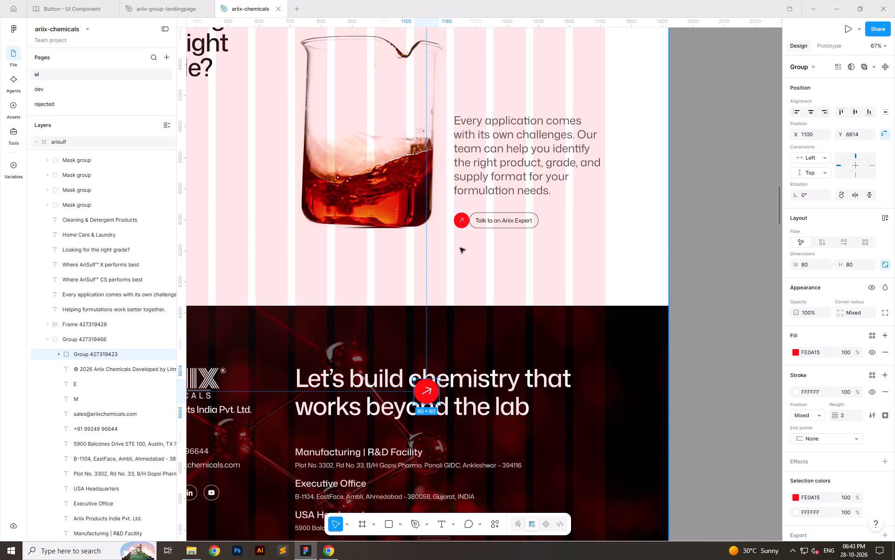
pyautogui.keyDown('ctrl'); pyautogui.scroll(-9, 460, 248); pyautogui.keyUp('ctrl')
pyautogui.click(536, 300)
pyautogui.scroll(14, 528, 300)
pyautogui.keyDown('ctrl'); pyautogui.scroll(-7, 505, 331); pyautogui.keyUp('ctrl')
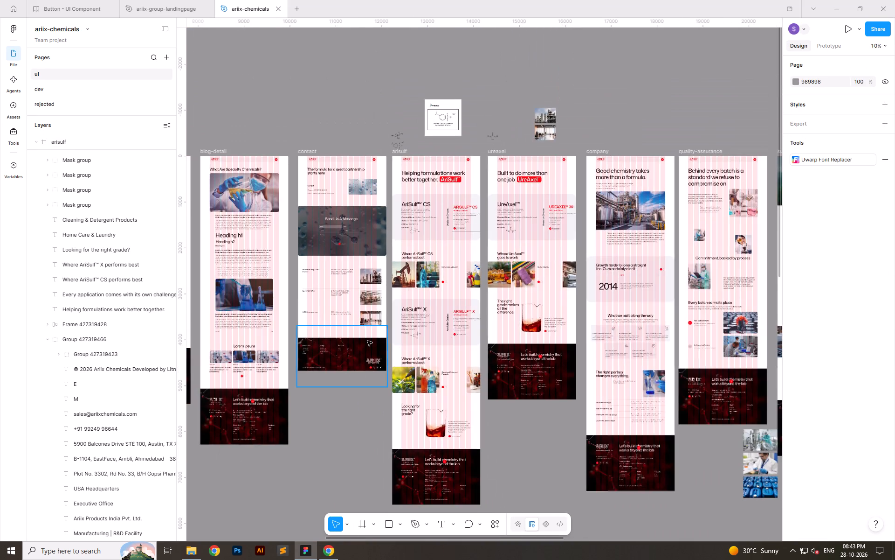
pyautogui.keyDown('ctrl'); pyautogui.scroll(-6, 438, 231); pyautogui.keyUp('ctrl')
pyautogui.keyDown('ctrl'); pyautogui.scroll(-2, 534, 224); pyautogui.keyUp('ctrl')
pyautogui.keyDown('ctrl'); pyautogui.scroll(7, 238, 444); pyautogui.keyUp('ctrl')
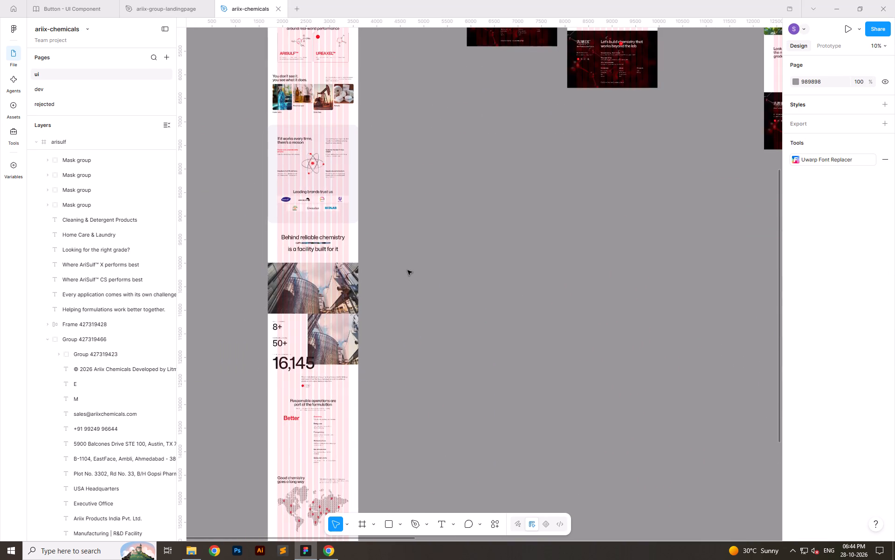
pyautogui.keyDown('ctrl'); pyautogui.scroll(10, 295, 200); pyautogui.keyUp('ctrl')
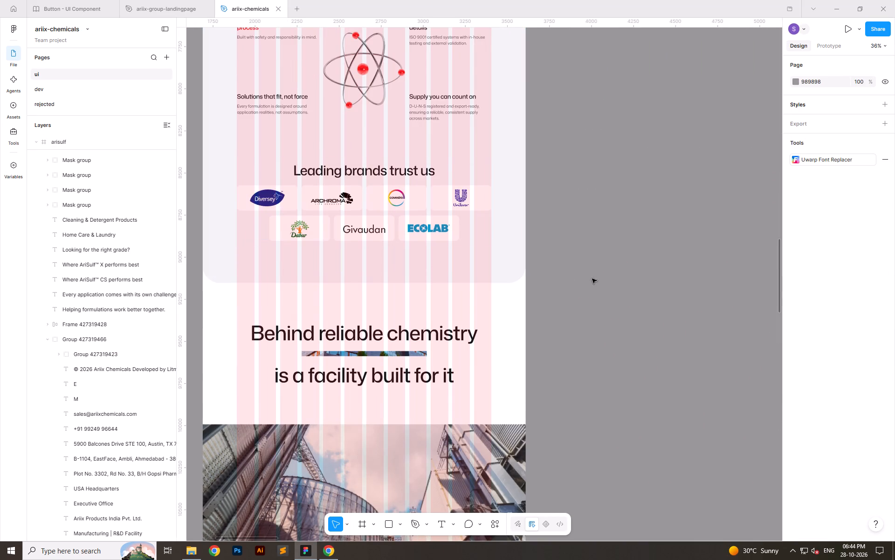
pyautogui.click(287, 198)
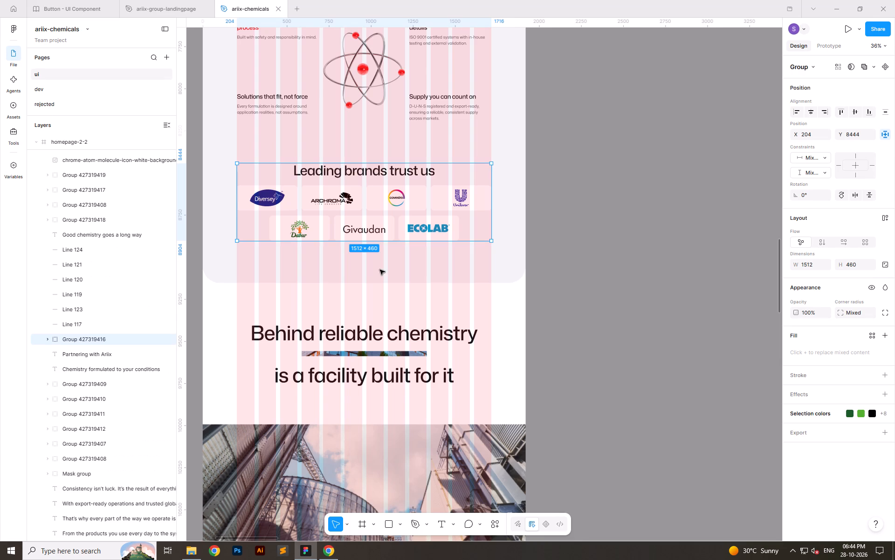
pyautogui.hotkey('ctrl', 'c')
# Paste the brand logo group into ariix-group-landingpage and place it outside the page frame, beside the "We're in Good Company" placeholders.
pyautogui.click(157, 0)
pyautogui.hotkey('ctrl', 'v')
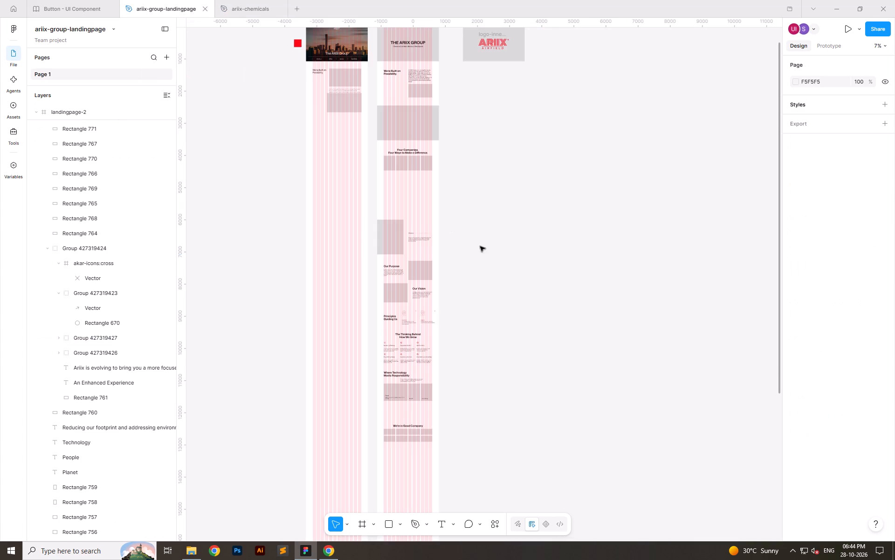
pyautogui.moveTo(474, 279); pyautogui.dragTo(458, 445)
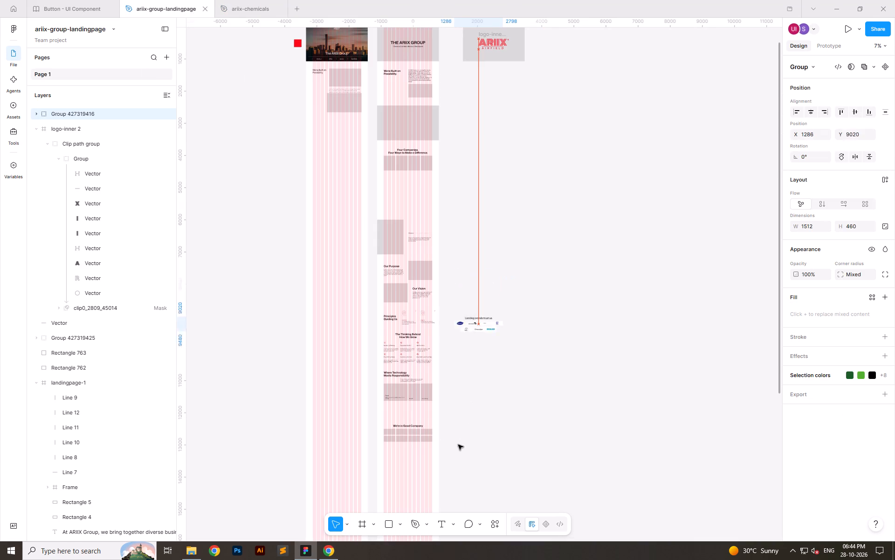
pyautogui.moveTo(458, 445); pyautogui.dragTo(460, 434)
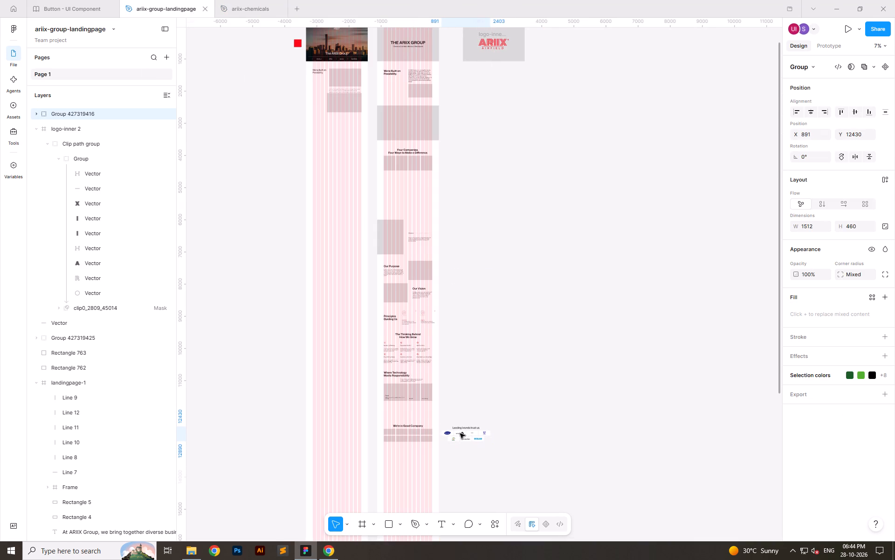
pyautogui.moveTo(460, 434); pyautogui.dragTo(463, 434)
pyautogui.click(523, 378)
pyautogui.keyDown('ctrl'); pyautogui.scroll(5, 377, 471); pyautogui.keyUp('ctrl')
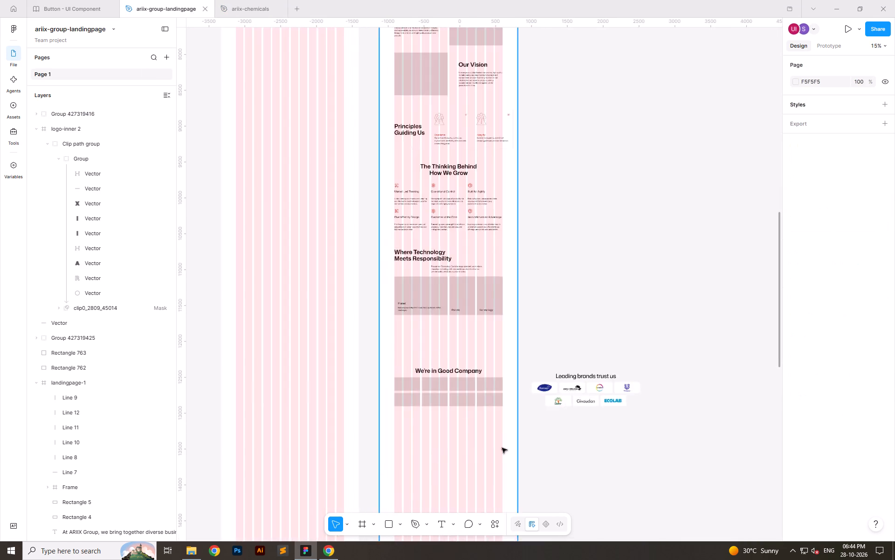
pyautogui.keyDown('ctrl'); pyautogui.scroll(8, 502, 448); pyautogui.keyUp('ctrl')
# Back in Chrome, save the Honeywell logo as Honeywell_logo.svg in Downloads.
pyautogui.hotkey('alt', 'Tab')
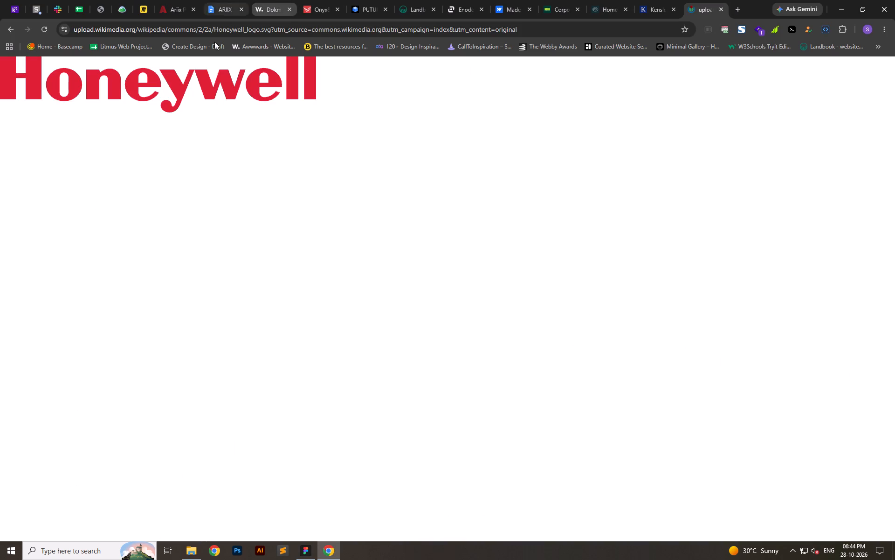
pyautogui.rightClick(201, 90)
pyautogui.click(234, 168)
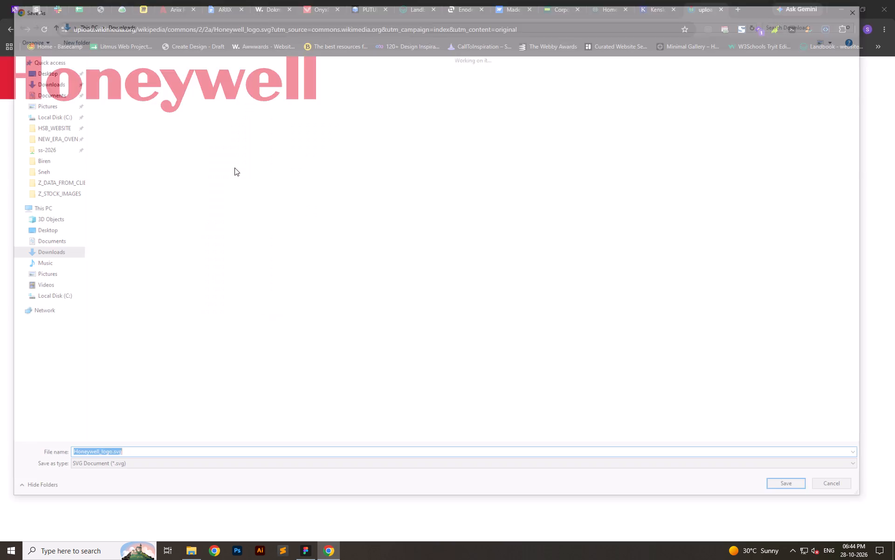
pyautogui.press('Return')
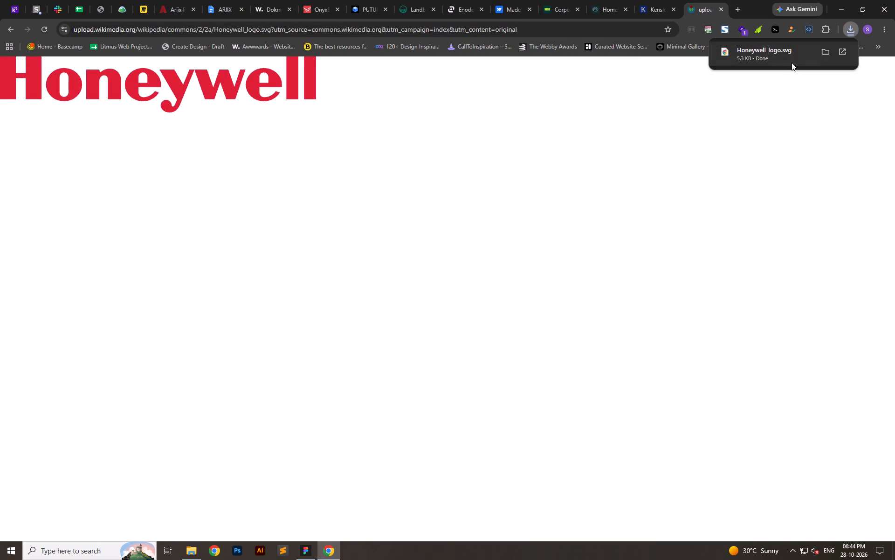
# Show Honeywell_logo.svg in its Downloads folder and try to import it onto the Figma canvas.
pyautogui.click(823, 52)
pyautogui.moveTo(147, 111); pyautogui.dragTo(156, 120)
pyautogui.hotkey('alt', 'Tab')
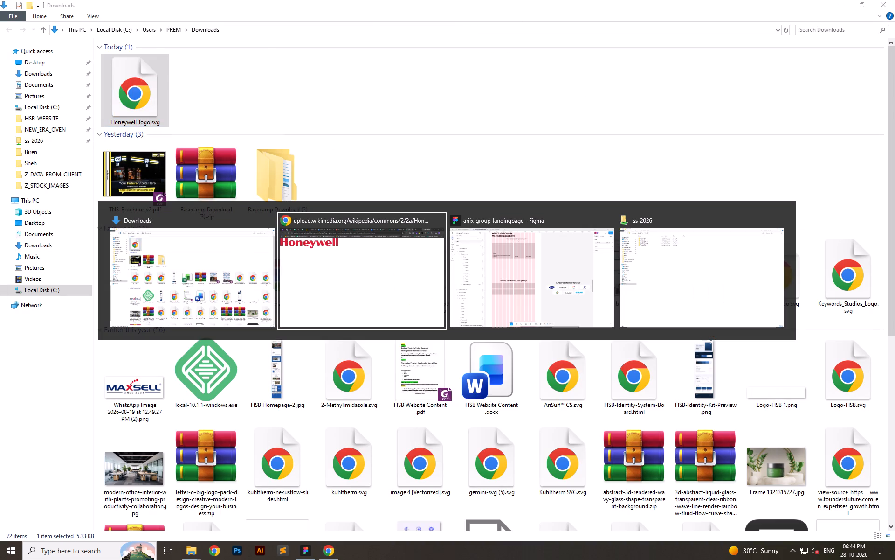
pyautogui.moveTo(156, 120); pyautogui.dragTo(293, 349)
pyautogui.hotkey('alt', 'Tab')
# Duplicate the Diversey logo from the pasted brand group and centre the copy in the top row's second placeholder.
pyautogui.keyDown('ctrl'); pyautogui.scroll(5, 238, 384); pyautogui.keyUp('ctrl')
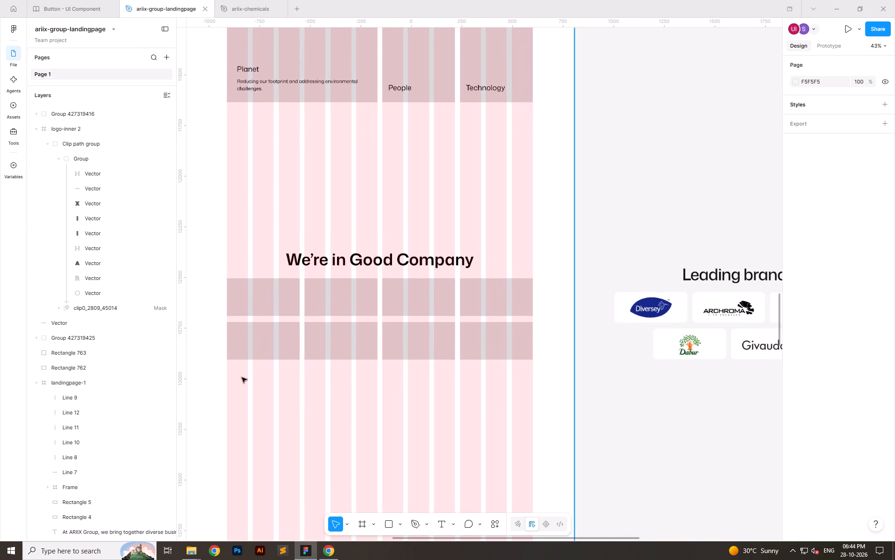
pyautogui.keyDown('ctrl'); pyautogui.scroll(-5, 462, 270); pyautogui.keyUp('ctrl')
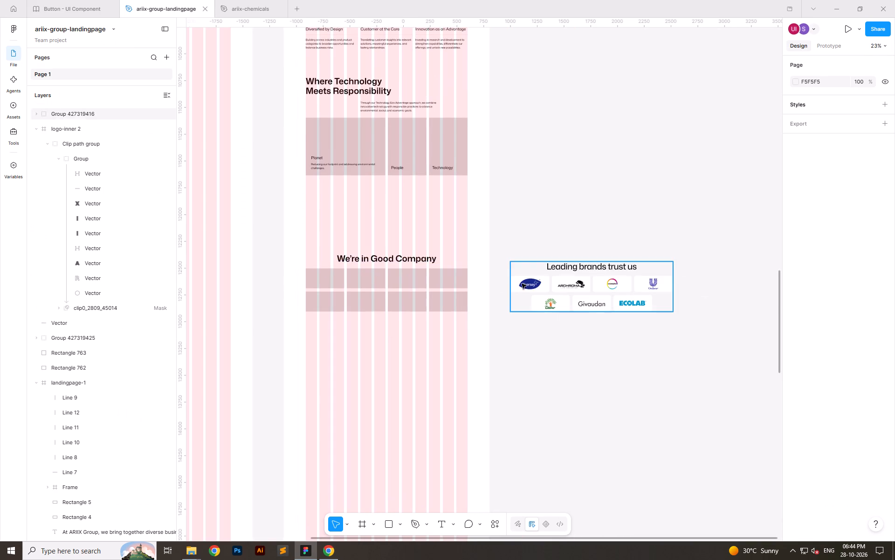
pyautogui.doubleClick(527, 286)
pyautogui.keyDown('alt'); pyautogui.moveTo(530, 285); pyautogui.dragTo(372, 281); pyautogui.keyUp('alt')
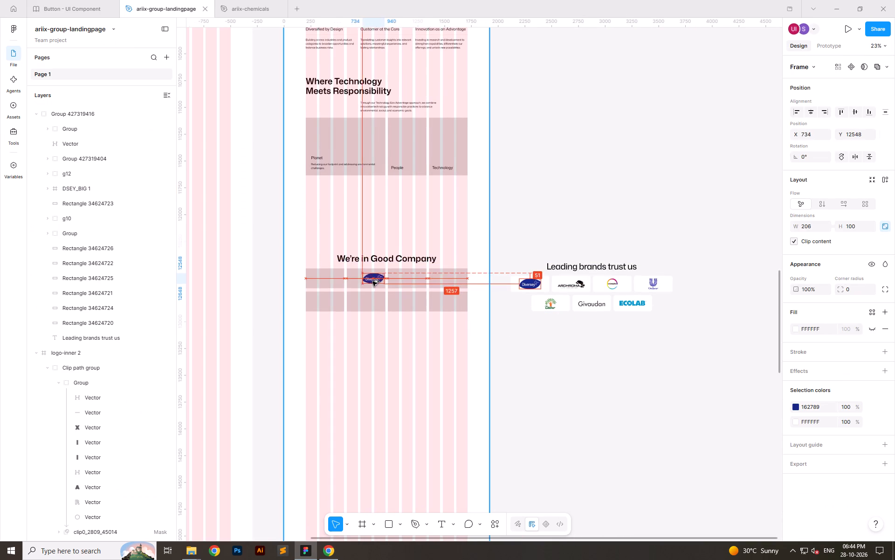
pyautogui.keyDown('alt'); pyautogui.moveTo(372, 281); pyautogui.dragTo(365, 283); pyautogui.keyUp('alt')
pyautogui.keyDown('ctrl'); pyautogui.scroll(12, 355, 287); pyautogui.keyUp('ctrl')
pyautogui.moveTo(392, 272); pyautogui.dragTo(393, 268)
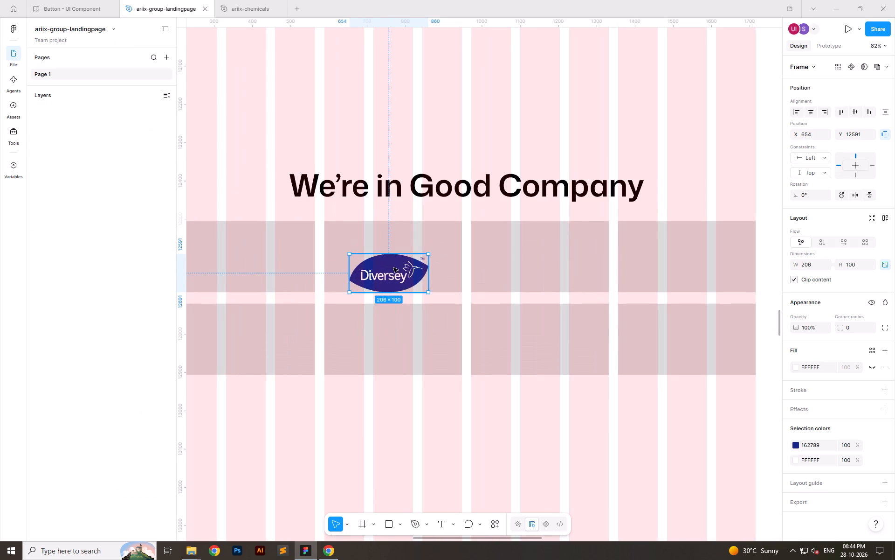
pyautogui.moveTo(393, 268); pyautogui.dragTo(395, 257)
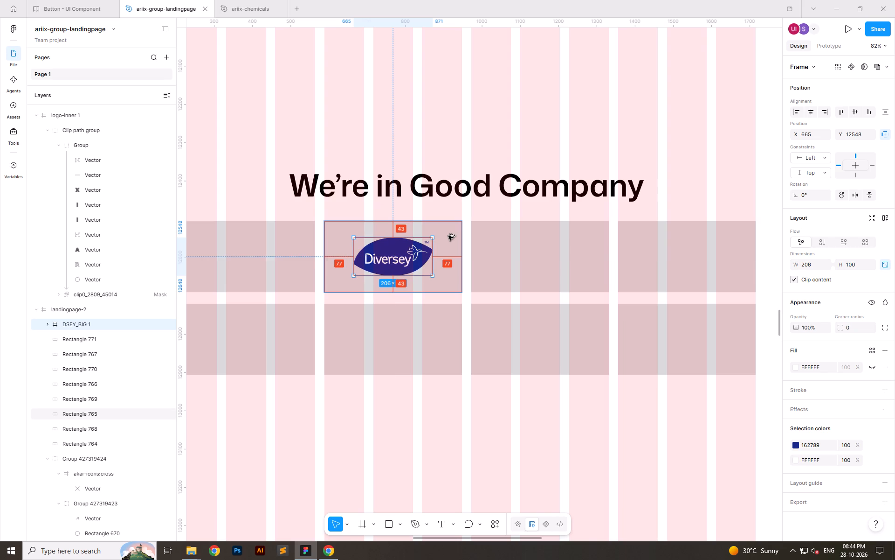
# Nudge the Diversey logo up 13 px to sit 30 px below its placeholder's top edge.
pyautogui.hotkey('alt', 'shift', 'Up')
pyautogui.hotkey('alt', 'Up')
pyautogui.hotkey('alt', 'Up')
pyautogui.hotkey('alt', 'Up')
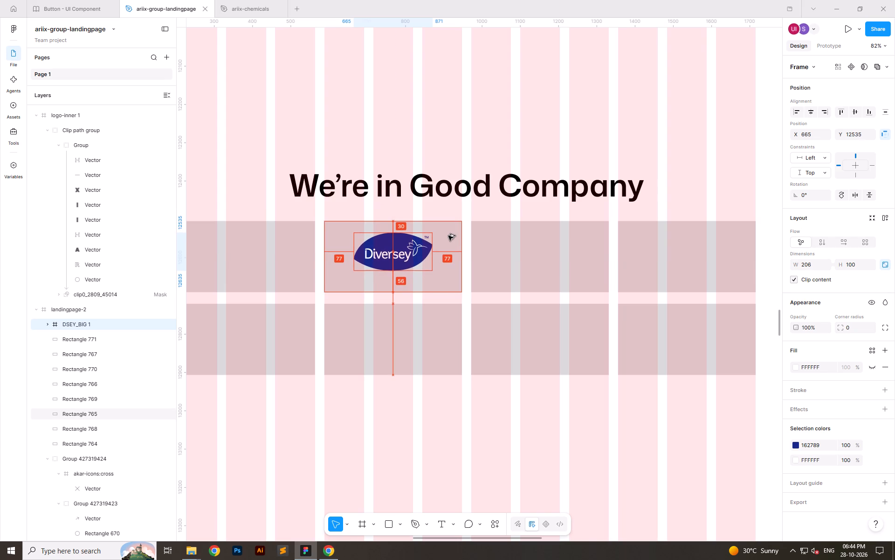
# Shorten the placeholder behind the Diversey logo from its bottom edge to a height of 160 px.
pyautogui.click(447, 253)
pyautogui.moveTo(417, 290); pyautogui.dragTo(417, 287)
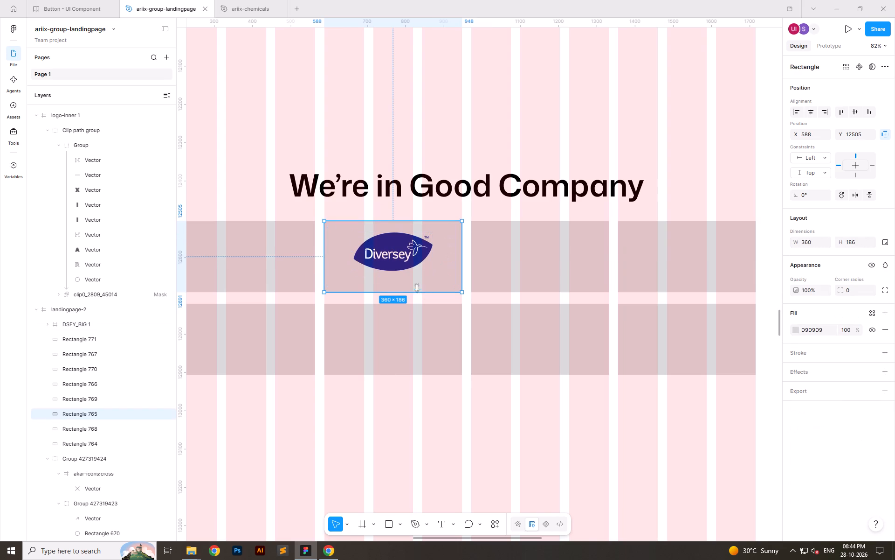
pyautogui.moveTo(417, 287); pyautogui.dragTo(417, 285)
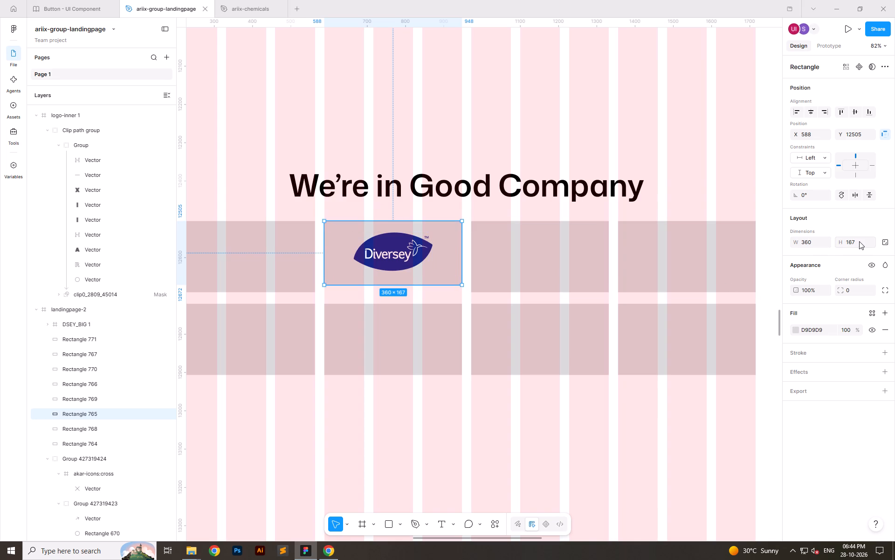
pyautogui.click(859, 241)
pyautogui.press('Right')
pyautogui.write('-7')
pyautogui.press('Return')
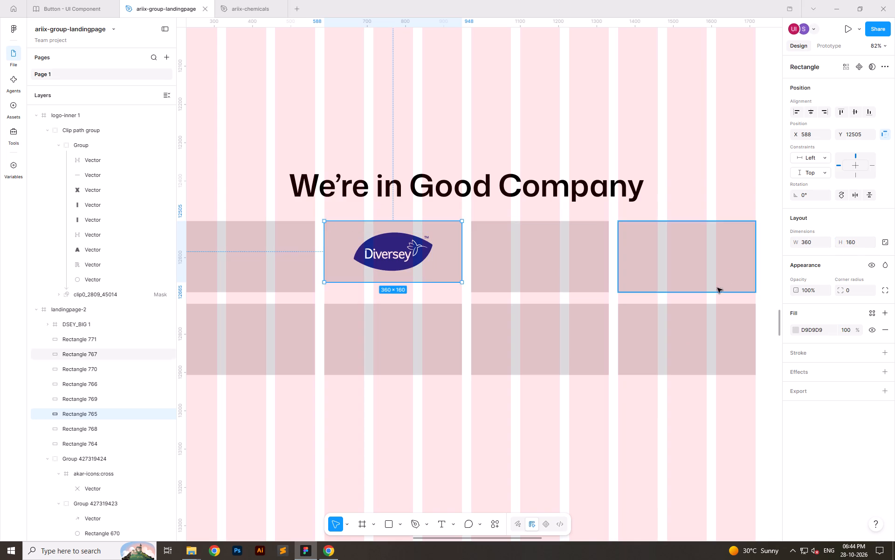
# Shorten the other three placeholders in the top row from their bottom edges to a height of 160 px.
pyautogui.click(577, 420)
pyautogui.keyDown('ctrl'); pyautogui.scroll(-5, 356, 352); pyautogui.keyUp('ctrl')
pyautogui.keyDown('ctrl'); pyautogui.scroll(7, 294, 314); pyautogui.keyUp('ctrl')
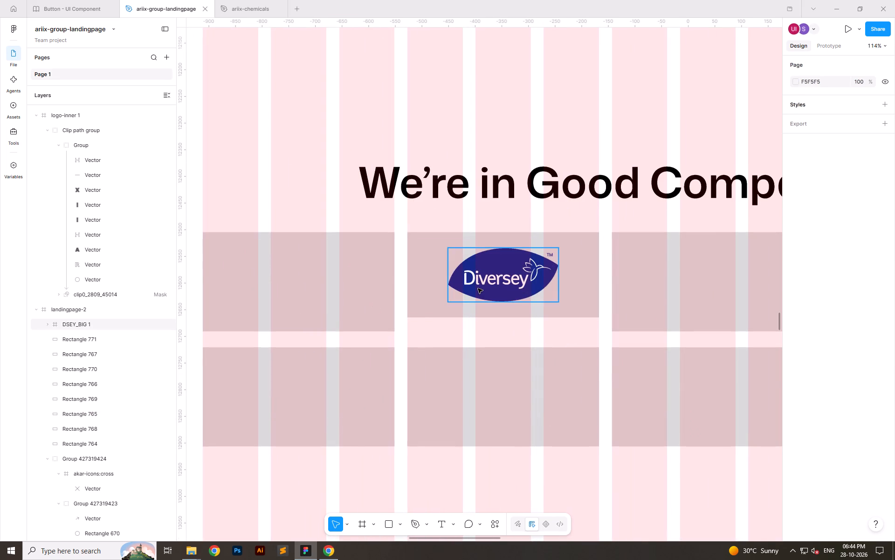
pyautogui.click(478, 288)
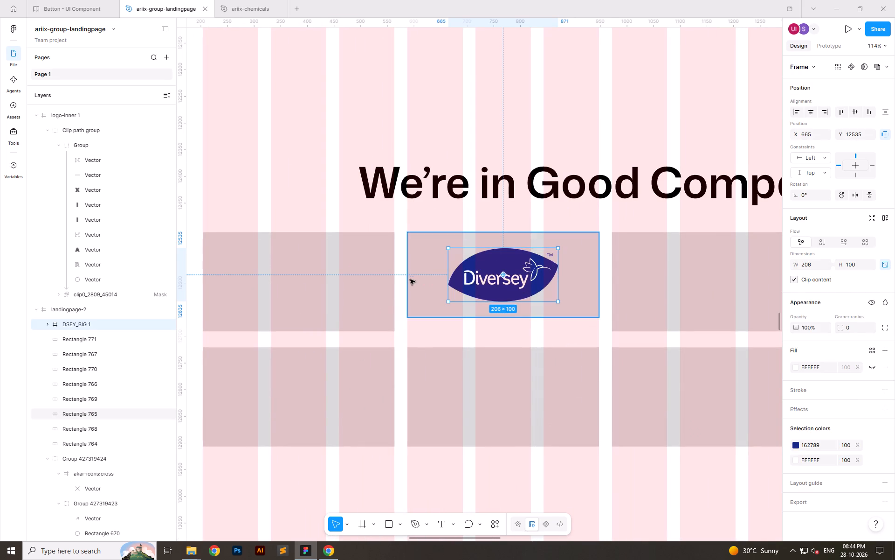
pyautogui.click(410, 280)
pyautogui.click(373, 304)
pyautogui.moveTo(363, 332); pyautogui.dragTo(361, 318)
pyautogui.keyDown('ctrl'); pyautogui.scroll(-9, 295, 278); pyautogui.keyUp('ctrl')
pyautogui.click(454, 279)
pyautogui.keyDown('shift'); pyautogui.click(514, 286); pyautogui.keyUp('shift')
pyautogui.click(479, 297)
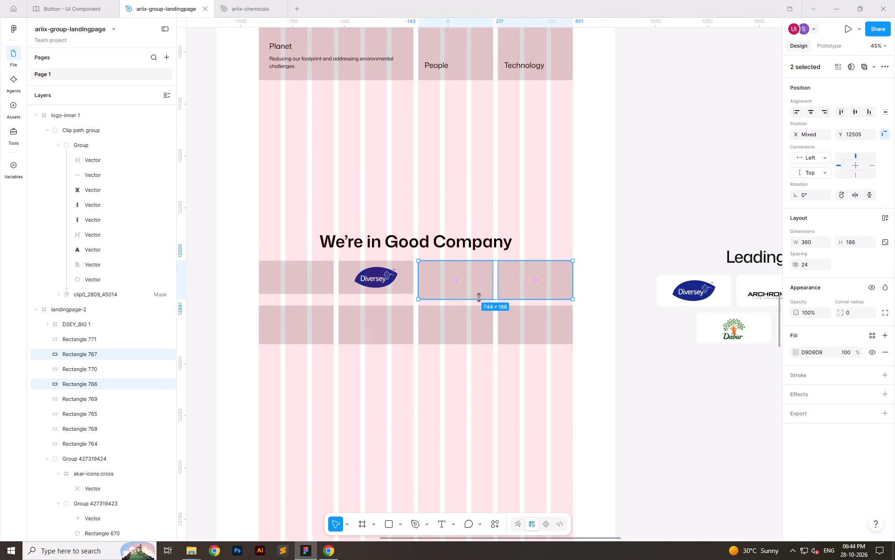
pyautogui.click(422, 404)
# Delete the four 186 px tall placeholders of the bottom row.
pyautogui.click(310, 330)
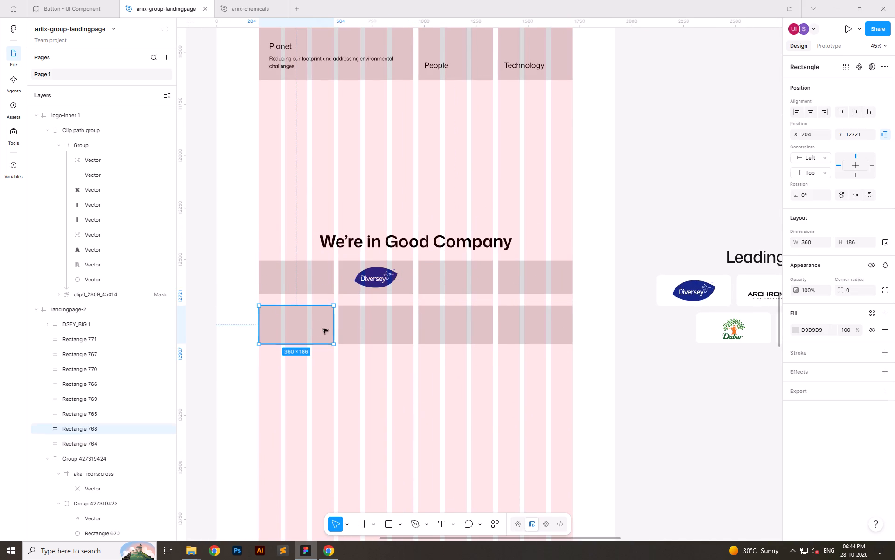
pyautogui.moveTo(565, 376); pyautogui.dragTo(299, 334)
pyautogui.press('Delete')
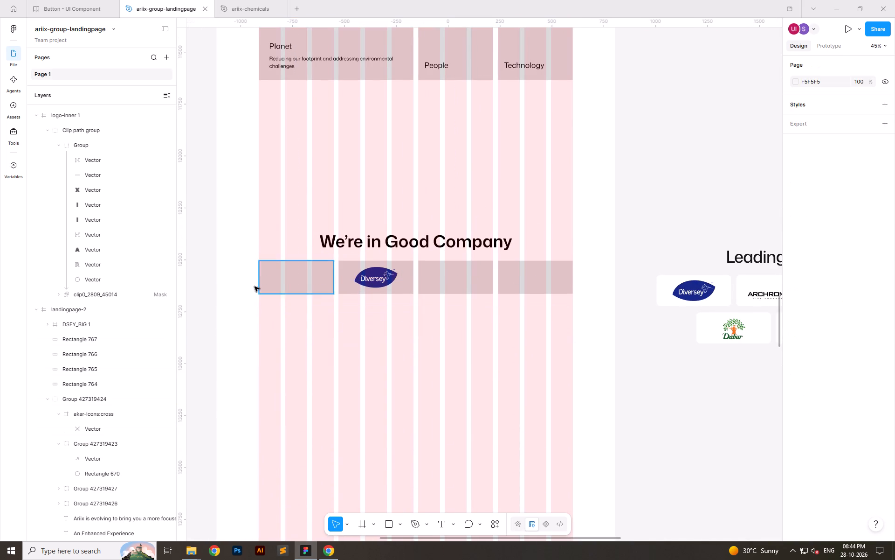
# Duplicate the whole top row, Diversey logo included, and place the copy 30 px below it.
pyautogui.moveTo(248, 266); pyautogui.dragTo(582, 303)
pyautogui.keyDown('alt'); pyautogui.keyDown('shift'); pyautogui.moveTo(477, 276); pyautogui.dragTo(472, 322); pyautogui.keyUp('shift'); pyautogui.keyUp('alt')
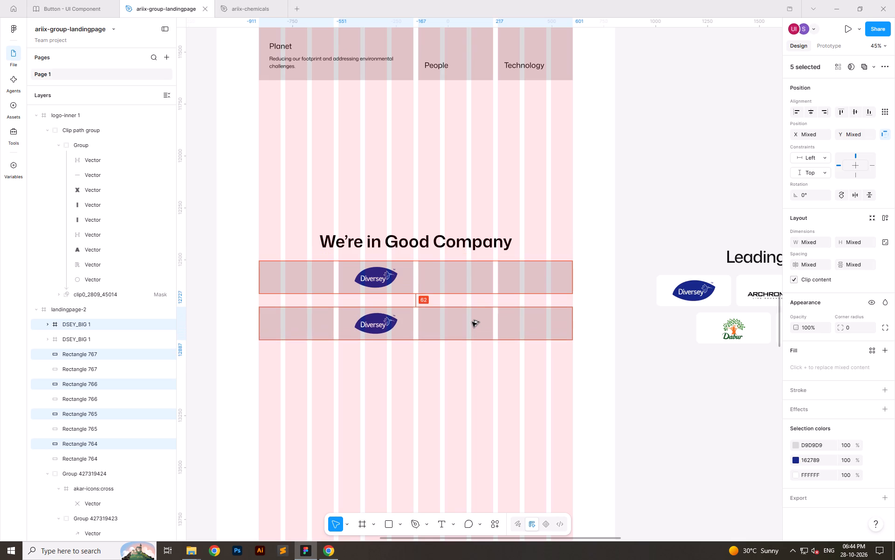
pyautogui.keyDown('alt'); pyautogui.keyDown('shift'); pyautogui.moveTo(472, 322); pyautogui.dragTo(472, 315); pyautogui.keyUp('shift'); pyautogui.keyUp('alt')
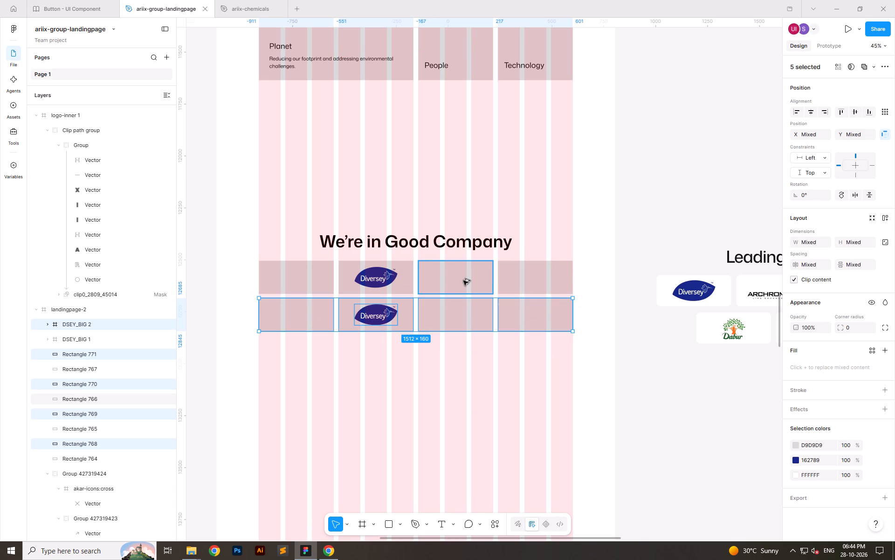
pyautogui.hotkey('alt', 'shift', 'Down')
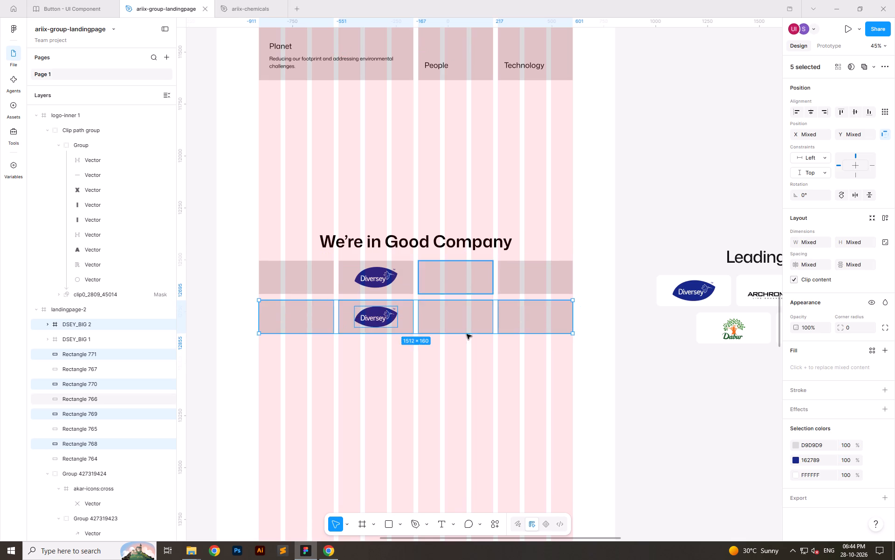
# Remove the duplicated Diversey logo from the second row.
pyautogui.click(427, 436)
pyautogui.click(371, 318)
pyautogui.moveTo(367, 313); pyautogui.dragTo(674, 366)
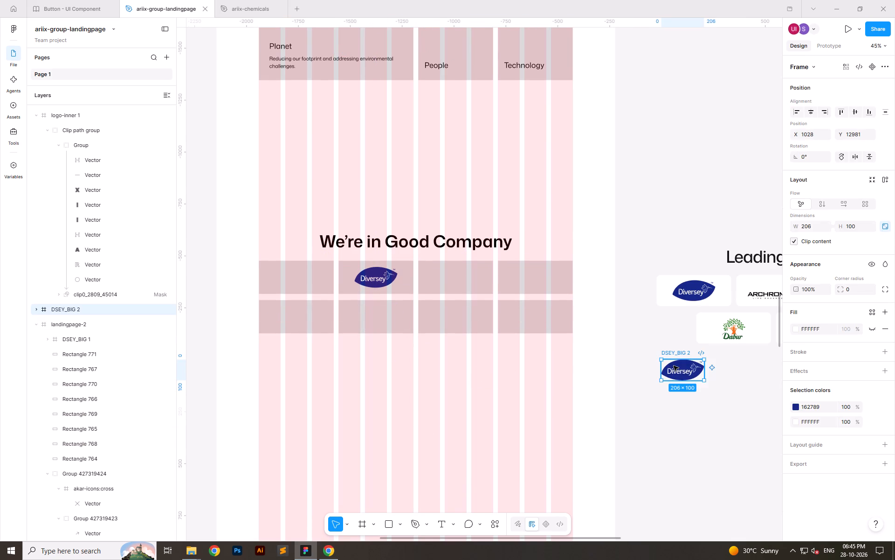
pyautogui.press('Delete')
# Import Honeywell_logo.svg from the Downloads folder onto the page just above the "We're in Good Company" heading.
pyautogui.doubleClick(734, 326)
pyautogui.hotkey('alt', 'Tab')
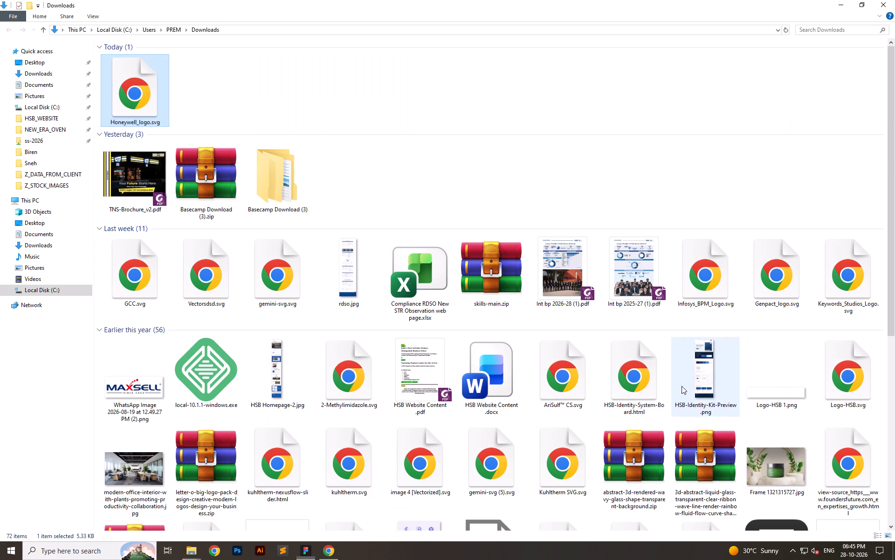
pyautogui.hotkey('alt', 'Tab')
pyautogui.hotkey('alt', 'Tab')
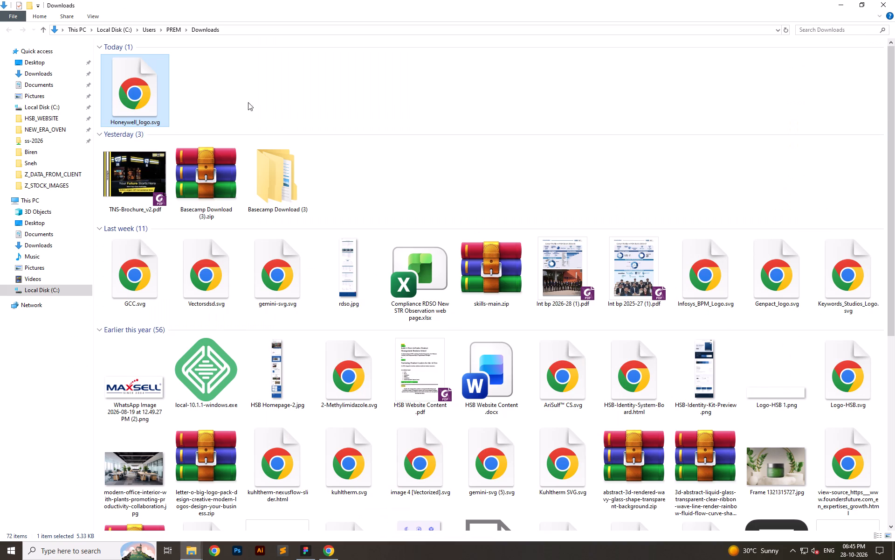
pyautogui.moveTo(143, 100); pyautogui.dragTo(413, 208)
pyautogui.hotkey('alt', 'Tab')
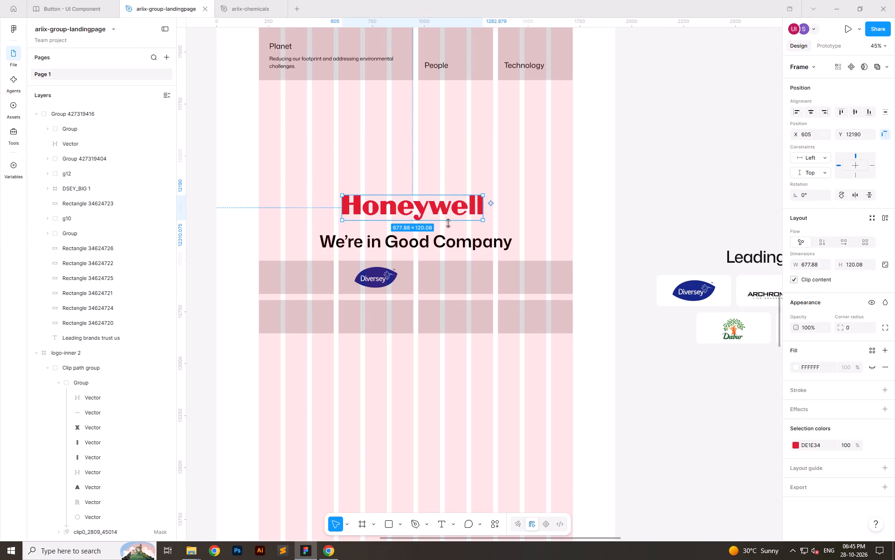
# Lock the Honeywell logo's aspect ratio and set its width to 250 px.
pyautogui.click(289, 277)
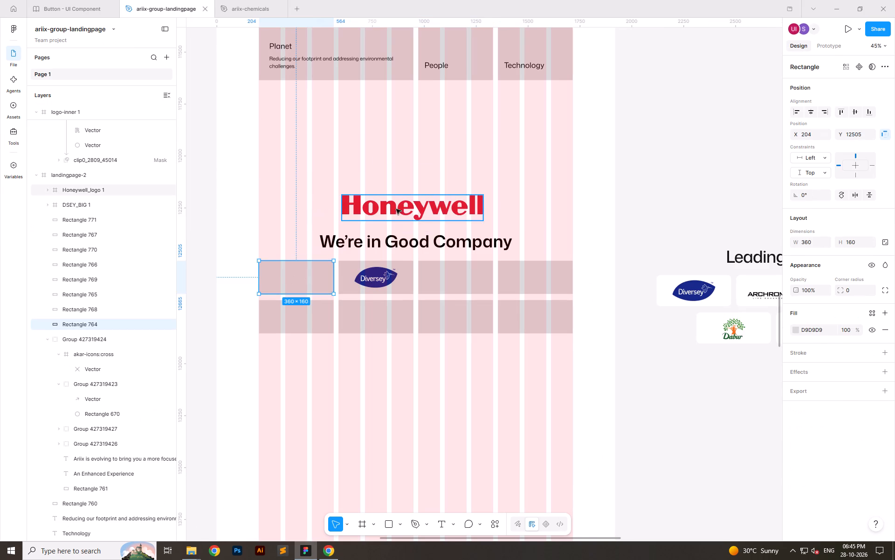
pyautogui.click(396, 209)
pyautogui.click(886, 267)
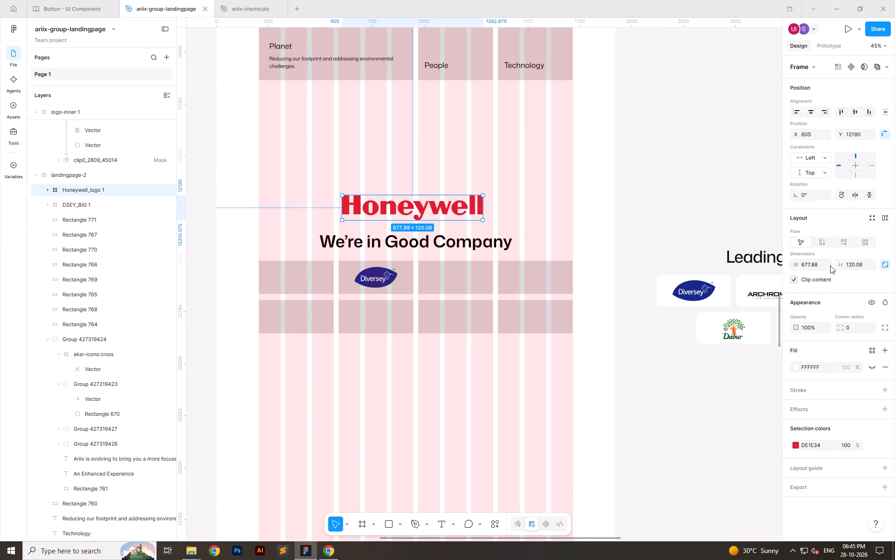
pyautogui.click(817, 265)
pyautogui.write('200')
pyautogui.press('Return')
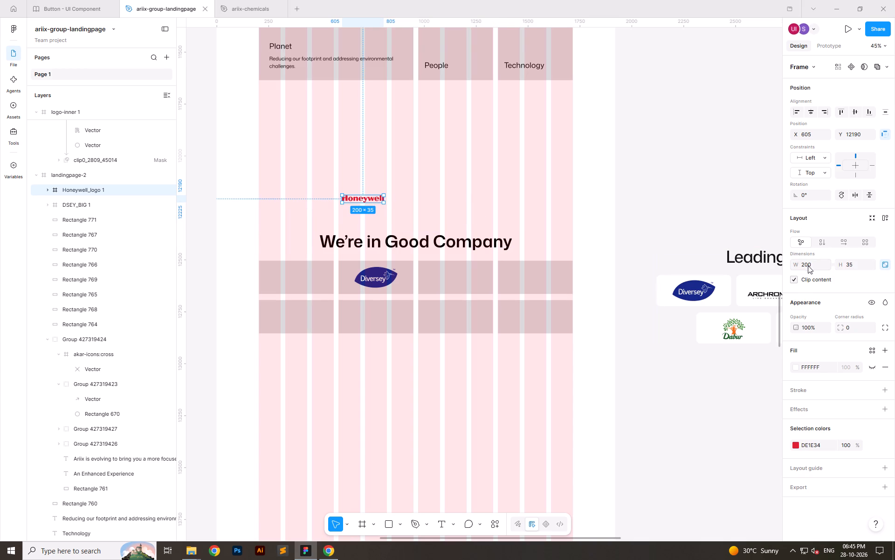
pyautogui.click(808, 265)
pyautogui.write('250')
pyautogui.press('Return')
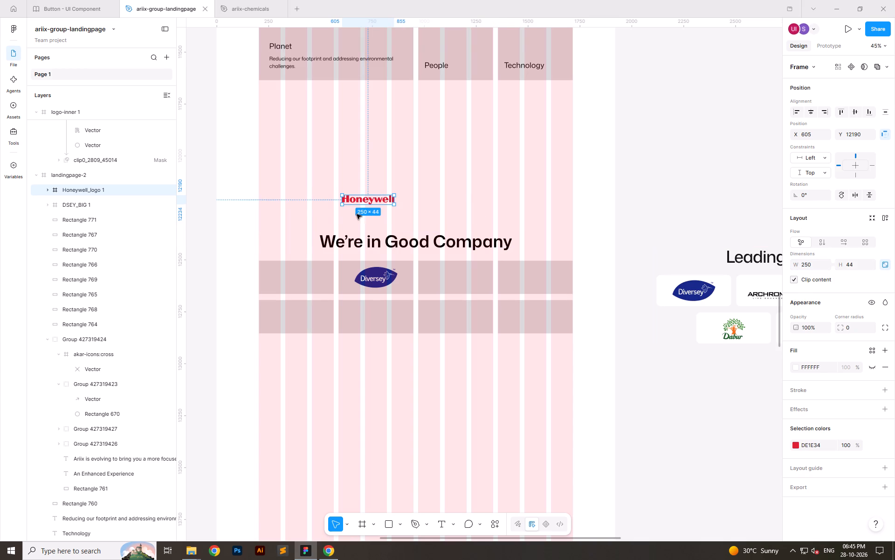
# Centre the Honeywell logo in the top row's first placeholder, 55 px from its sides and 58 px from top and bottom.
pyautogui.keyDown('ctrl'); pyautogui.scroll(6, 264, 280); pyautogui.keyUp('ctrl')
pyautogui.moveTo(497, 101); pyautogui.dragTo(328, 278)
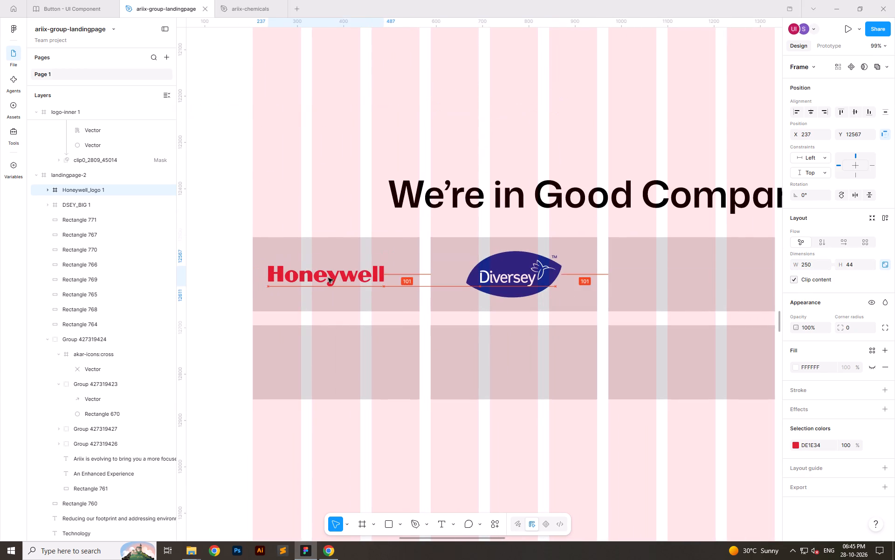
pyautogui.moveTo(328, 278); pyautogui.dragTo(336, 274)
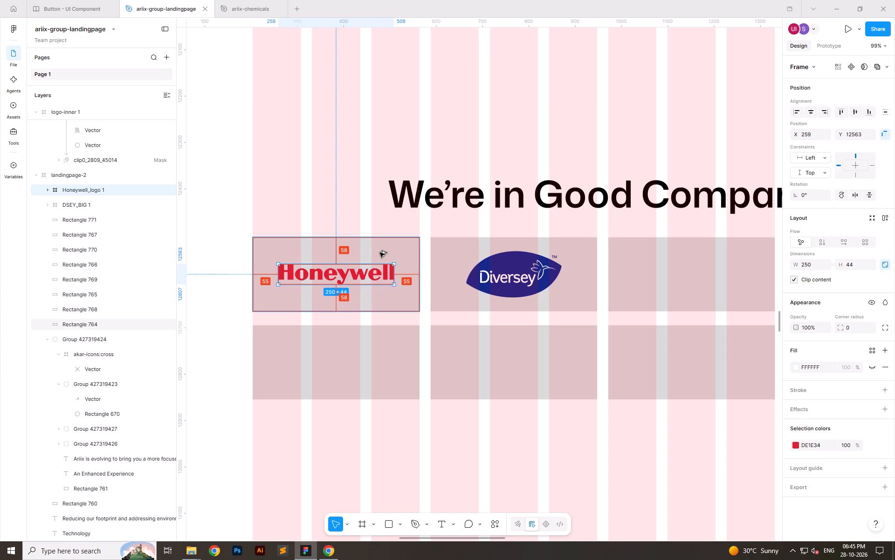
pyautogui.keyDown('ctrl'); pyautogui.scroll(-6, 380, 252); pyautogui.keyUp('ctrl')
pyautogui.click(439, 372)
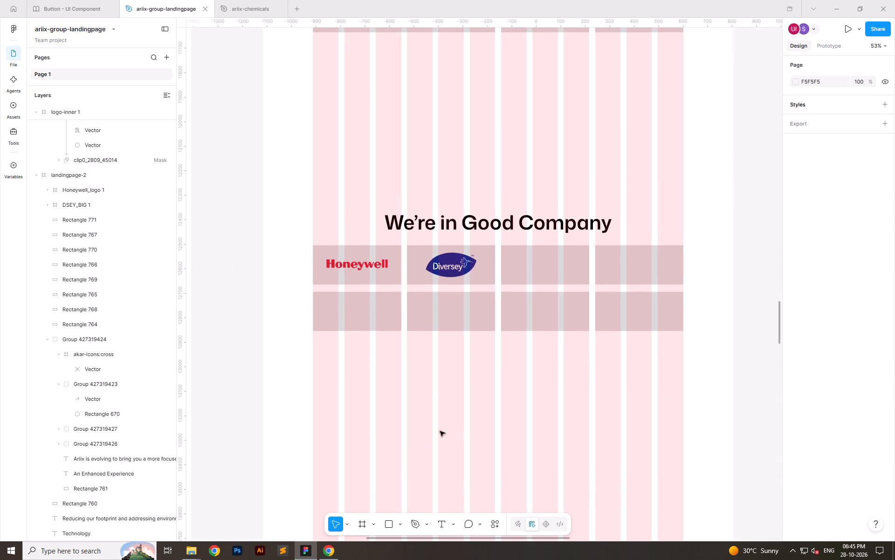
pyautogui.click(372, 264)
pyautogui.click(405, 385)
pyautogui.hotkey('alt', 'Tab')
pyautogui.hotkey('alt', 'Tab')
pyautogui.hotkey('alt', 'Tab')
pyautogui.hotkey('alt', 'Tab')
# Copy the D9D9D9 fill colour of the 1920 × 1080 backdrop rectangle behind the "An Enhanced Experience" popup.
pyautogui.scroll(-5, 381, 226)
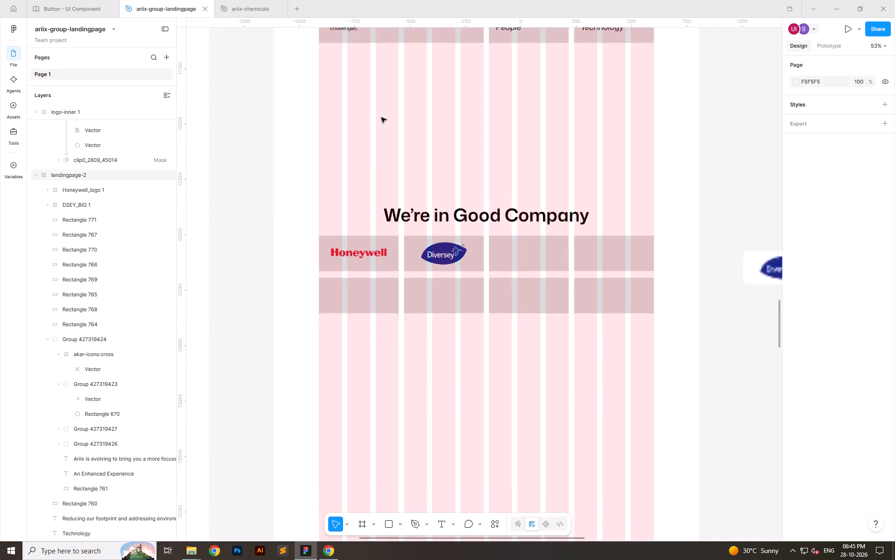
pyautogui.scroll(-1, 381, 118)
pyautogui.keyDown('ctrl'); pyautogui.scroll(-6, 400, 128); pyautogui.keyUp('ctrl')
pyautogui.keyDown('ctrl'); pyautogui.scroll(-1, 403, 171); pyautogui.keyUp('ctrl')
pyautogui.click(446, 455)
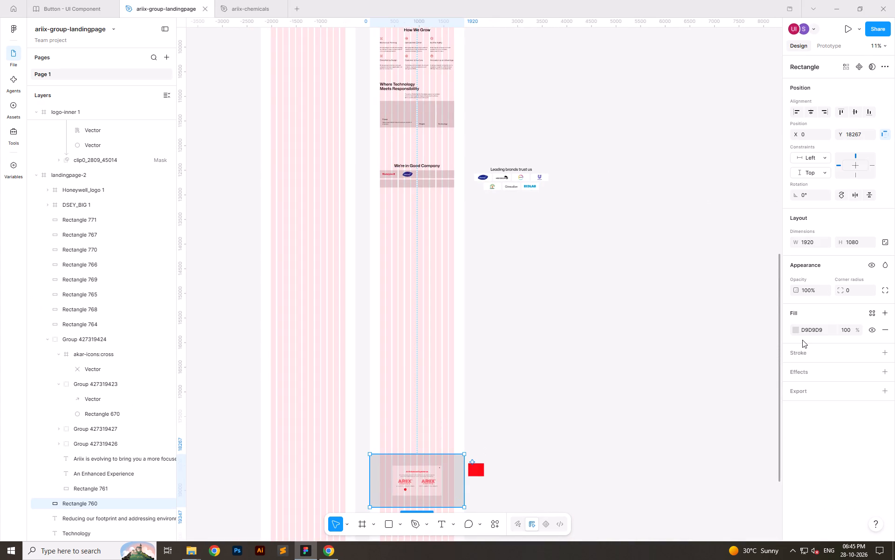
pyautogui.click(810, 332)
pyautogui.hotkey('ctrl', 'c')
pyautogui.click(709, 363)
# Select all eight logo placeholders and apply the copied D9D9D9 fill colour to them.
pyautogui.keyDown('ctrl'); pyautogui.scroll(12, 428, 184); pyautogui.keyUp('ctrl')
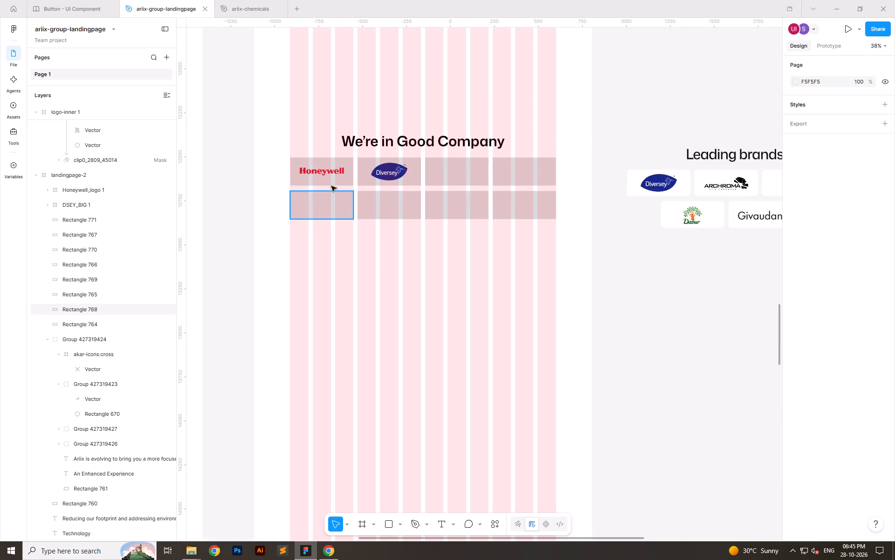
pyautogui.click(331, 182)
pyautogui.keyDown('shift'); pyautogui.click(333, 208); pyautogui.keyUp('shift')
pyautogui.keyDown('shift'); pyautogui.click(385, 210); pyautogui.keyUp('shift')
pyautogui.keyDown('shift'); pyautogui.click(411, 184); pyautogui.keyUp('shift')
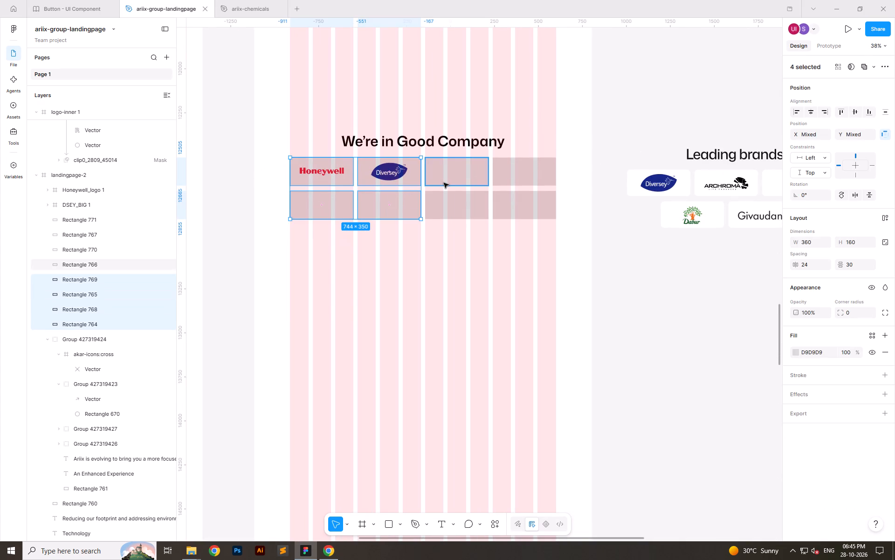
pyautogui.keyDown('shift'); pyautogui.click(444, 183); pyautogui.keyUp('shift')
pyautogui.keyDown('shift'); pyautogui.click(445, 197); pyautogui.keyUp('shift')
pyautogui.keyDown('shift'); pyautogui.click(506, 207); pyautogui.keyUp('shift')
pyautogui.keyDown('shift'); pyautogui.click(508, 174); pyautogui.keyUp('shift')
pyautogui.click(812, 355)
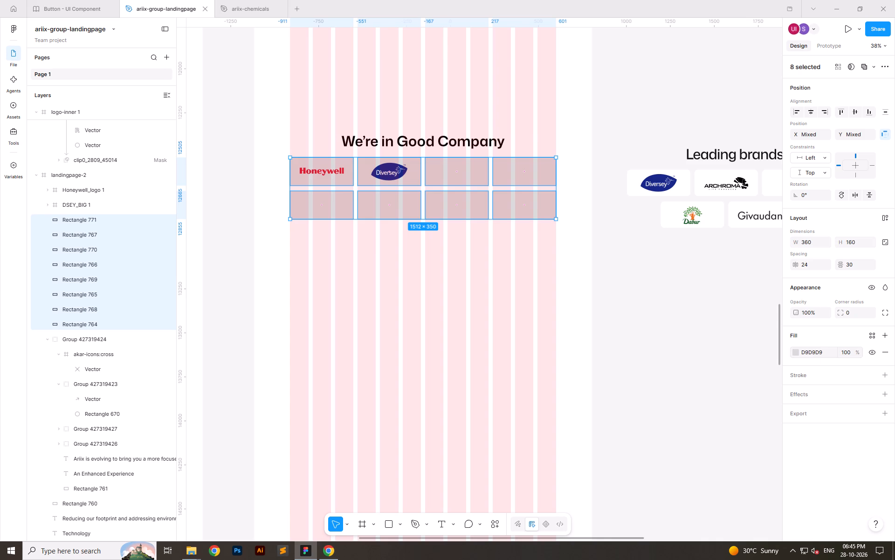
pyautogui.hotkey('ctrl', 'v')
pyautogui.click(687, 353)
# Copy the light grey fill colour of the "An Enhanced Experience" popup's 1000 × 609 card background.
pyautogui.scroll(-6, 417, 217)
pyautogui.scroll(1, 412, 196)
pyautogui.scroll(-4, 412, 199)
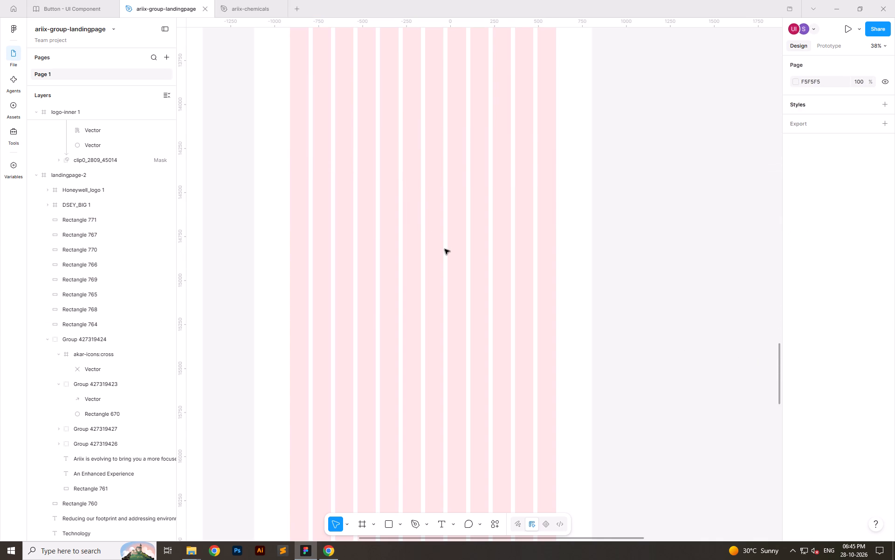
pyautogui.scroll(-20, 445, 249)
pyautogui.scroll(-8, 445, 249)
pyautogui.click(498, 365)
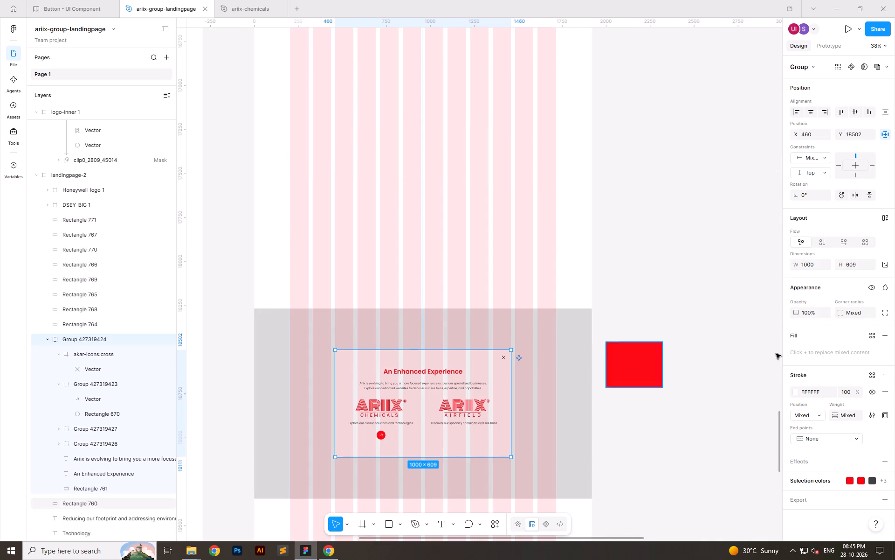
pyautogui.click(817, 390)
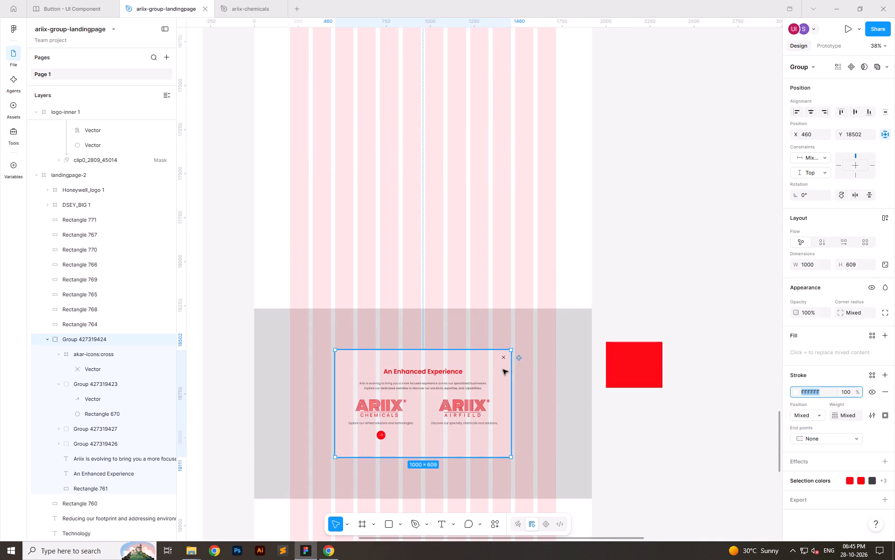
pyautogui.keyDown('ctrl'); pyautogui.click(497, 374); pyautogui.keyUp('ctrl')
pyautogui.click(819, 331)
pyautogui.hotkey('ctrl', 'c')
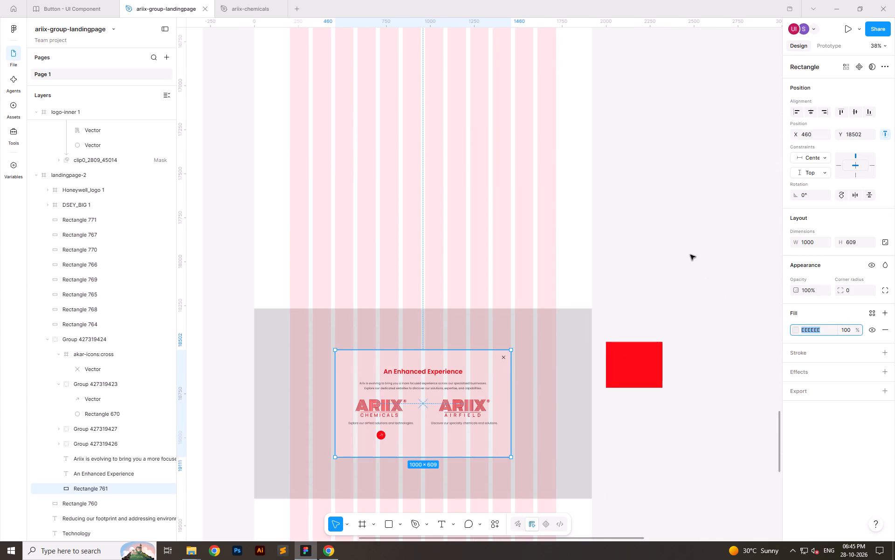
pyautogui.click(689, 254)
# Apply the copied light grey fill to the four placeholders in the second row.
pyautogui.keyDown('ctrl'); pyautogui.scroll(-13, 417, 336); pyautogui.keyUp('ctrl')
pyautogui.keyDown('ctrl'); pyautogui.scroll(17, 356, 118); pyautogui.keyUp('ctrl')
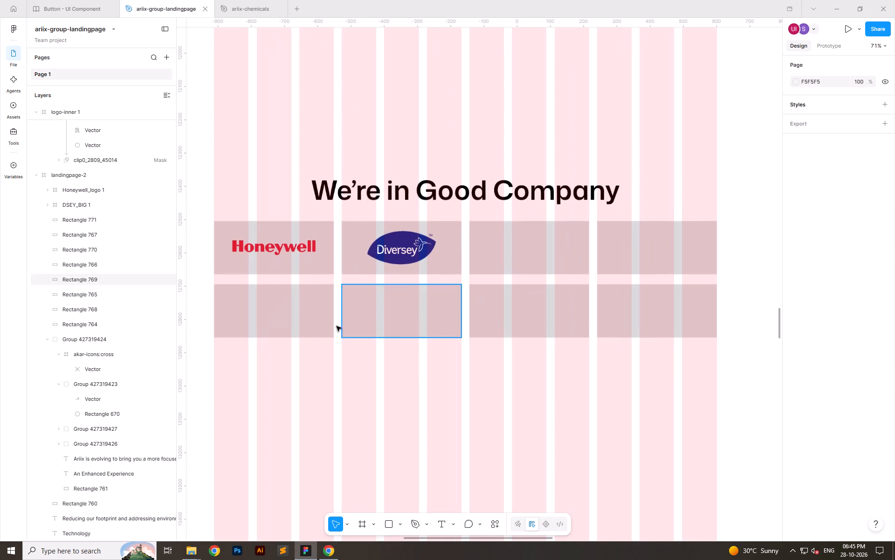
pyautogui.keyDown('ctrl'); pyautogui.moveTo(249, 369); pyautogui.dragTo(698, 309); pyautogui.keyUp('ctrl')
pyautogui.click(814, 347)
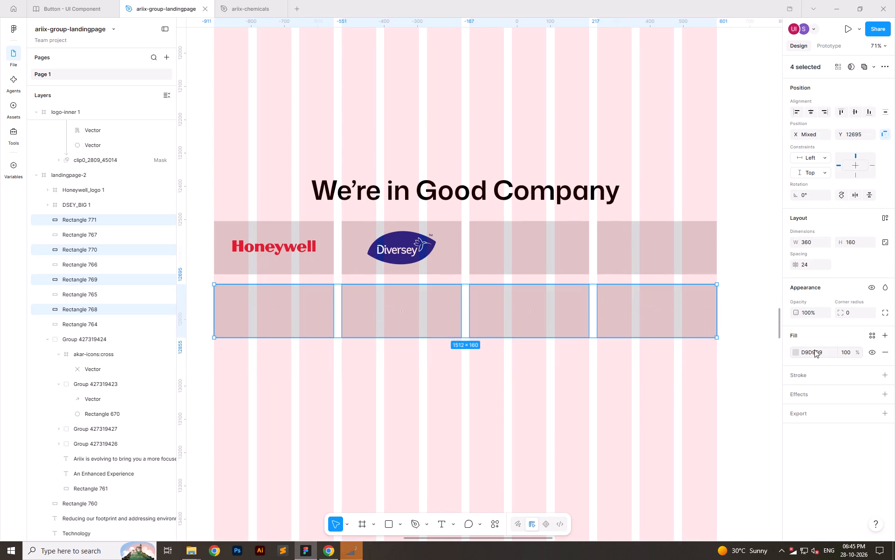
pyautogui.hotkey('ctrl', 'v')
pyautogui.click(818, 354)
pyautogui.hotkey('ctrl', 'v')
pyautogui.click(662, 399)
# Apply the copied light grey fill to the four placeholders in the top row.
pyautogui.click(639, 252)
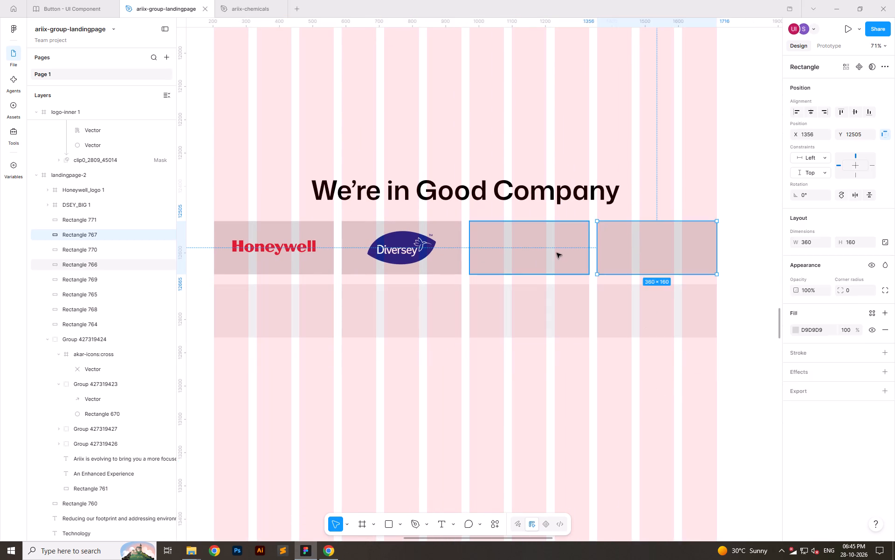
pyautogui.keyDown('shift'); pyautogui.click(557, 253); pyautogui.keyUp('shift')
pyautogui.keyDown('shift'); pyautogui.click(457, 266); pyautogui.keyUp('shift')
pyautogui.keyDown('shift'); pyautogui.click(327, 268); pyautogui.keyUp('shift')
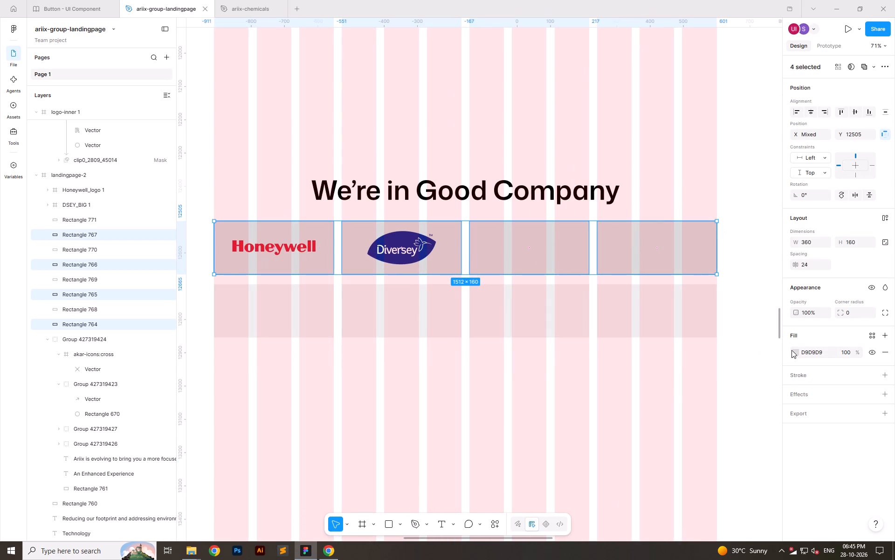
pyautogui.click(804, 350)
pyautogui.hotkey('ctrl', 'v')
pyautogui.click(566, 391)
# Hide the layout guides on the landing page.
pyautogui.keyDown('ctrl'); pyautogui.scroll(-6, 284, 202); pyautogui.keyUp('ctrl')
pyautogui.click(388, 322)
pyautogui.hotkey('shift', 'g')
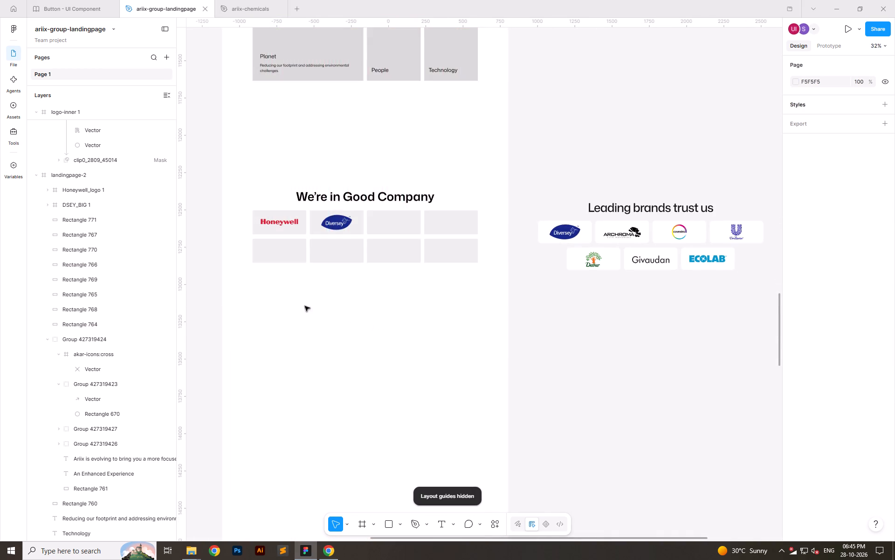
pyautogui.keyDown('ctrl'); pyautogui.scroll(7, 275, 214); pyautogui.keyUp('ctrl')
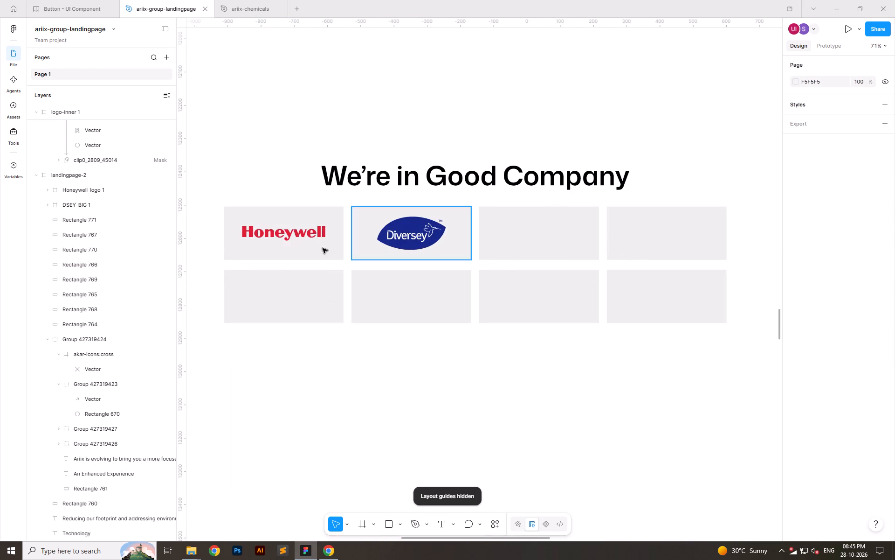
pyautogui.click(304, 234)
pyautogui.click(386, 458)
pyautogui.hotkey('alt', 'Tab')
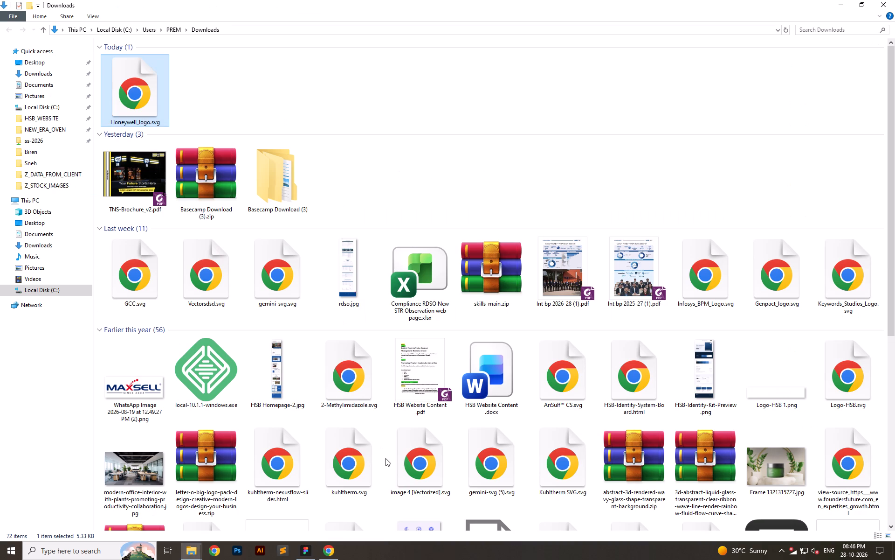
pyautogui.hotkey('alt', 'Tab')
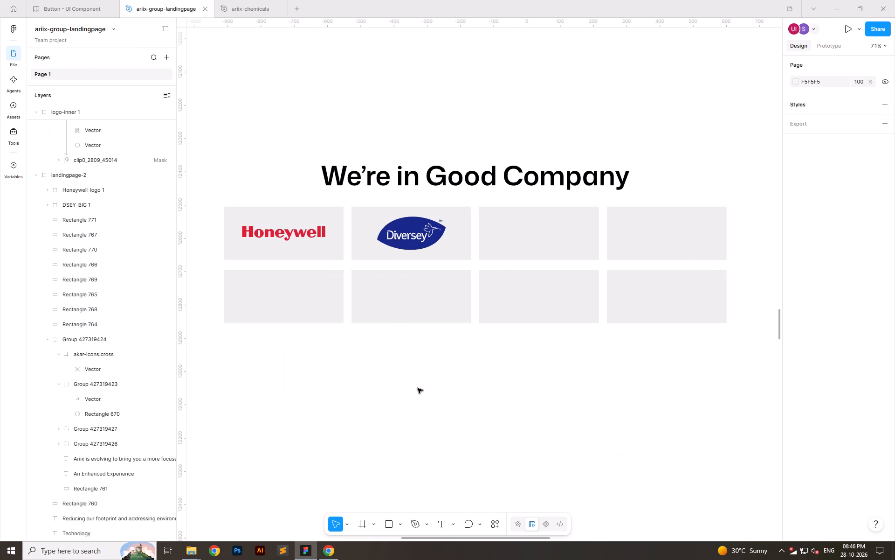
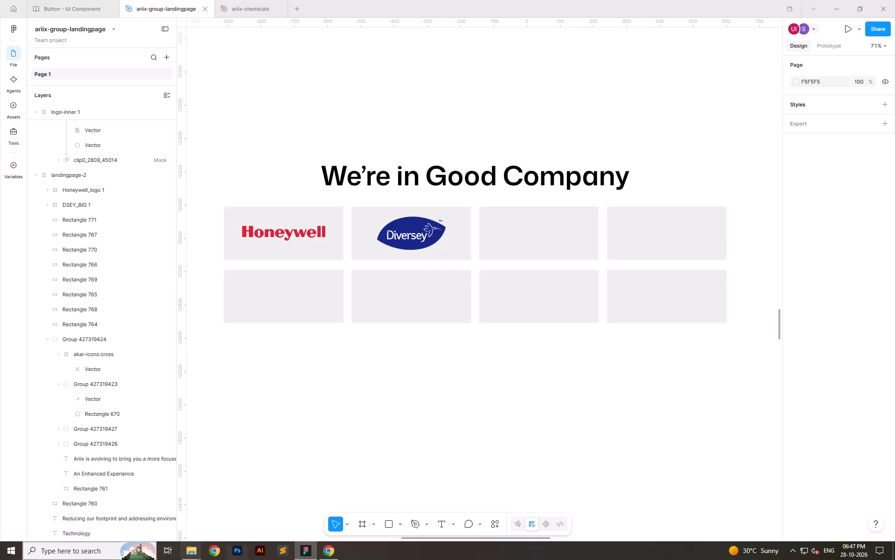
# Switch to Chrome, close the Honeywell logo image tab and check the client logos in the Google Docs brief.
pyautogui.click(328, 550)
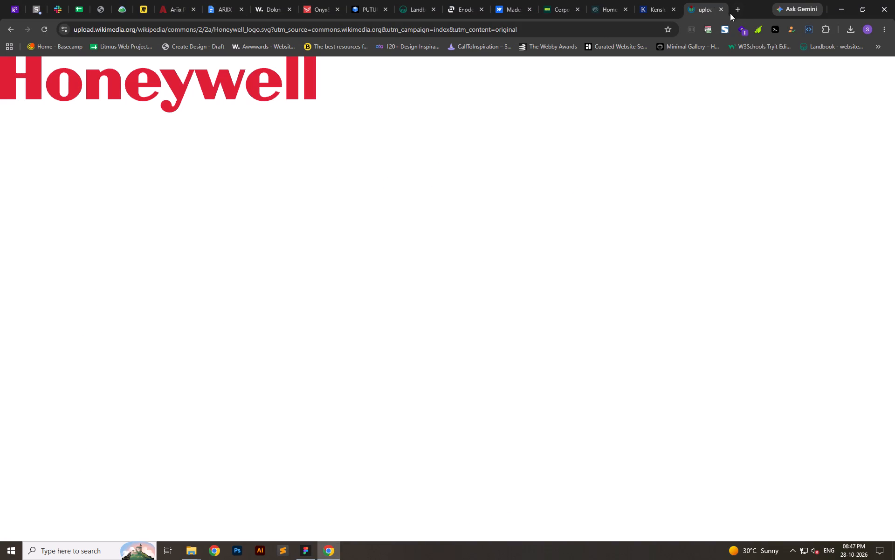
pyautogui.click(722, 8)
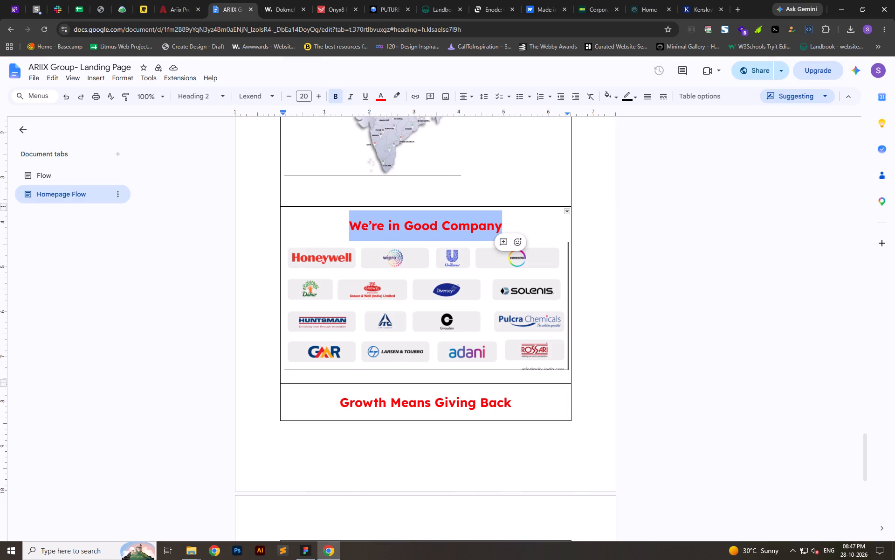
pyautogui.hotkey('alt', 'Tab')
# In Figma, copy the multicoloured ring logo from "Leading brands trust us" into the third top-row placeholder of "We're in Good Company".
pyautogui.keyDown('ctrl'); pyautogui.scroll(-14, 415, 299); pyautogui.keyUp('ctrl')
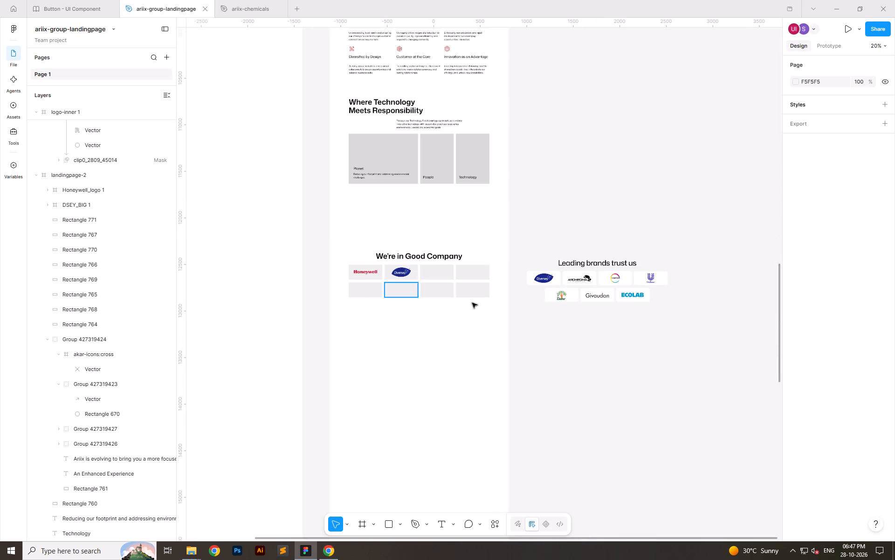
pyautogui.keyDown('ctrl'); pyautogui.scroll(5, 570, 299); pyautogui.keyUp('ctrl')
pyautogui.doubleClick(645, 266)
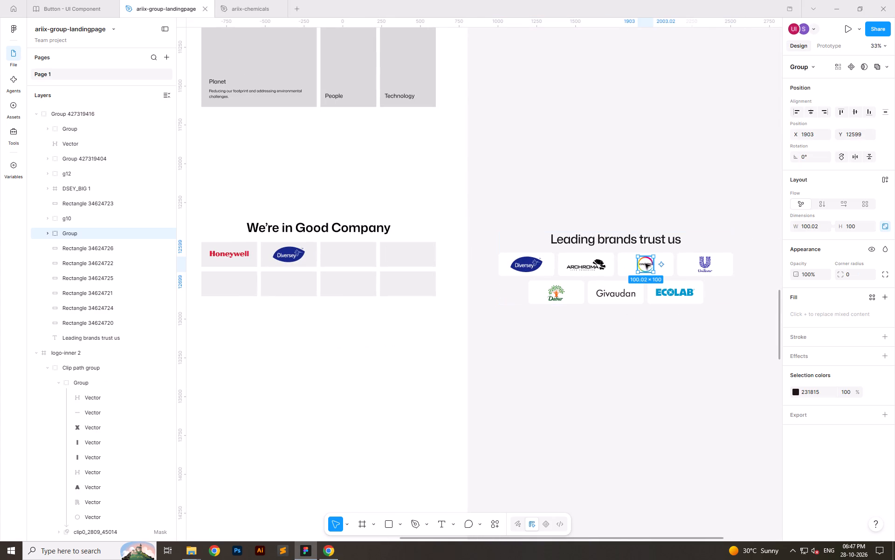
pyautogui.keyDown('alt'); pyautogui.moveTo(645, 264); pyautogui.dragTo(347, 253); pyautogui.keyUp('alt')
# Copy the Unilever logo from "Leading brands trust us" and centre it in the fourth top-row placeholder.
pyautogui.doubleClick(701, 272)
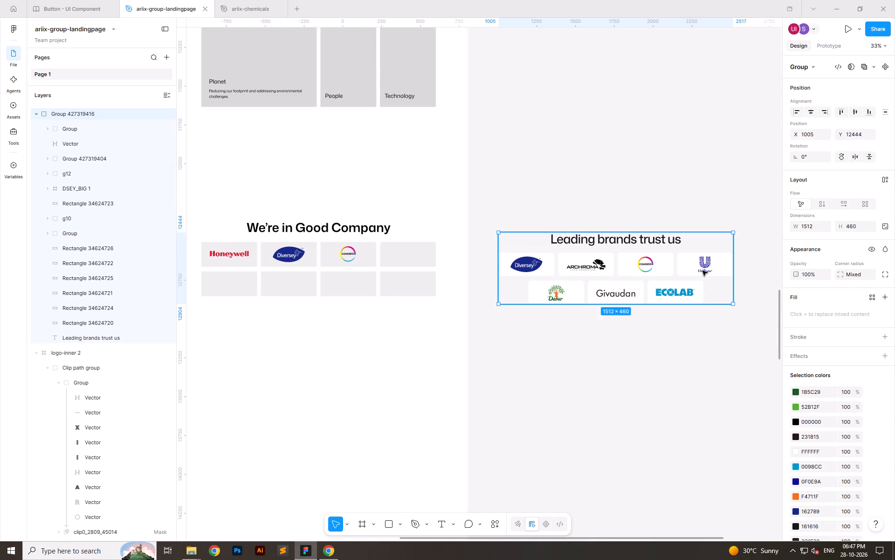
pyautogui.doubleClick(706, 268)
pyautogui.keyDown('alt'); pyautogui.moveTo(706, 266); pyautogui.dragTo(407, 256); pyautogui.keyUp('alt')
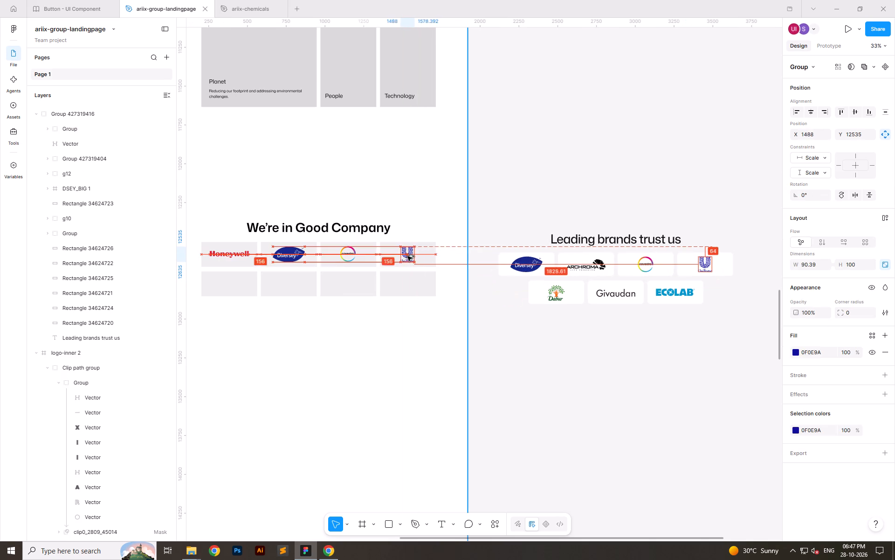
pyautogui.keyDown('alt'); pyautogui.moveTo(407, 256); pyautogui.dragTo(406, 256); pyautogui.keyUp('alt')
# Check the brief's client logos, and copy the Dabur logo from "Leading brands trust us" into the first placeholder of the second row.
pyautogui.hotkey('alt', 'Tab')
pyautogui.hotkey('alt', 'Tab')
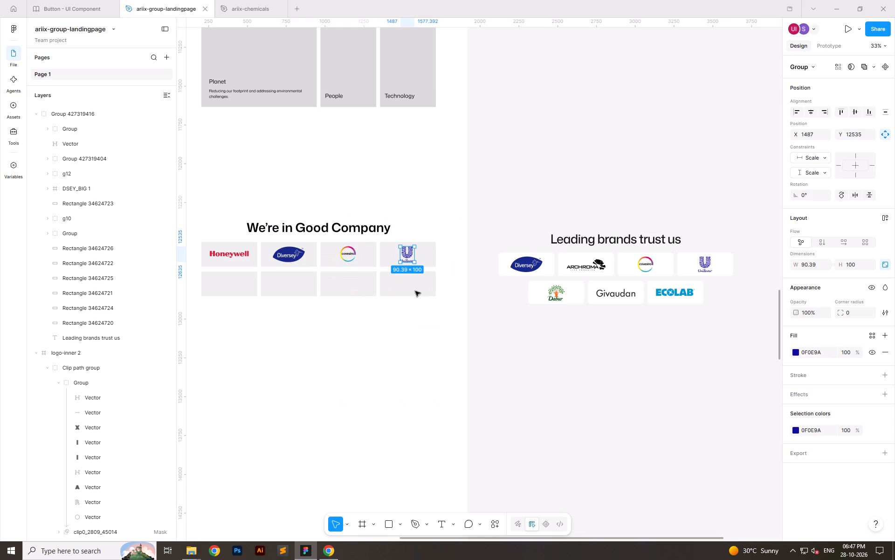
pyautogui.hotkey('alt', 'Tab')
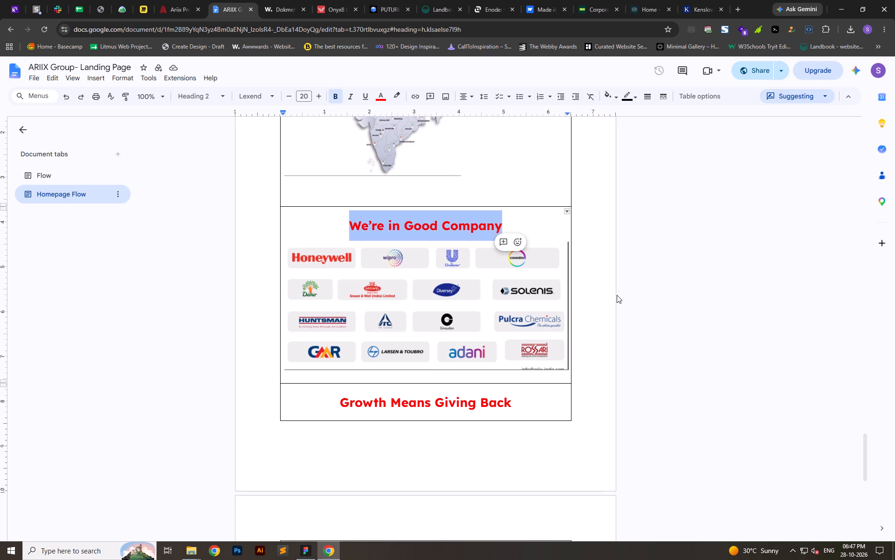
pyautogui.hotkey('alt', 'Tab')
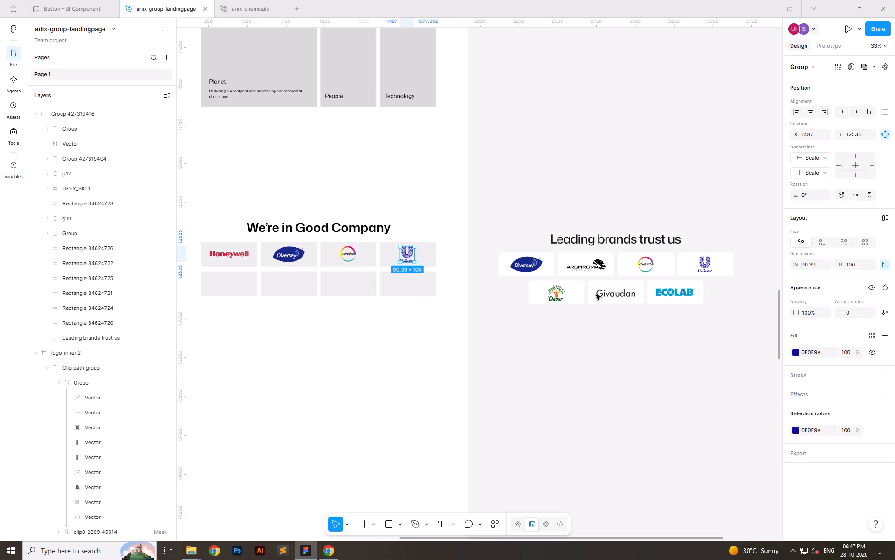
pyautogui.doubleClick(556, 293)
pyautogui.keyDown('alt'); pyautogui.moveTo(557, 294); pyautogui.dragTo(229, 286); pyautogui.keyUp('alt')
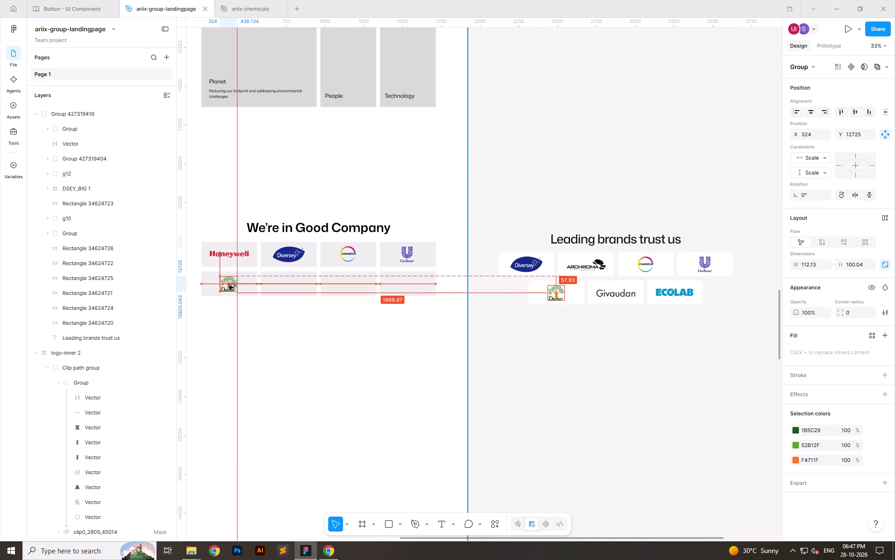
pyautogui.keyDown('alt'); pyautogui.moveTo(229, 286); pyautogui.dragTo(229, 284); pyautogui.keyUp('alt')
# Compare the client logos in the Google Docs brief with the logos in the Figma file to choose which to place.
pyautogui.hotkey('alt', 'Tab')
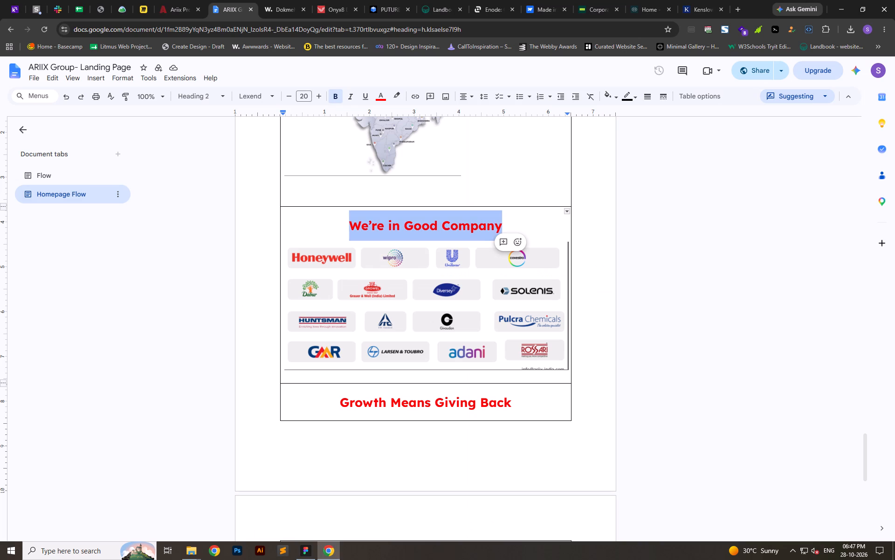
pyautogui.hotkey('alt', 'Tab')
pyautogui.hotkey('alt', 'Tab')
pyautogui.hotkey('alt', 'Tab')
pyautogui.scroll(-1, 523, 311)
pyautogui.hotkey('alt', 'Tab')
pyautogui.hotkey('alt', 'Tab')
pyautogui.hotkey('alt', 'Tab')
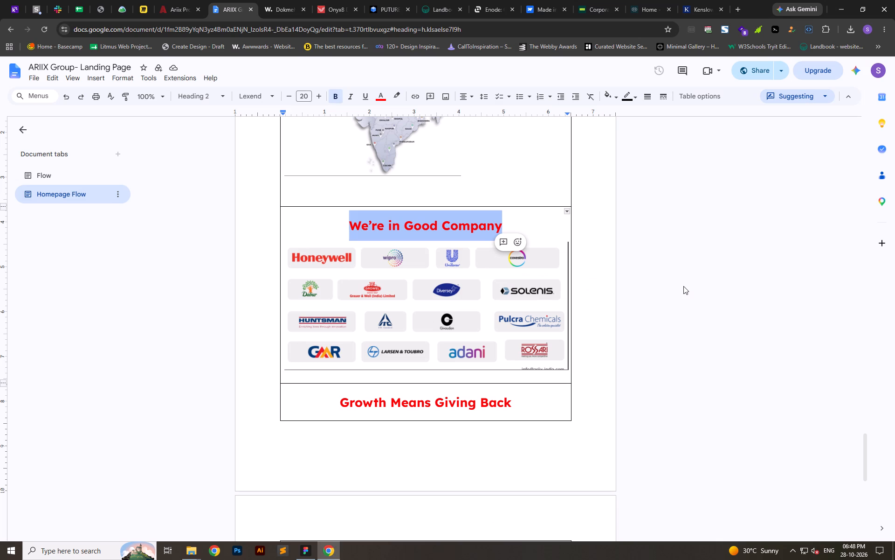
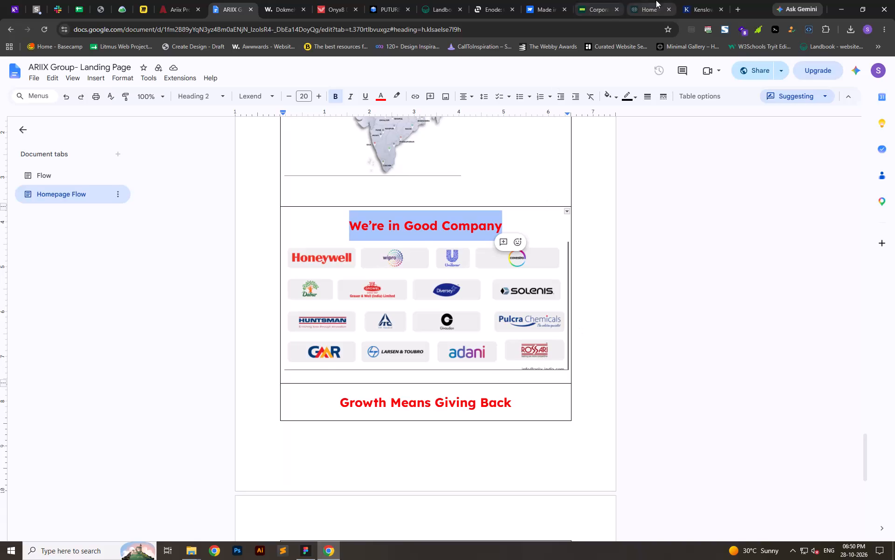
# Leave the brief and browse the open reference websites, bringing up the Kenslow finance investment template to examine its landing page.
pyautogui.click(496, 319)
pyautogui.click(683, 264)
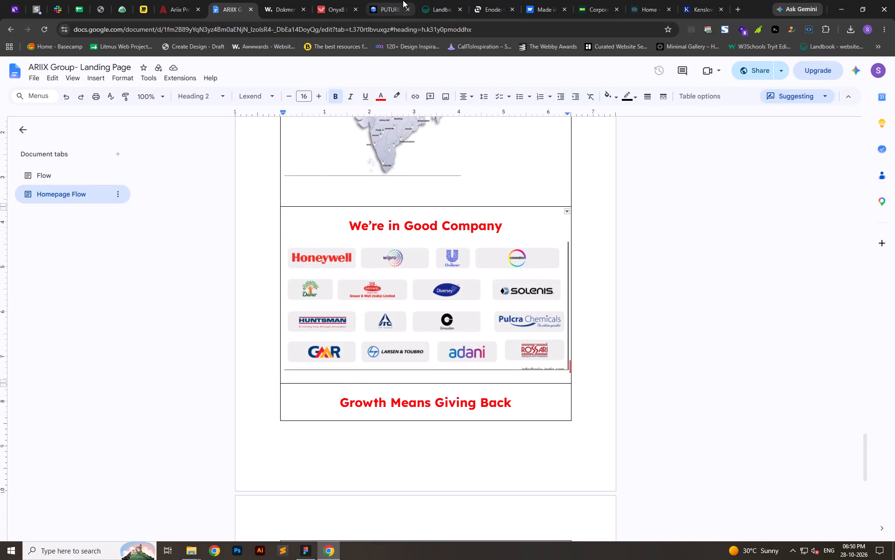
pyautogui.click(299, 0)
pyautogui.keyDown('shift'); pyautogui.click(680, 0); pyautogui.keyUp('shift')
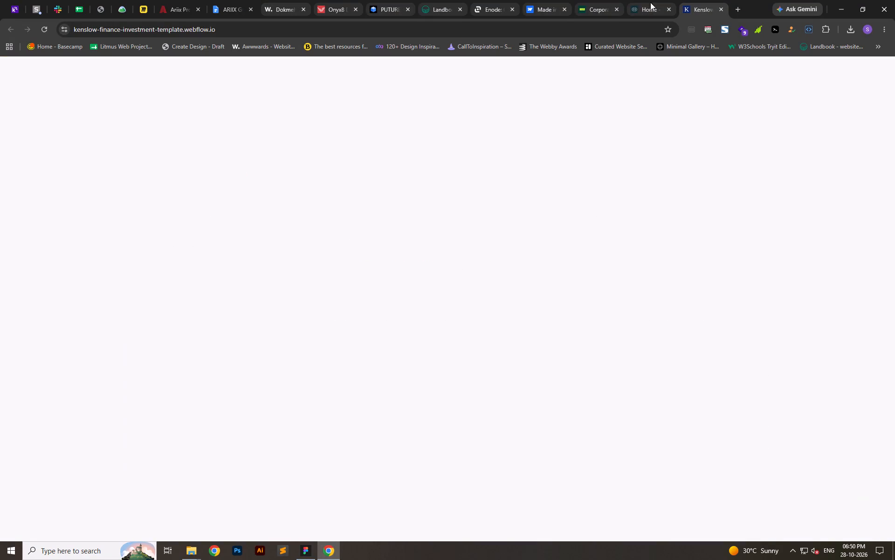
pyautogui.rightClick(529, 7)
pyautogui.click(570, 223)
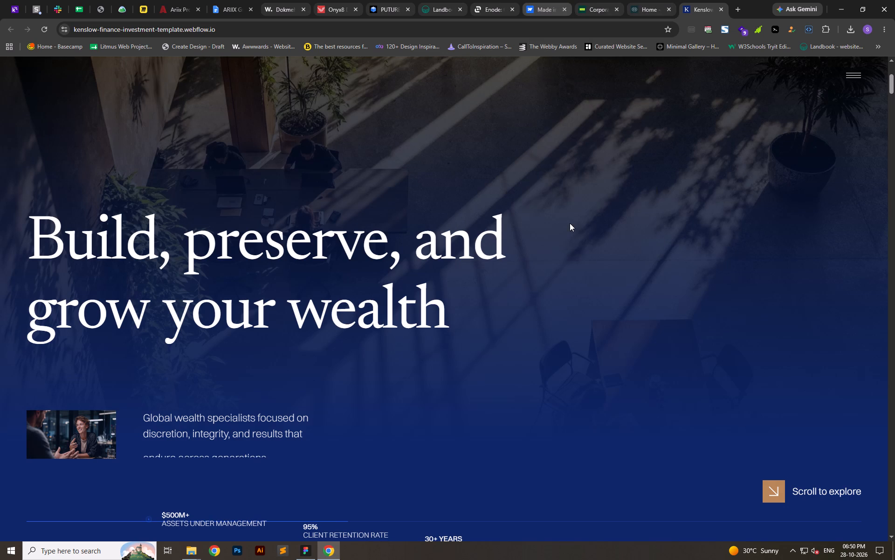
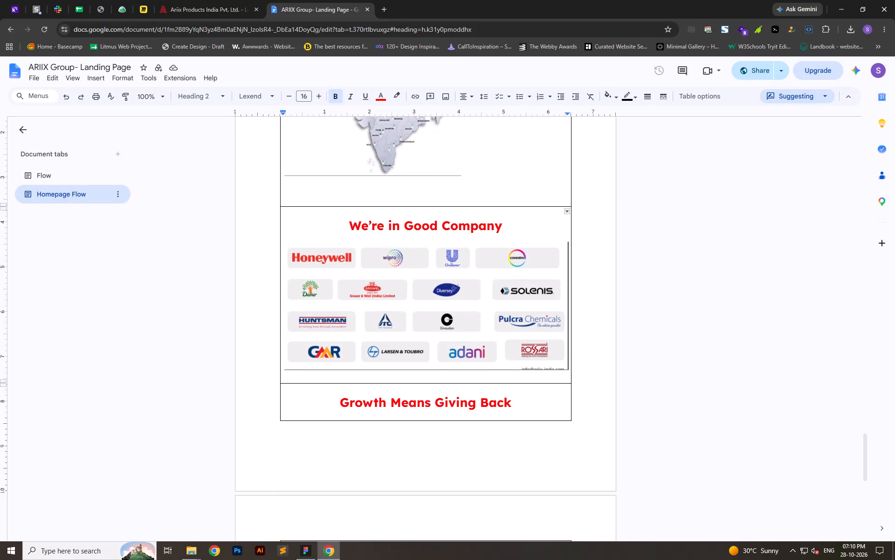
# Check the brief's client logo grid and search the web for "Solenis logo svg" in a new tab.
pyautogui.keyDown('ctrl'); pyautogui.scroll(2, 422, 336); pyautogui.keyUp('ctrl')
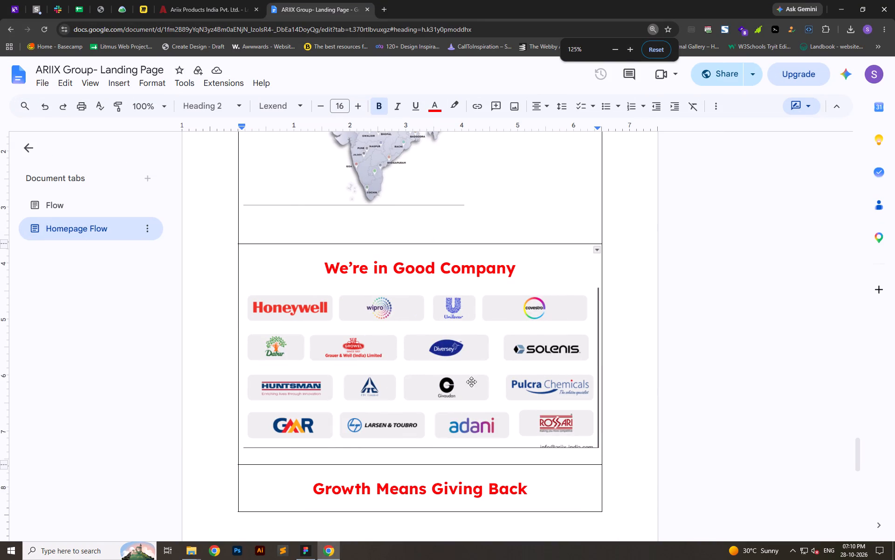
pyautogui.click(365, 353)
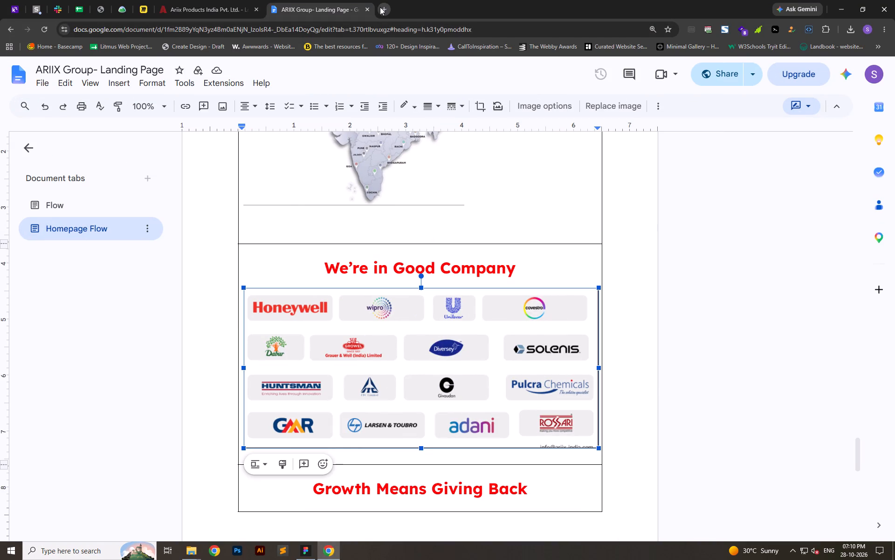
pyautogui.click(380, 7)
pyautogui.write('Sole')
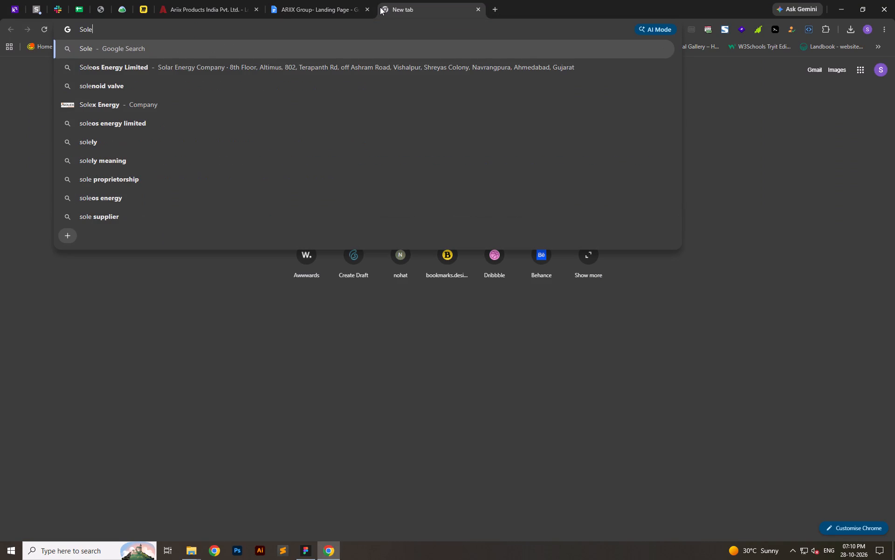
pyautogui.click(319, 0)
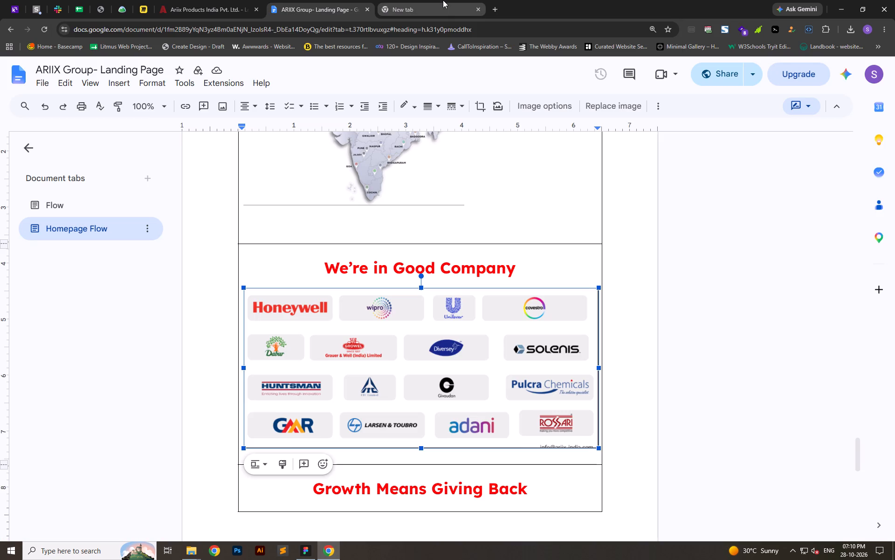
pyautogui.click(443, 0)
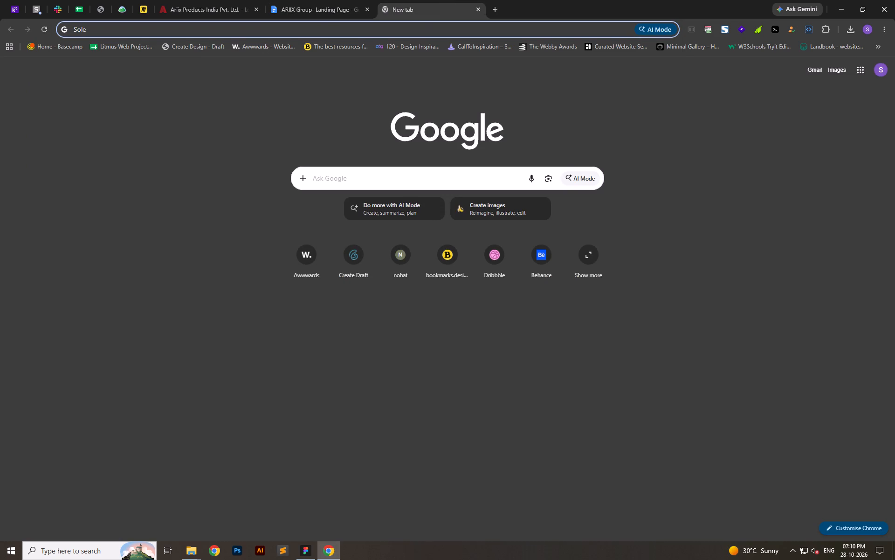
pyautogui.write('nis')
pyautogui.press('space')
pyautogui.write('logo svg')
pyautogui.press('Return')
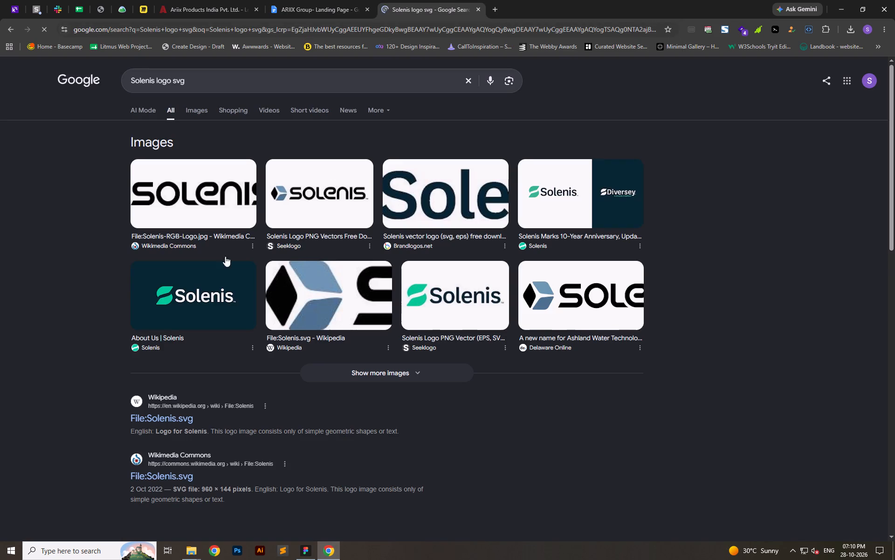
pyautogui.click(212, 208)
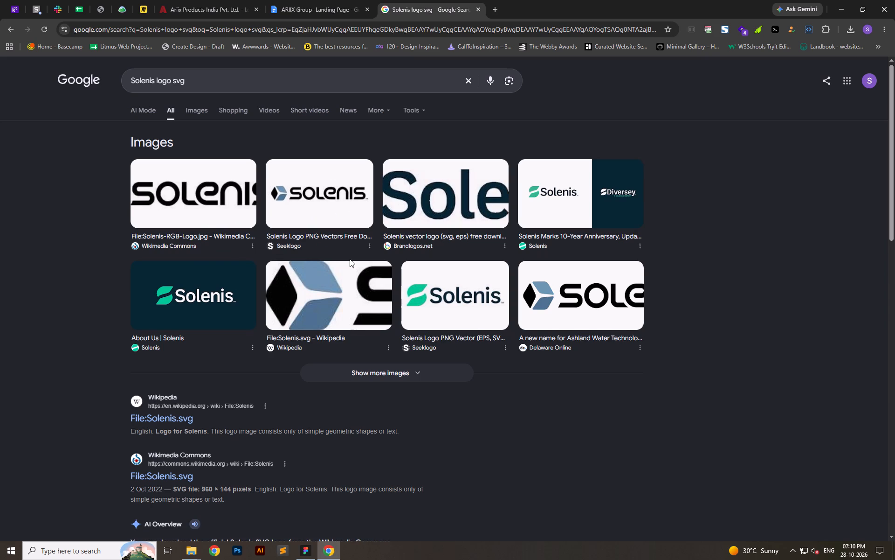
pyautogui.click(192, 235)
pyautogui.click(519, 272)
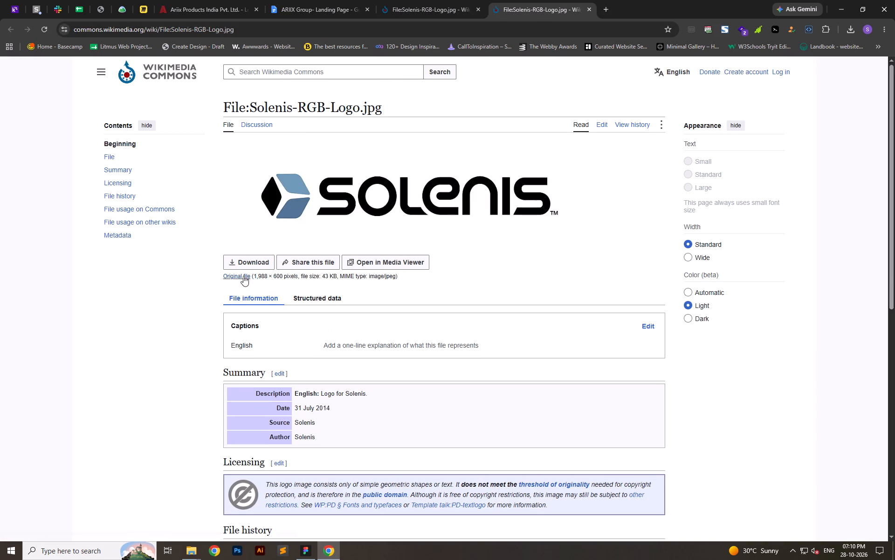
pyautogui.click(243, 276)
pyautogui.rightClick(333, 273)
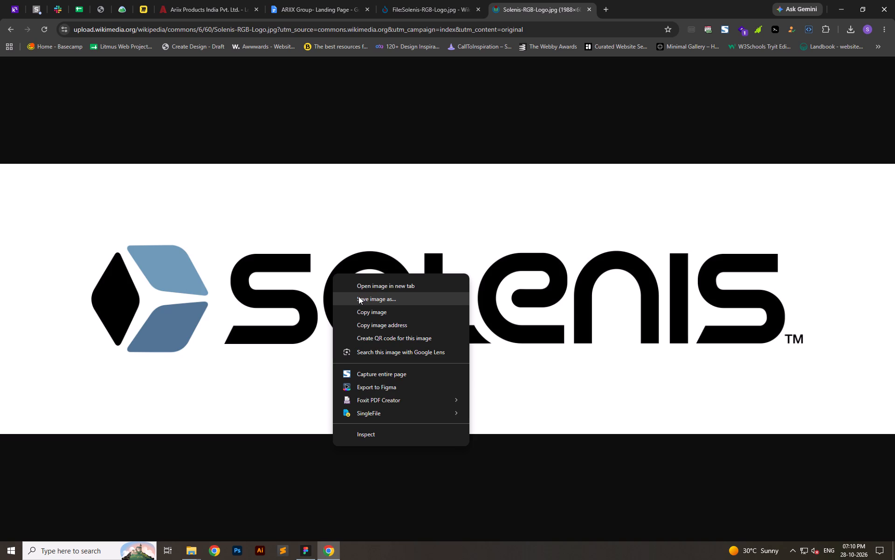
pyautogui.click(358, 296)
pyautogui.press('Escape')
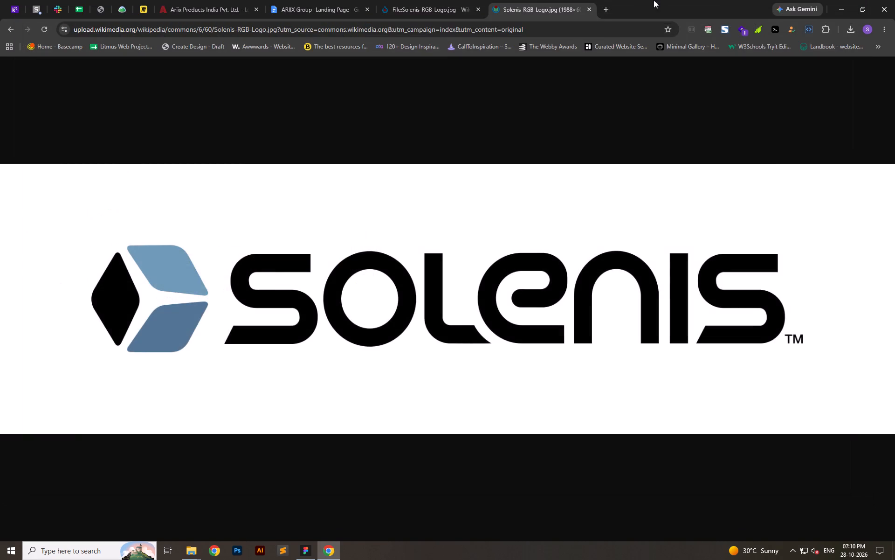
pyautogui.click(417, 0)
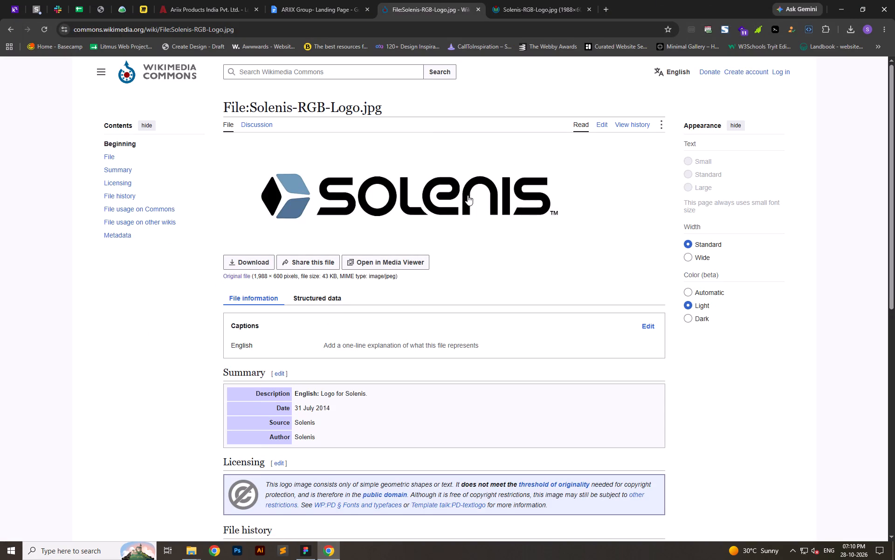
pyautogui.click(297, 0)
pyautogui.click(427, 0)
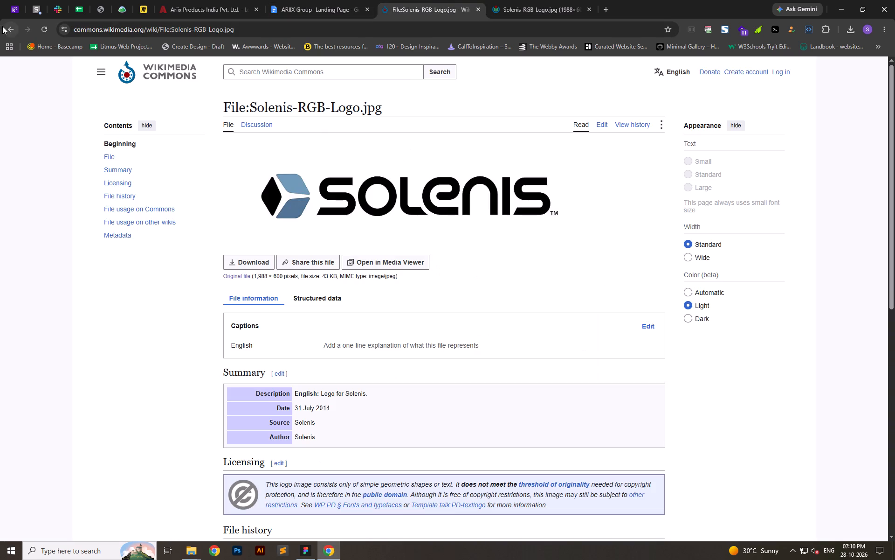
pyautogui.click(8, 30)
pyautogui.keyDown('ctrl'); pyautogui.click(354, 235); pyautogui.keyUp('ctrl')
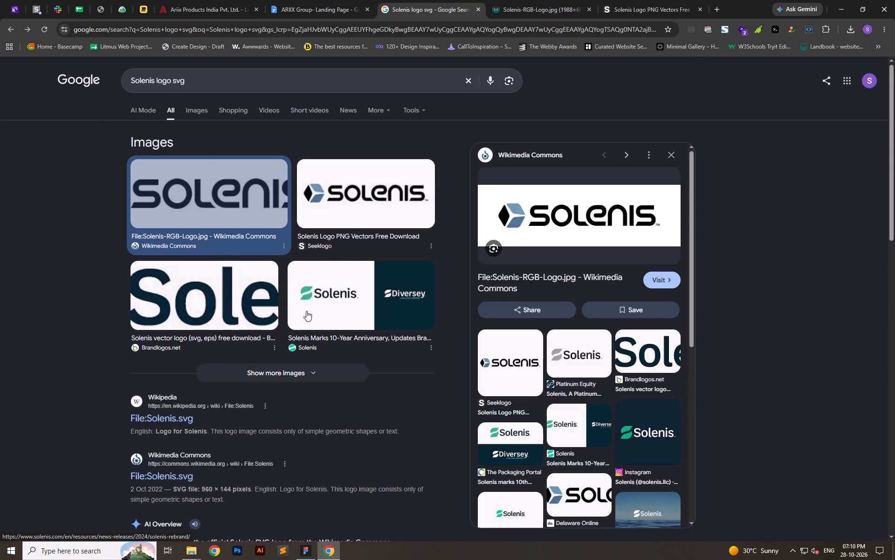
# Open Wikipedia's File:Solenis.svg result, bring up the original file, and save it as Solenis.svg.
pyautogui.keyDown('ctrl'); pyautogui.click(158, 419); pyautogui.keyUp('ctrl')
pyautogui.click(668, 0)
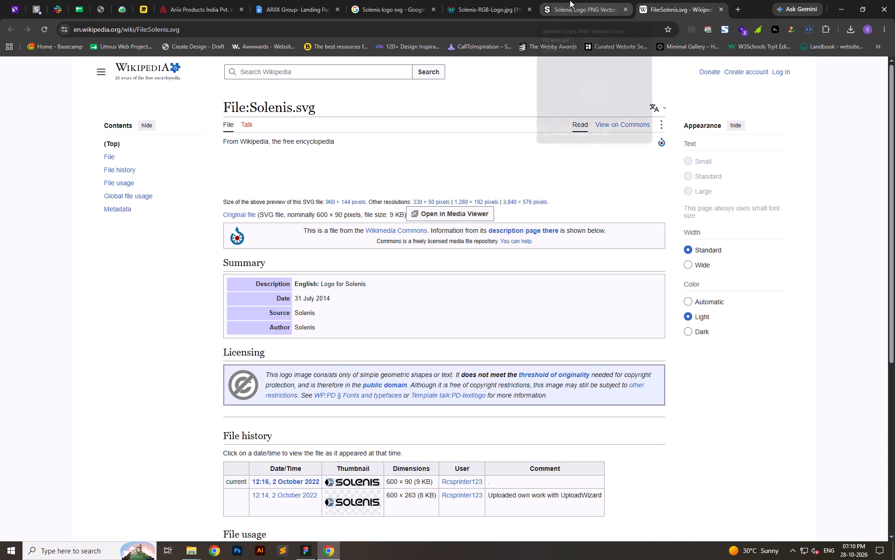
pyautogui.click(239, 217)
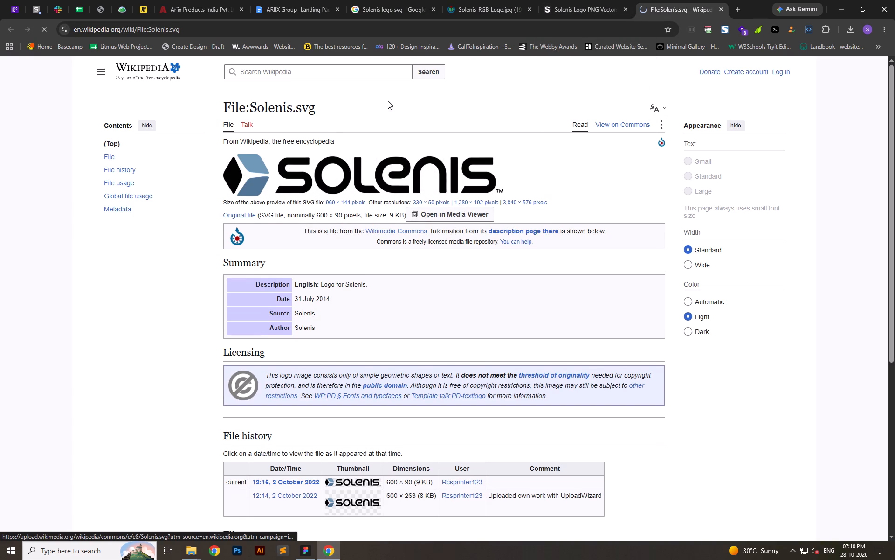
pyautogui.click(572, 0)
pyautogui.click(496, 0)
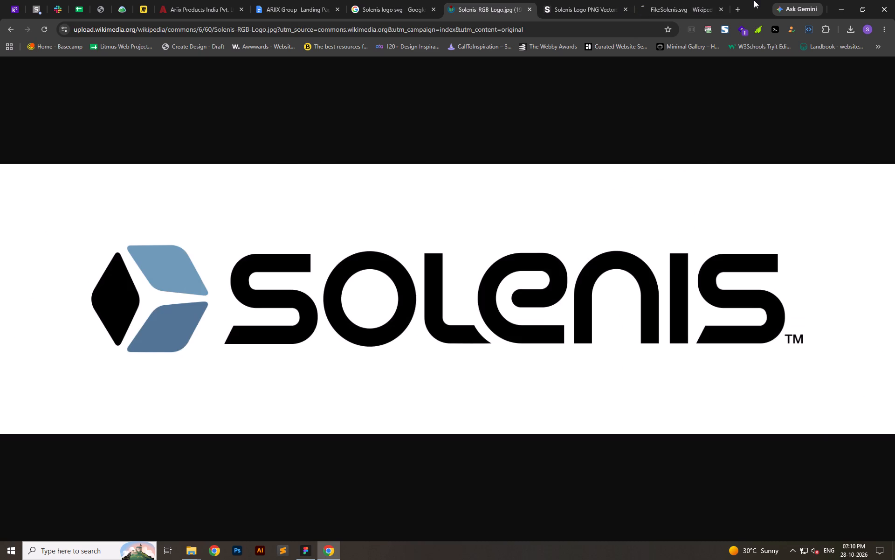
pyautogui.click(687, 0)
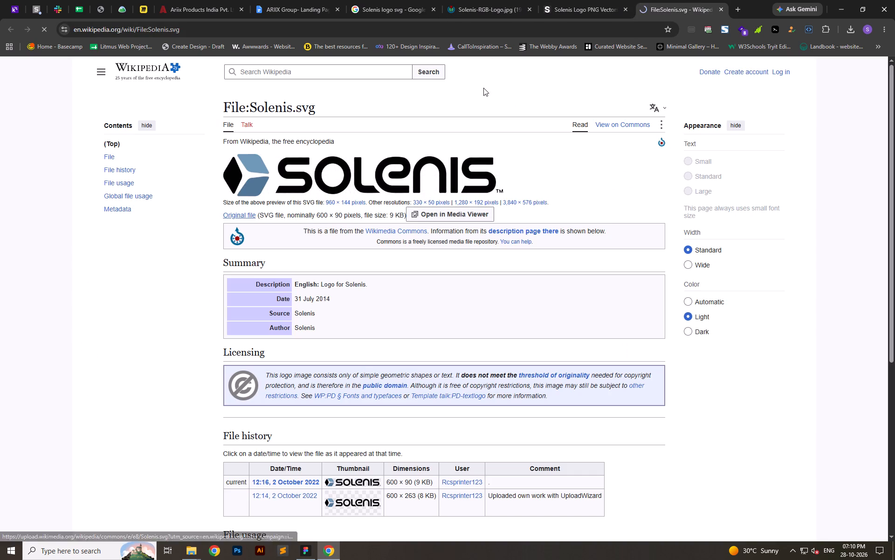
pyautogui.rightClick(190, 97)
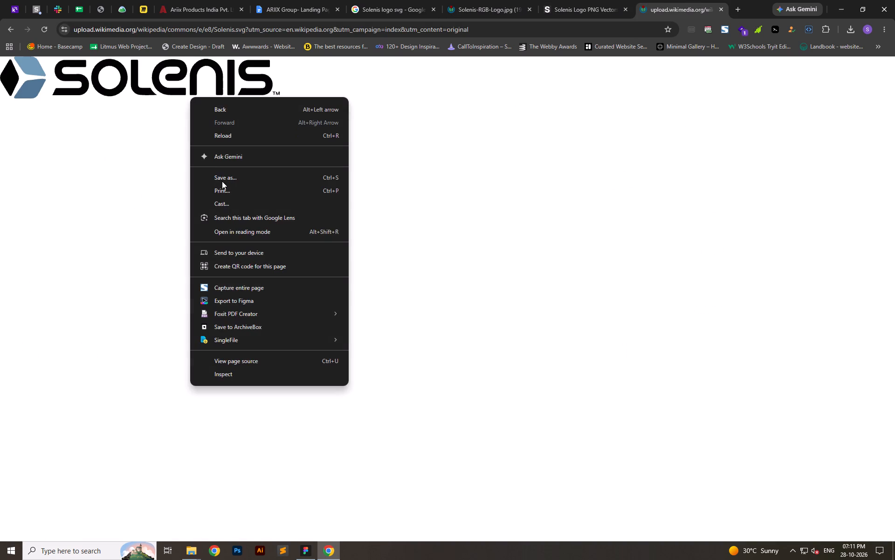
pyautogui.click(222, 182)
pyautogui.press('Return')
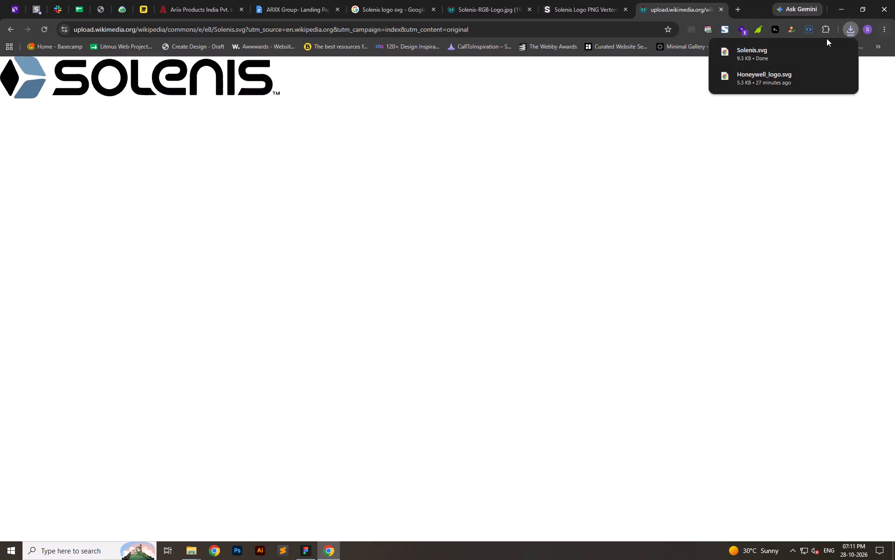
# Bring Solenis.svg from the Downloads folder into the Figma landing page file, below the "Leading brands trust us" block.
pyautogui.click(826, 49)
pyautogui.moveTo(134, 102); pyautogui.dragTo(154, 154)
pyautogui.hotkey('alt', 'Tab')
pyautogui.hotkey('alt', 'Tab')
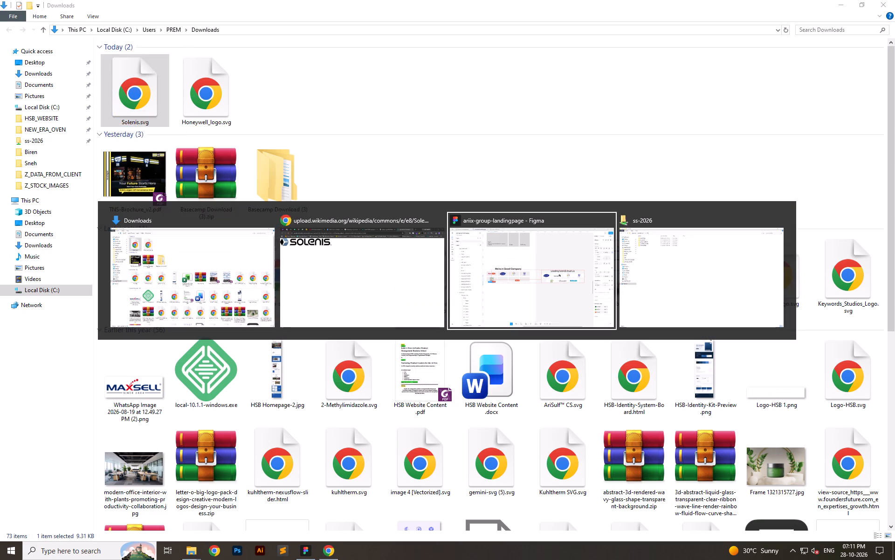
pyautogui.moveTo(154, 154); pyautogui.dragTo(564, 368)
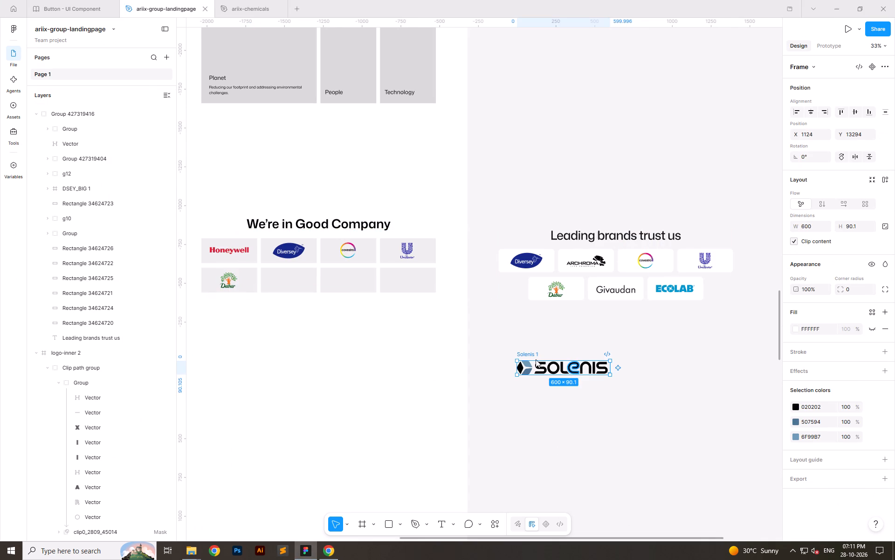
# Lock the Solenis logo's aspect ratio and set its width to 250.
pyautogui.click(888, 228)
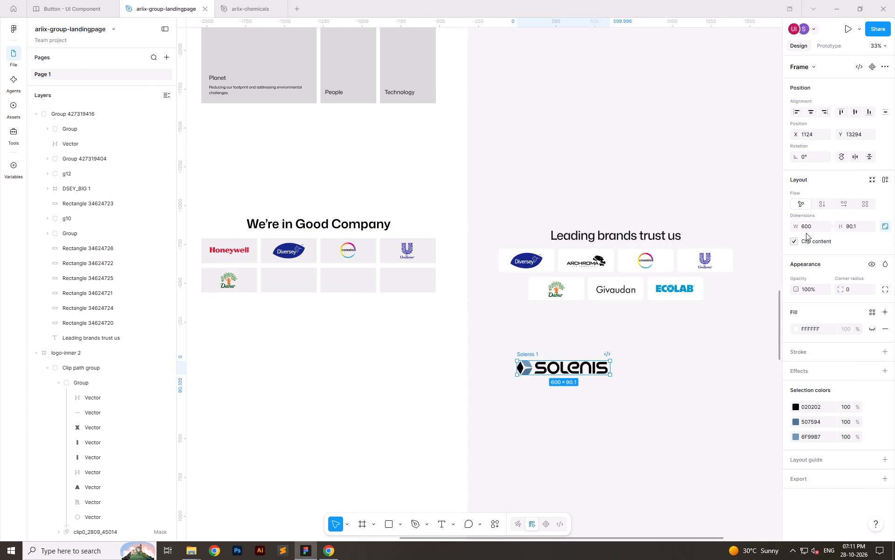
pyautogui.click(805, 225)
pyautogui.write('200')
pyautogui.press('BackSpace')
pyautogui.press('BackSpace')
pyautogui.write('50')
pyautogui.press('Return')
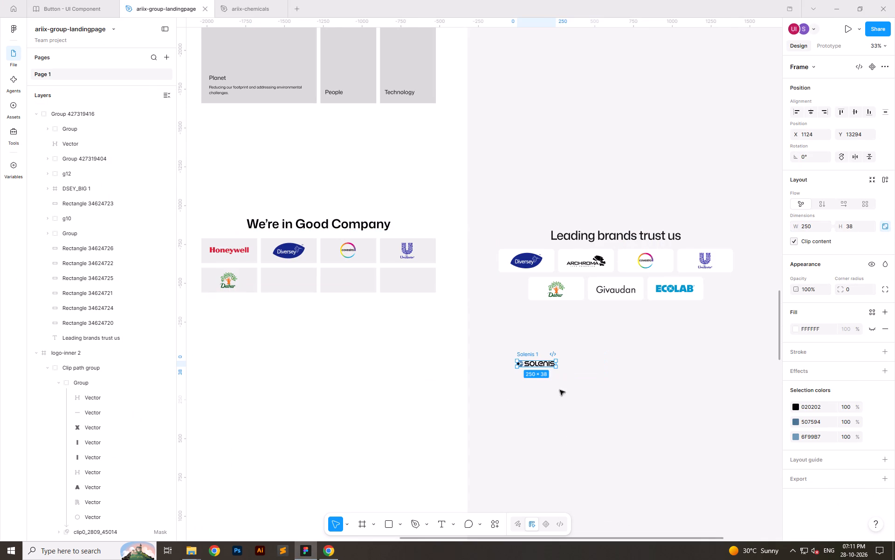
# Ungroup the Solenis logo's frame and group its loose vector parts into a single group.
pyautogui.rightClick(528, 355)
pyautogui.click(548, 331)
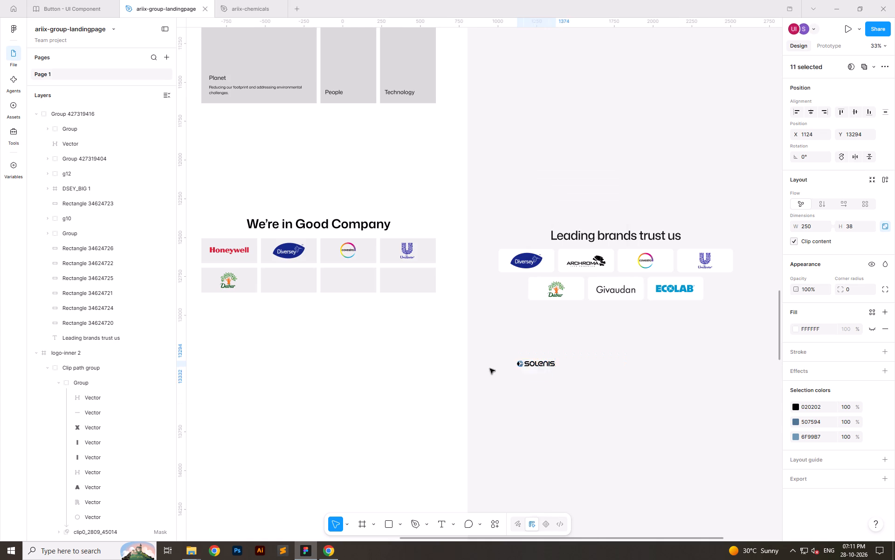
pyautogui.click(489, 370)
pyautogui.moveTo(502, 347); pyautogui.dragTo(578, 379)
pyautogui.hotkey('ctrl', 'g')
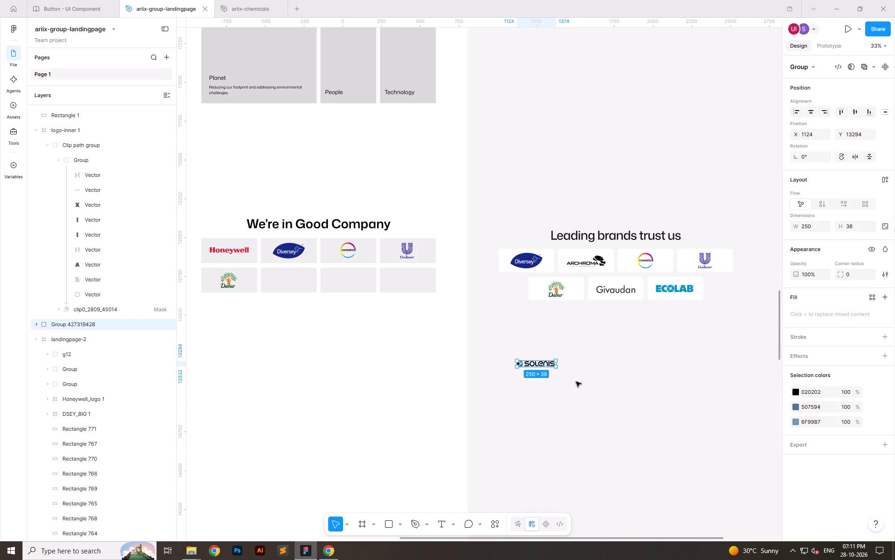
pyautogui.click(576, 382)
# Move the Solenis logo group into the empty tile beside Dabur in the "We're in Good Company" grid.
pyautogui.click(544, 366)
pyautogui.hotkey('ctrl', 'x')
pyautogui.click(282, 280)
pyautogui.hotkey('ctrl', 'v')
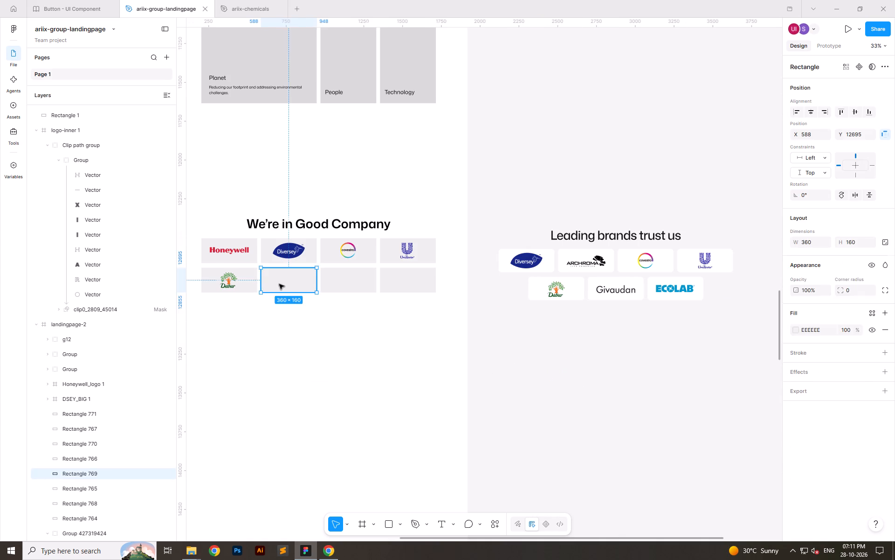
pyautogui.keyDown('ctrl'); pyautogui.scroll(7, 268, 287); pyautogui.keyUp('ctrl')
pyautogui.moveTo(373, 458); pyautogui.dragTo(305, 269)
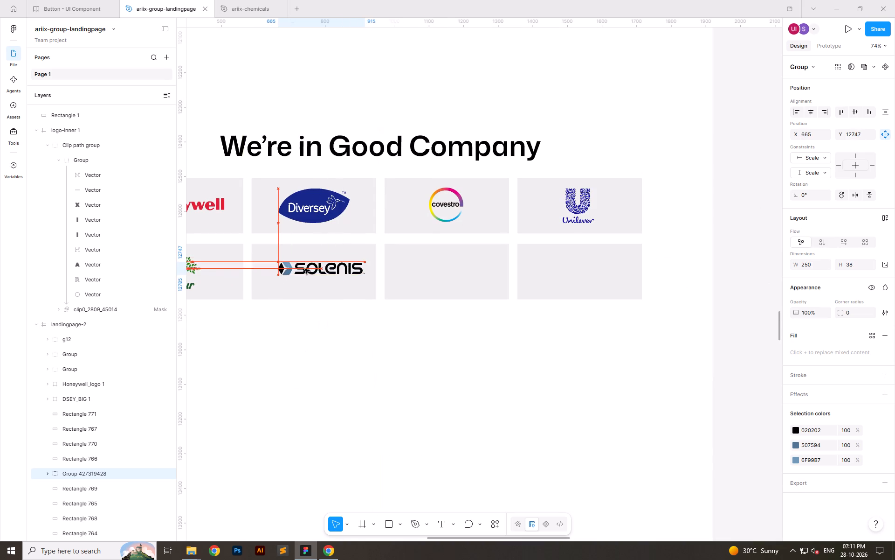
pyautogui.moveTo(305, 269); pyautogui.dragTo(302, 271)
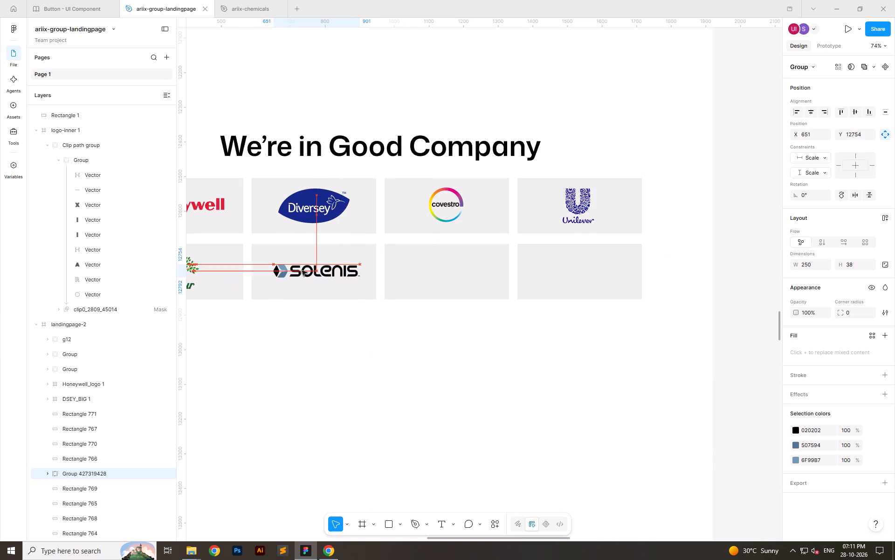
pyautogui.moveTo(302, 271); pyautogui.dragTo(302, 269)
# Align the Solenis logo and its grey tile on their horizontal and vertical centres.
pyautogui.keyDown('shift'); pyautogui.click(341, 285); pyautogui.keyUp('shift')
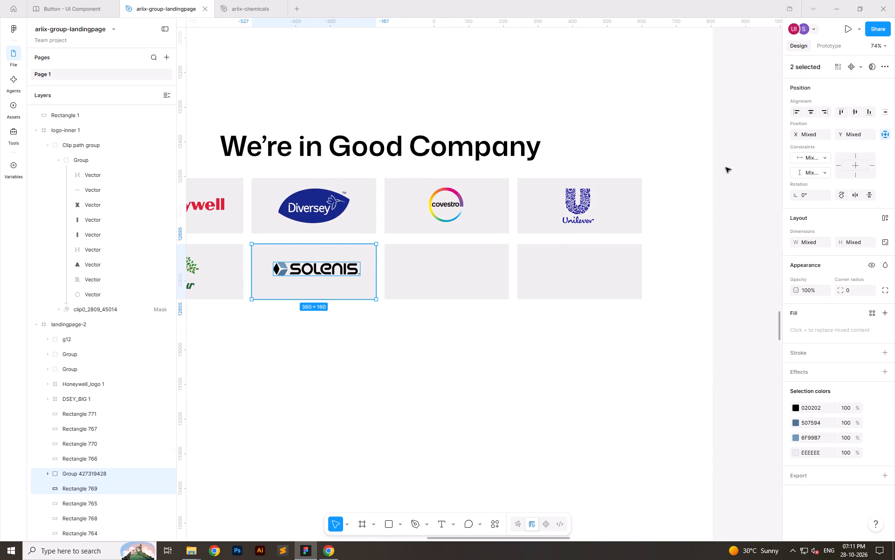
pyautogui.click(812, 114)
pyautogui.click(856, 112)
pyautogui.click(560, 370)
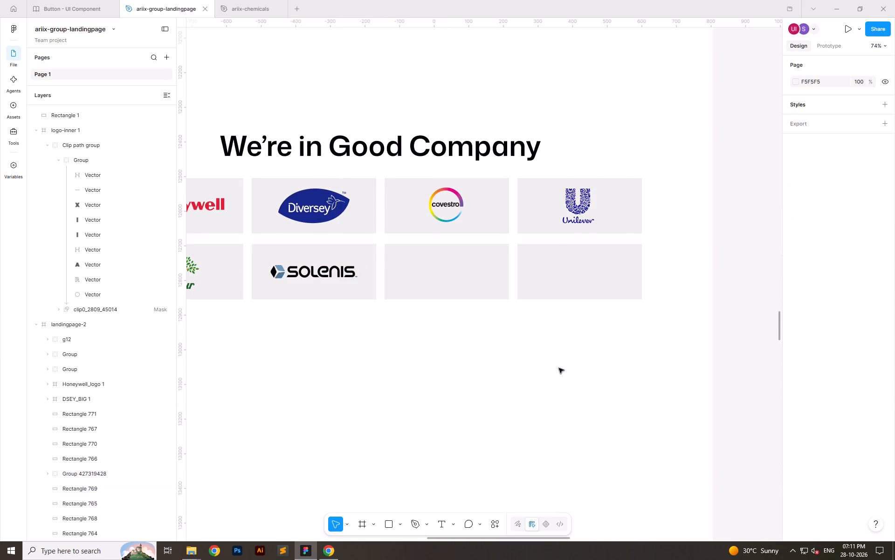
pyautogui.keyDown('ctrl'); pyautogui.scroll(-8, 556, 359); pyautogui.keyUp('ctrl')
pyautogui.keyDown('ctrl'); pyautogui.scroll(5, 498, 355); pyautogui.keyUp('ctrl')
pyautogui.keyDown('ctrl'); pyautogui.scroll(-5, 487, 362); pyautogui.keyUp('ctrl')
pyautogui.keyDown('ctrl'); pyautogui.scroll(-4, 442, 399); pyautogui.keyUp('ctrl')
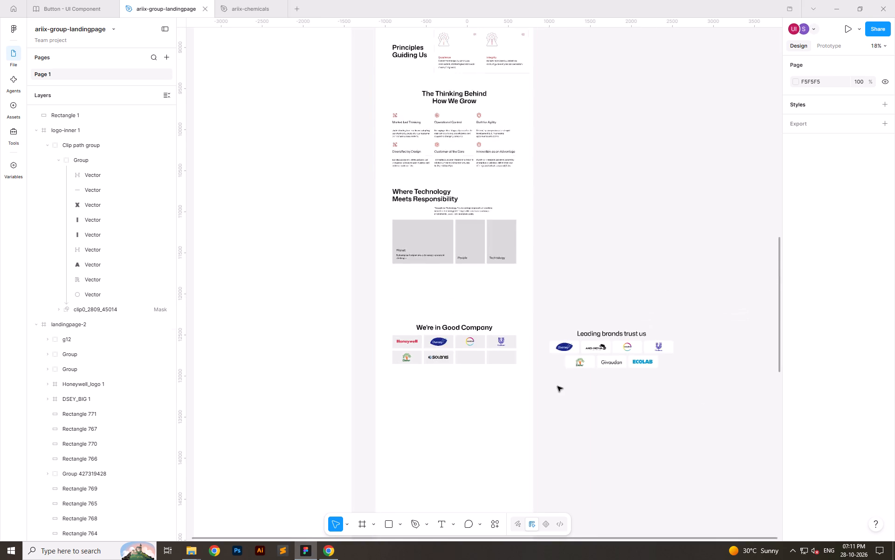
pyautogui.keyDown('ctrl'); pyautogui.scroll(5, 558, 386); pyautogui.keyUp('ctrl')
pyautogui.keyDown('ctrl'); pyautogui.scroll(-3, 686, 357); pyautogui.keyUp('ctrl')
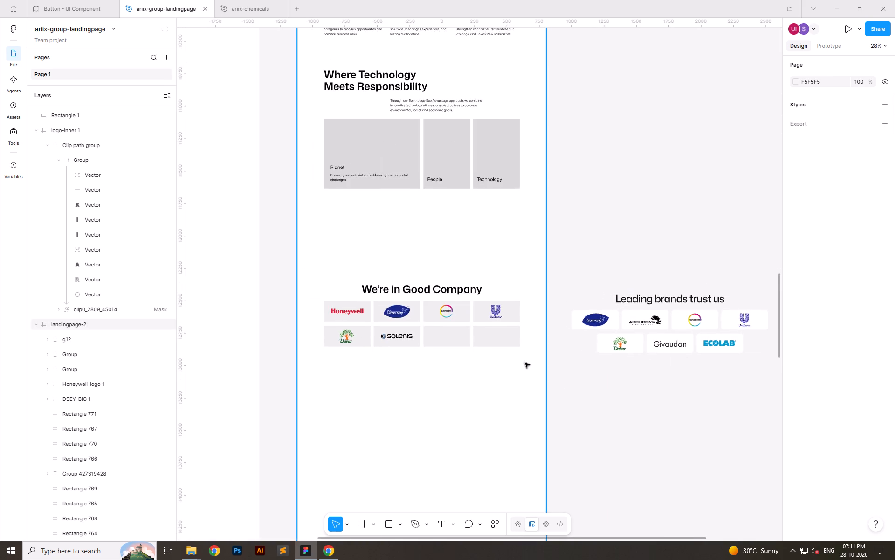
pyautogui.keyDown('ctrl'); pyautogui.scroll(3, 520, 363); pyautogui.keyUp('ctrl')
# Switch to Chrome and close the two Wikimedia tabs showing the Solenis logo files.
pyautogui.hotkey('alt', 'Tab')
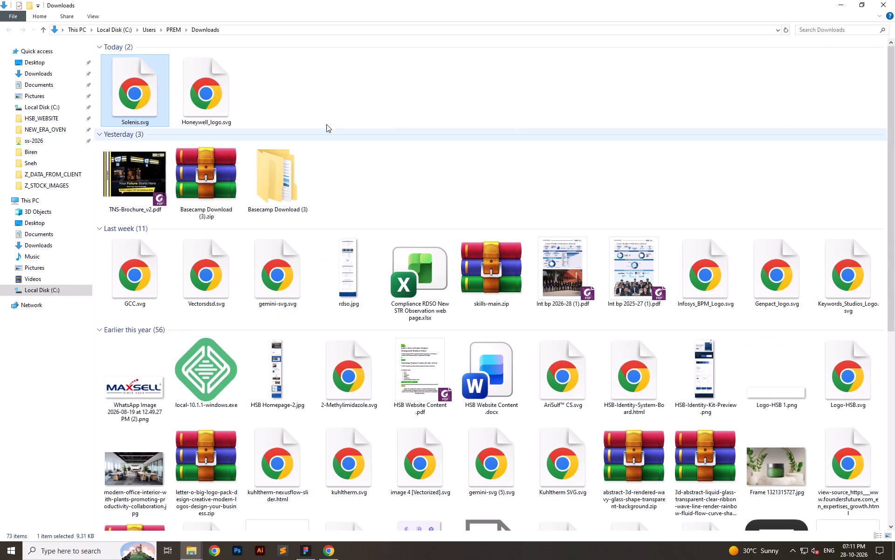
pyautogui.hotkey('alt', 'Tab')
pyautogui.hotkey('alt', 'Tab')
pyautogui.hotkey('alt', 'Tab')
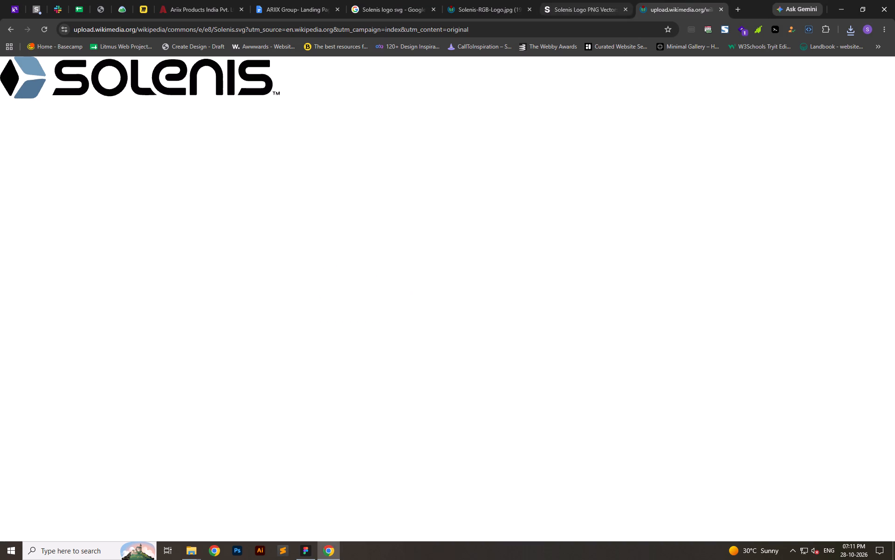
pyautogui.click(723, 12)
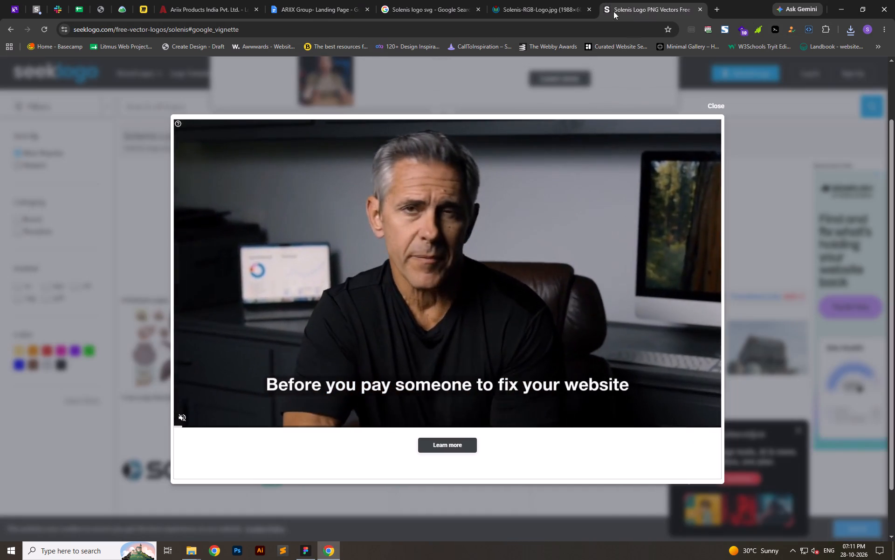
pyautogui.click(717, 105)
pyautogui.click(543, 0)
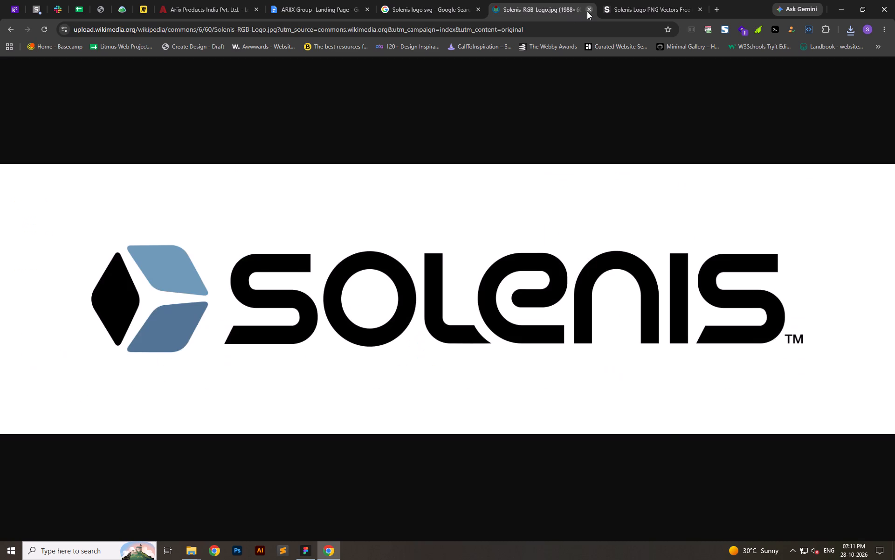
pyautogui.click(587, 11)
# Check the client logos in the ARIIX landing page document and search Google for "grauer logo svg".
pyautogui.click(444, 0)
pyautogui.click(348, 0)
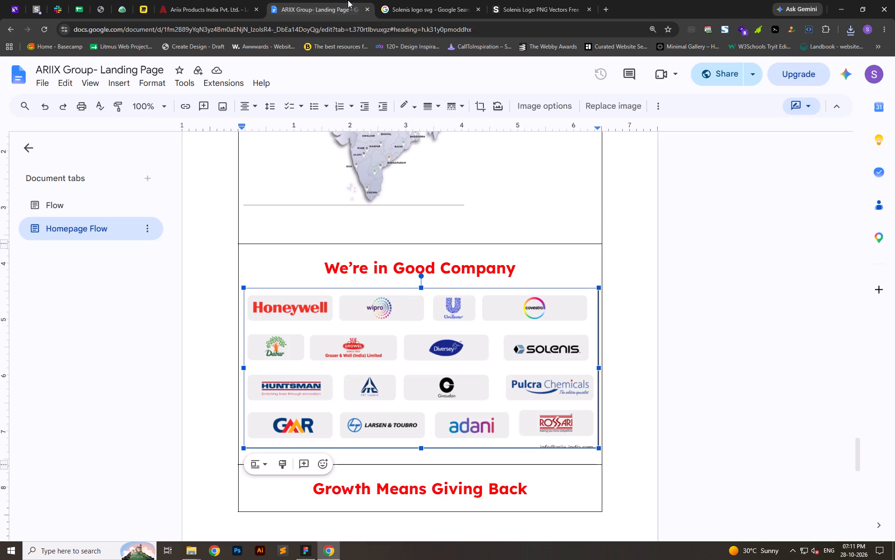
pyautogui.click(722, 322)
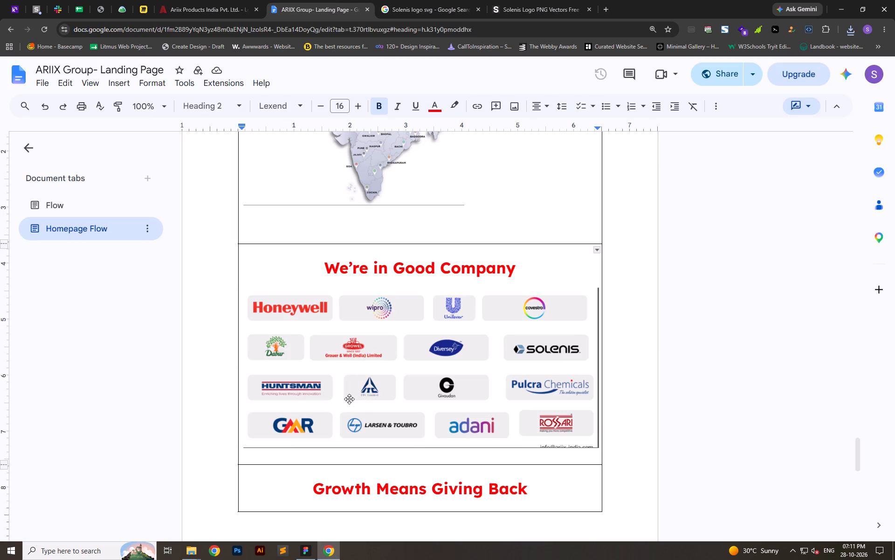
pyautogui.click(451, 10)
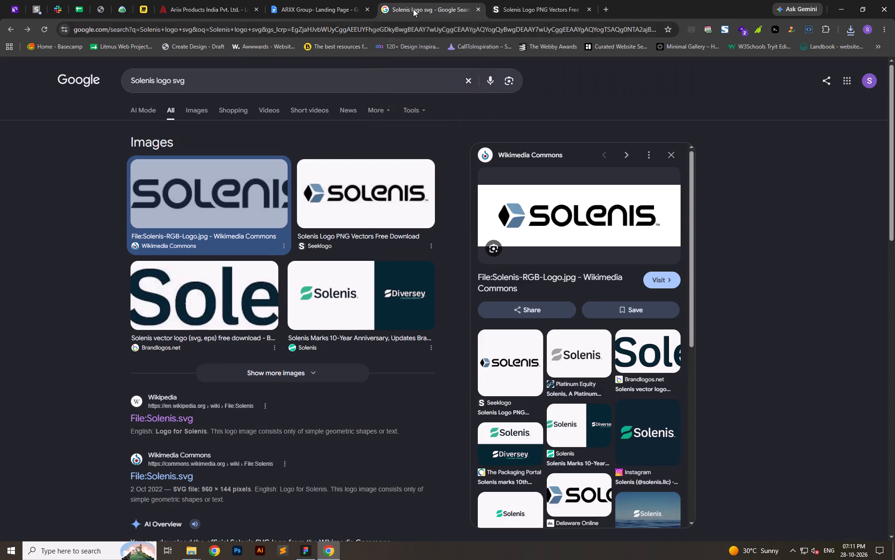
pyautogui.moveTo(155, 82); pyautogui.dragTo(110, 83)
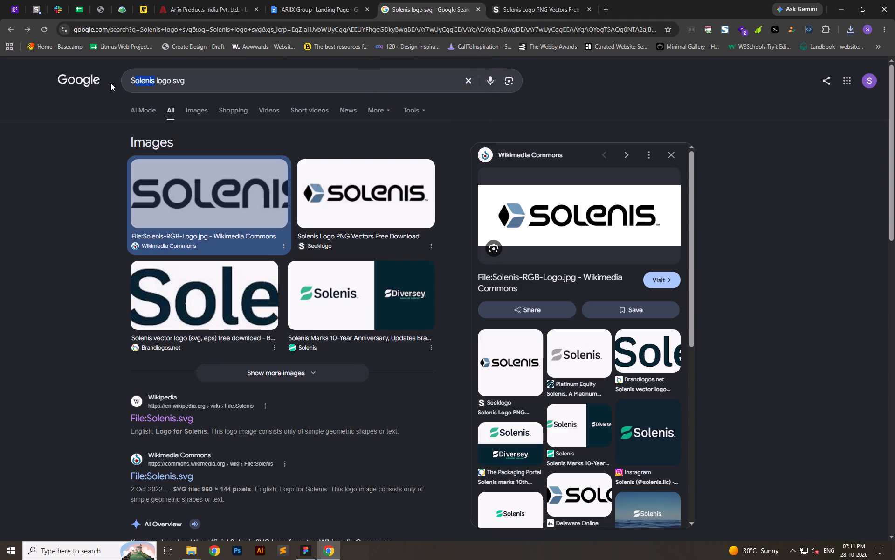
pyautogui.press('g')
pyautogui.press('r')
pyautogui.press('a')
pyautogui.click(344, 0)
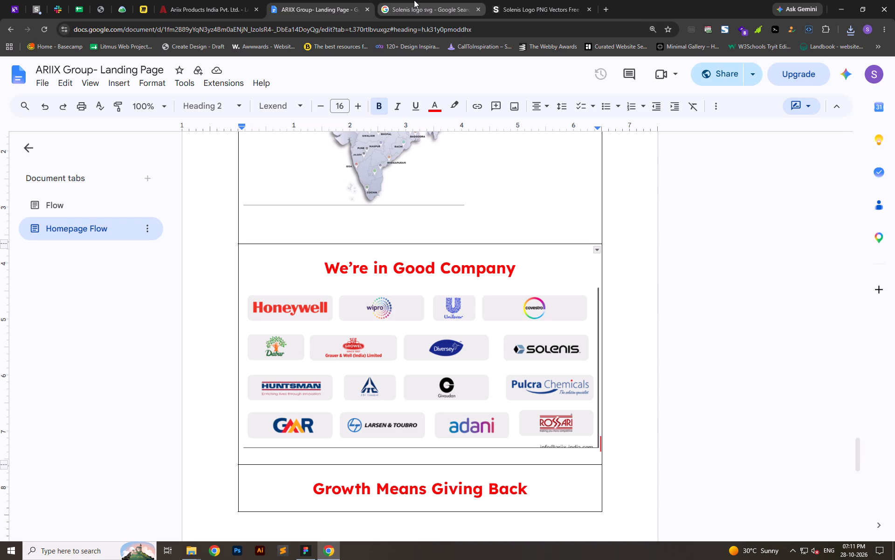
pyautogui.click(414, 0)
pyautogui.write('uer')
pyautogui.press('Return')
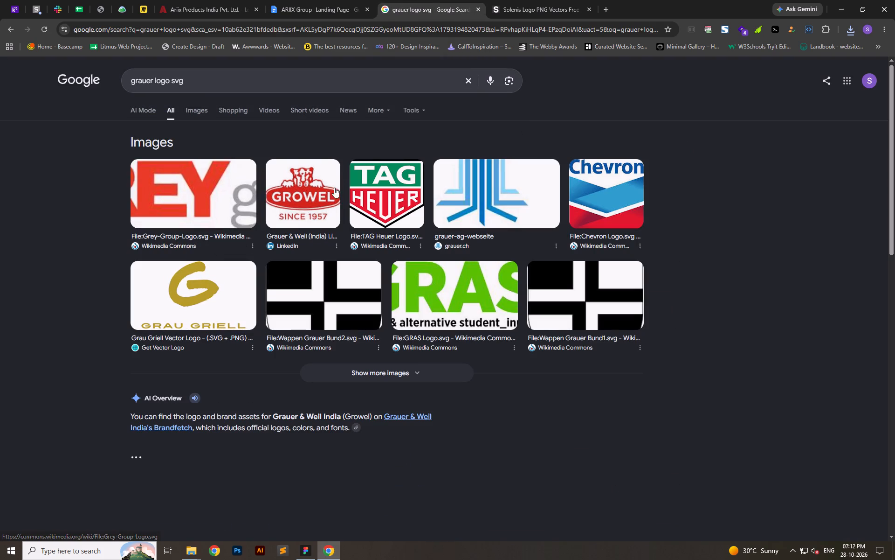
# Search for "grauer and weil logo" instead and open the Growel AGM page and homepage results.
pyautogui.click(153, 83)
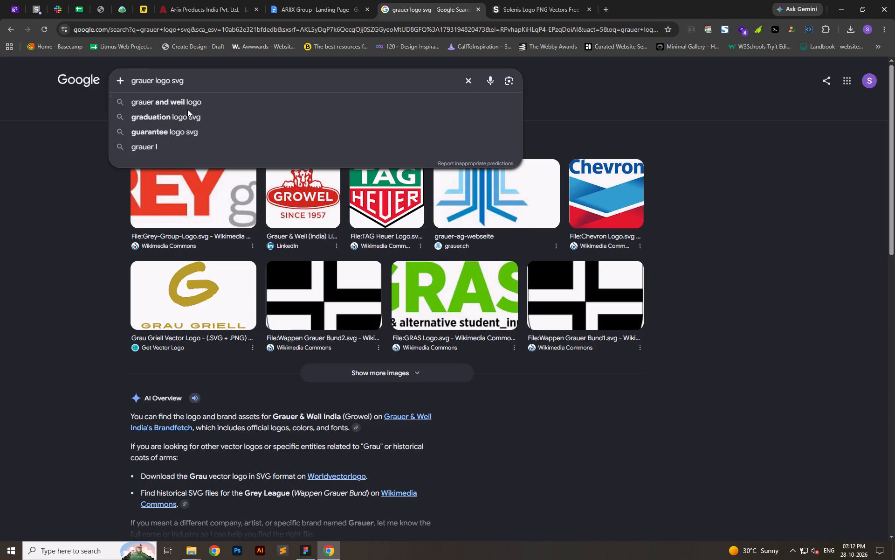
pyautogui.click(188, 106)
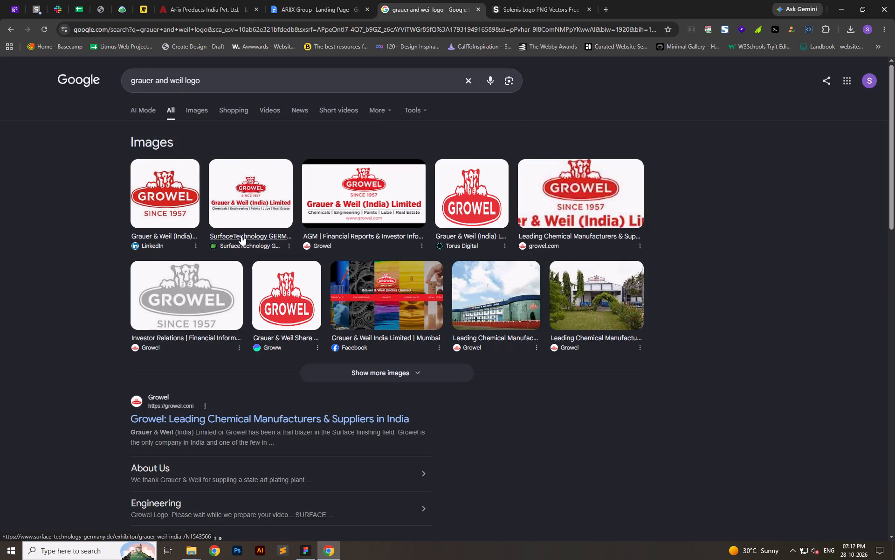
pyautogui.keyDown('ctrl'); pyautogui.click(371, 238); pyautogui.keyUp('ctrl')
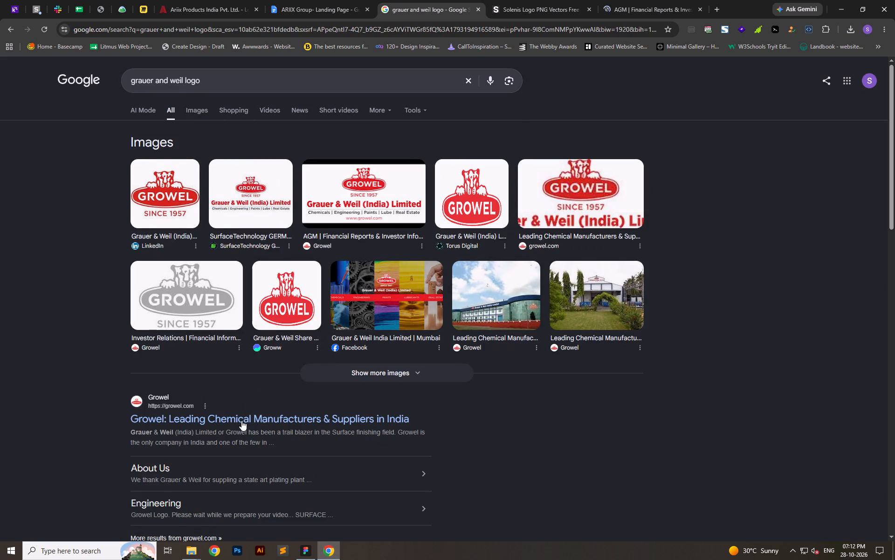
pyautogui.keyDown('ctrl'); pyautogui.click(245, 419); pyautogui.keyUp('ctrl')
# Bring the Grauer & Weil (India) Limited logo from the Growel AGM Proceedings page into the Figma landing page.
pyautogui.click(495, 4)
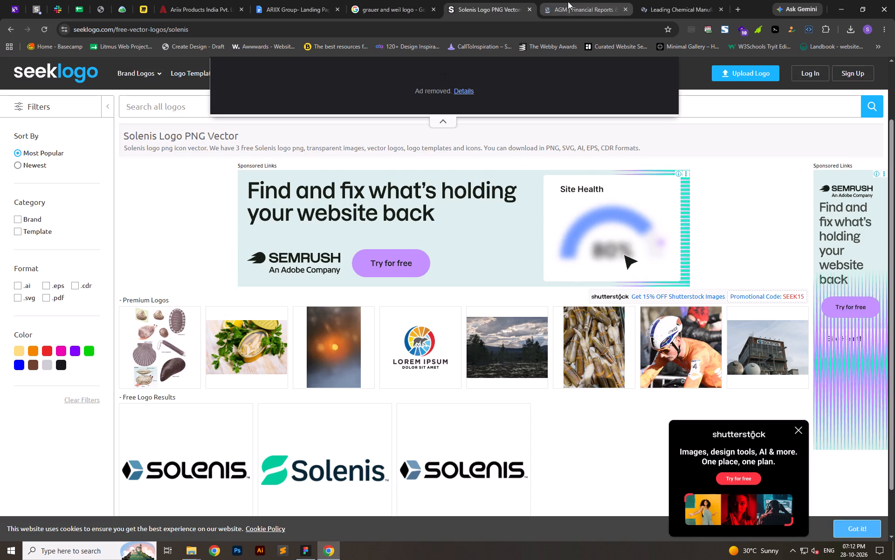
pyautogui.click(568, 1)
pyautogui.moveTo(244, 93); pyautogui.dragTo(262, 132)
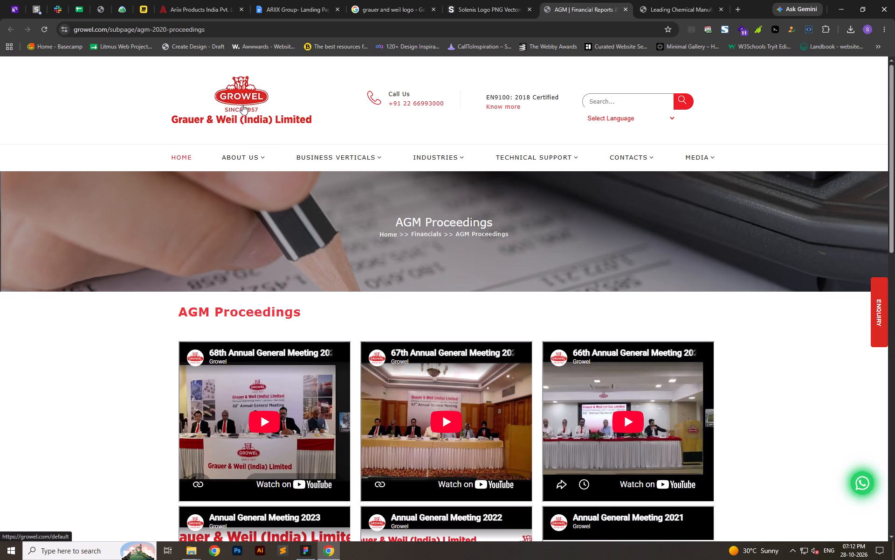
pyautogui.moveTo(240, 101); pyautogui.dragTo(356, 248)
pyautogui.hotkey('alt', 'Tab')
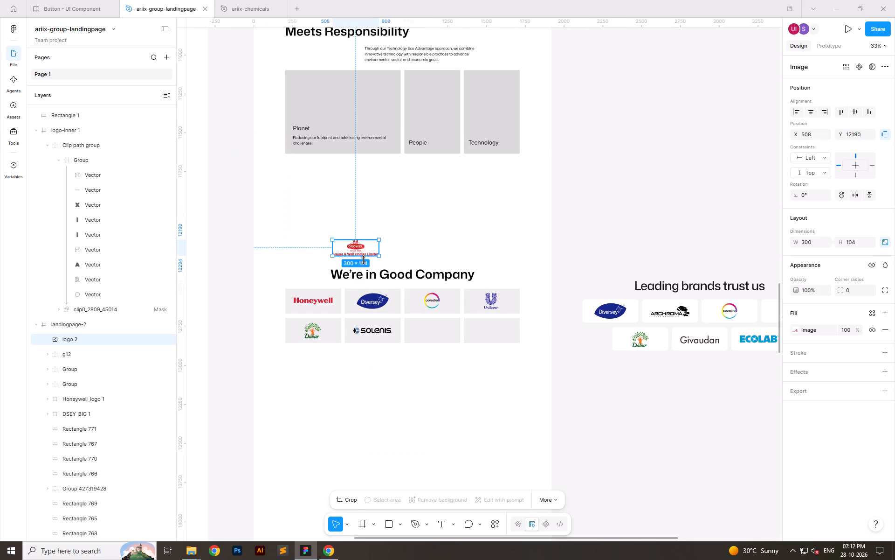
# Place the Grauer & Weil logo in the empty tile beside Solenis and centre it horizontally and vertically on the tile.
pyautogui.moveTo(353, 248); pyautogui.dragTo(583, 403)
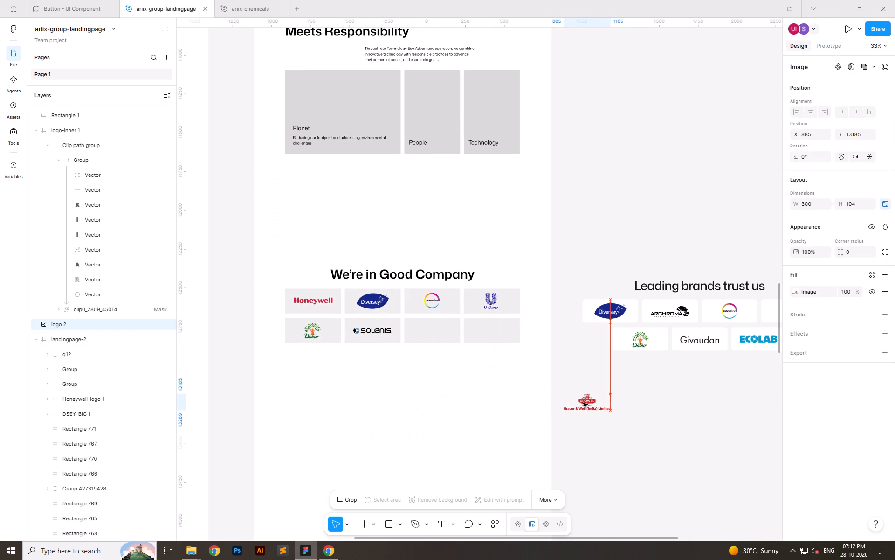
pyautogui.moveTo(583, 403); pyautogui.dragTo(432, 331)
pyautogui.keyDown('ctrl'); pyautogui.scroll(15, 432, 333); pyautogui.keyUp('ctrl')
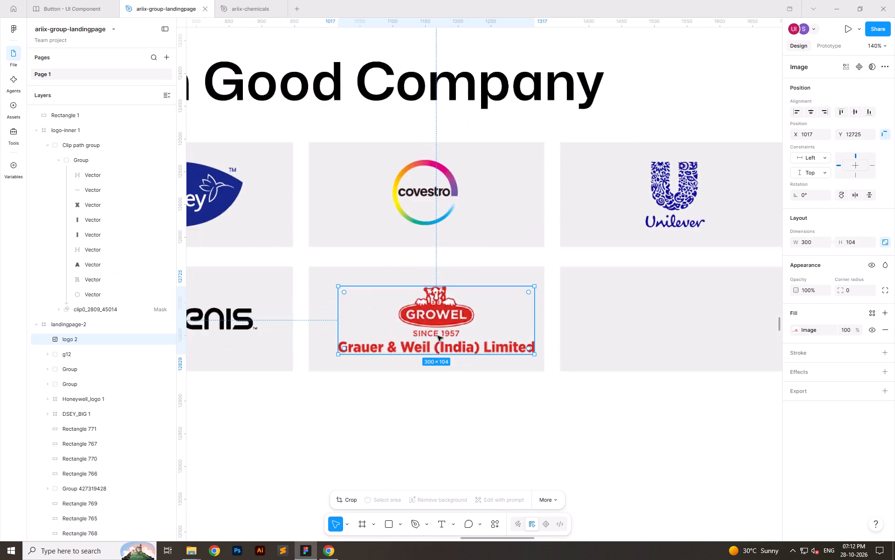
pyautogui.keyDown('ctrl'); pyautogui.scroll(3, 438, 336); pyautogui.keyUp('ctrl')
pyautogui.keyDown('ctrl'); pyautogui.scroll(-6, 417, 332); pyautogui.keyUp('ctrl')
pyautogui.keyDown('shift'); pyautogui.click(509, 267); pyautogui.keyUp('shift')
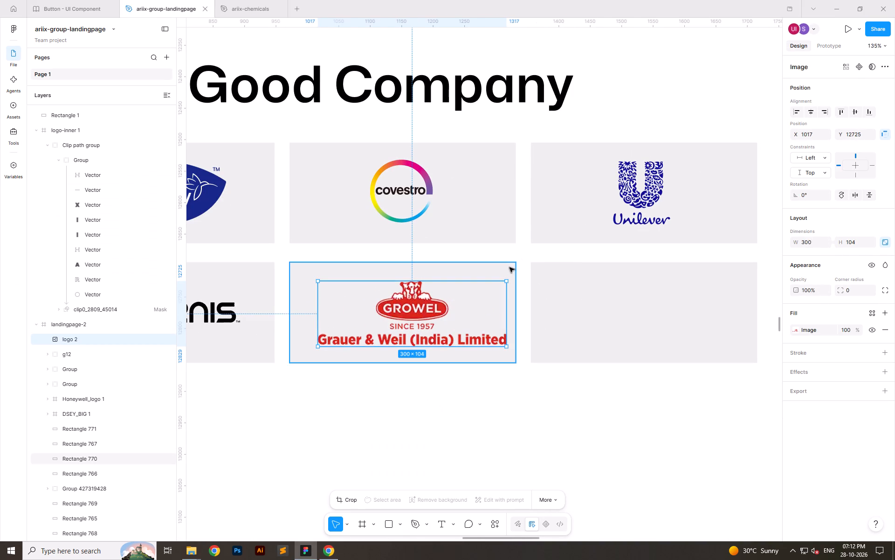
pyautogui.click(806, 107)
pyautogui.click(855, 117)
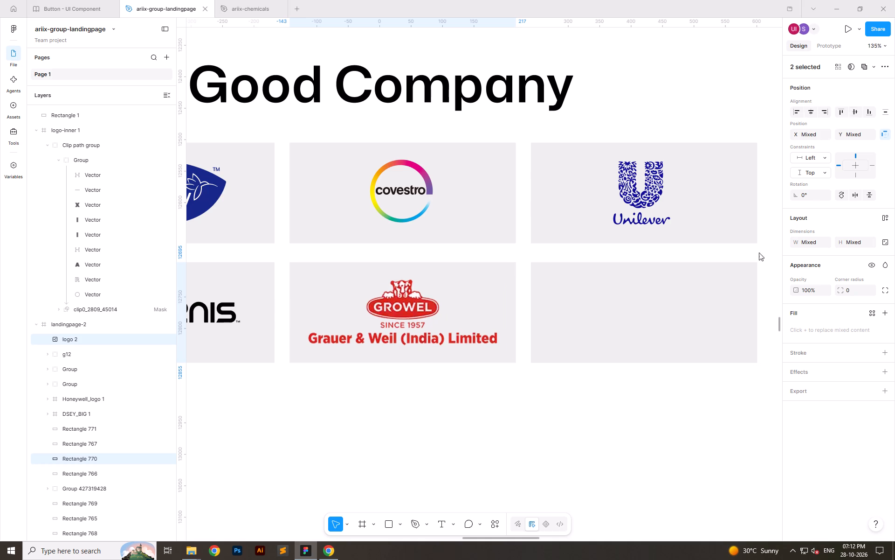
pyautogui.click(560, 444)
# Inspect the Grauer & Weil logo's size and spacing within its tile and compare it with the rest of the grid.
pyautogui.click(404, 304)
pyautogui.click(293, 273)
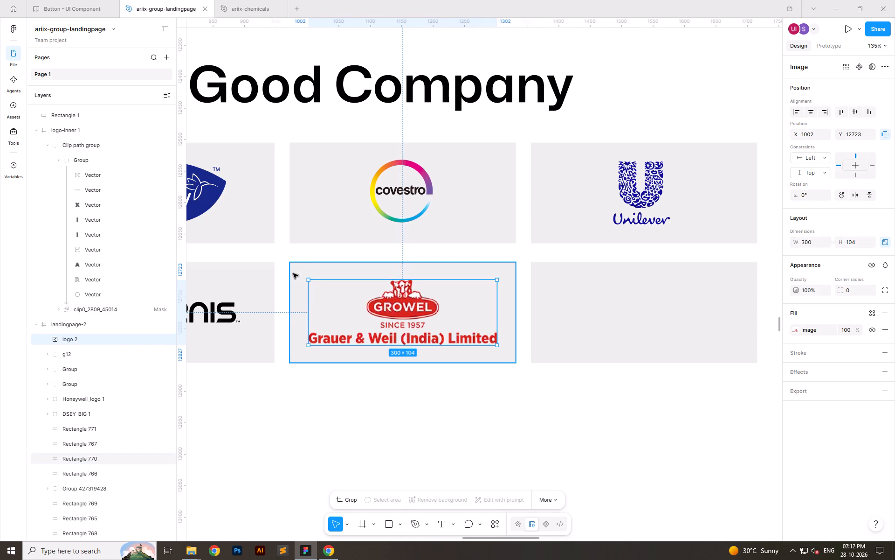
pyautogui.click(304, 284)
pyautogui.click(255, 291)
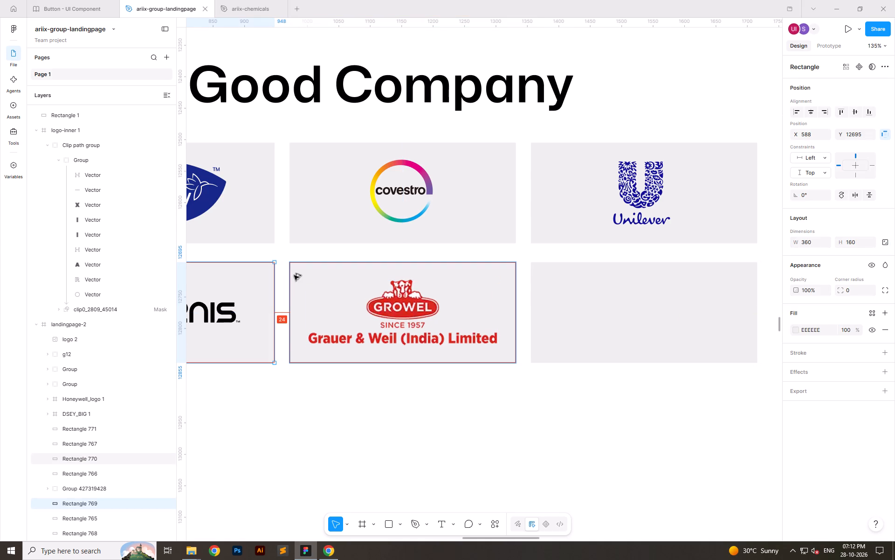
pyautogui.click(309, 321)
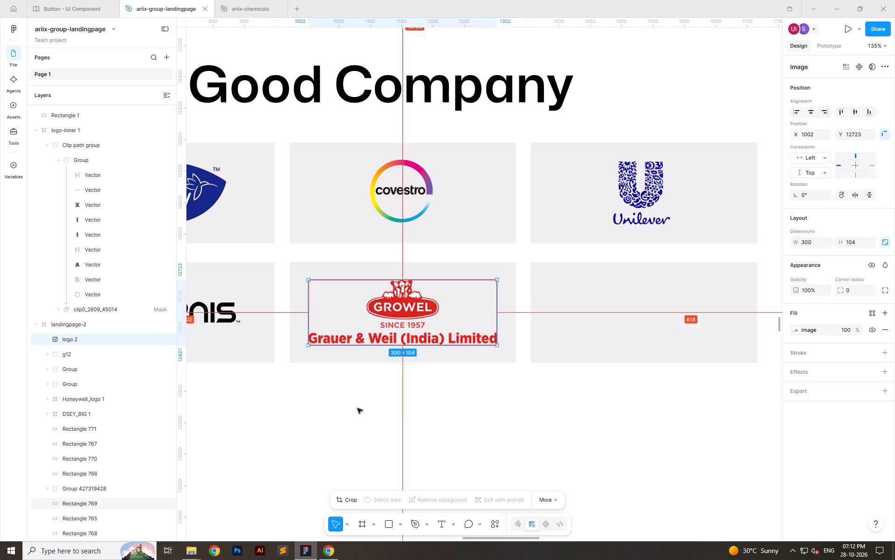
pyautogui.click(398, 419)
pyautogui.keyDown('ctrl'); pyautogui.scroll(-7, 392, 386); pyautogui.keyUp('ctrl')
pyautogui.keyDown('ctrl'); pyautogui.scroll(1, 409, 385); pyautogui.keyUp('ctrl')
pyautogui.keyDown('ctrl'); pyautogui.scroll(-3, 411, 392); pyautogui.keyUp('ctrl')
pyautogui.keyDown('ctrl'); pyautogui.scroll(-4, 492, 268); pyautogui.keyUp('ctrl')
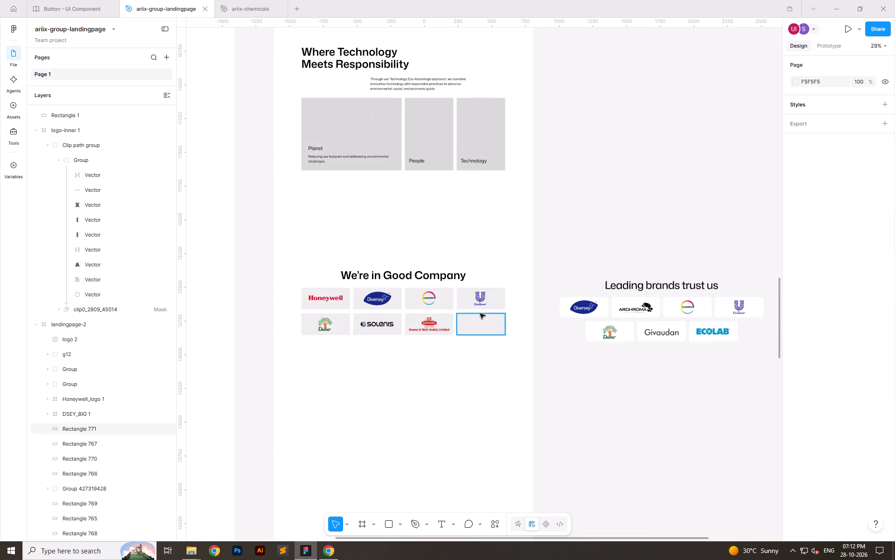
# Set the Grauer & Weil logo's width to 250 with its proportions kept.
pyautogui.keyDown('ctrl'); pyautogui.scroll(6, 442, 328); pyautogui.keyUp('ctrl')
pyautogui.click(425, 314)
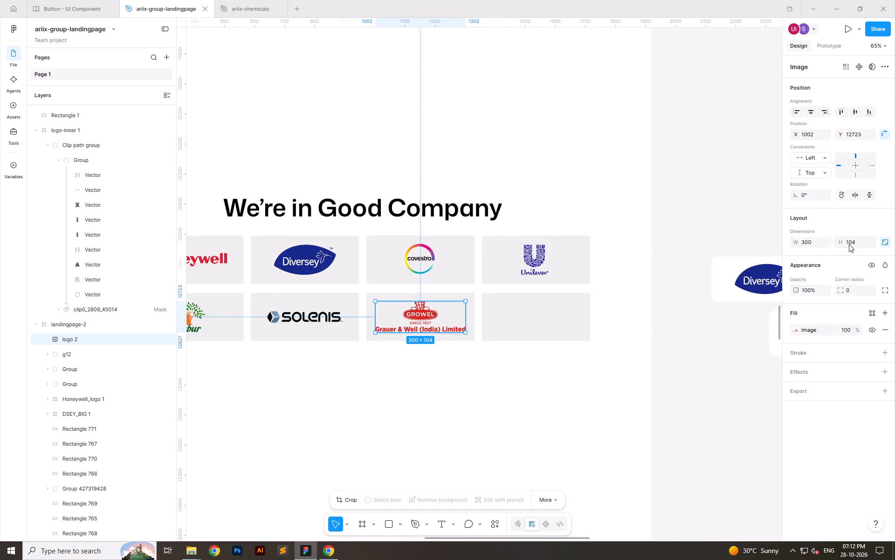
pyautogui.click(811, 244)
pyautogui.write('250')
pyautogui.press('Return')
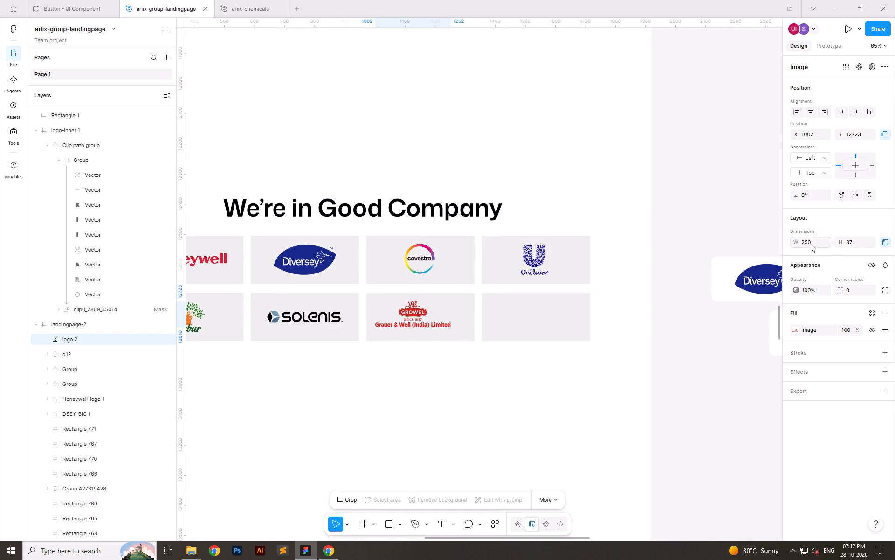
# Align the resized Grauer & Weil logo and its grey tile on their horizontal and vertical centres.
pyautogui.keyDown('shift'); pyautogui.click(459, 319); pyautogui.keyUp('shift')
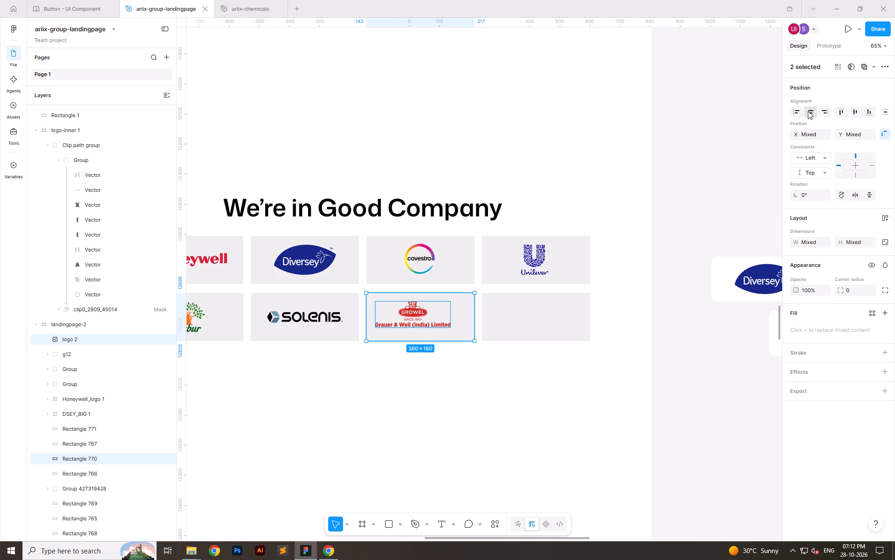
pyautogui.click(808, 111)
pyautogui.click(855, 112)
pyautogui.click(494, 349)
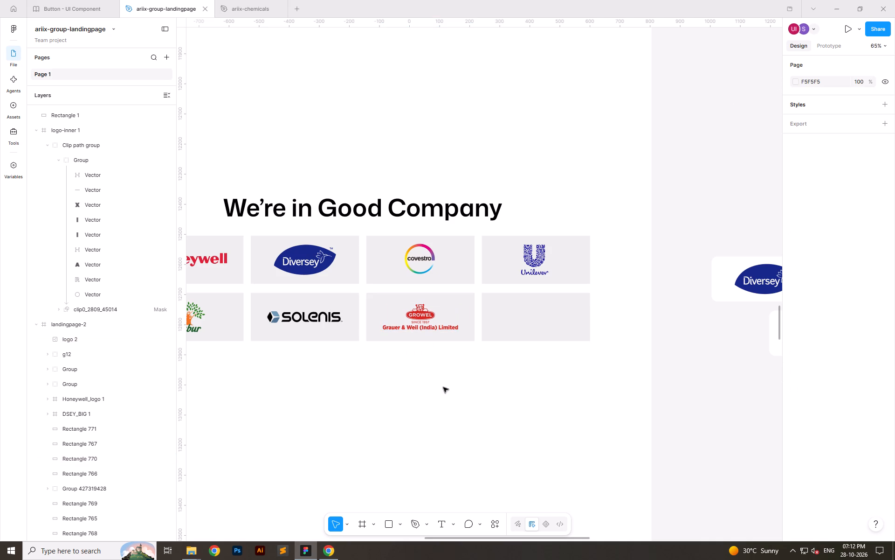
pyautogui.click(416, 327)
pyautogui.click(388, 367)
pyautogui.keyDown('ctrl'); pyautogui.scroll(6, 429, 339); pyautogui.keyUp('ctrl')
# Look through the Growel AGM page and homepage in Chrome, down to their footers.
pyautogui.hotkey('alt', 'Tab')
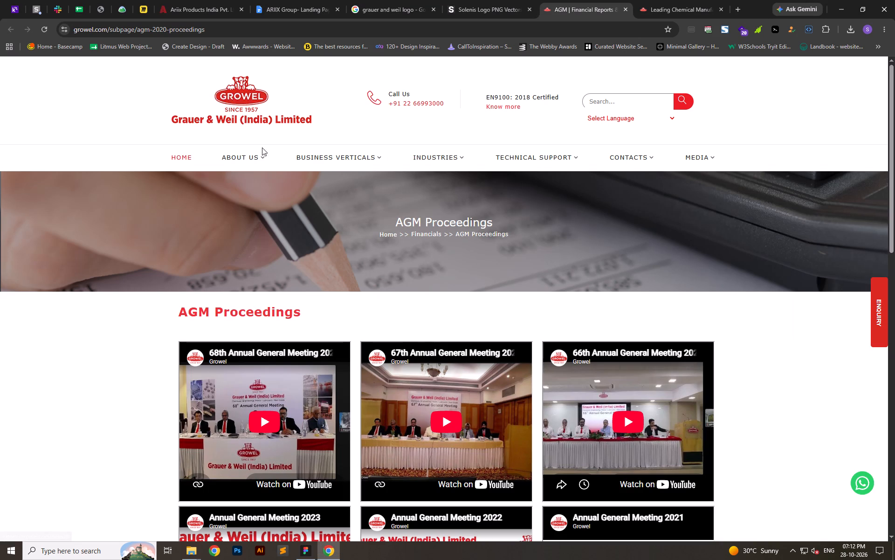
pyautogui.scroll(-18, 358, 392)
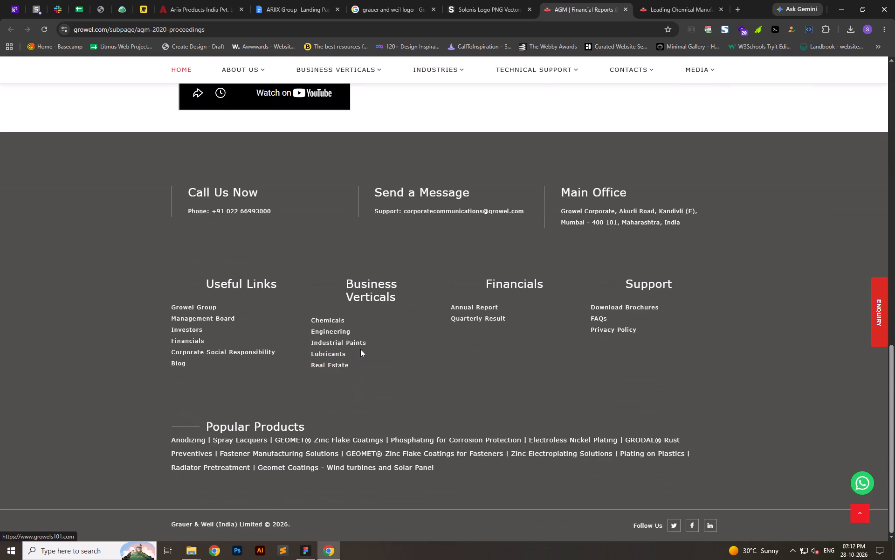
pyautogui.click(651, 0)
pyautogui.scroll(-10, 402, 340)
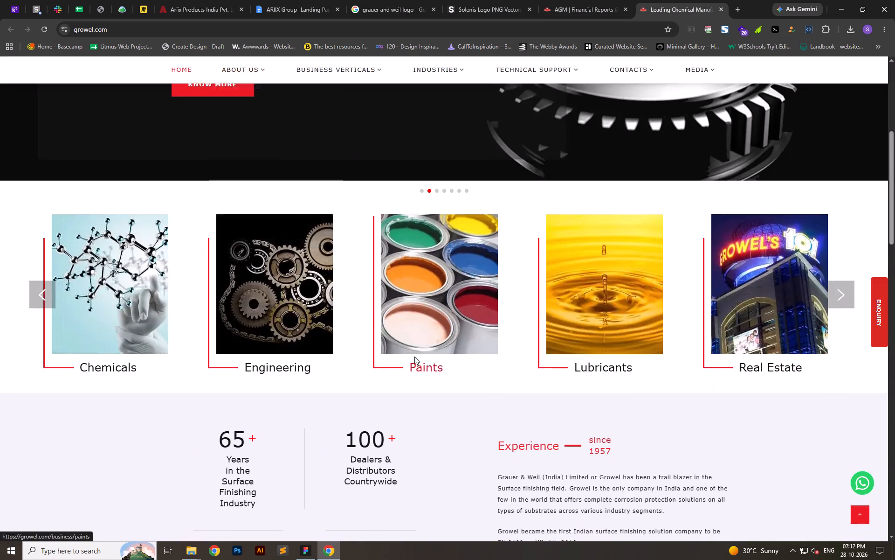
pyautogui.scroll(-2, 414, 357)
pyautogui.scroll(1, 414, 357)
pyautogui.scroll(-5, 414, 357)
pyautogui.scroll(1, 414, 357)
pyautogui.scroll(-19, 414, 357)
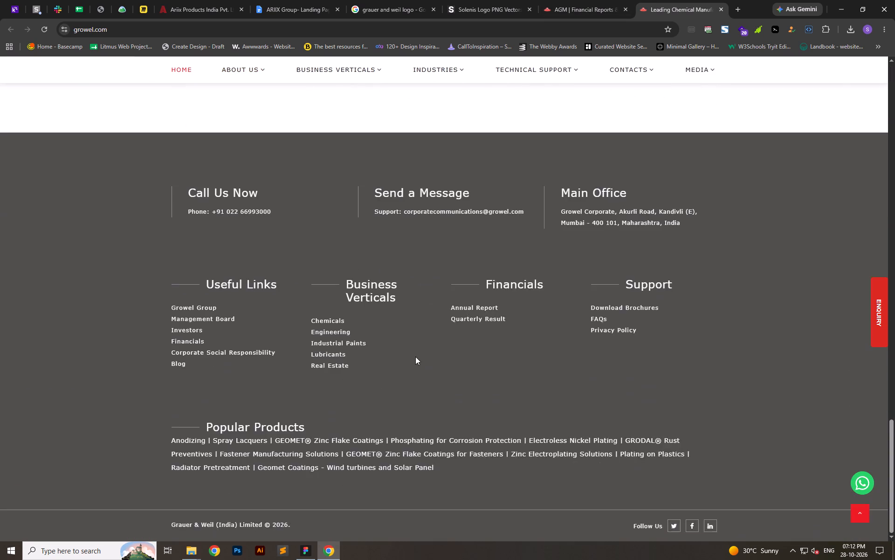
pyautogui.scroll(6, 452, 351)
pyautogui.click(555, 0)
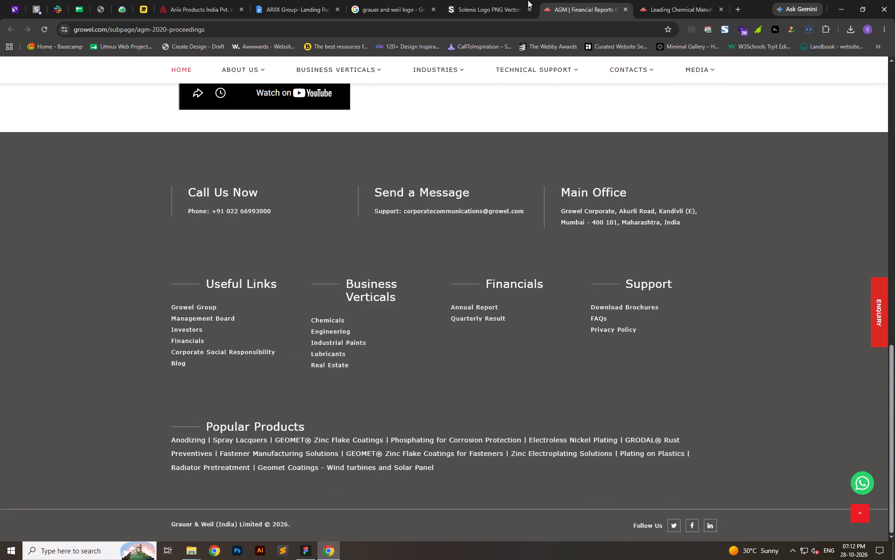
# Return to the Google results, open the Brandfetch page for Grauer & Weil India and examine its logo assets.
pyautogui.click(503, 0)
pyautogui.click(387, 0)
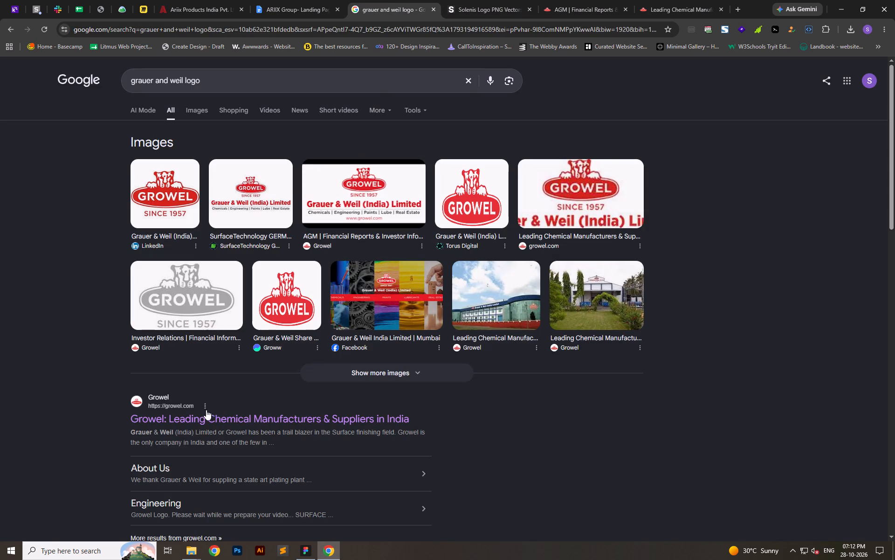
pyautogui.scroll(-6, 194, 419)
pyautogui.keyDown('ctrl'); pyautogui.click(230, 305); pyautogui.keyUp('ctrl')
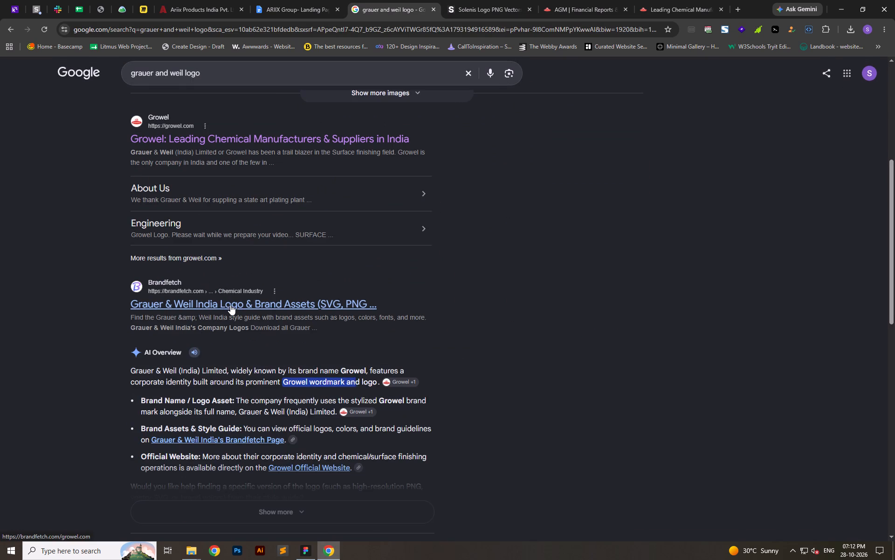
pyautogui.click(677, 0)
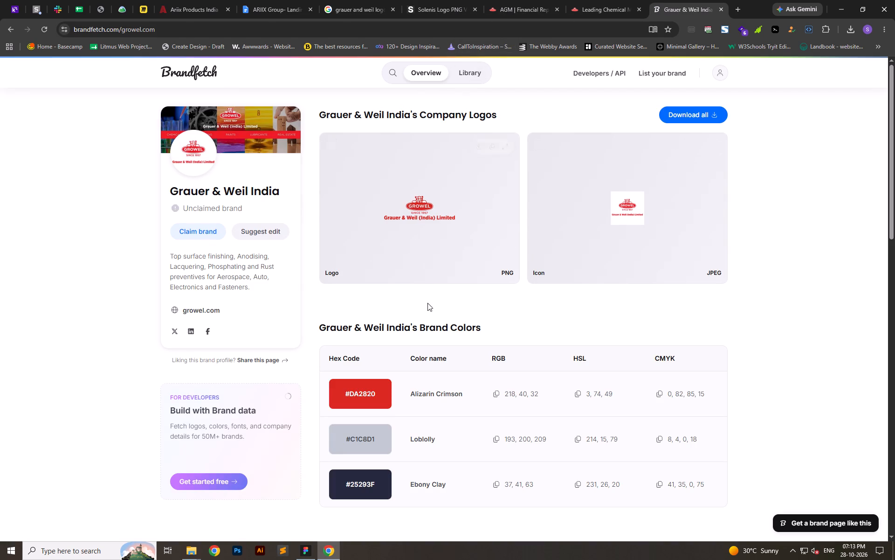
pyautogui.scroll(-10, 479, 263)
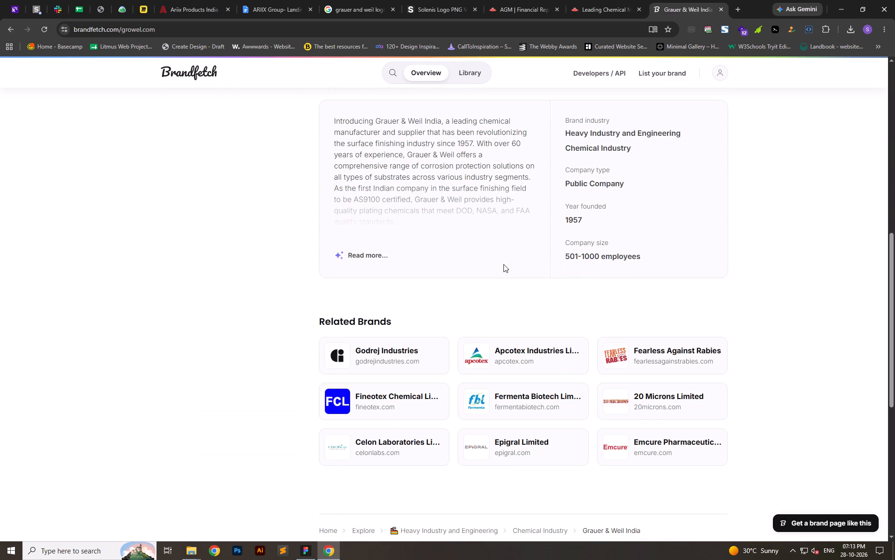
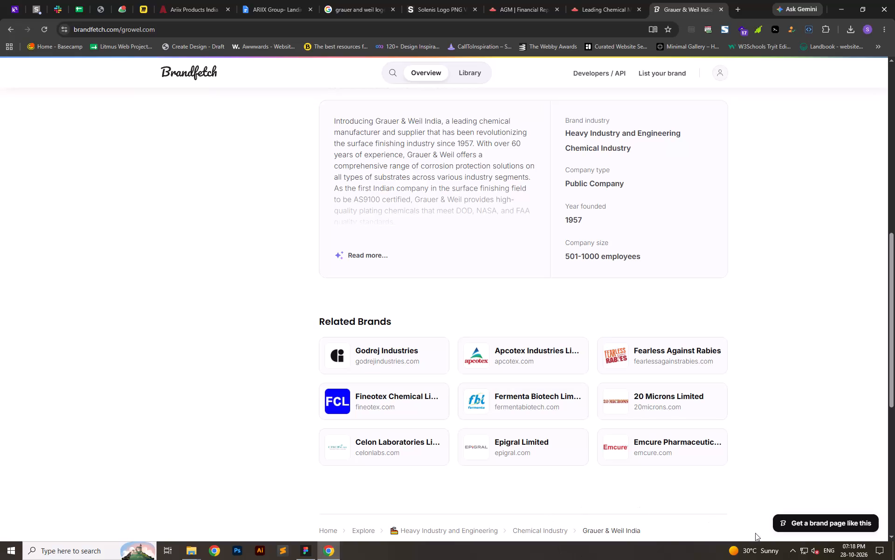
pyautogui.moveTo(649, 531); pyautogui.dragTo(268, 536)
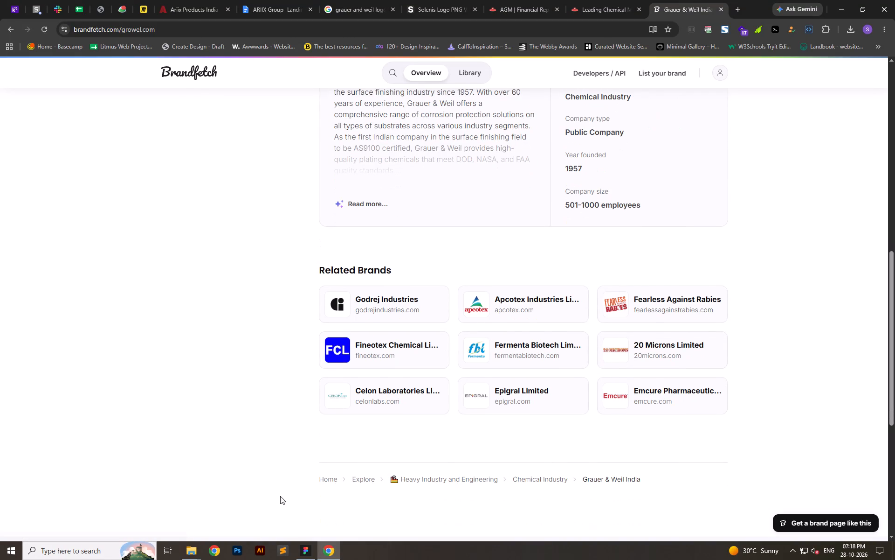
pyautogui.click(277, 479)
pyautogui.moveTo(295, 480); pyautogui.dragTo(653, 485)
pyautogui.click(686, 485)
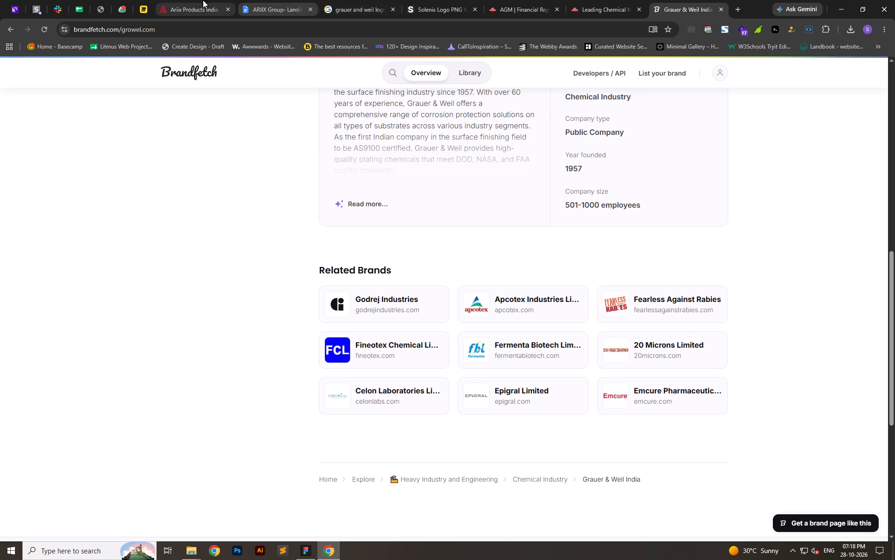
# Close the Ariix-Group-Presentation.pdf preview in Basecamp, mark the new notifications as read and close the notifications.
pyautogui.click(119, 5)
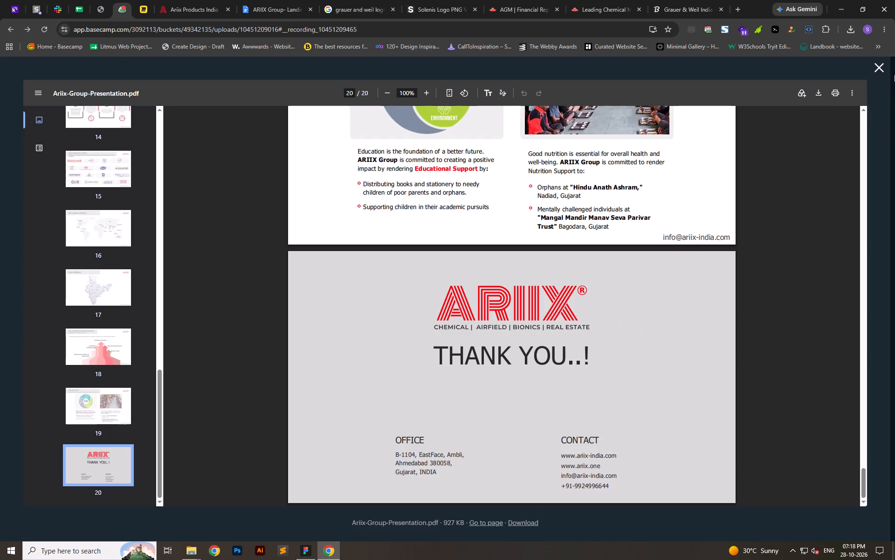
pyautogui.click(884, 68)
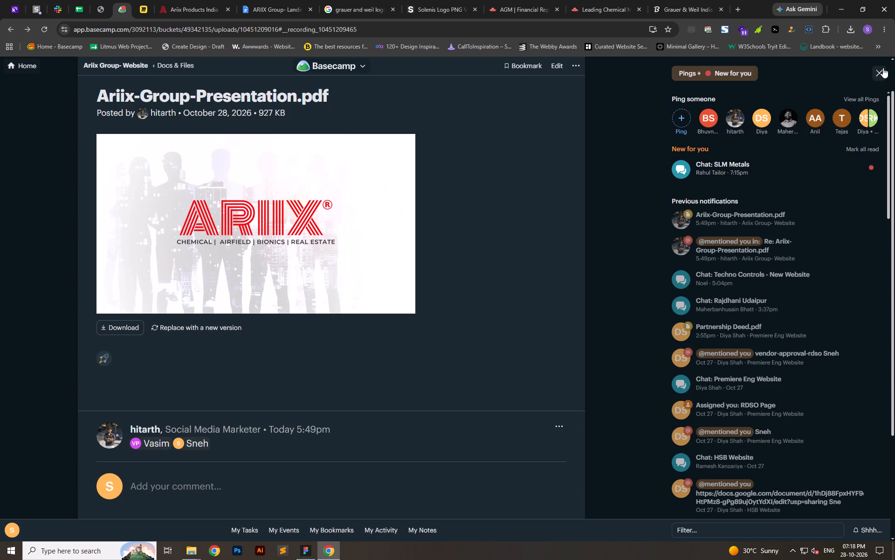
pyautogui.click(868, 152)
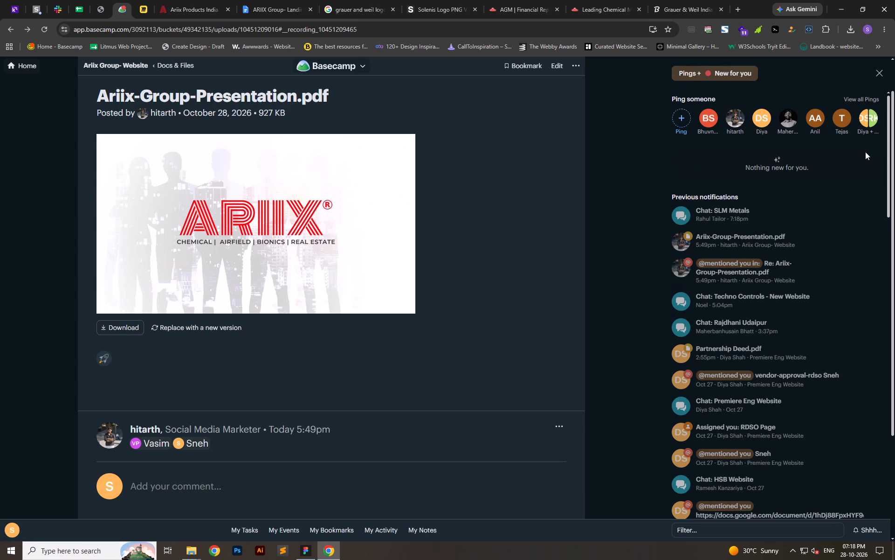
pyautogui.click(881, 79)
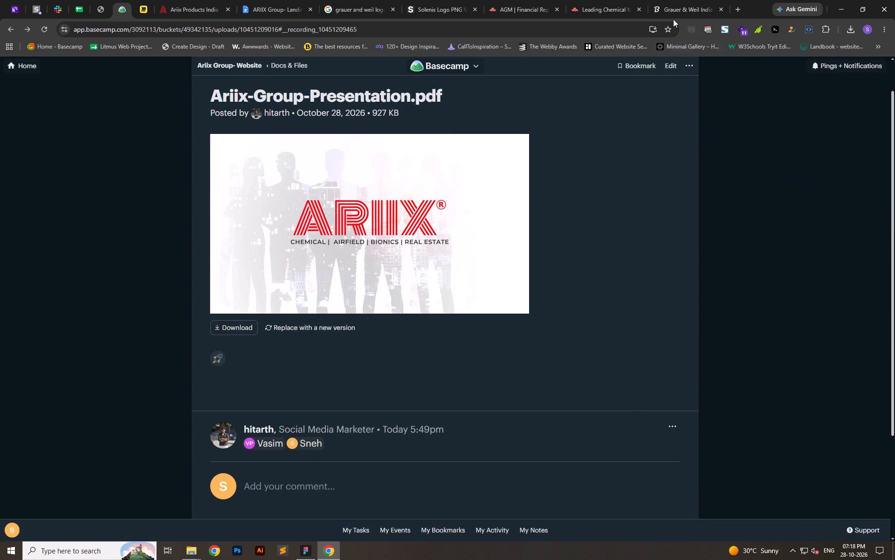
# Look through the Growel homepage's testimonials, client logos and industries served.
pyautogui.click(674, 9)
pyautogui.click(588, 5)
pyautogui.scroll(2, 493, 247)
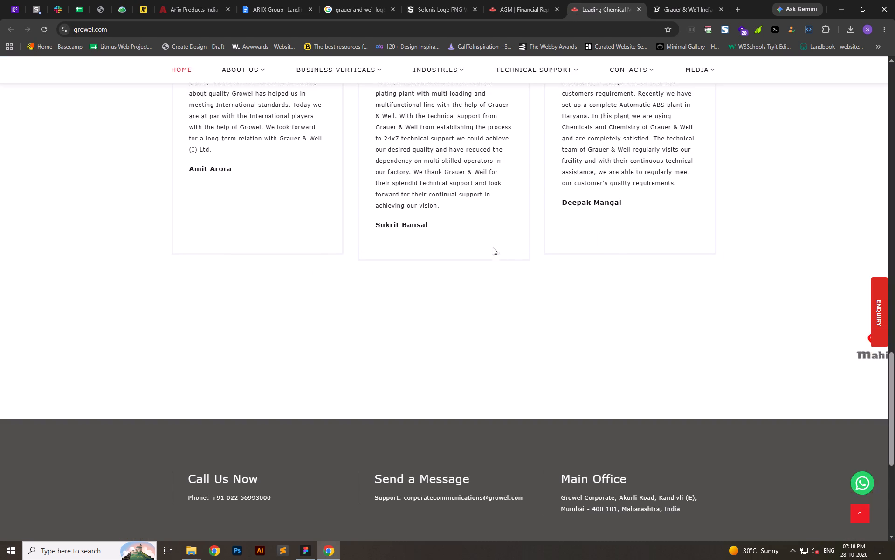
pyautogui.scroll(1, 493, 247)
pyautogui.scroll(-1, 490, 243)
pyautogui.moveTo(451, 116); pyautogui.dragTo(475, 130)
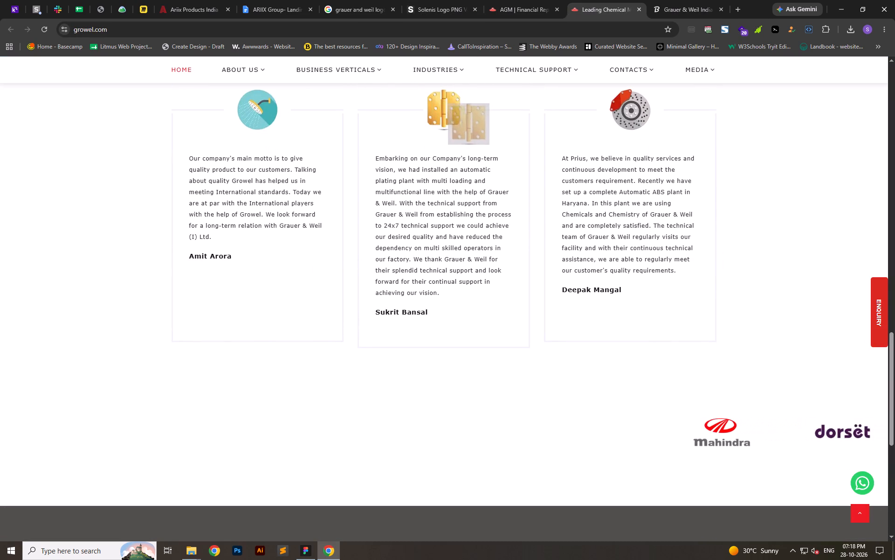
pyautogui.moveTo(475, 130); pyautogui.dragTo(504, 119)
pyautogui.moveTo(629, 117); pyautogui.dragTo(689, 136)
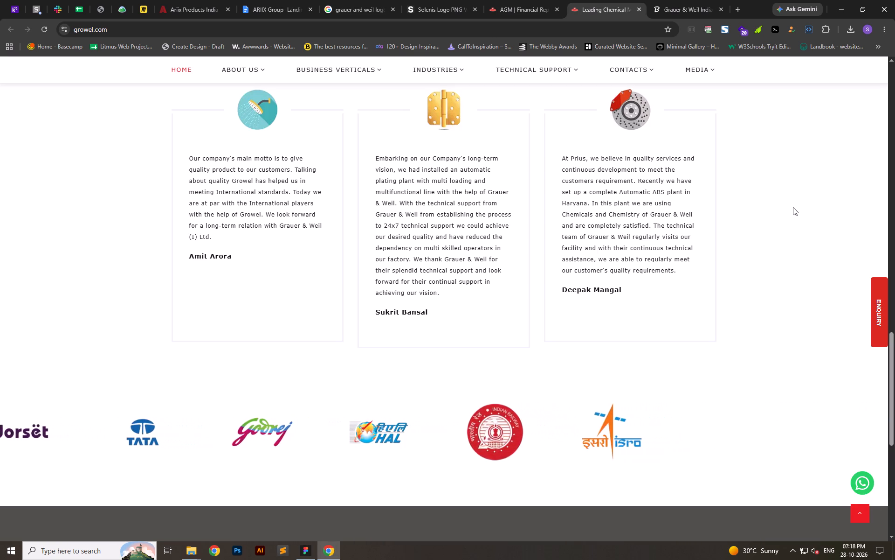
pyautogui.scroll(-2, 793, 207)
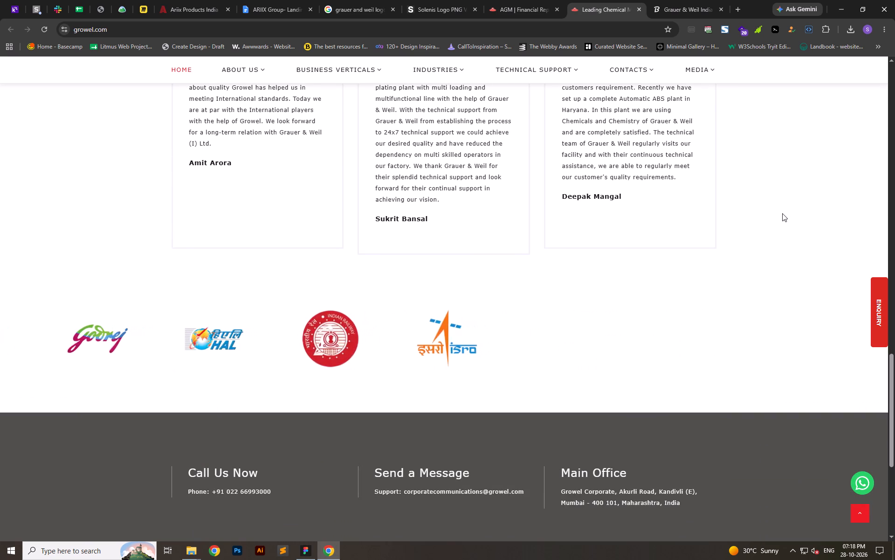
pyautogui.scroll(5, 780, 214)
pyautogui.scroll(6, 588, 222)
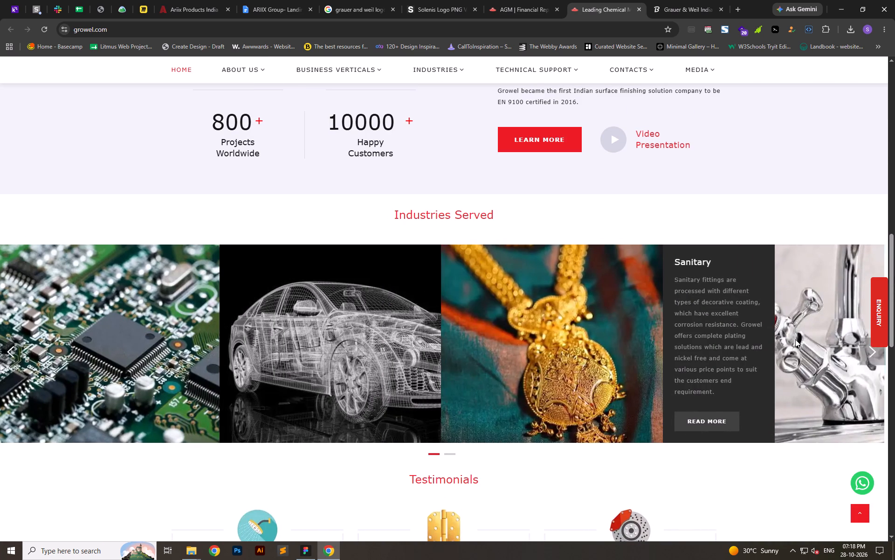
# Check the client logo image under "We're in Good Company" in the ARIIX Group landing page document.
pyautogui.click(462, 0)
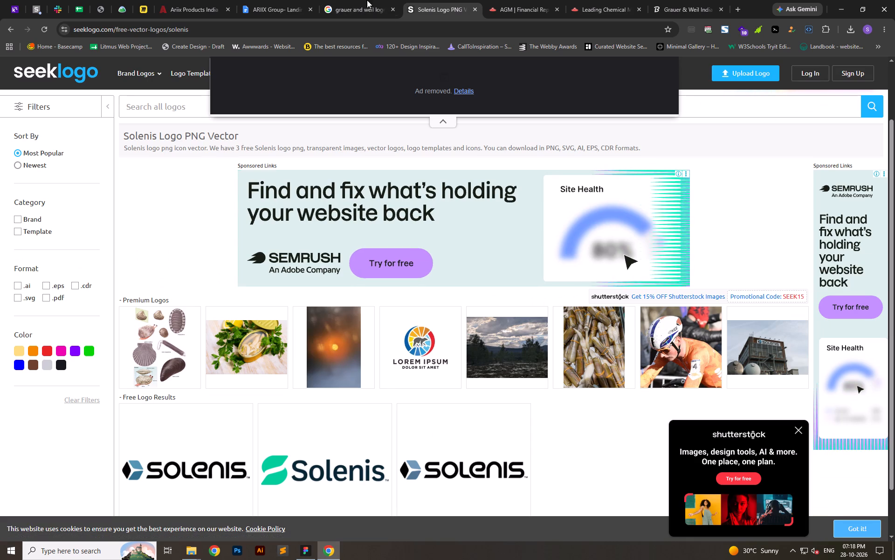
pyautogui.click(349, 0)
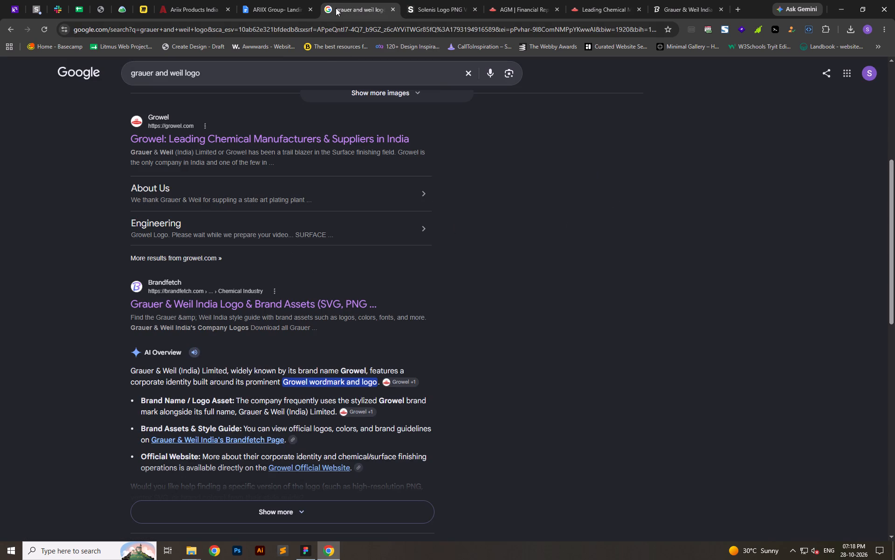
pyautogui.click(273, 0)
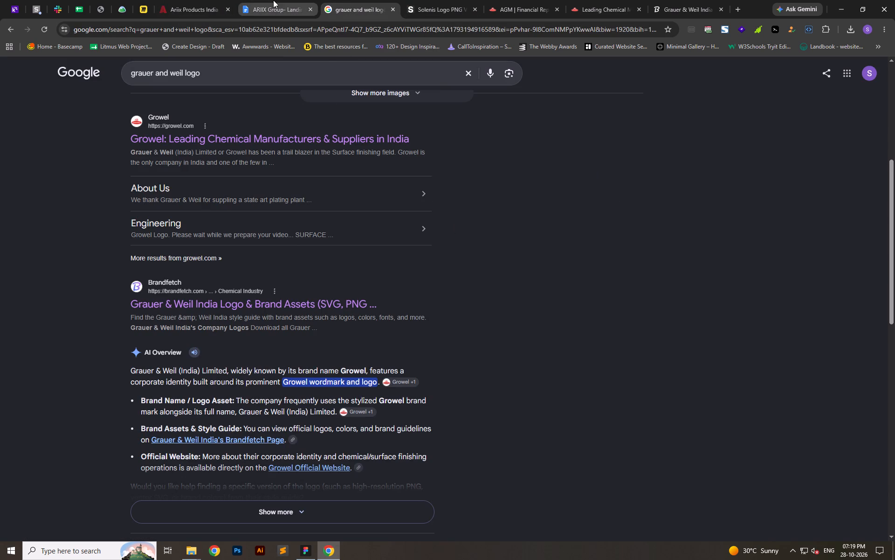
pyautogui.rightClick(404, 358)
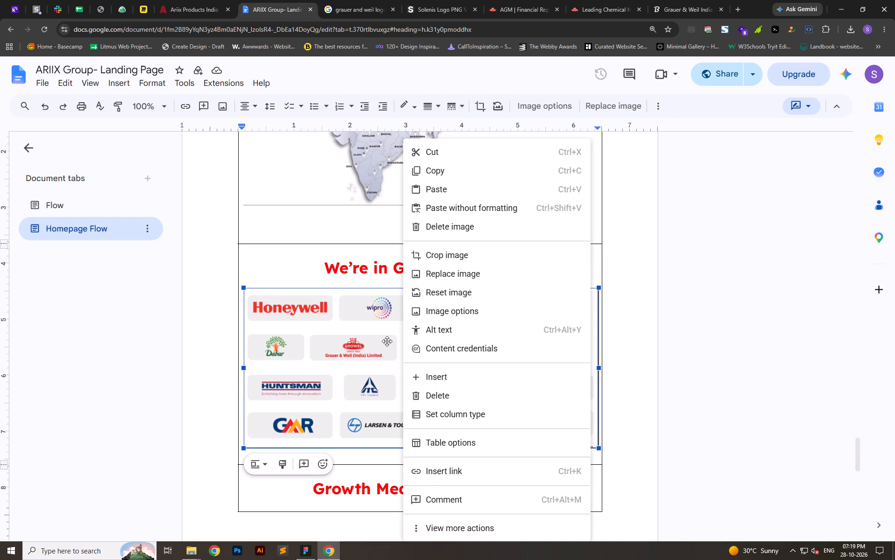
pyautogui.hotkey('ctrl', 'c')
pyautogui.click(675, 335)
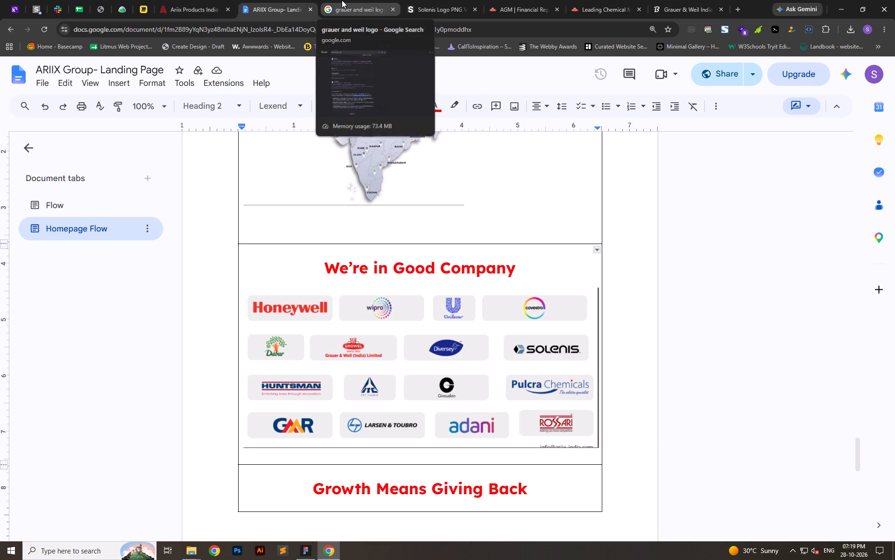
# Search Google for "huntsman logo svg".
pyautogui.click(342, 0)
pyautogui.moveTo(184, 75); pyautogui.dragTo(75, 78)
pyautogui.press('u')
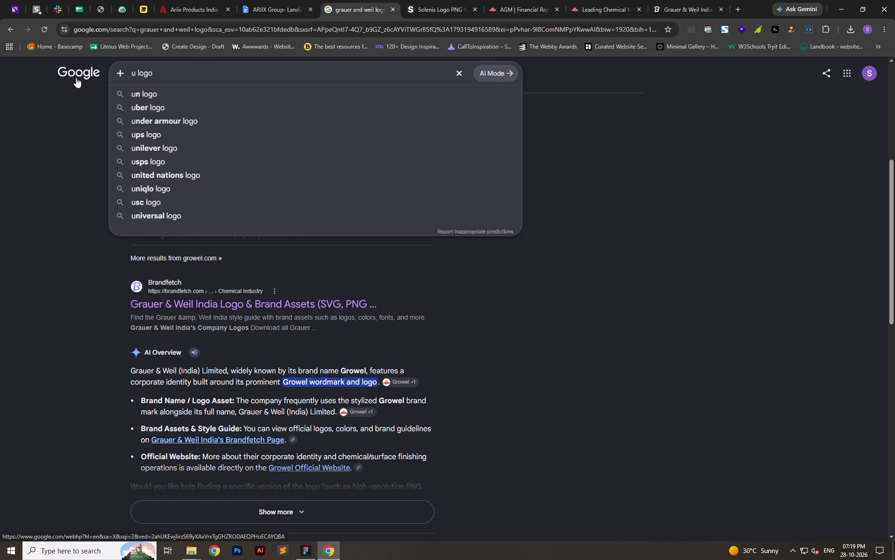
pyautogui.press('BackSpace')
pyautogui.write('hunts')
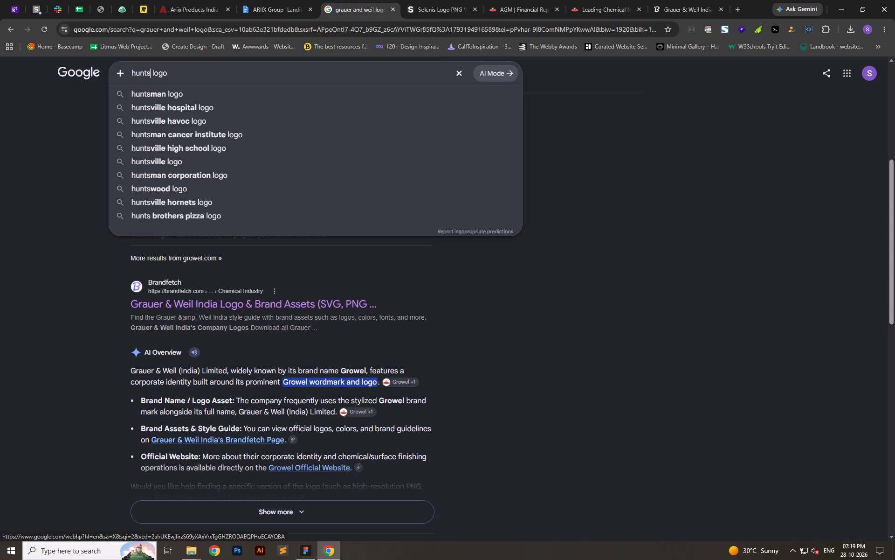
pyautogui.press('Down')
pyautogui.press('space')
pyautogui.write('svg')
pyautogui.press('Return')
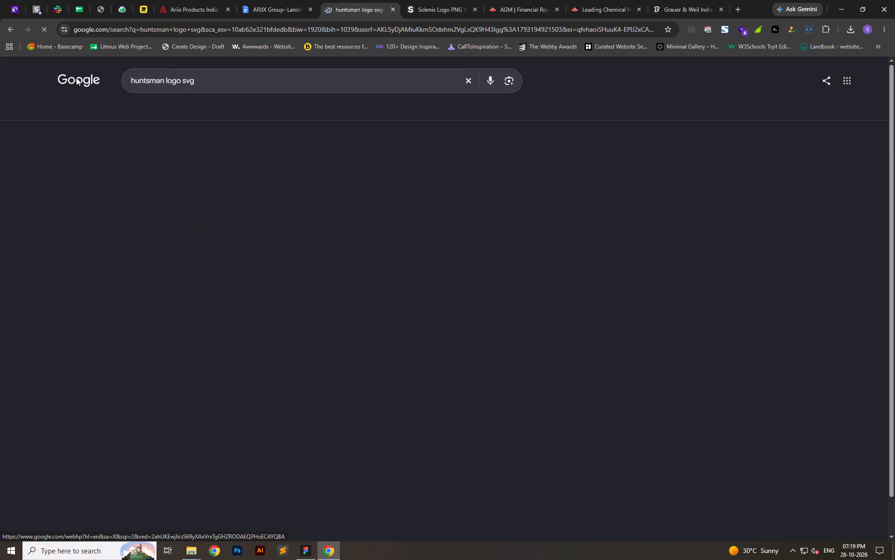
# Open the Huntsman Corporation Logo.svg page on Wikimedia Commons and save the original SVG file under its suggested name.
pyautogui.keyDown('ctrl'); pyautogui.click(146, 239); pyautogui.keyUp('ctrl')
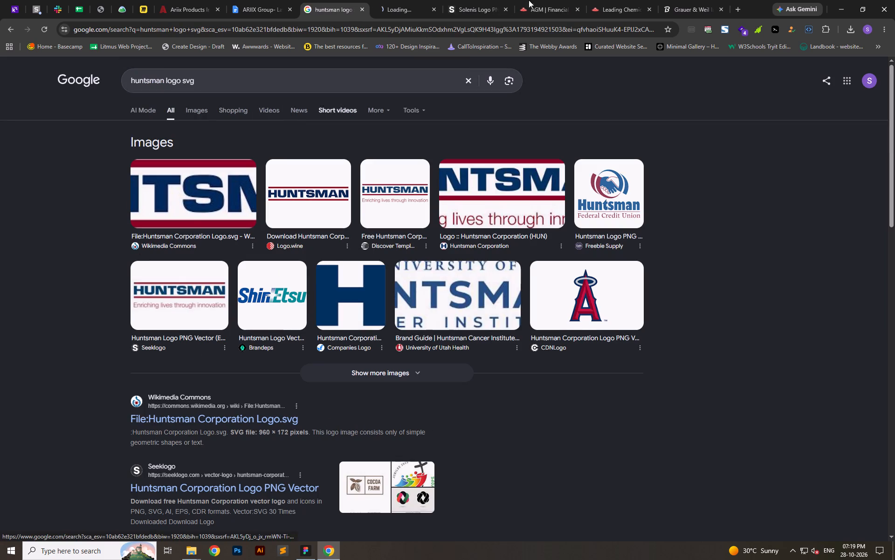
pyautogui.click(416, 1)
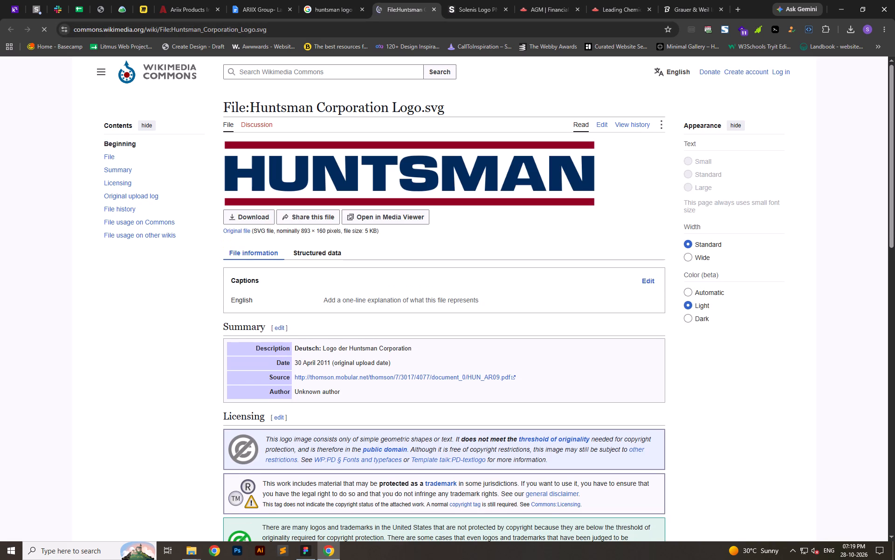
pyautogui.click(243, 232)
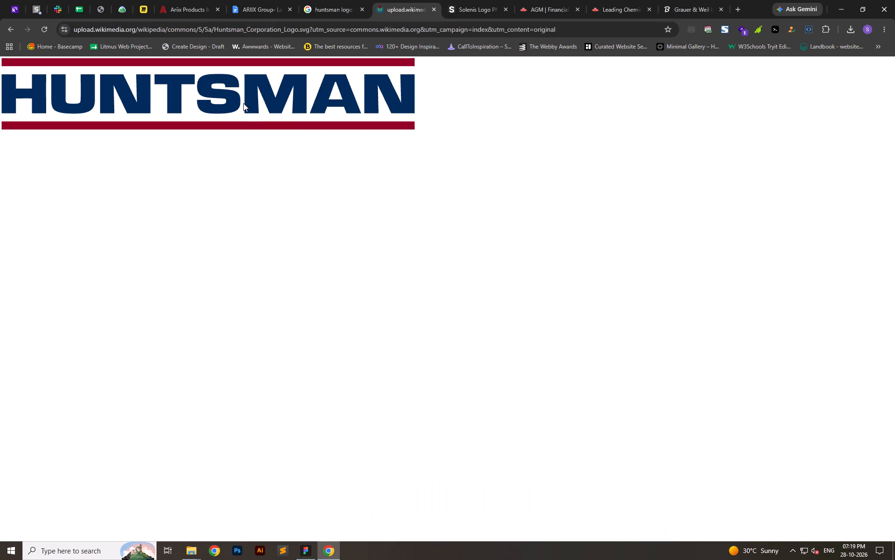
pyautogui.rightClick(244, 102)
pyautogui.moveTo(212, 106); pyautogui.dragTo(274, 161)
pyautogui.moveTo(274, 161); pyautogui.dragTo(275, 157)
pyautogui.moveTo(251, 101); pyautogui.dragTo(290, 152)
pyautogui.rightClick(270, 100)
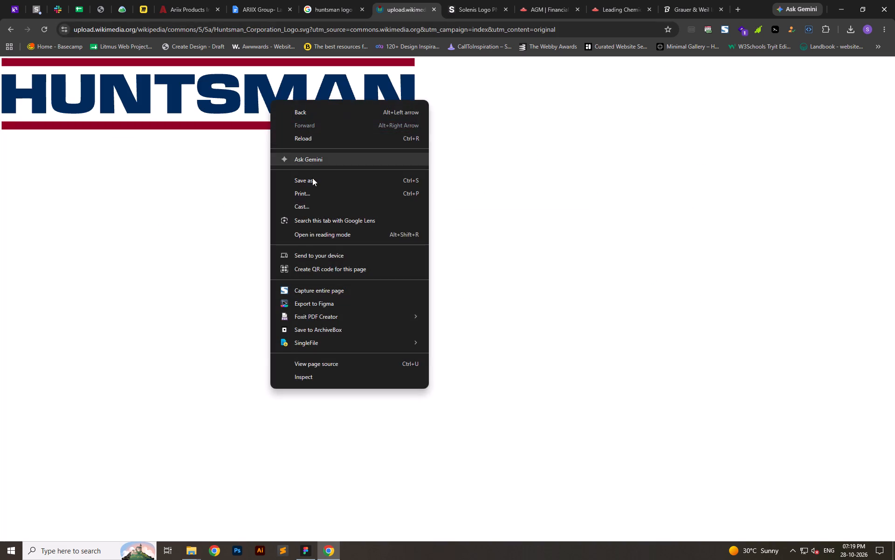
pyautogui.click(312, 178)
pyautogui.press('Return')
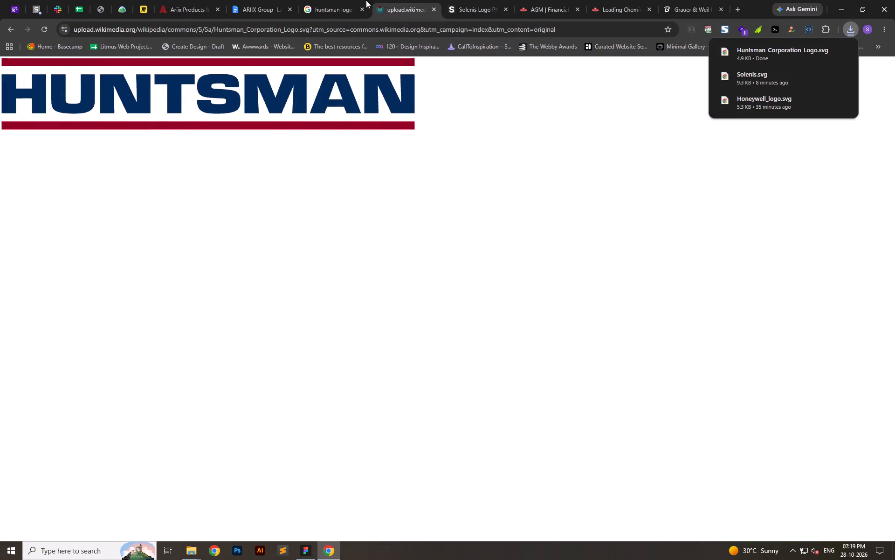
# Check the client logos in the landing page document again and search Google for "itc logo svg".
pyautogui.click(330, 0)
pyautogui.click(272, 0)
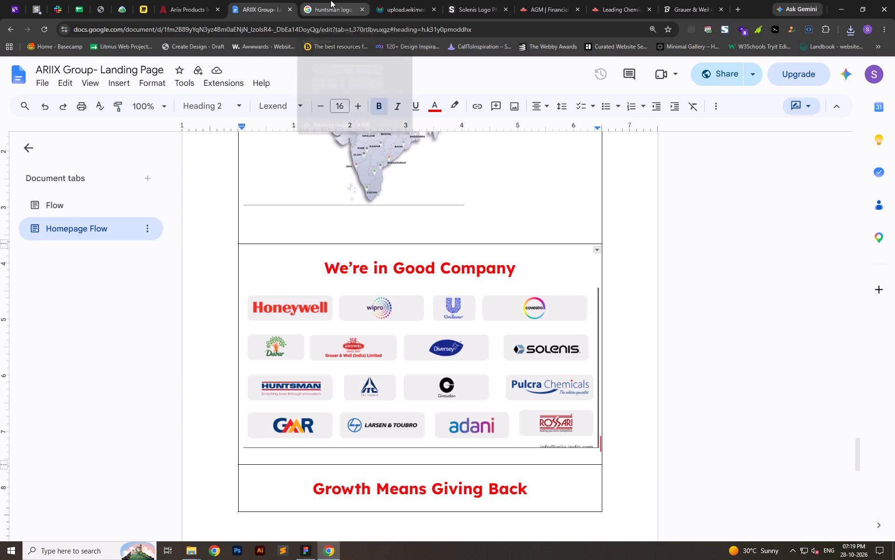
pyautogui.click(330, 0)
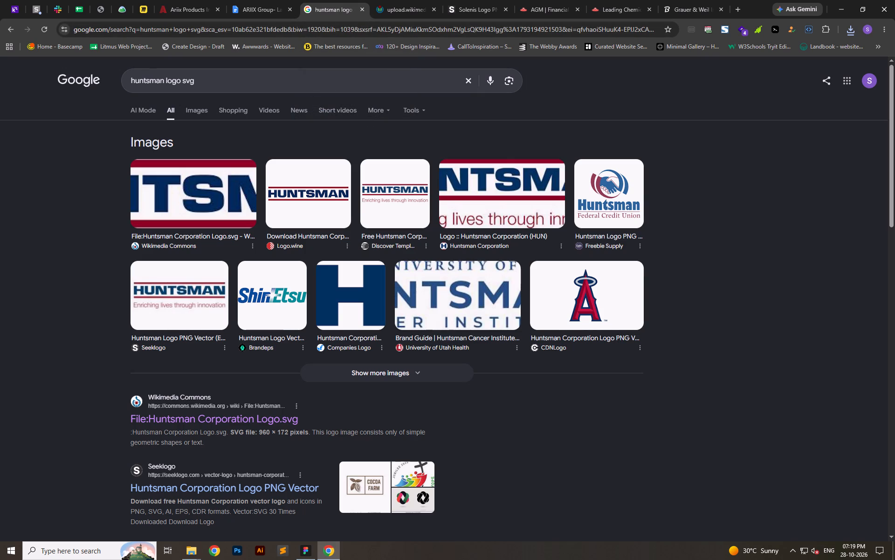
pyautogui.moveTo(163, 82); pyautogui.dragTo(117, 86)
pyautogui.write('itc')
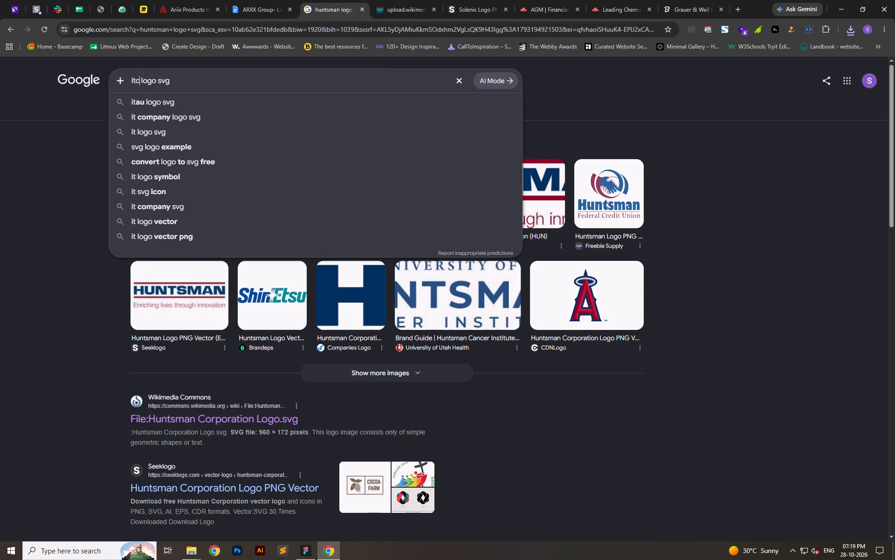
pyautogui.press('Return')
# Open the ITC Limited Logo.svg page on Wikimedia Commons and save the original SVG file to the Downloads folder.
pyautogui.click(157, 229)
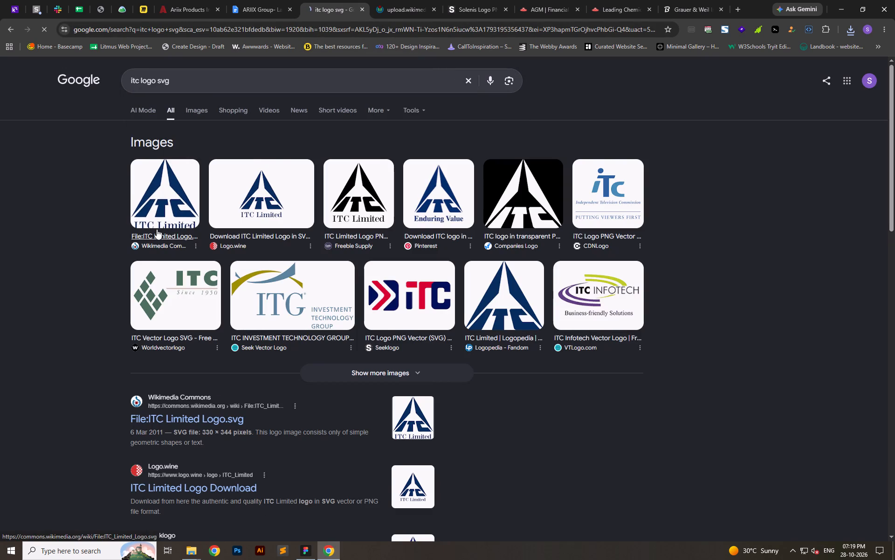
pyautogui.click(240, 304)
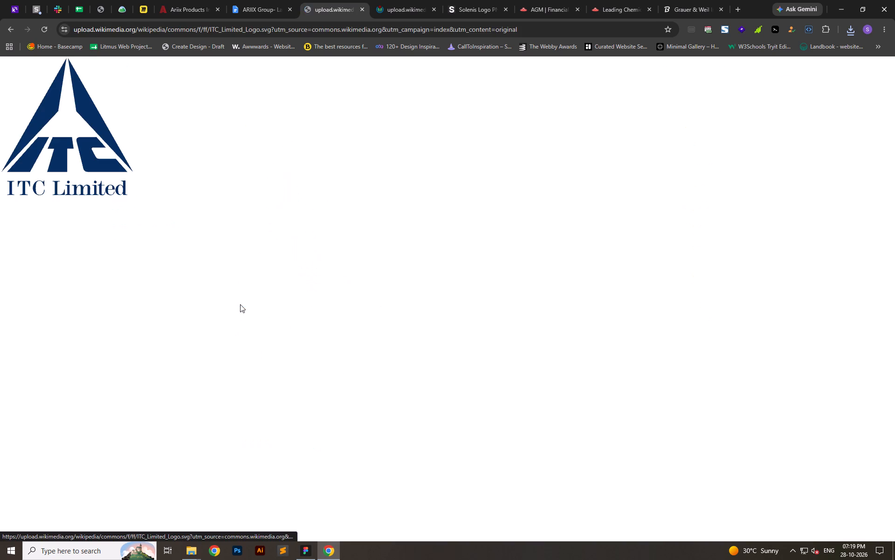
pyautogui.rightClick(61, 157)
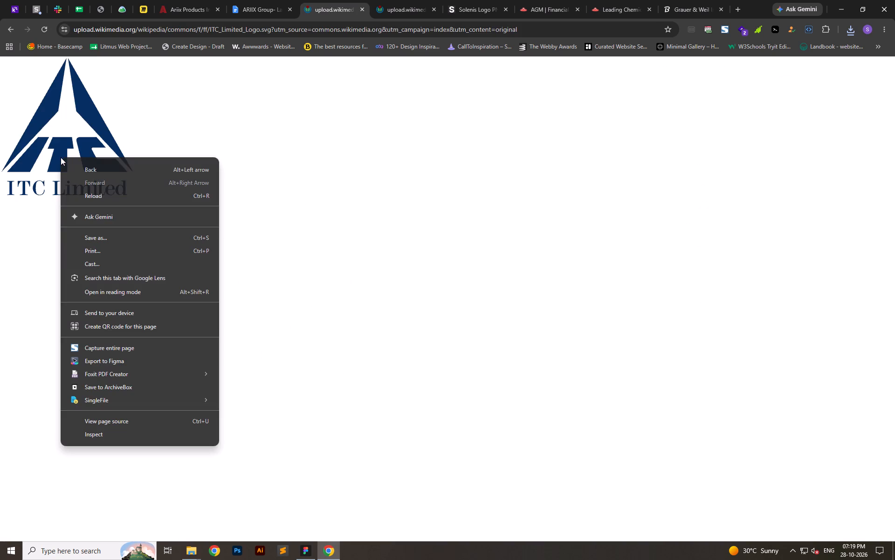
pyautogui.click(117, 238)
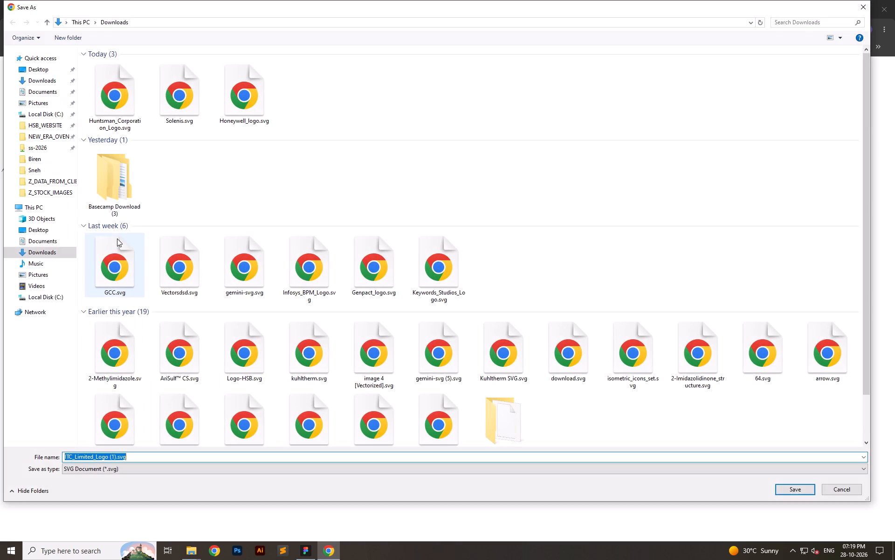
pyautogui.press('Return')
# Check the client logos in the landing page document again and search Google for "pulcra chemicals logo svg".
pyautogui.click(179, 0)
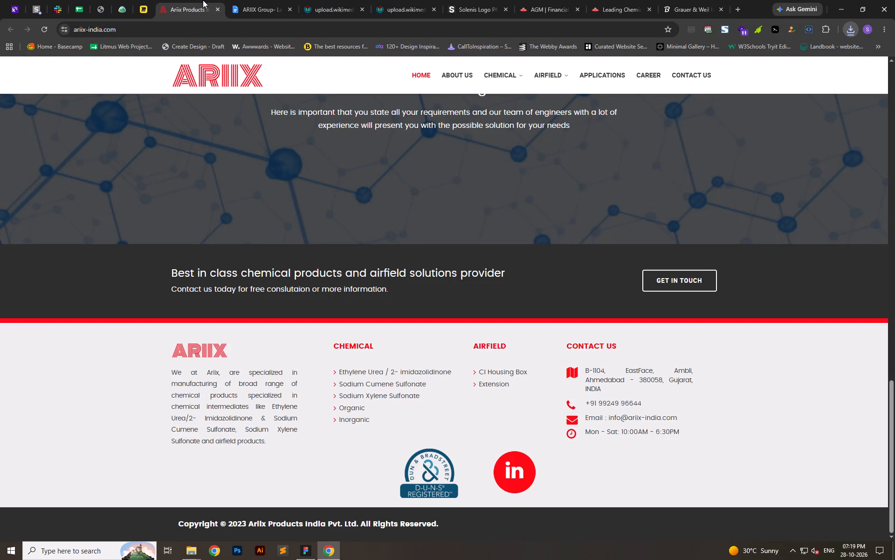
pyautogui.click(234, 0)
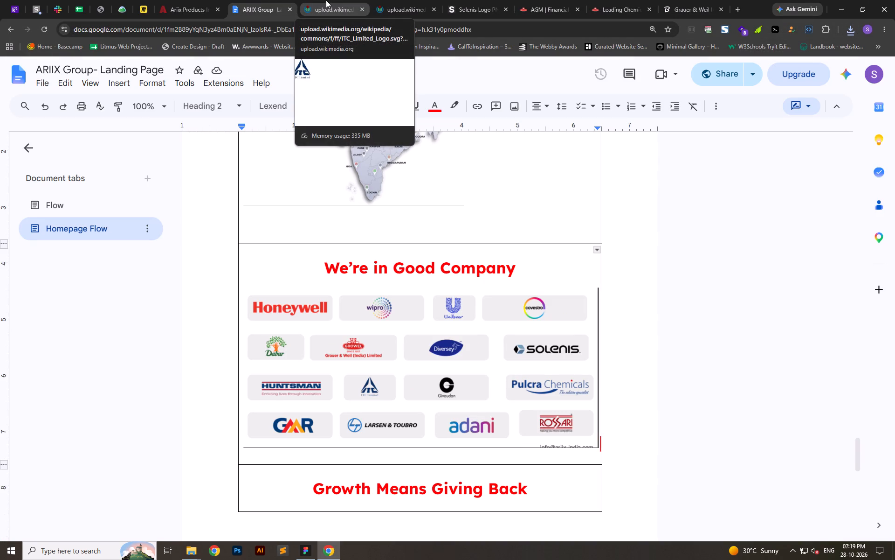
pyautogui.click(326, 0)
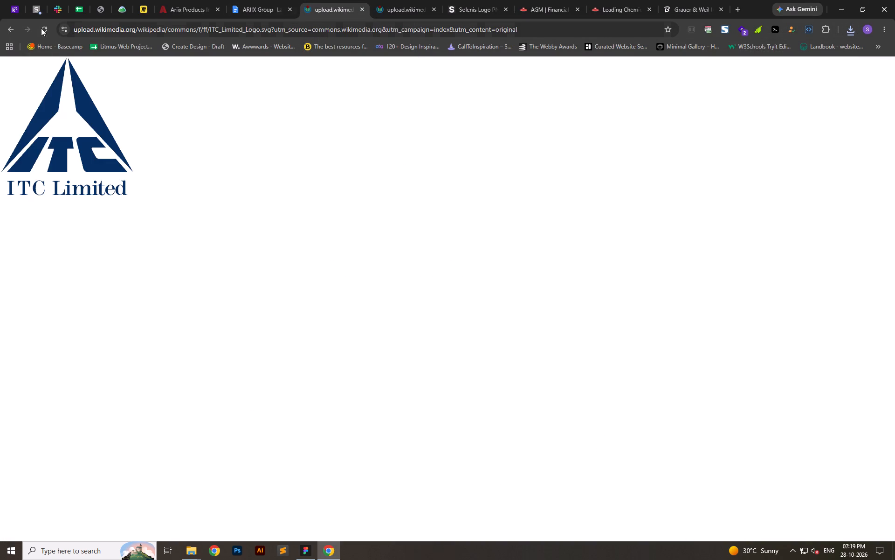
pyautogui.click(10, 29)
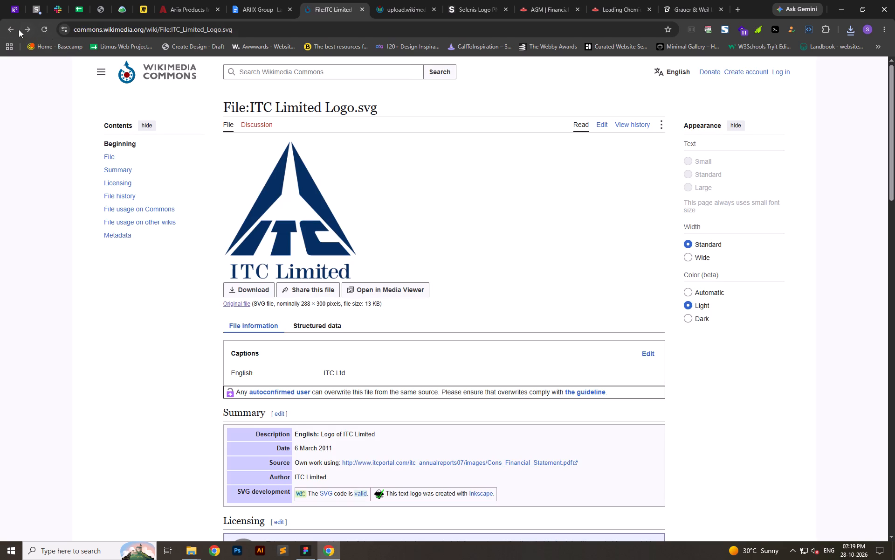
pyautogui.click(10, 28)
pyautogui.moveTo(139, 79); pyautogui.dragTo(110, 79)
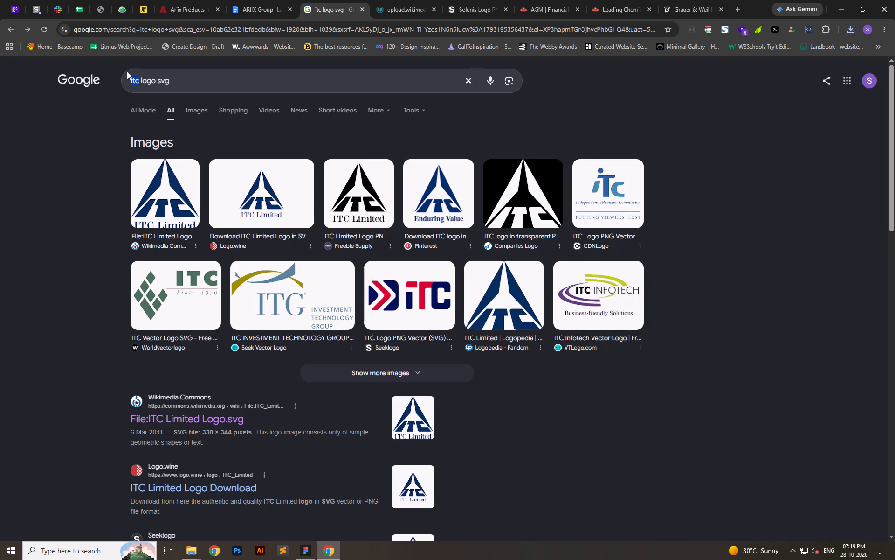
pyautogui.write('pu')
pyautogui.press('l')
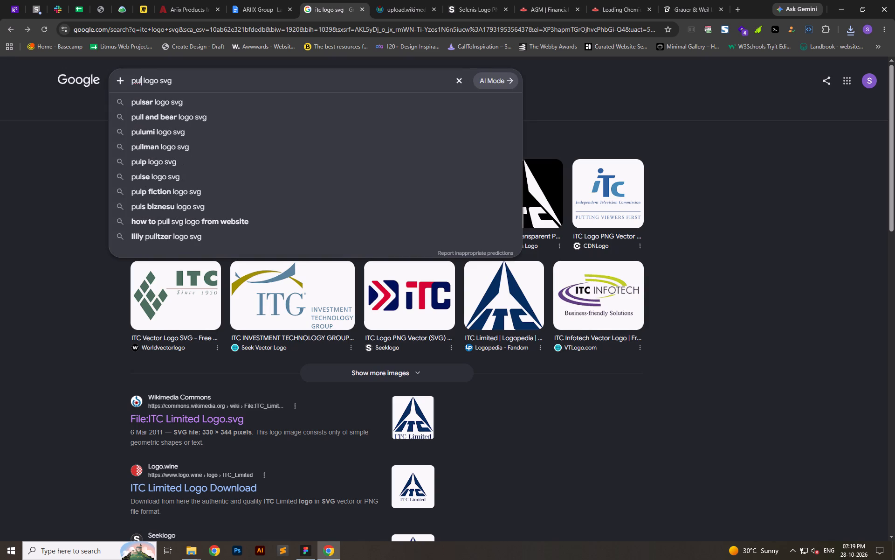
pyautogui.press('c')
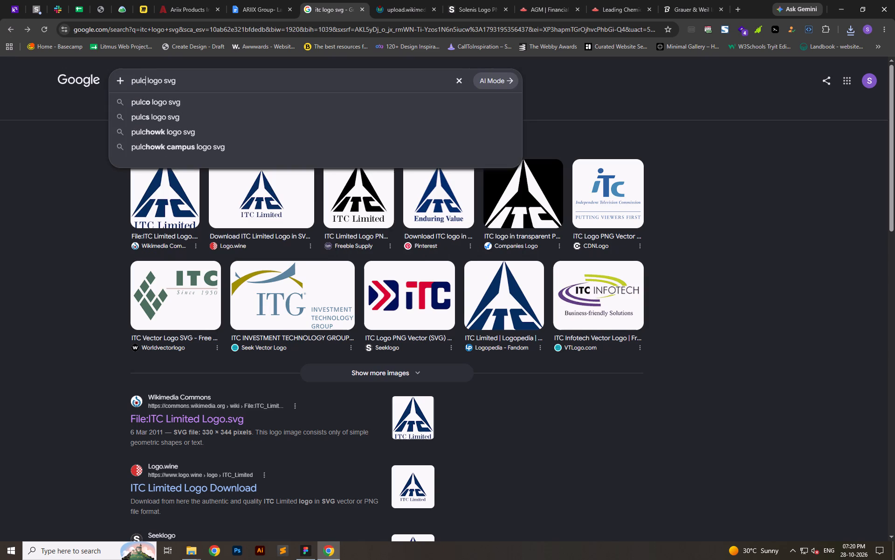
pyautogui.press('u')
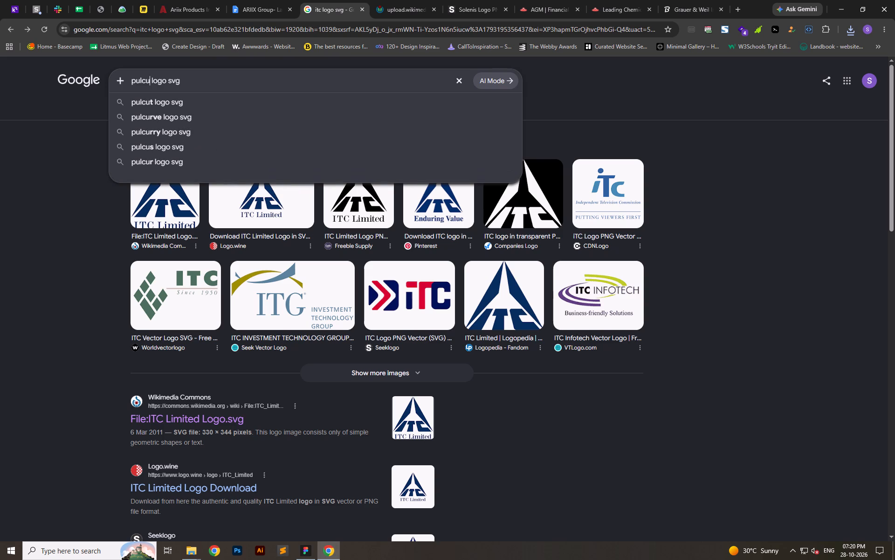
pyautogui.click(242, 0)
pyautogui.click(320, 0)
pyautogui.click(268, 0)
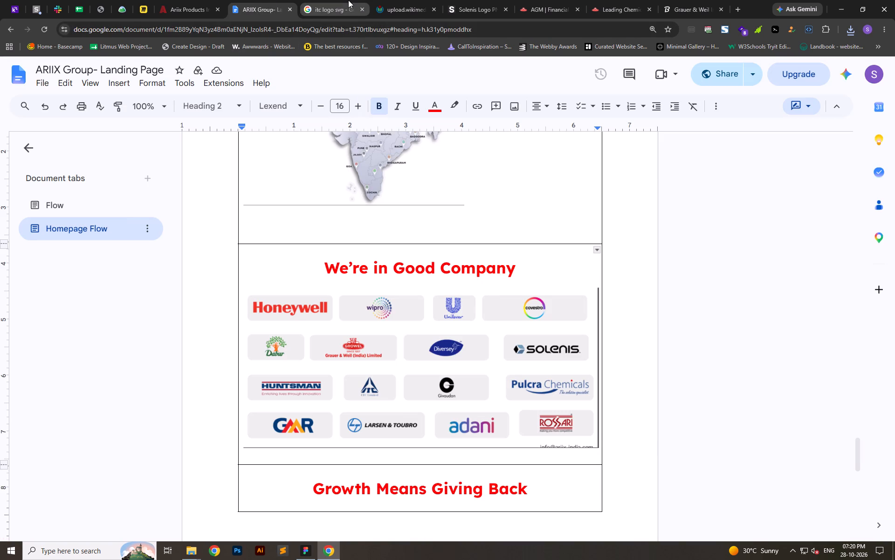
pyautogui.click(348, 0)
pyautogui.press('BackSpace')
pyautogui.write('ra')
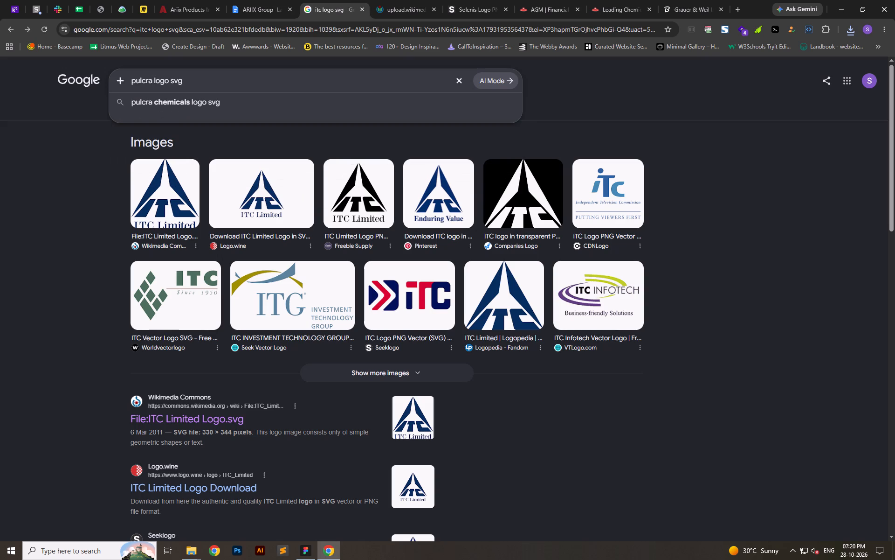
pyautogui.press('Down')
pyautogui.press('Return')
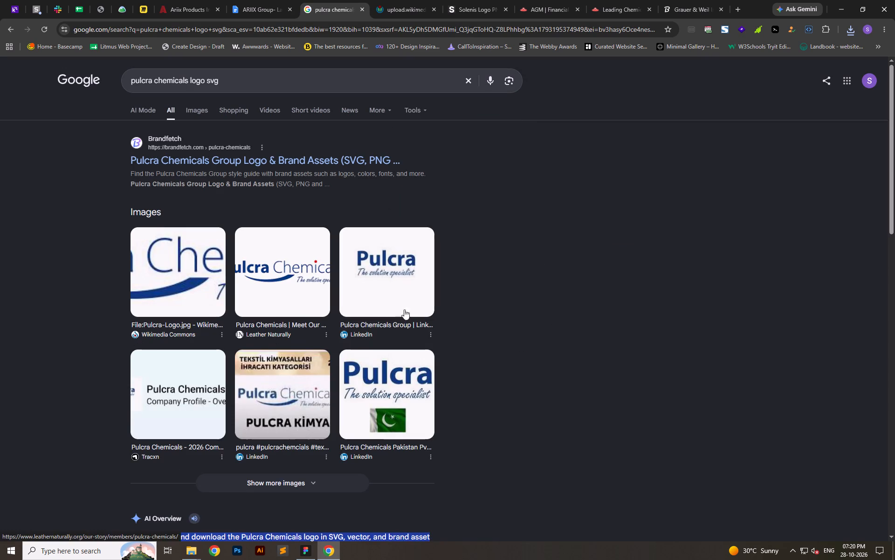
# Open the Brandfetch, Leather Naturally, Wikimedia Commons and Seeklogo results for the Pulcra Chemicals logo in separate tabs.
pyautogui.keyDown('ctrl'); pyautogui.click(292, 156); pyautogui.keyUp('ctrl')
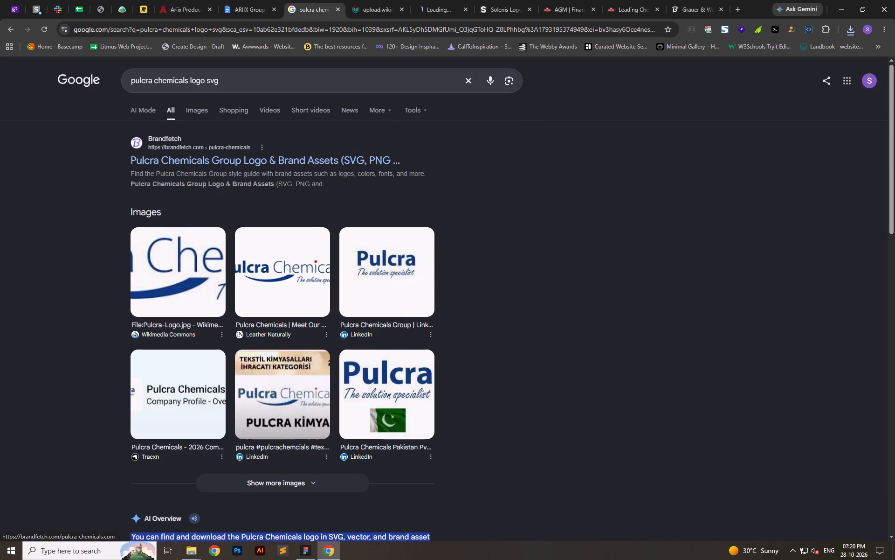
pyautogui.click(426, 0)
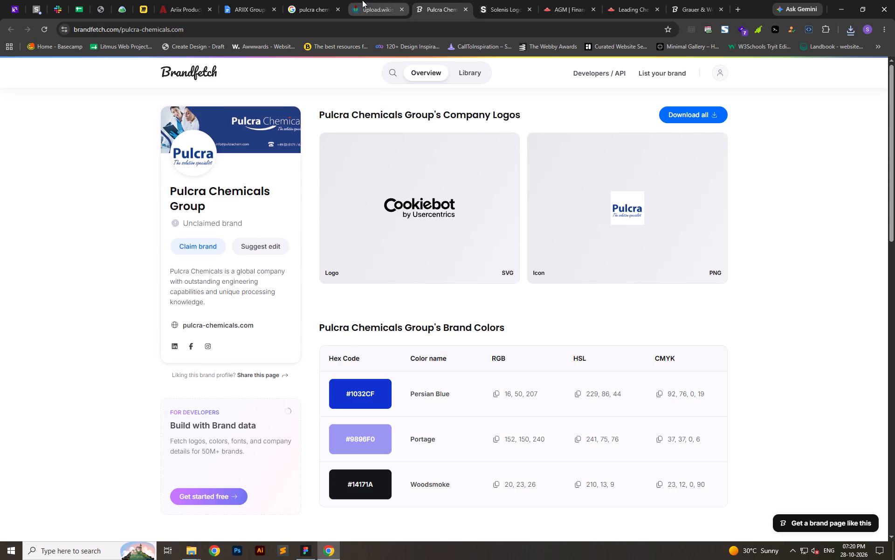
pyautogui.click(323, 0)
pyautogui.keyDown('ctrl'); pyautogui.click(294, 327); pyautogui.keyUp('ctrl')
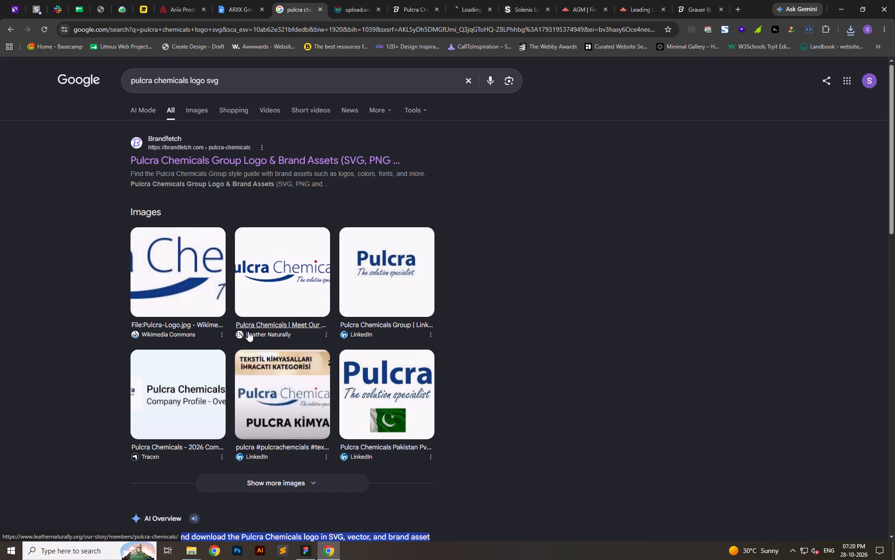
pyautogui.keyDown('ctrl'); pyautogui.click(189, 328); pyautogui.keyUp('ctrl')
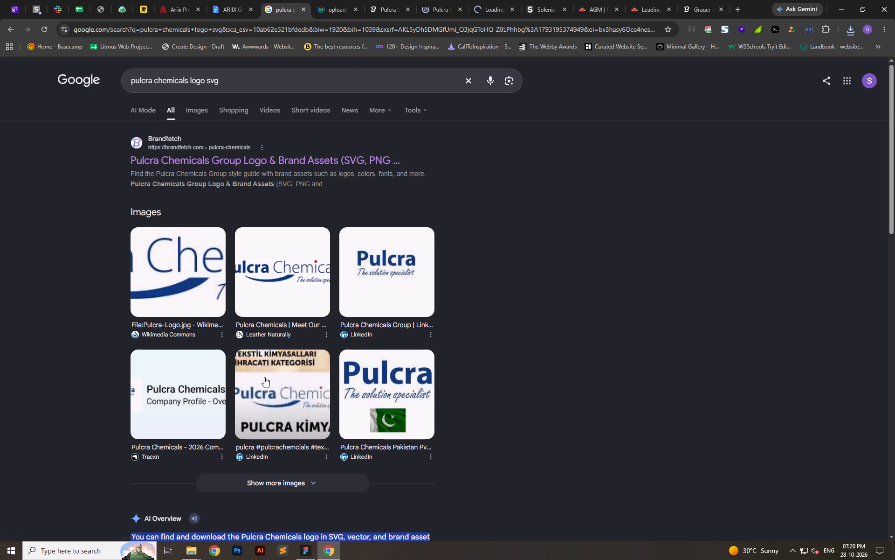
pyautogui.scroll(-3, 337, 463)
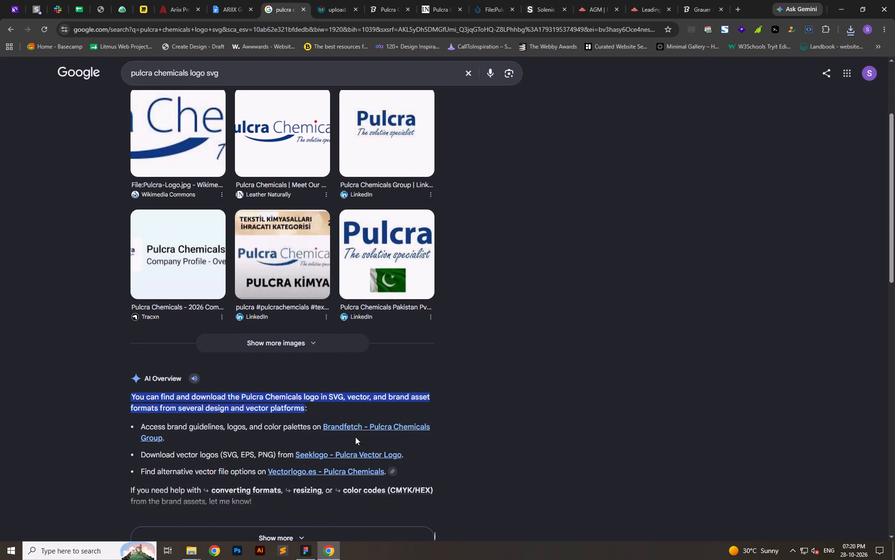
pyautogui.keyDown('ctrl'); pyautogui.click(310, 452); pyautogui.keyUp('ctrl')
# Examine the Pulcra logos on Brandfetch and Leather Naturally, closing those pages and the Huntsman logo page.
pyautogui.click(309, 0)
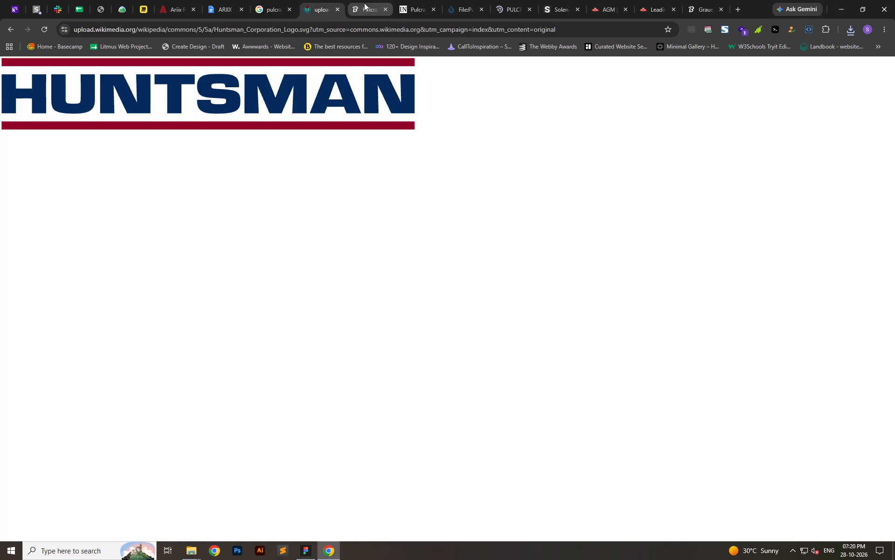
pyautogui.click(338, 7)
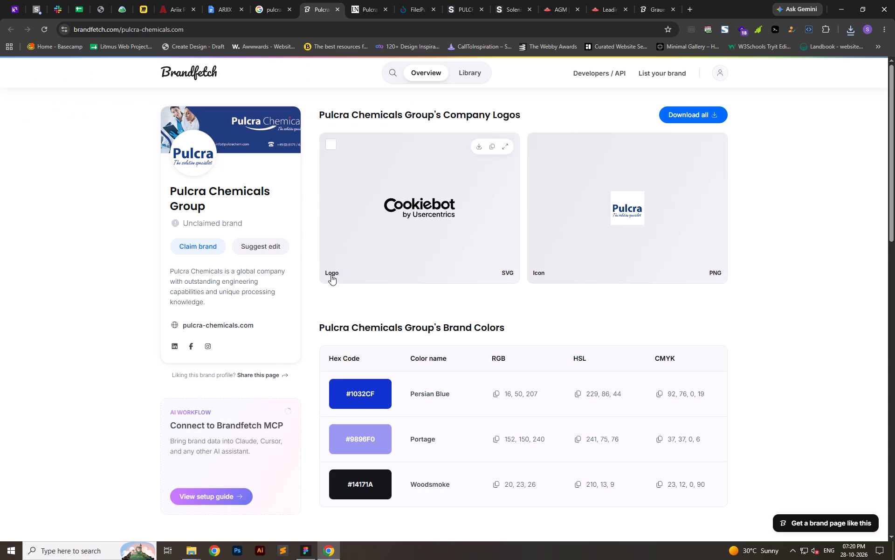
pyautogui.click(356, 8)
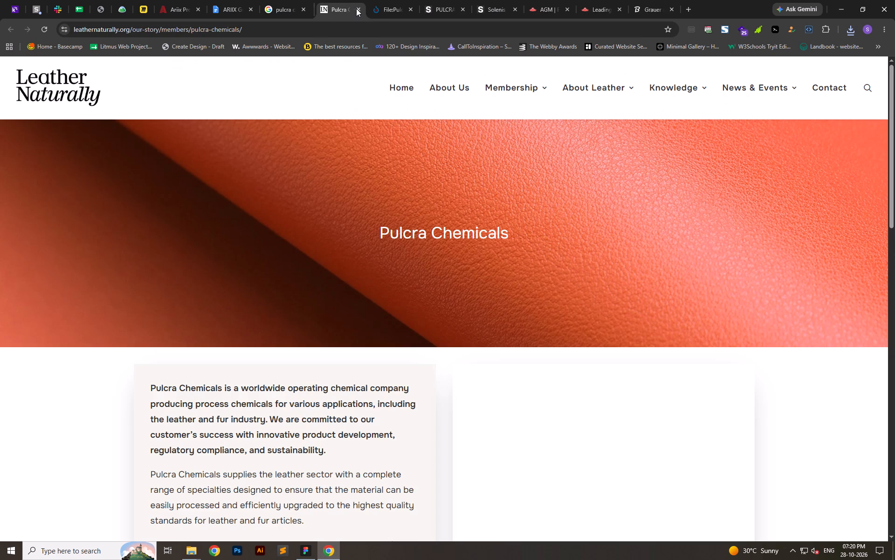
pyautogui.scroll(-6, 332, 257)
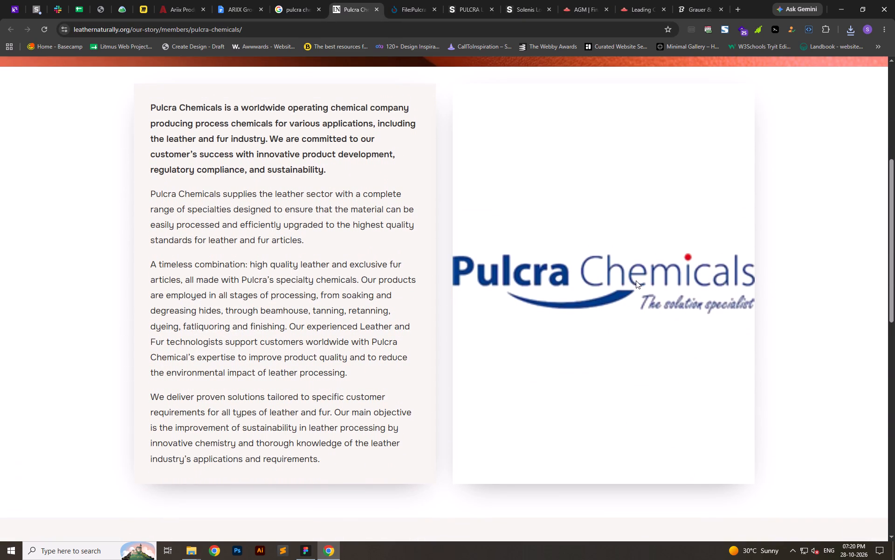
pyautogui.click(375, 9)
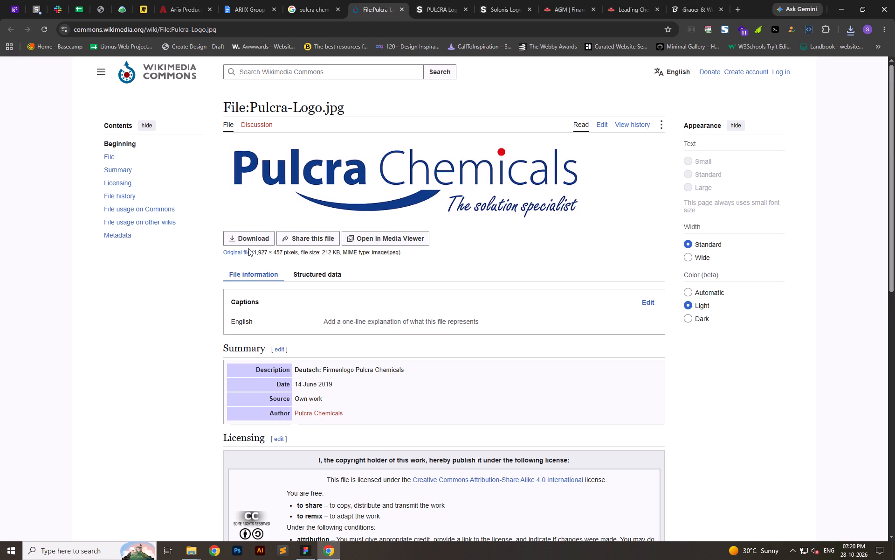
# Download the Pulcra logo vector package from its Seeklogo page.
pyautogui.click(424, 0)
pyautogui.scroll(-7, 486, 333)
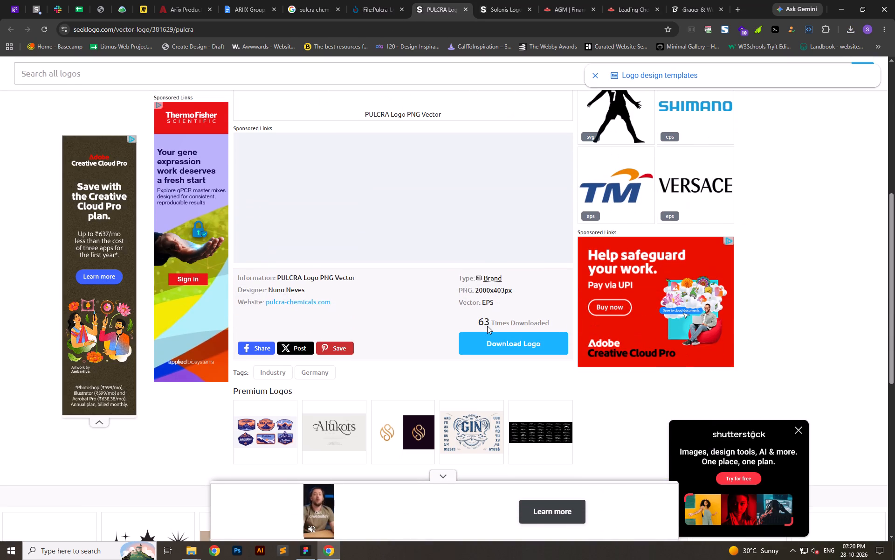
pyautogui.click(504, 344)
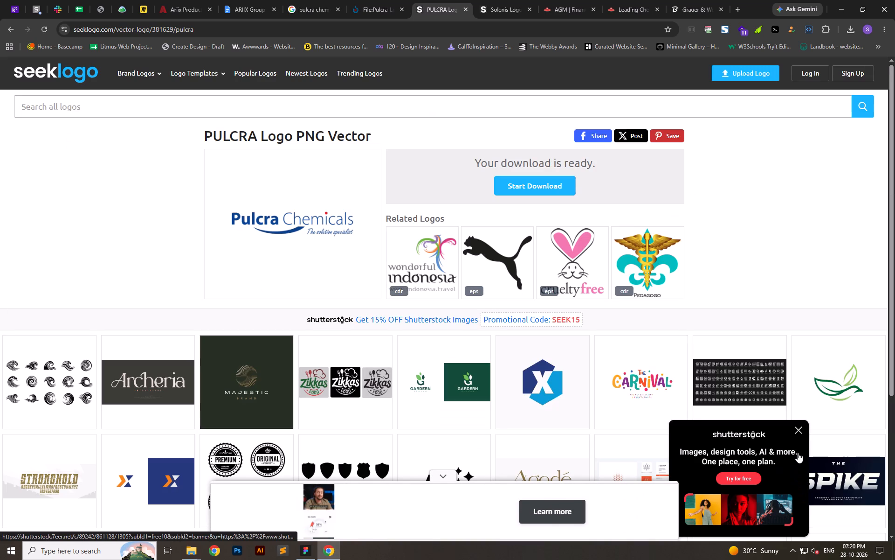
pyautogui.click(799, 430)
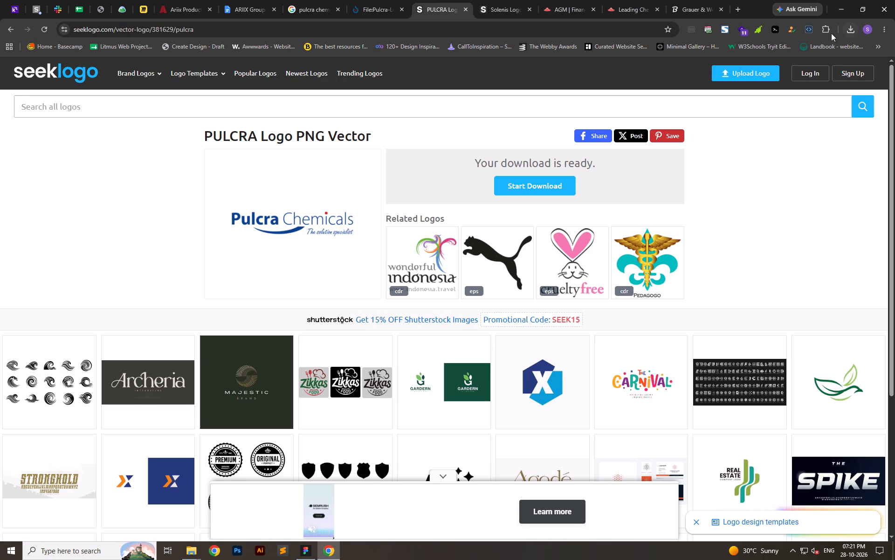
pyautogui.click(854, 31)
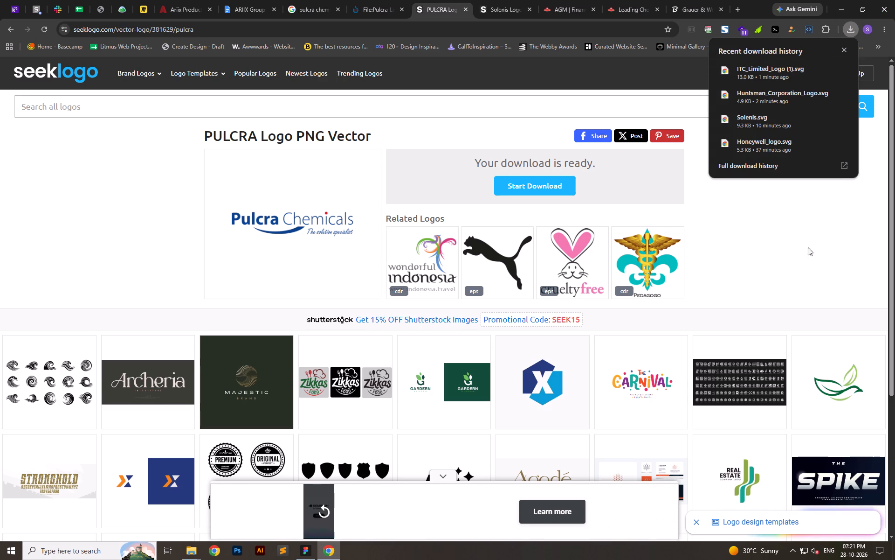
pyautogui.click(805, 251)
pyautogui.click(557, 190)
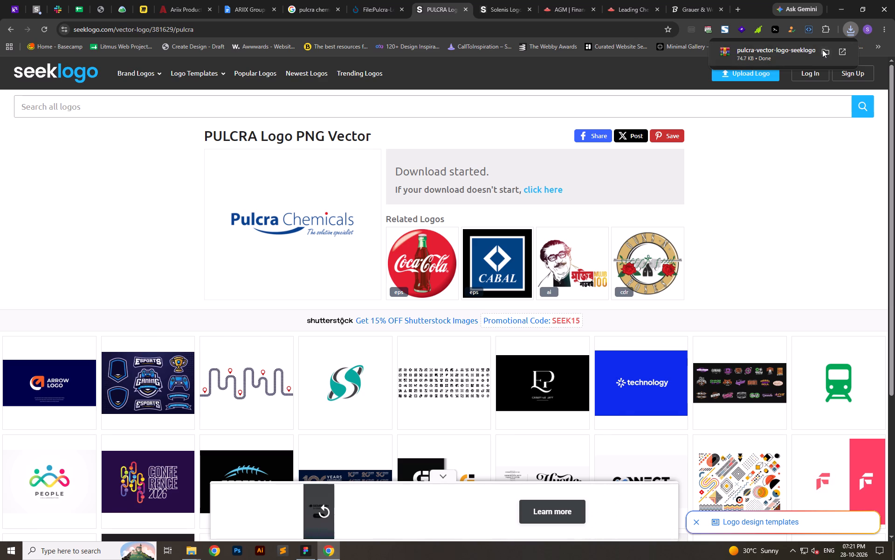
# Locate the downloaded Pulcra zip in Downloads, extract it to the "pulcra-vector-logo-seeklogo" folder and open that folder.
pyautogui.click(822, 49)
pyautogui.rightClick(143, 110)
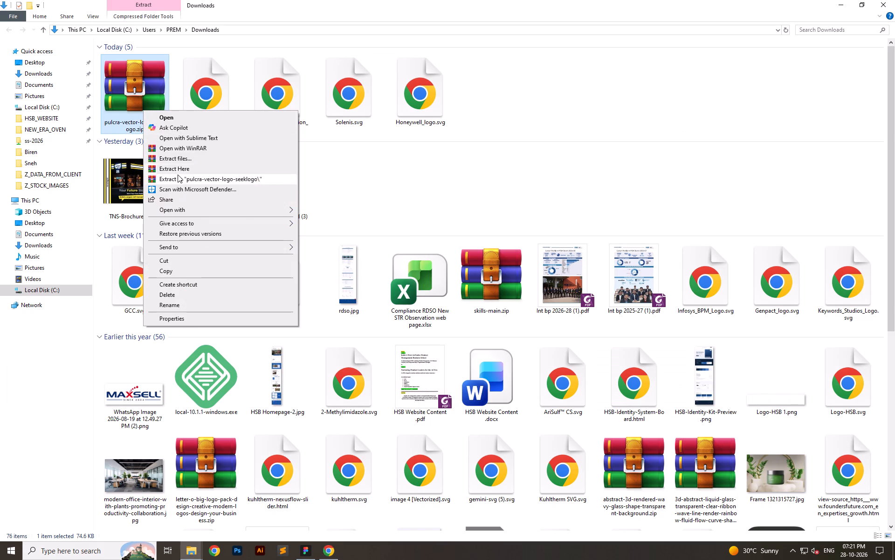
pyautogui.click(178, 175)
pyautogui.click(552, 91)
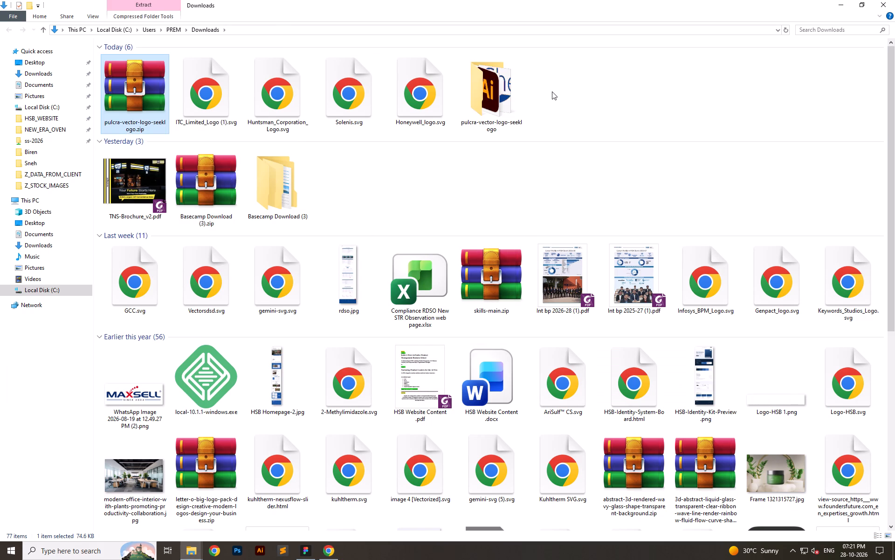
pyautogui.doubleClick(508, 102)
# Bring pulcra-seeklogo.png from the extracted folder into the ariix-group-landingpage file in Figma.
pyautogui.click(184, 91)
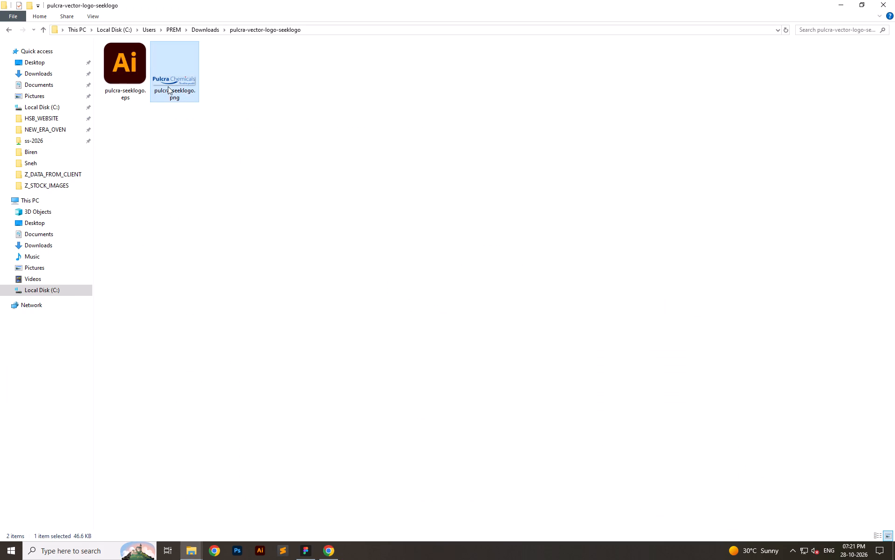
pyautogui.moveTo(168, 86); pyautogui.dragTo(394, 354)
pyautogui.hotkey('alt', 'Tab')
pyautogui.hotkey('alt', 'Tab')
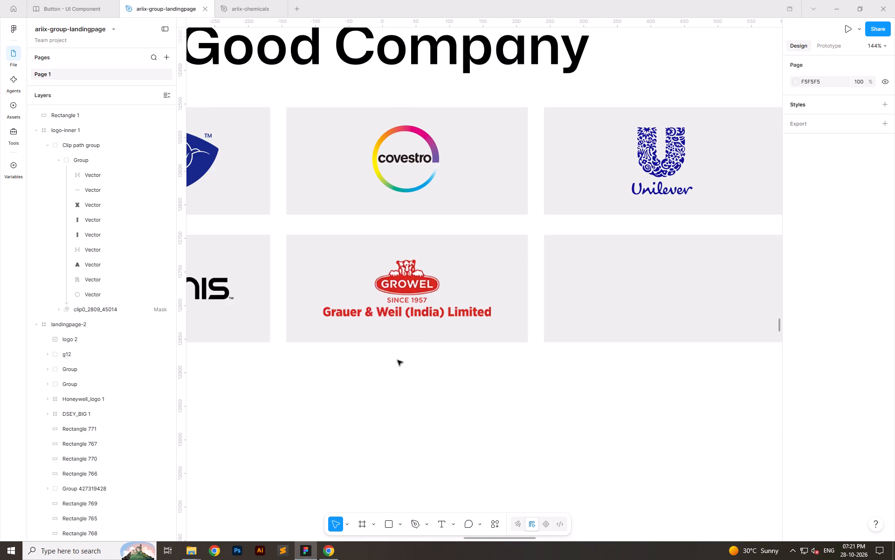
# Set the Pulcra Chemicals logo's width to 250 and move it into the empty card below the Unilever logo.
pyautogui.click(821, 244)
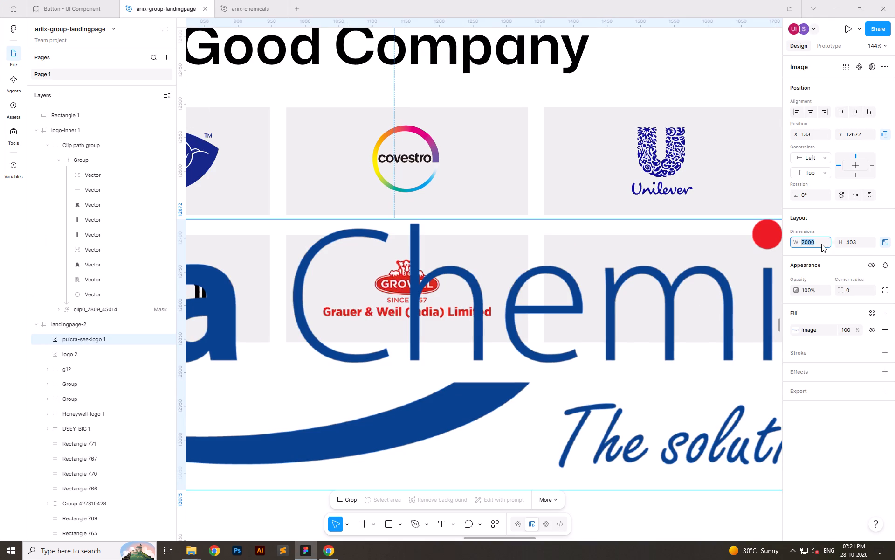
pyautogui.write('20')
pyautogui.press('BackSpace')
pyautogui.write('50')
pyautogui.press('Return')
pyautogui.keyDown('ctrl'); pyautogui.scroll(-4, 681, 283); pyautogui.keyUp('ctrl')
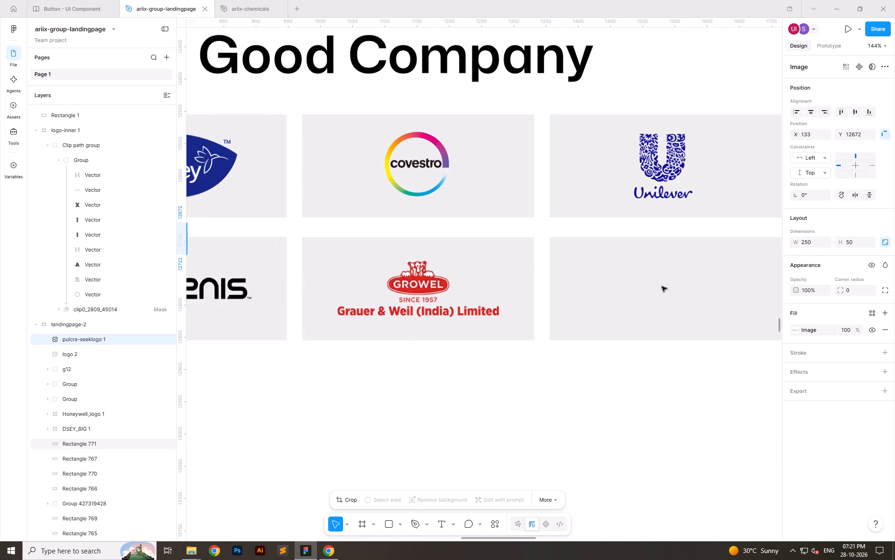
pyautogui.keyDown('ctrl'); pyautogui.scroll(-4, 662, 287); pyautogui.keyUp('ctrl')
pyautogui.moveTo(345, 266); pyautogui.dragTo(670, 287)
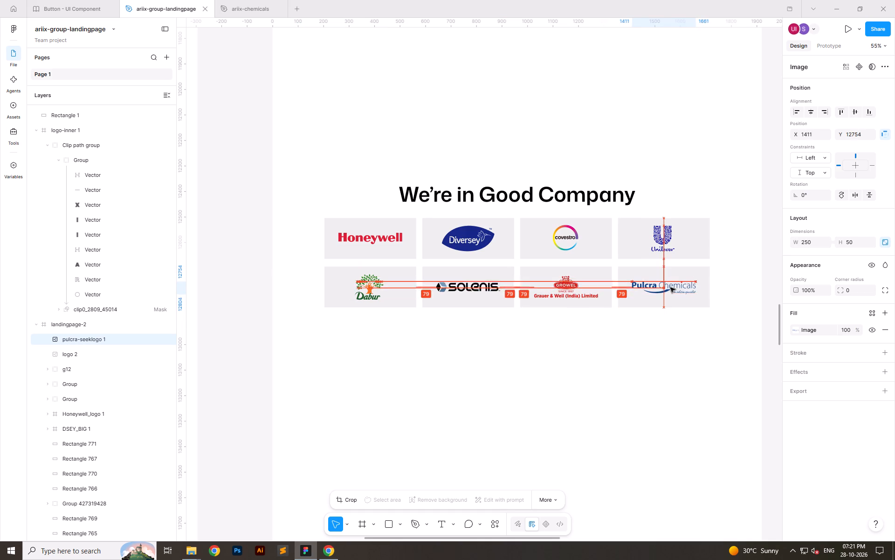
# Align the Pulcra Chemicals logo to the horizontal and vertical centre of its card.
pyautogui.moveTo(670, 287); pyautogui.dragTo(675, 288)
pyautogui.keyDown('ctrl'); pyautogui.scroll(10, 689, 285); pyautogui.keyUp('ctrl')
pyautogui.keyDown('shift'); pyautogui.click(689, 252); pyautogui.keyUp('shift')
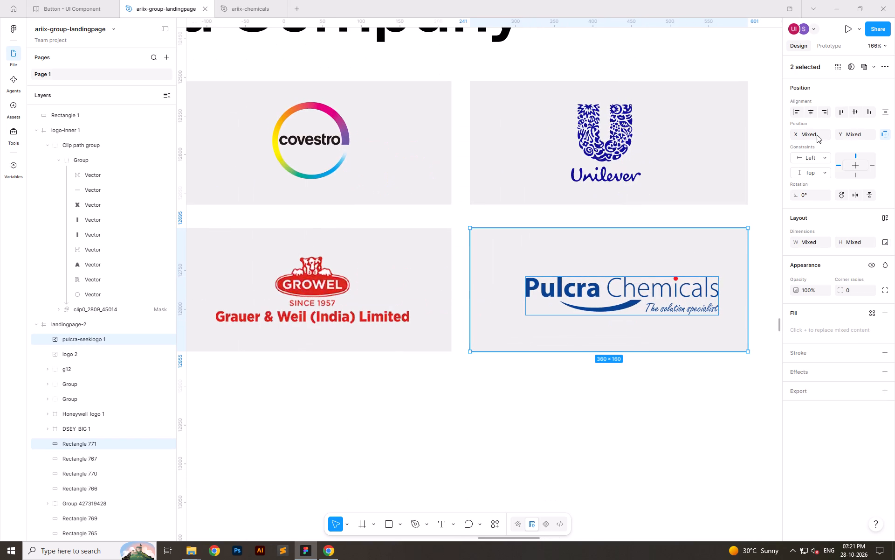
pyautogui.click(811, 110)
pyautogui.click(858, 113)
pyautogui.click(678, 430)
# Duplicate the Dabur, Solenis, Growel and Pulcra cards with their logos as a third row, 30 below the second.
pyautogui.keyDown('ctrl'); pyautogui.scroll(-6, 662, 390); pyautogui.keyUp('ctrl')
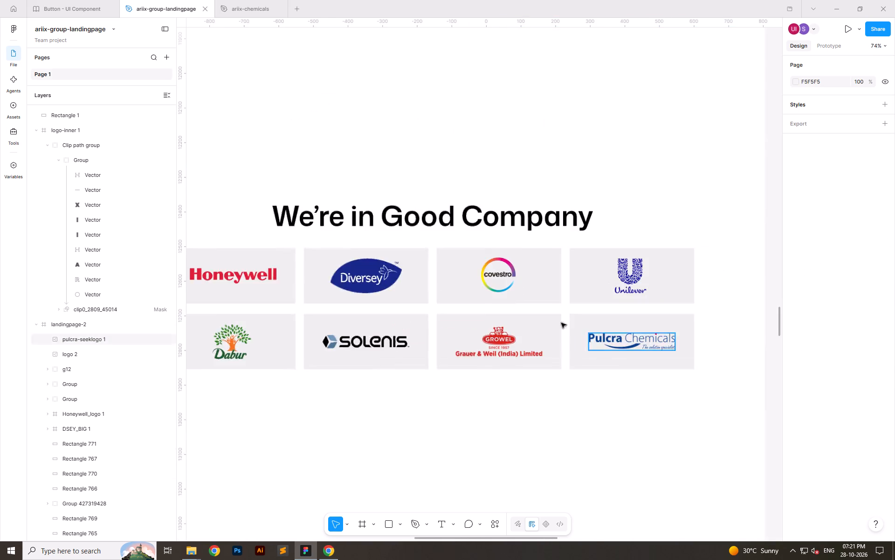
pyautogui.keyDown('ctrl'); pyautogui.scroll(-5, 561, 323); pyautogui.keyUp('ctrl')
pyautogui.keyDown('ctrl'); pyautogui.scroll(5, 321, 377); pyautogui.keyUp('ctrl')
pyautogui.keyDown('ctrl'); pyautogui.scroll(-5, 239, 276); pyautogui.keyUp('ctrl')
pyautogui.moveTo(239, 276); pyautogui.dragTo(540, 335)
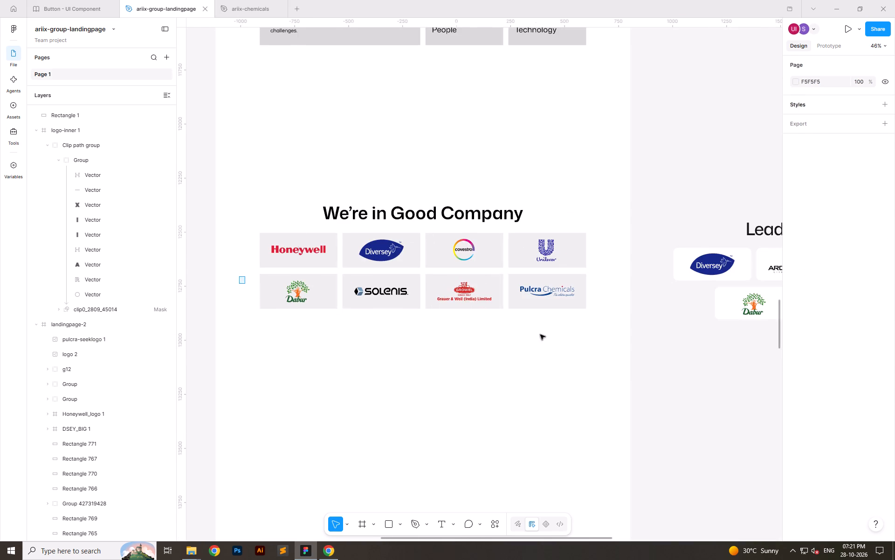
pyautogui.moveTo(540, 335); pyautogui.dragTo(599, 335)
pyautogui.keyDown('alt'); pyautogui.moveTo(500, 296); pyautogui.dragTo(502, 341); pyautogui.keyUp('alt')
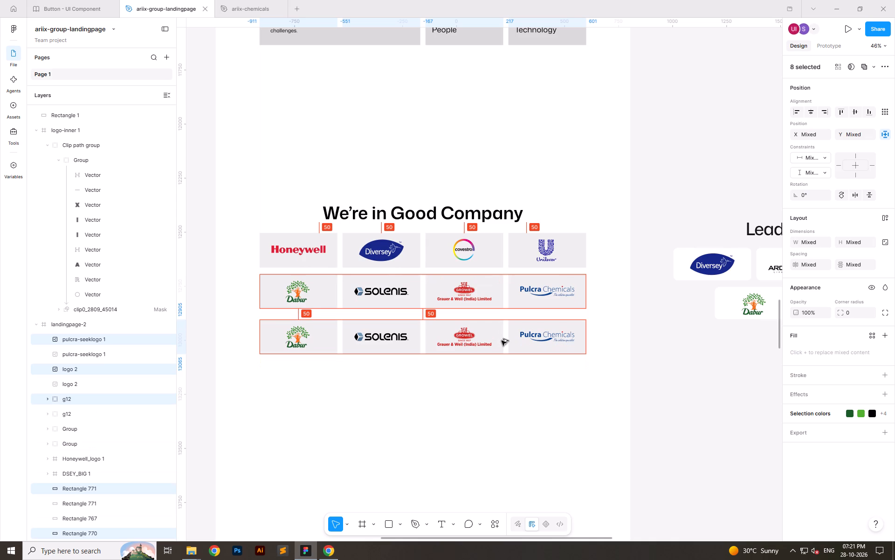
pyautogui.keyDown('alt'); pyautogui.moveTo(502, 341); pyautogui.dragTo(503, 338); pyautogui.keyUp('alt')
pyautogui.click(433, 413)
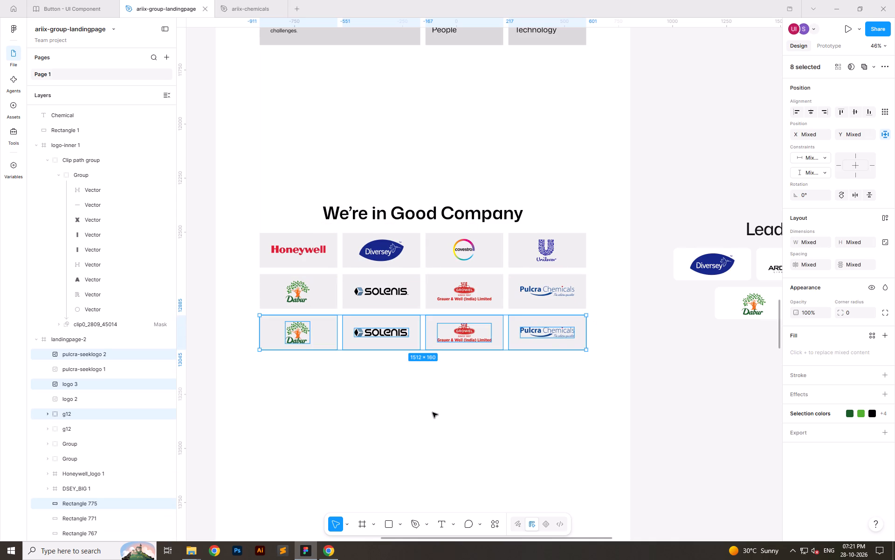
# Delete the four copied logos from the third row, keeping its cards empty.
pyautogui.click(289, 329)
pyautogui.keyDown('shift'); pyautogui.click(377, 334); pyautogui.keyUp('shift')
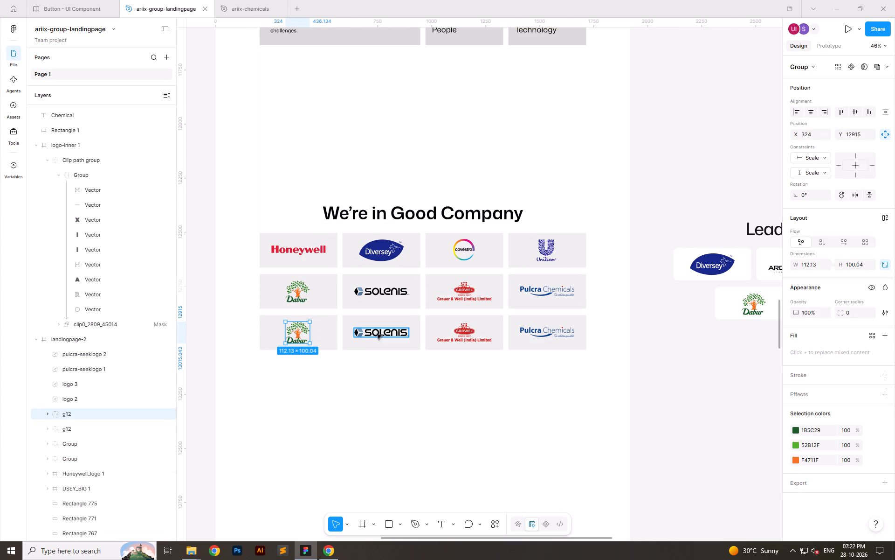
pyautogui.keyDown('shift'); pyautogui.click(466, 335); pyautogui.keyUp('shift')
pyautogui.keyDown('shift'); pyautogui.click(535, 332); pyautogui.keyUp('shift')
pyautogui.press('Delete')
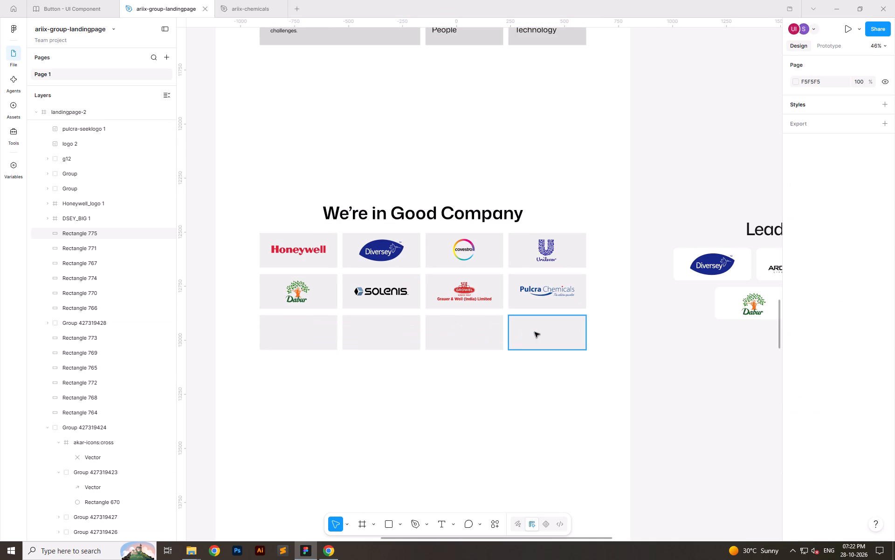
pyautogui.click(456, 439)
# Look through the Downloads folder in File Explorer for logo files.
pyautogui.keyDown('ctrl'); pyautogui.scroll(-6, 365, 373); pyautogui.keyUp('ctrl')
pyautogui.keyDown('ctrl'); pyautogui.scroll(6, 343, 405); pyautogui.keyUp('ctrl')
pyautogui.keyDown('ctrl'); pyautogui.scroll(-3, 335, 406); pyautogui.keyUp('ctrl')
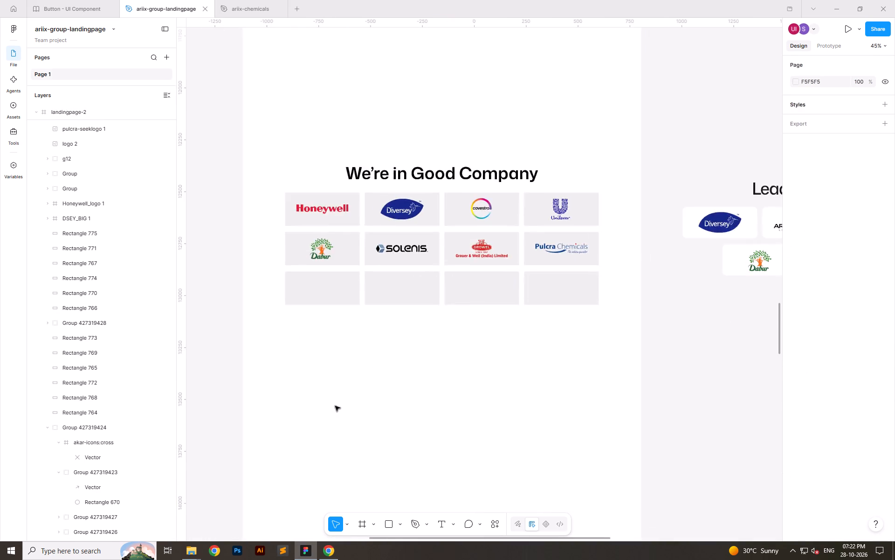
pyautogui.keyDown('ctrl'); pyautogui.scroll(-3, 335, 406); pyautogui.keyUp('ctrl')
pyautogui.keyDown('ctrl'); pyautogui.scroll(5, 312, 389); pyautogui.keyUp('ctrl')
pyautogui.hotkey('alt', 'Tab')
pyautogui.hotkey('alt', 'Tab')
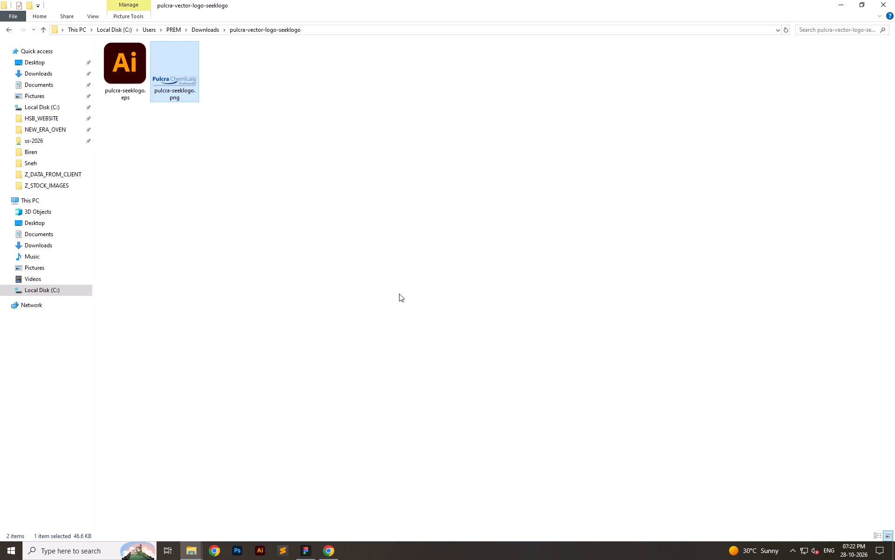
pyautogui.hotkey('alt', 'Tab')
pyautogui.click(30, 295)
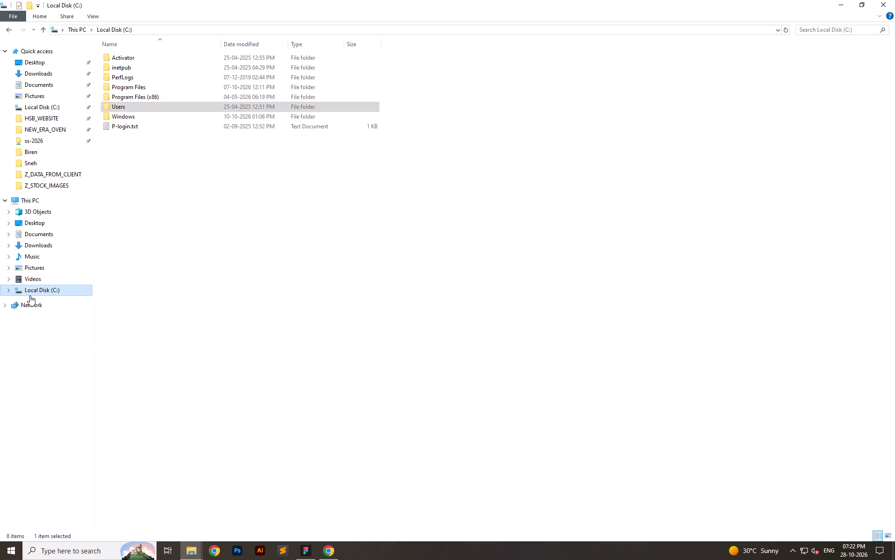
pyautogui.click(225, 231)
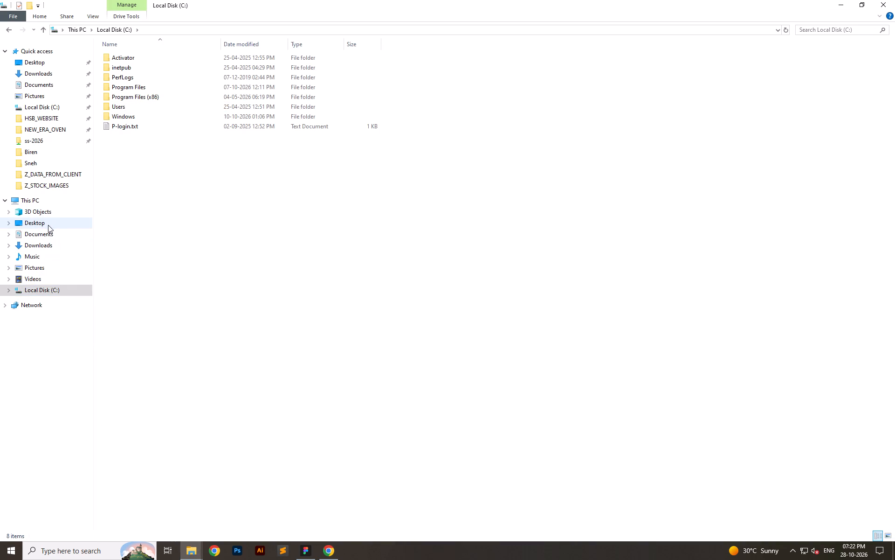
pyautogui.click(56, 244)
pyautogui.click(799, 127)
pyautogui.hotkey('alt', 'Tab')
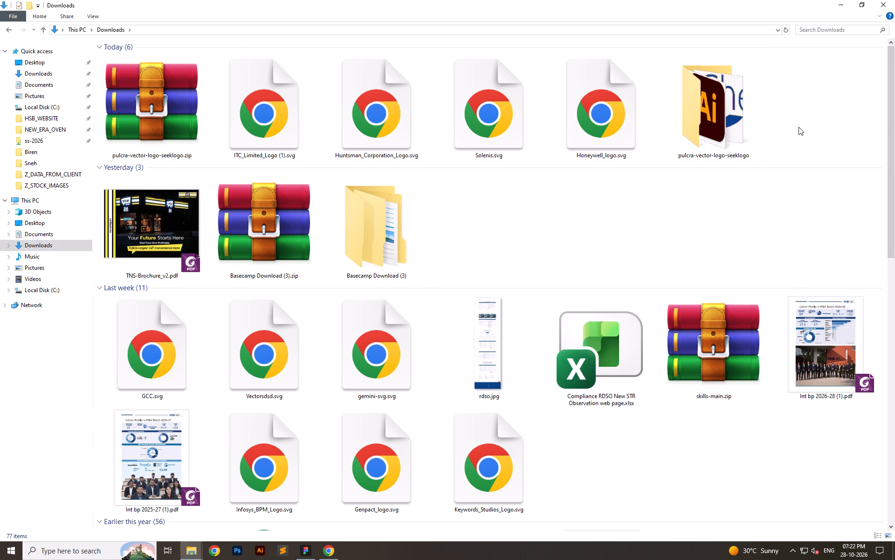
# In Chrome, review the client logos in the ARIIX Group landing page document and search Google for "Gaar logo svg".
pyautogui.hotkey('alt', 'Tab')
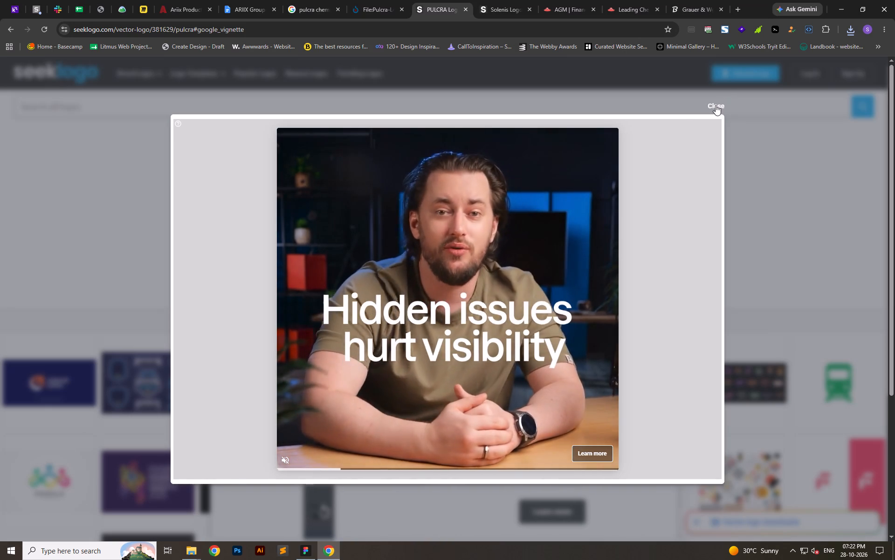
pyautogui.click(716, 105)
pyautogui.click(254, 0)
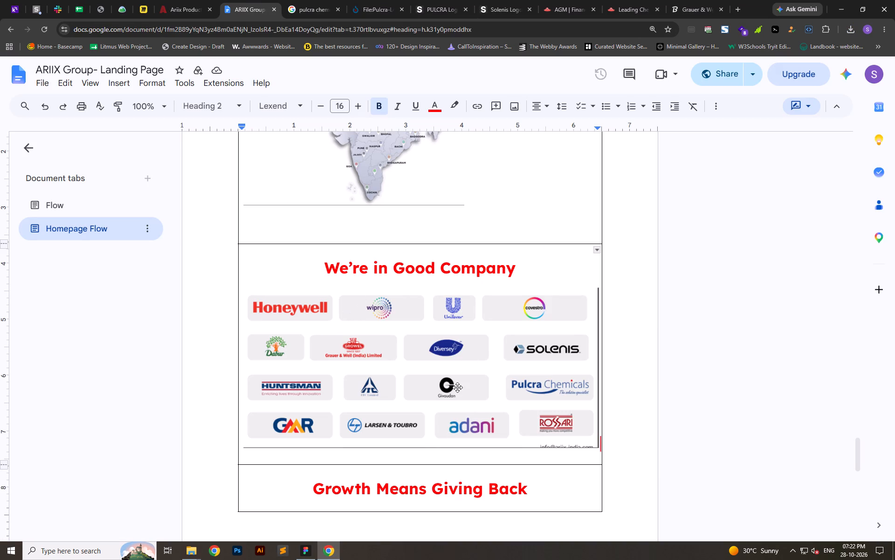
pyautogui.click(303, 4)
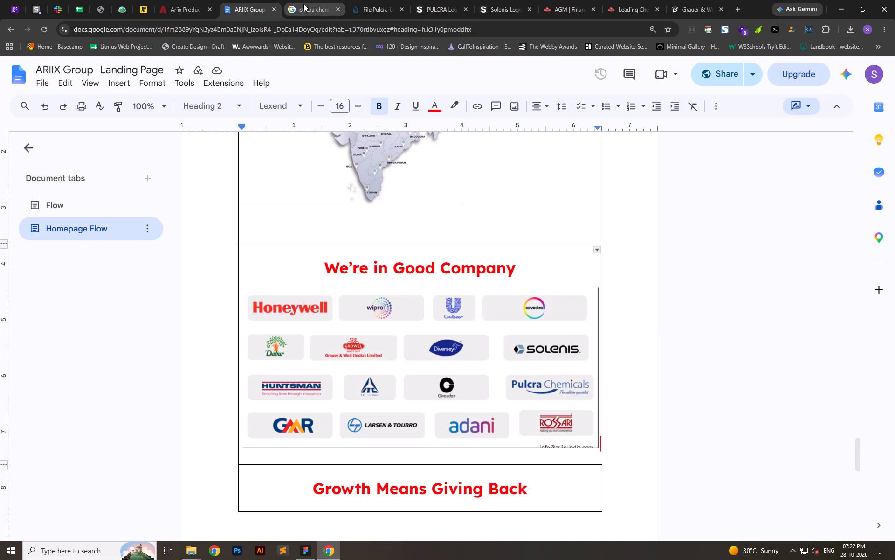
pyautogui.moveTo(189, 77); pyautogui.dragTo(96, 81)
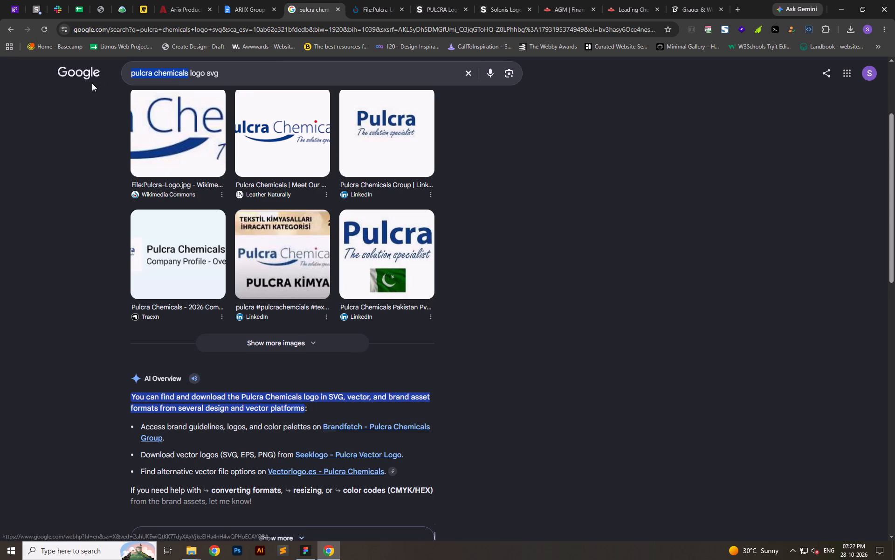
pyautogui.write('Gaar')
pyautogui.press('Return')
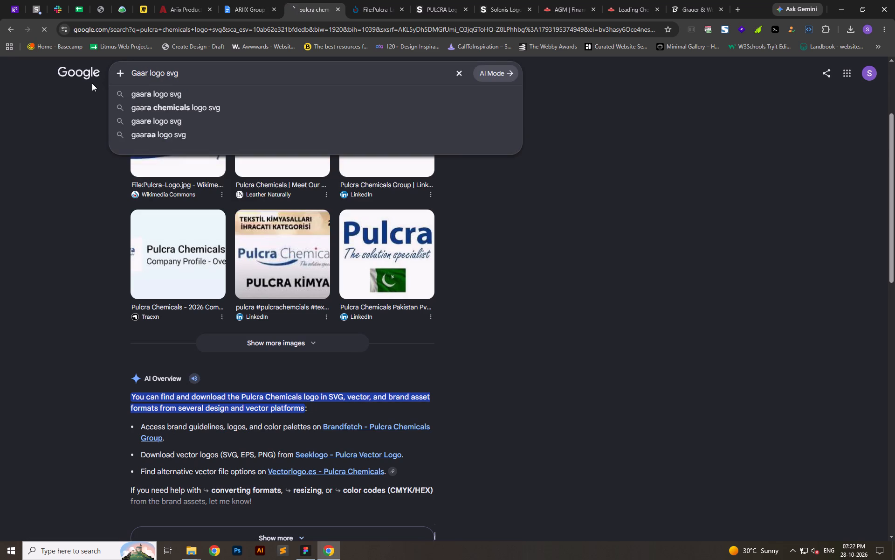
# Download the original GMR Group logo SVG from its Wikimedia Commons page.
pyautogui.click(169, 231)
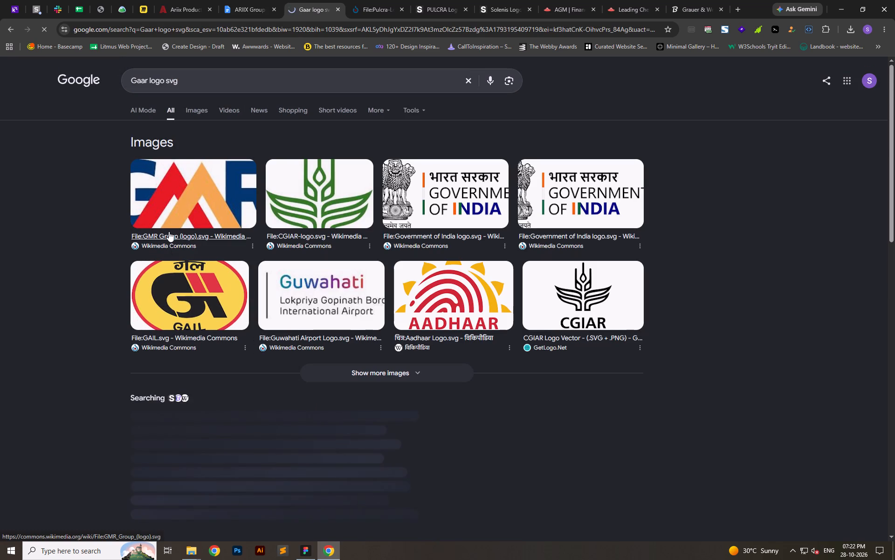
pyautogui.click(241, 244)
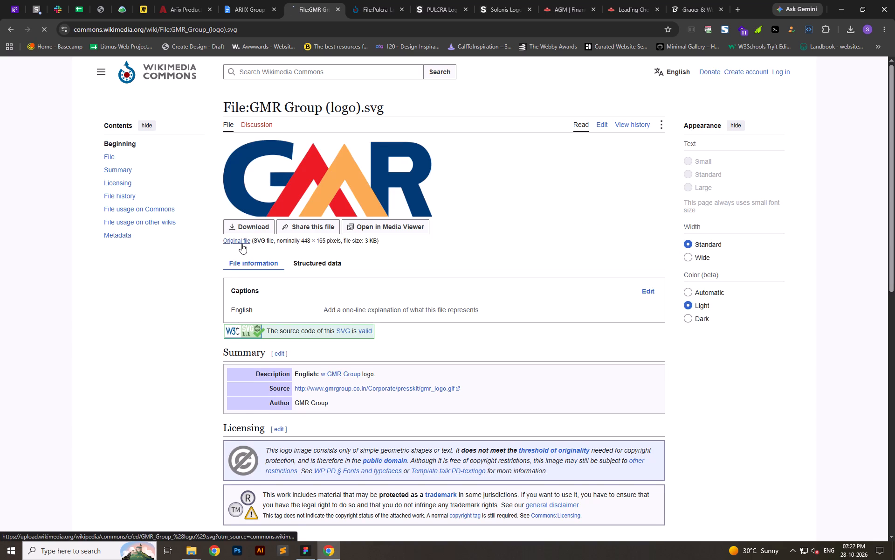
pyautogui.rightClick(198, 98)
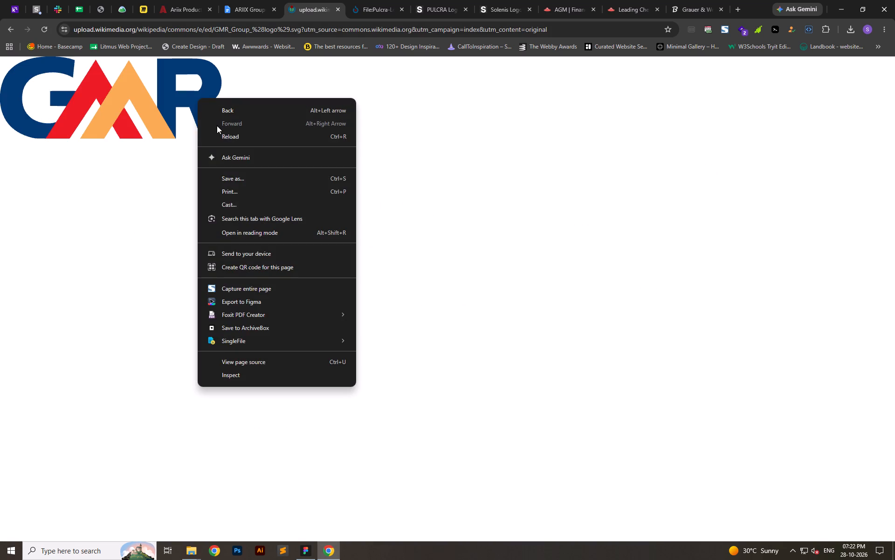
pyautogui.click(236, 182)
pyautogui.press('Return')
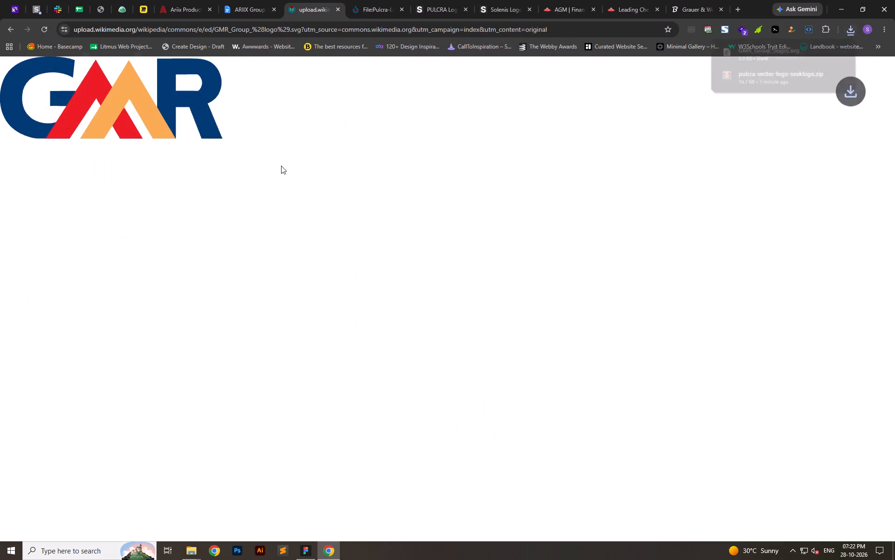
# Bring GMR_Group_(logo).svg from Downloads into the Figma landing page and place it below the third row's first card.
pyautogui.click(827, 51)
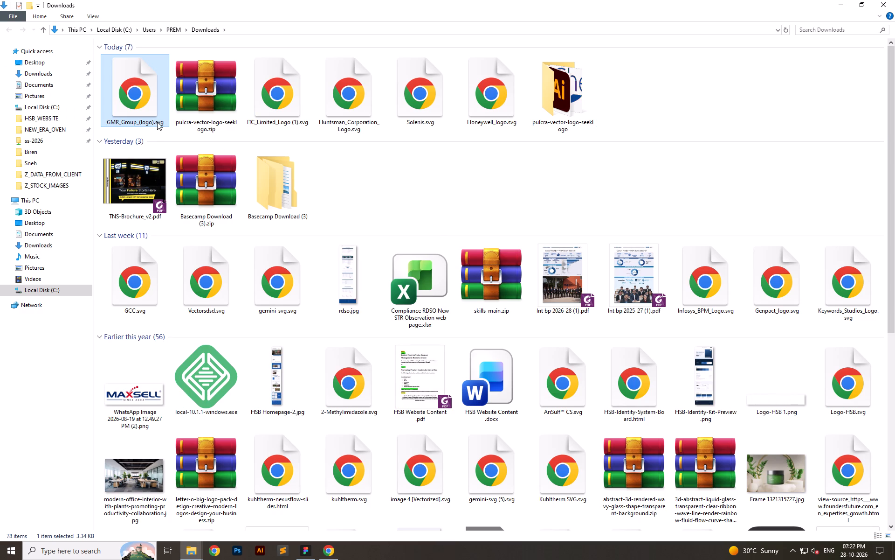
pyautogui.moveTo(157, 122); pyautogui.dragTo(165, 133)
pyautogui.hotkey('alt', 'Tab')
pyautogui.hotkey('alt', 'Tab')
pyautogui.hotkey('alt', 'Tab')
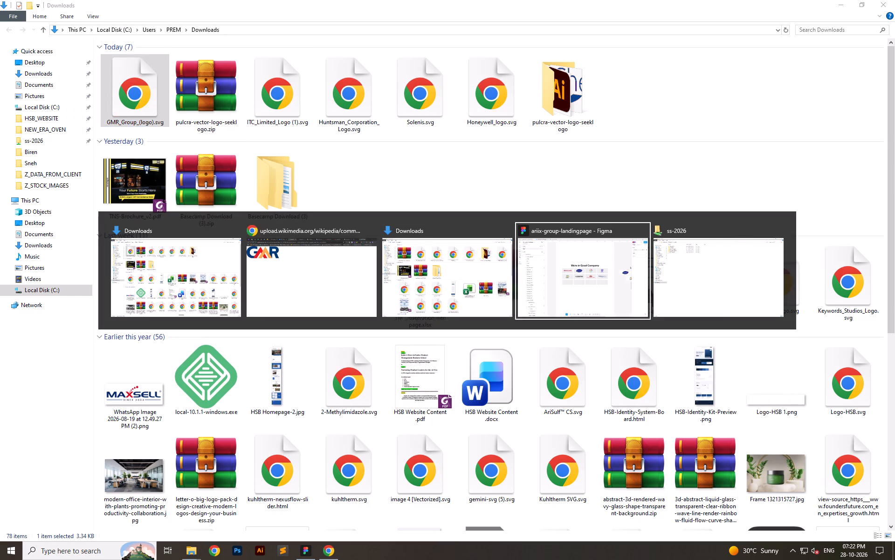
pyautogui.moveTo(165, 133); pyautogui.dragTo(367, 366)
pyautogui.keyDown('ctrl'); pyautogui.scroll(6, 354, 371); pyautogui.keyUp('ctrl')
pyautogui.moveTo(386, 361); pyautogui.dragTo(358, 330)
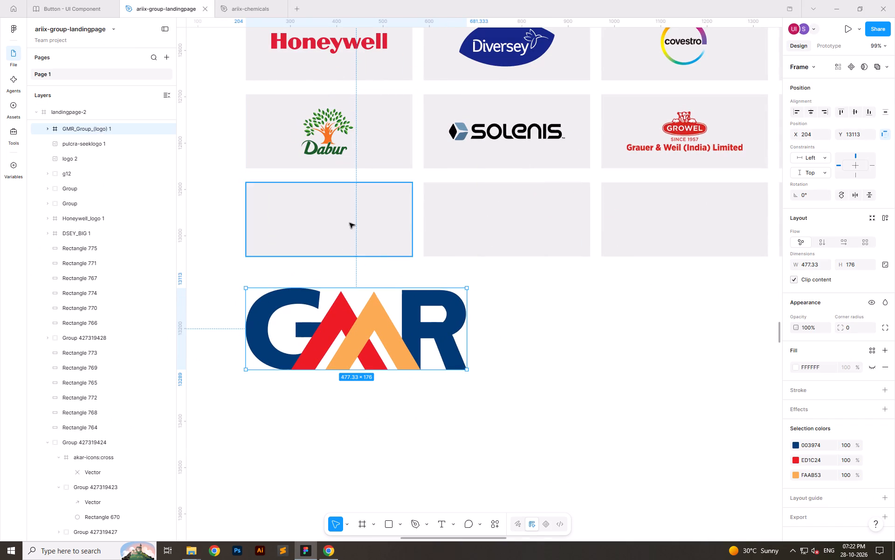
# Lock the GMR logo's aspect ratio and set its height to 50.
pyautogui.click(885, 262)
pyautogui.click(851, 264)
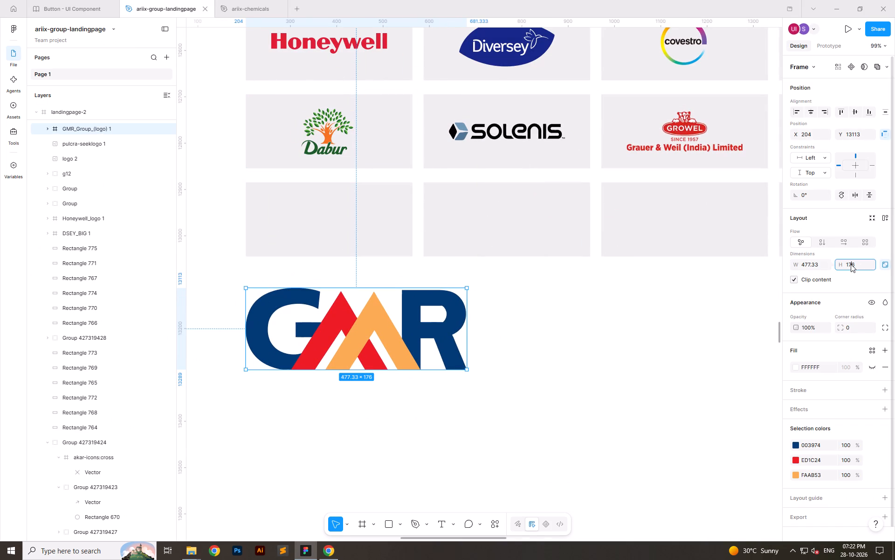
pyautogui.write('50')
pyautogui.press('Return')
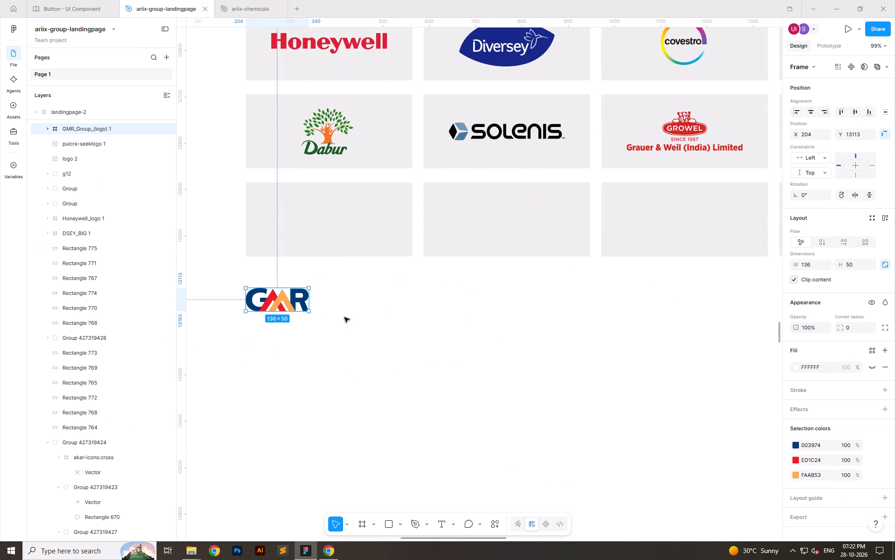
# Check the Diversey logo's dimensions and set the GMR logo's height to 100 to match.
pyautogui.click(496, 55)
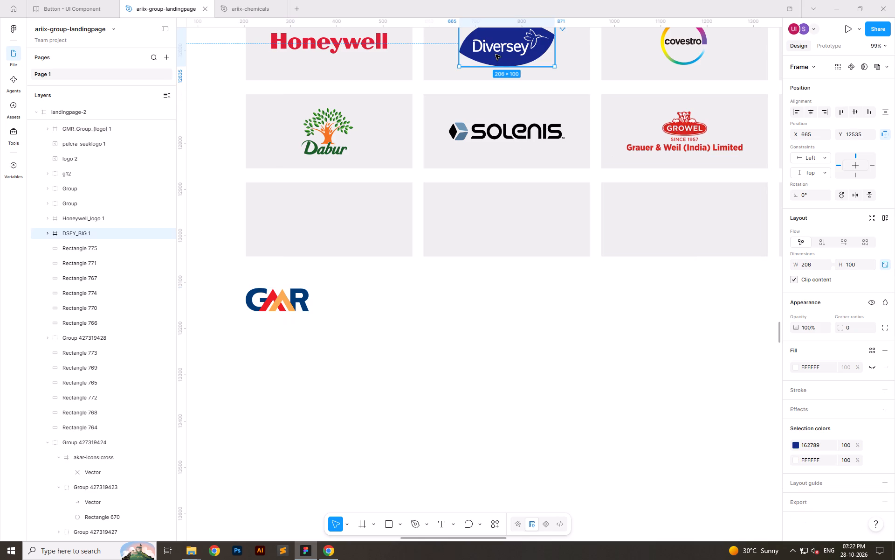
pyautogui.click(289, 305)
pyautogui.click(852, 266)
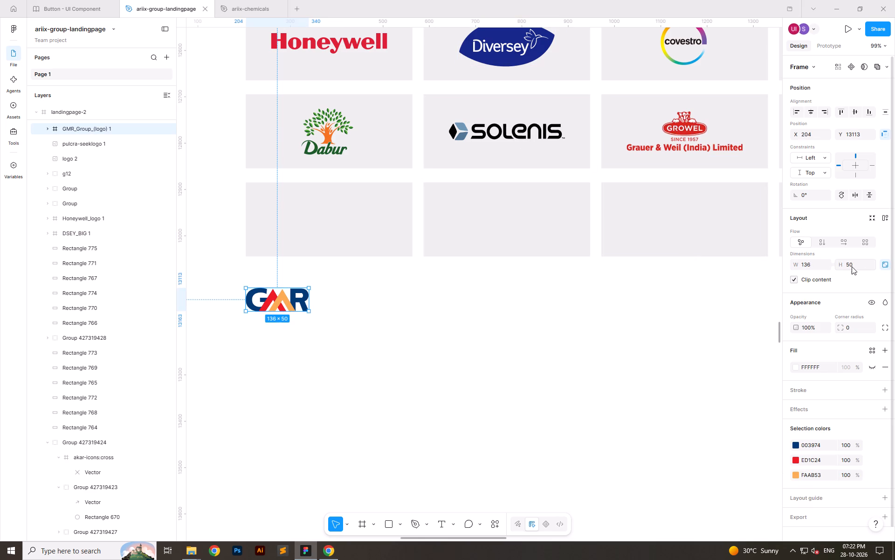
pyautogui.write('100')
pyautogui.press('Return')
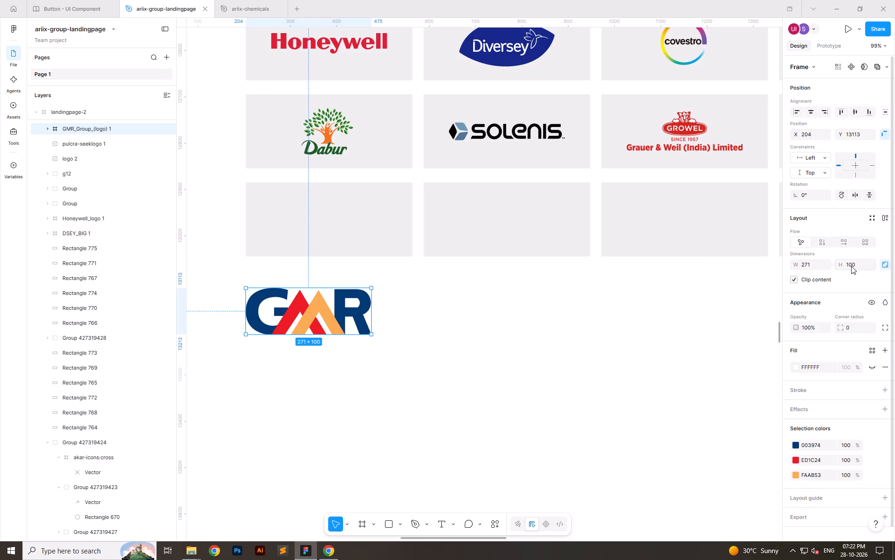
# Move the GMR logo into the empty card below the Dabur logo and nudge it to the card's centre.
pyautogui.moveTo(308, 319); pyautogui.dragTo(327, 228)
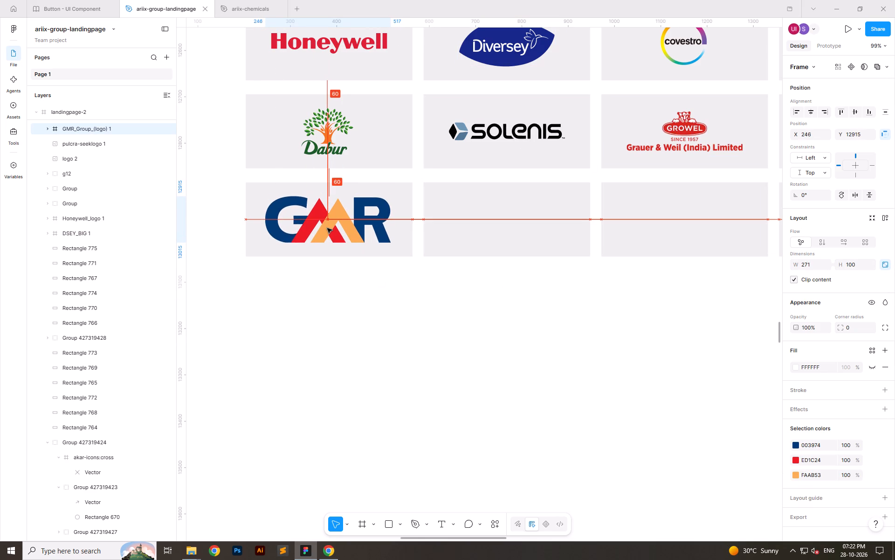
pyautogui.moveTo(327, 228); pyautogui.dragTo(328, 225)
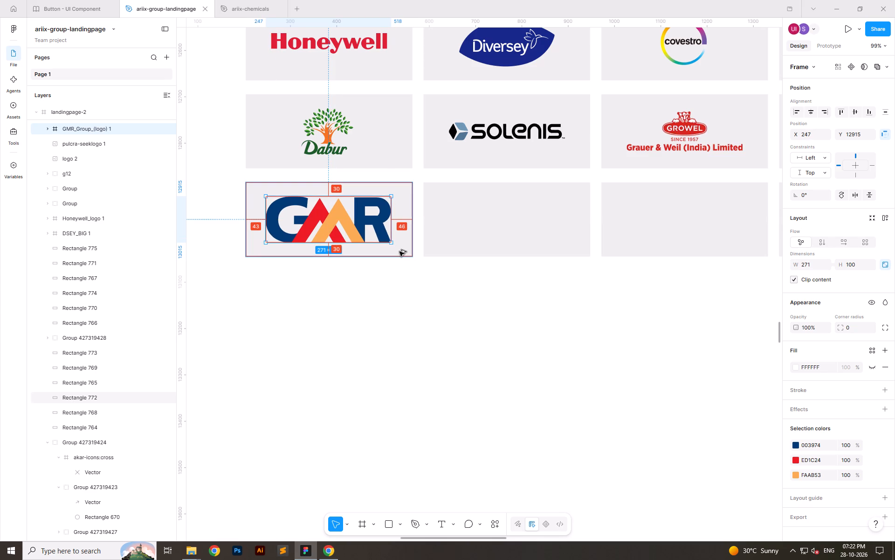
pyautogui.hotkey('alt', 'Right')
pyautogui.hotkey('alt', 'Right')
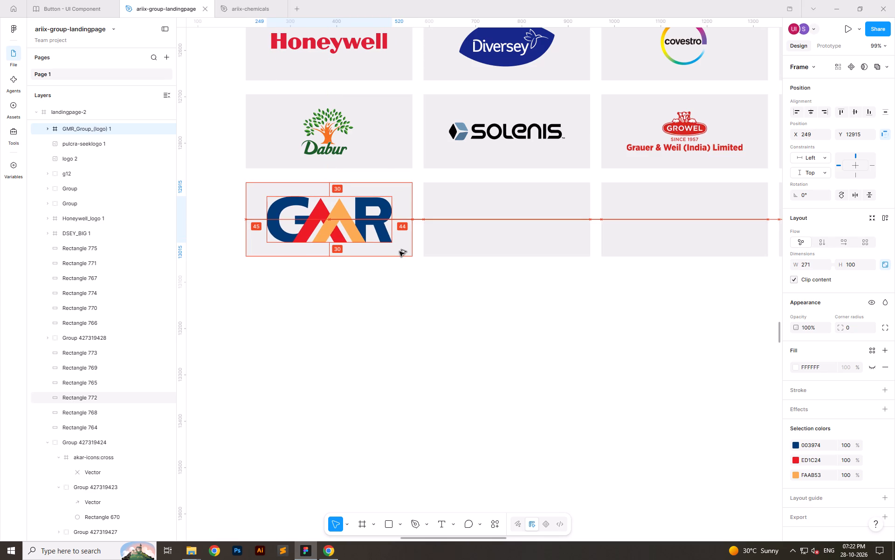
pyautogui.hotkey('alt', 'Left')
pyautogui.click(411, 305)
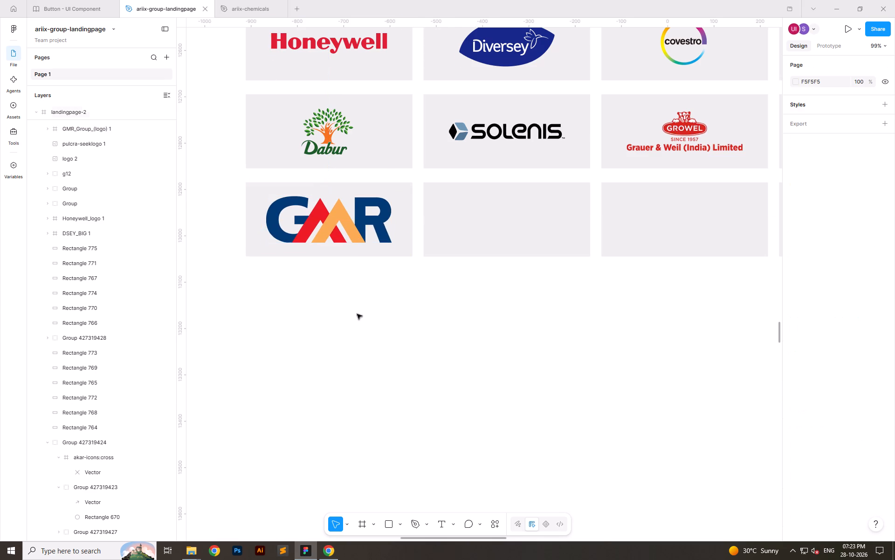
# Compare the dimensions of the Diversey, Covestro and Unilever logos with those of the GMR logo in the grid.
pyautogui.keyDown('ctrl'); pyautogui.scroll(-6, 357, 314); pyautogui.keyUp('ctrl')
pyautogui.keyDown('ctrl'); pyautogui.scroll(5, 365, 208); pyautogui.keyUp('ctrl')
pyautogui.click(472, 190)
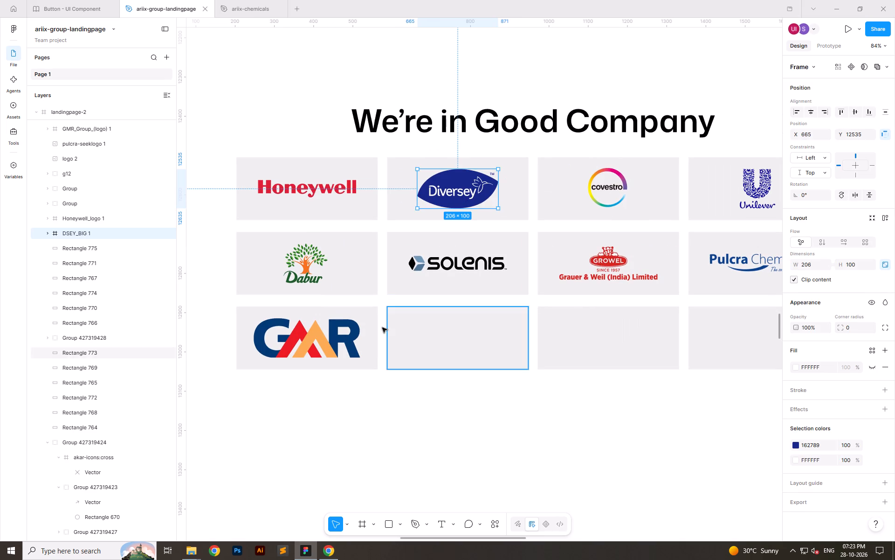
pyautogui.click(350, 340)
pyautogui.click(599, 180)
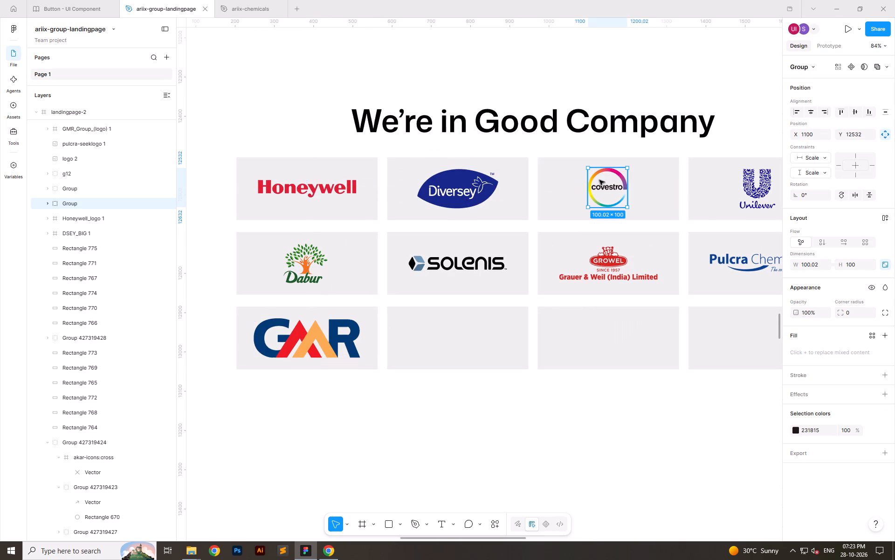
pyautogui.click(750, 188)
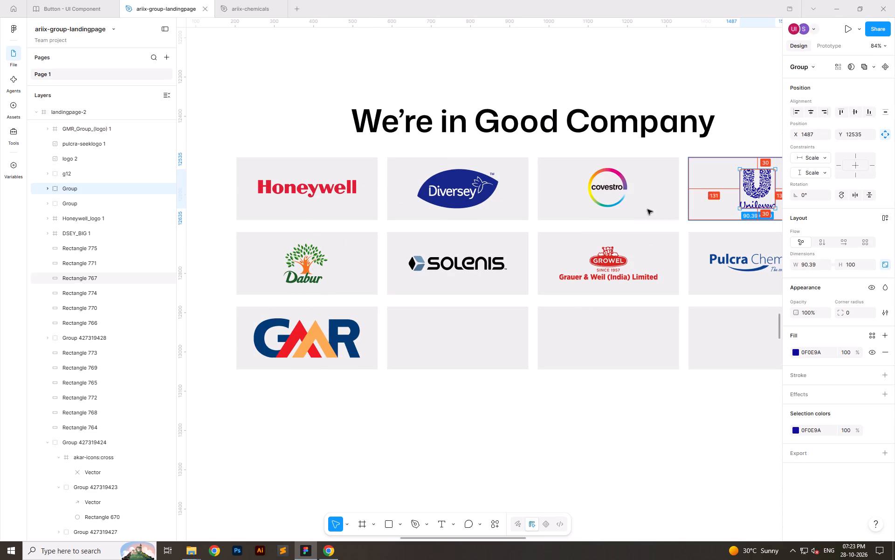
pyautogui.click(306, 346)
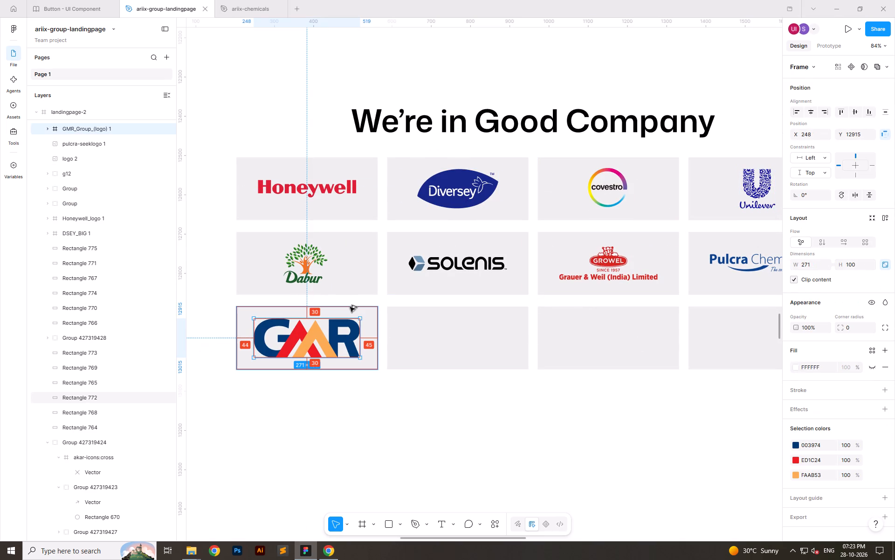
pyautogui.click(358, 409)
pyautogui.keyDown('ctrl'); pyautogui.scroll(-10, 280, 347); pyautogui.keyUp('ctrl')
pyautogui.keyDown('ctrl'); pyautogui.scroll(2, 351, 366); pyautogui.keyUp('ctrl')
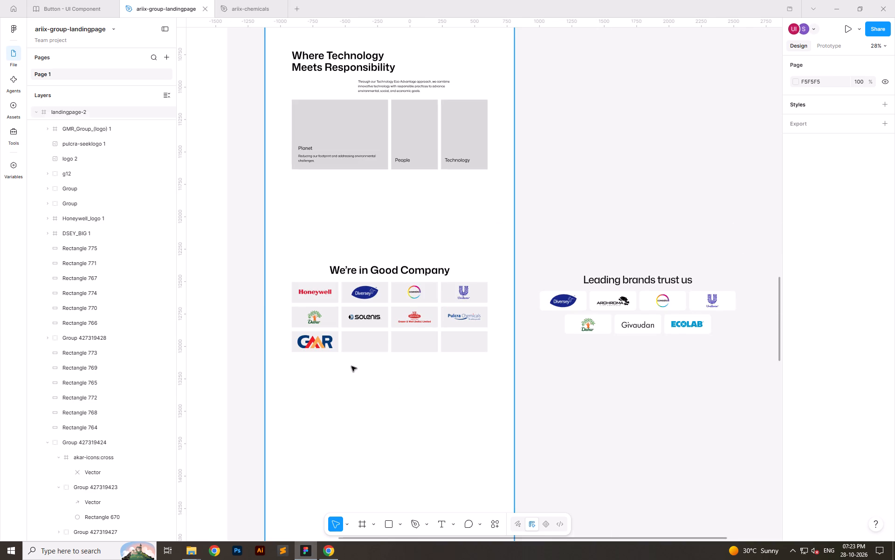
# Set the GMR logo's height to 80.
pyautogui.keyDown('ctrl'); pyautogui.scroll(7, 351, 366); pyautogui.keyUp('ctrl')
pyautogui.click(283, 309)
pyautogui.click(850, 267)
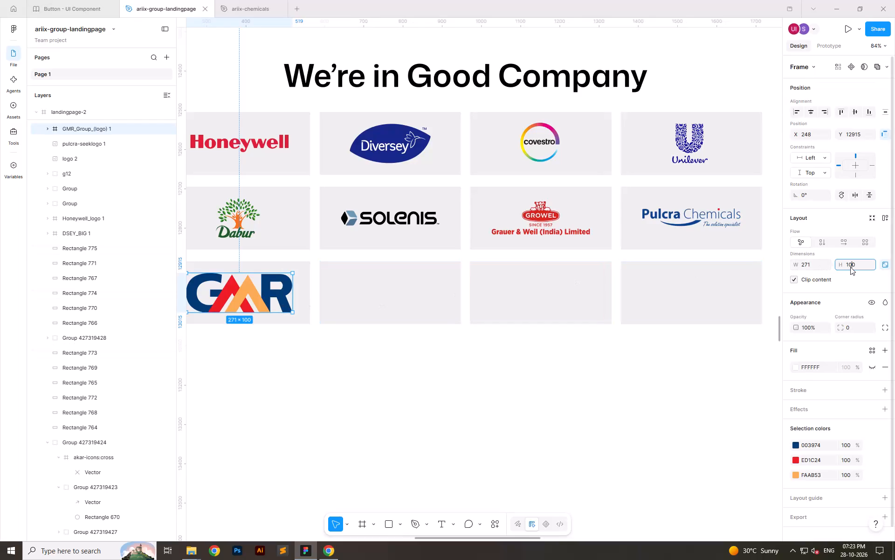
pyautogui.write('80')
pyautogui.press('Return')
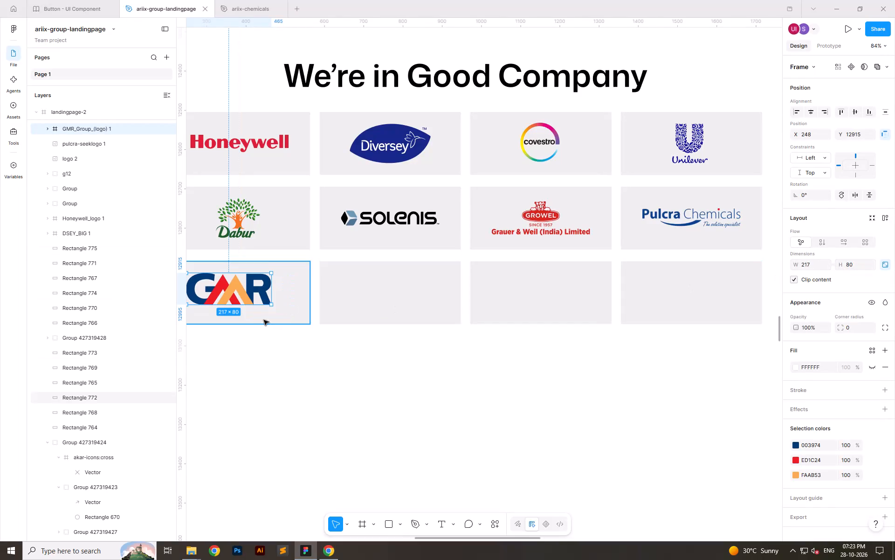
# Centre the GMR logo horizontally and vertically on its card below the Dabur logo.
pyautogui.keyDown('shift'); pyautogui.click(289, 315); pyautogui.keyUp('shift')
pyautogui.click(814, 113)
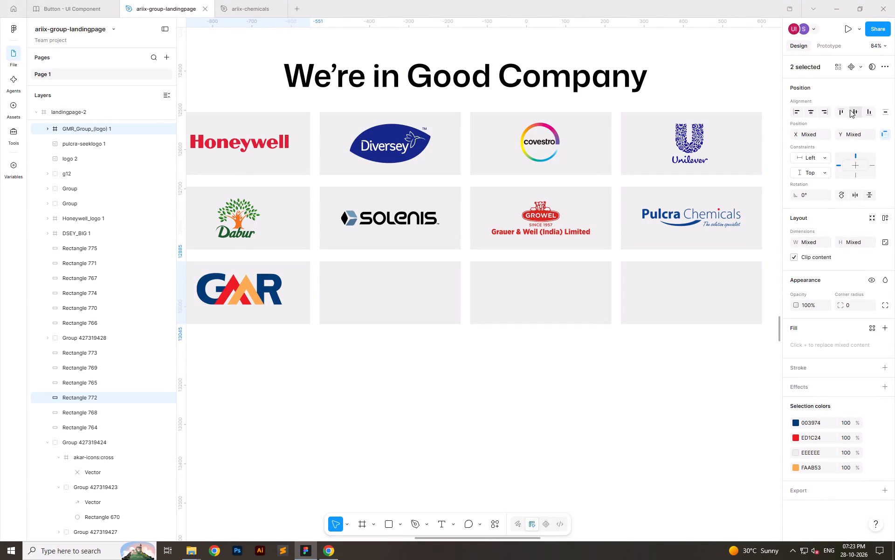
pyautogui.click(853, 109)
pyautogui.click(550, 406)
pyautogui.keyDown('ctrl'); pyautogui.scroll(-5, 430, 411); pyautogui.keyUp('ctrl')
pyautogui.keyDown('ctrl'); pyautogui.scroll(4, 379, 327); pyautogui.keyUp('ctrl')
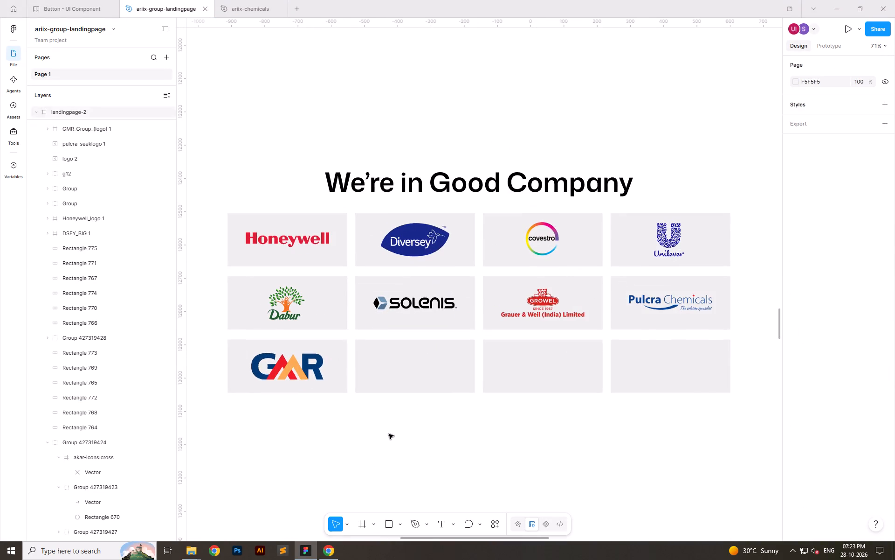
# Switch to Chrome and close the GMR logo, Pulcra file and two Growel website pages that are no longer needed.
pyautogui.click(389, 434)
pyautogui.hotkey('alt', 'Tab')
pyautogui.click(636, 89)
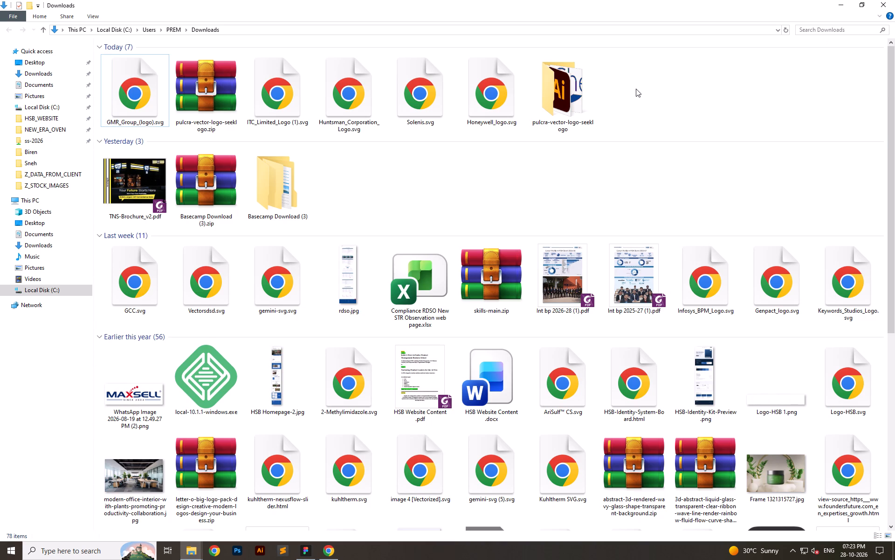
pyautogui.hotkey('alt', 'Tab')
pyautogui.hotkey('alt', 'Tab')
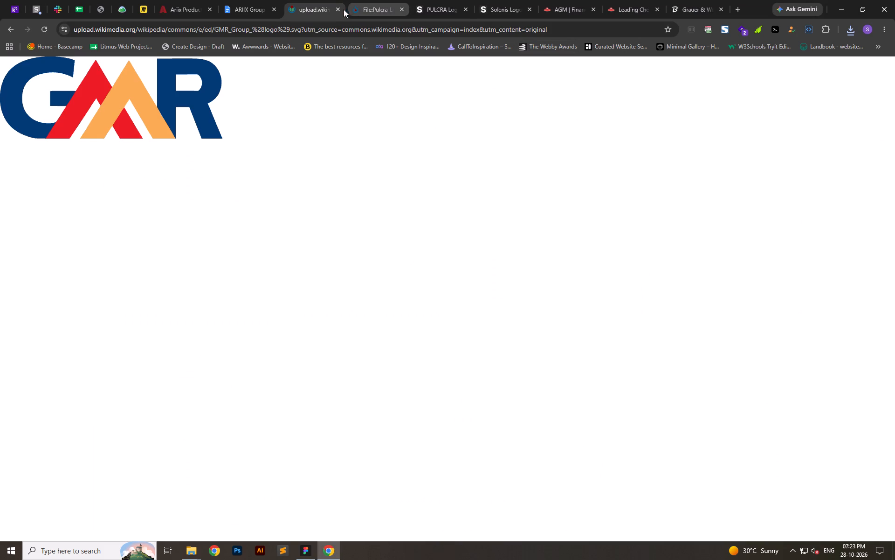
pyautogui.click(337, 8)
pyautogui.click(341, 11)
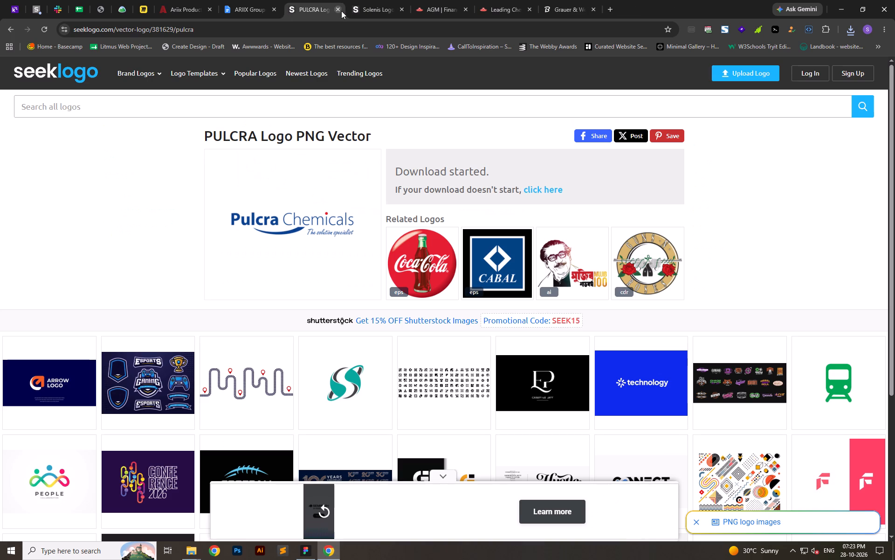
pyautogui.click(433, 1)
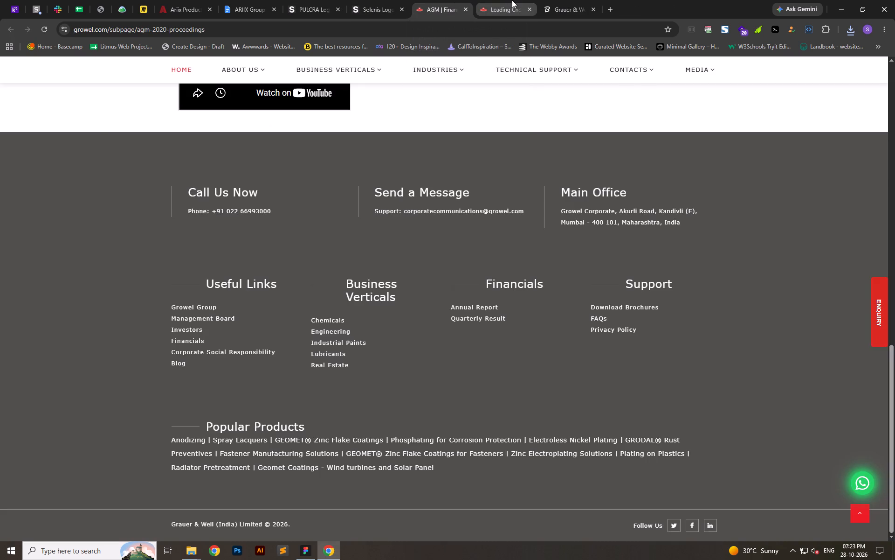
pyautogui.click(512, 0)
pyautogui.scroll(-6, 418, 361)
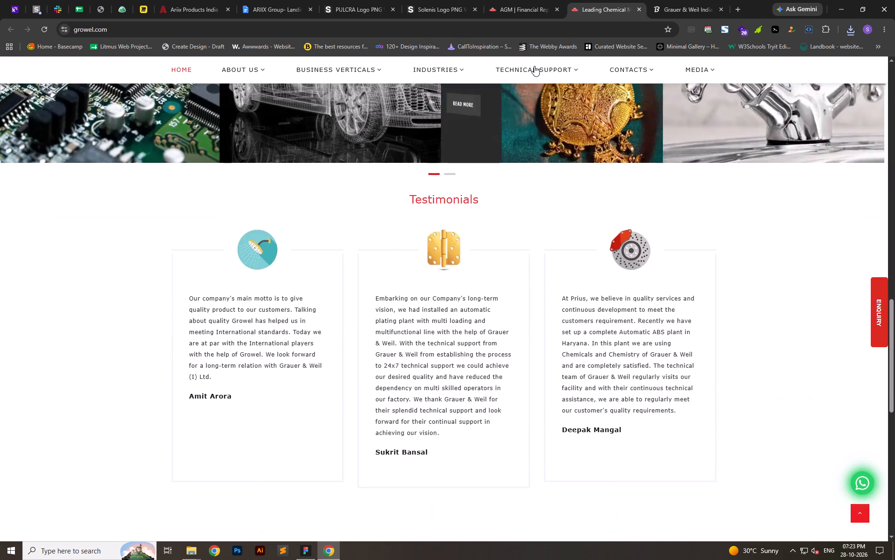
pyautogui.click(639, 7)
pyautogui.click(557, 7)
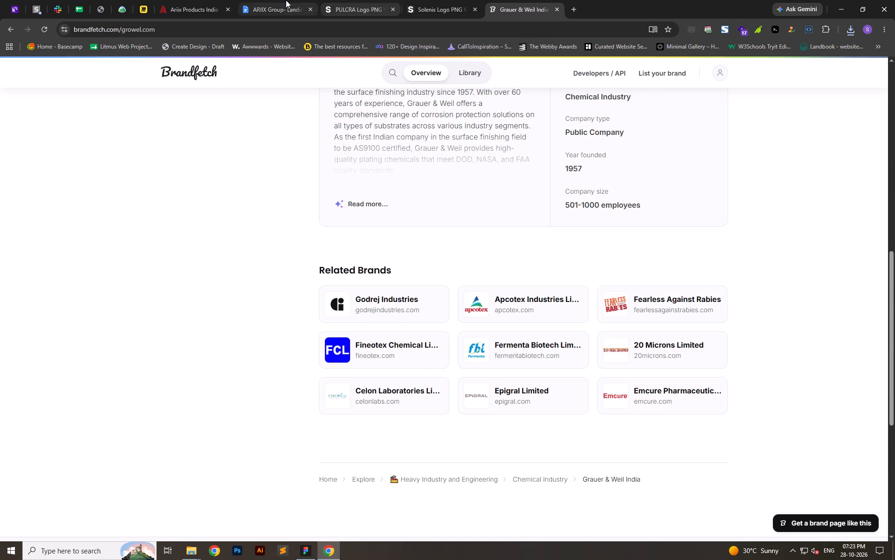
# Check the reference logos in the ARIIX Group document, then search Seeklogo for adani and examine the plain Adani logo's page.
pyautogui.click(282, 0)
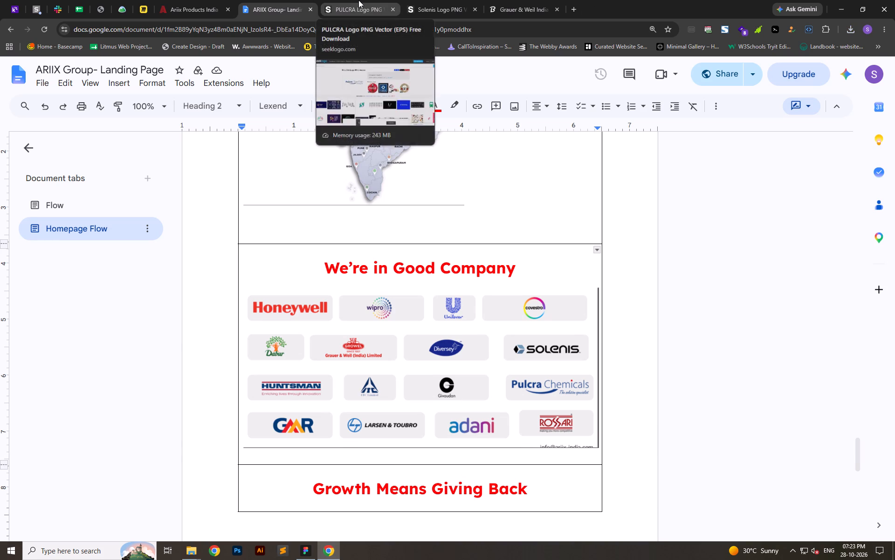
pyautogui.click(377, 0)
pyautogui.click(124, 108)
pyautogui.write('adani')
pyautogui.press('Return')
pyautogui.scroll(-2, 189, 474)
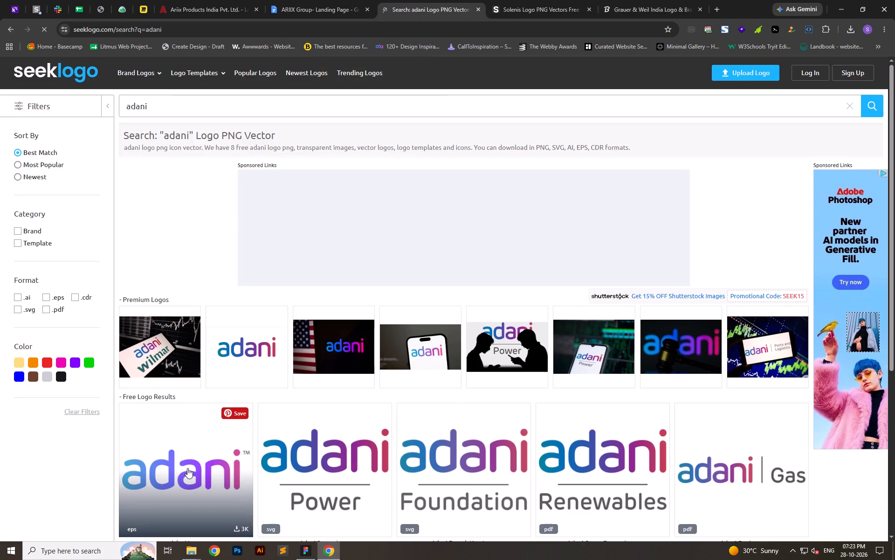
pyautogui.click(203, 388)
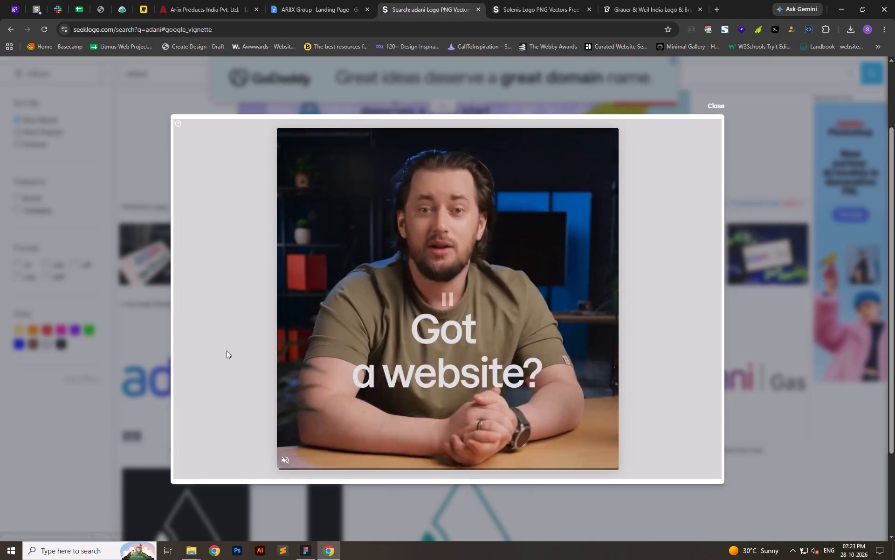
pyautogui.click(718, 105)
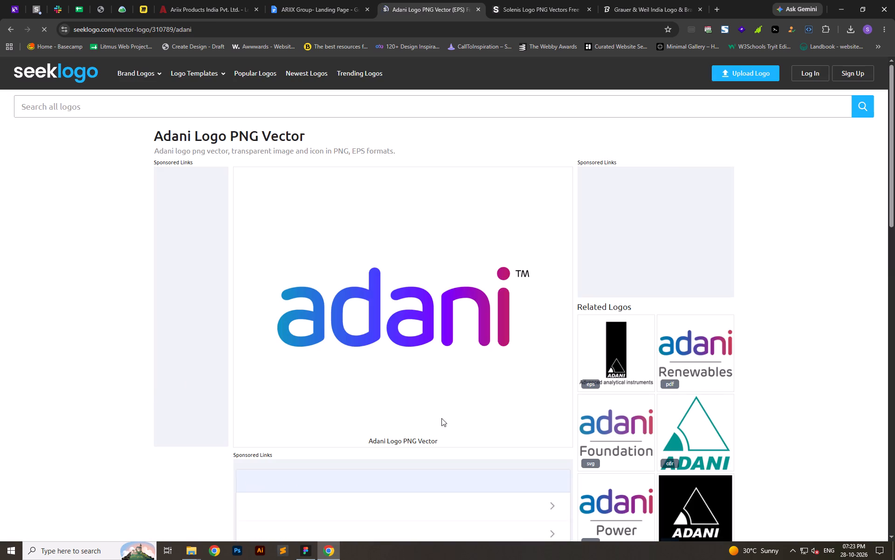
pyautogui.scroll(-4, 406, 446)
pyautogui.scroll(-3, 503, 459)
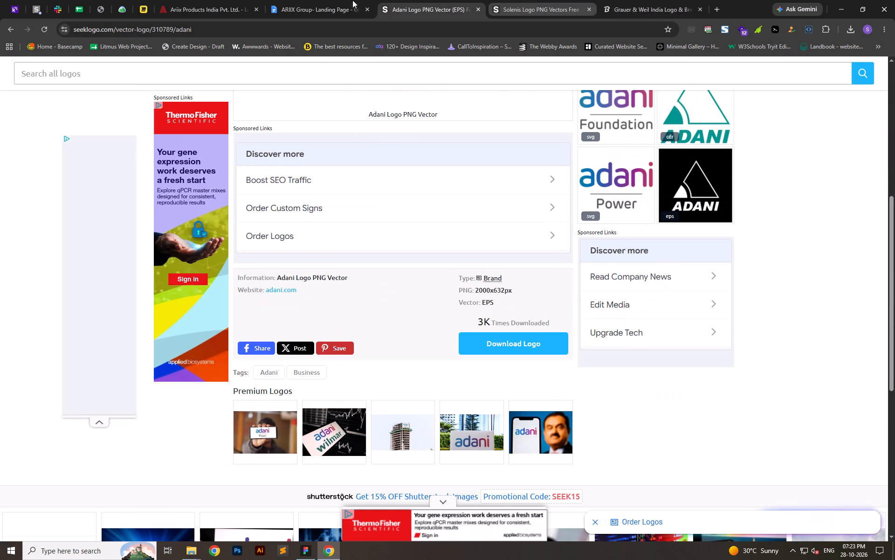
# Search Brandfetch for adani and open the Adani brand page.
pyautogui.click(627, 0)
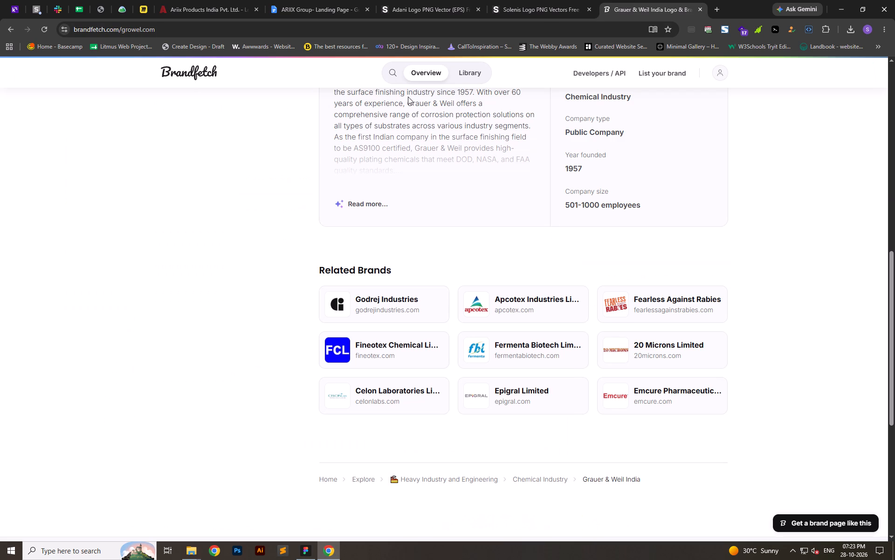
pyautogui.scroll(6, 408, 97)
pyautogui.click(398, 75)
pyautogui.write('adani')
pyautogui.press('Return')
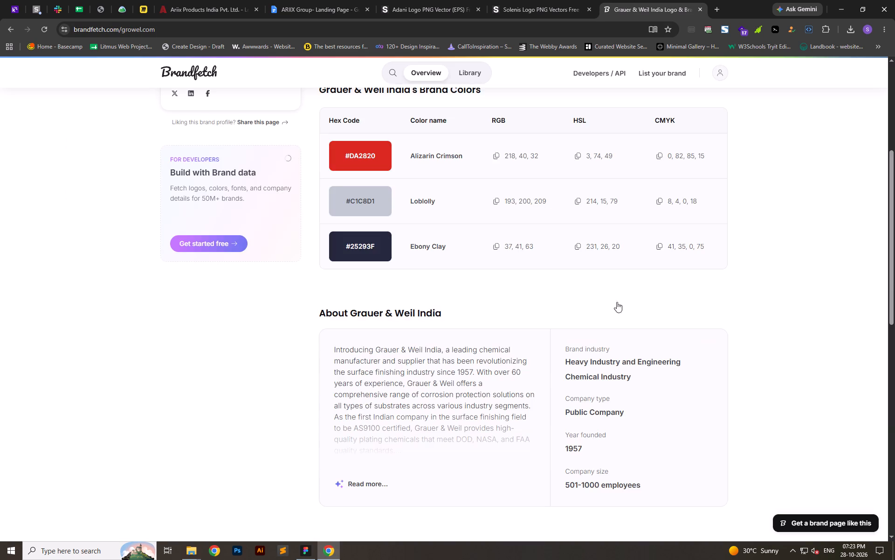
pyautogui.scroll(5, 575, 306)
pyautogui.click(334, 177)
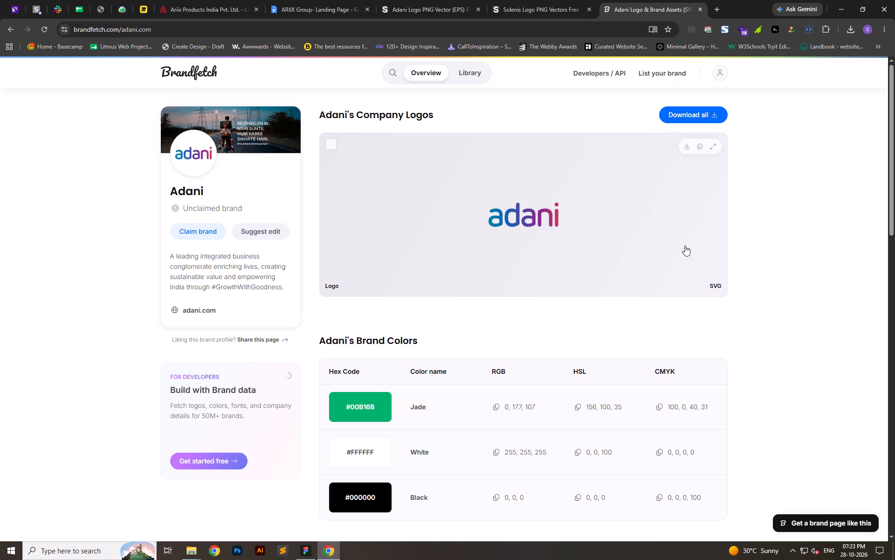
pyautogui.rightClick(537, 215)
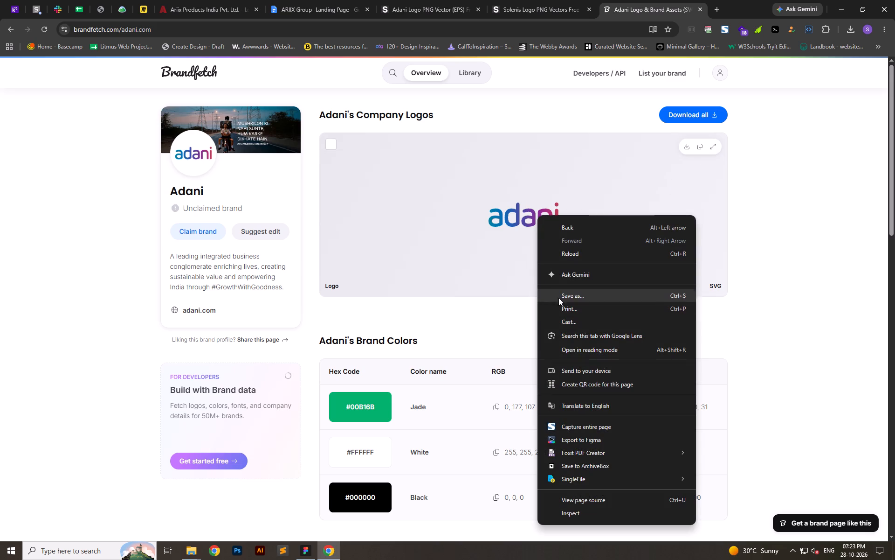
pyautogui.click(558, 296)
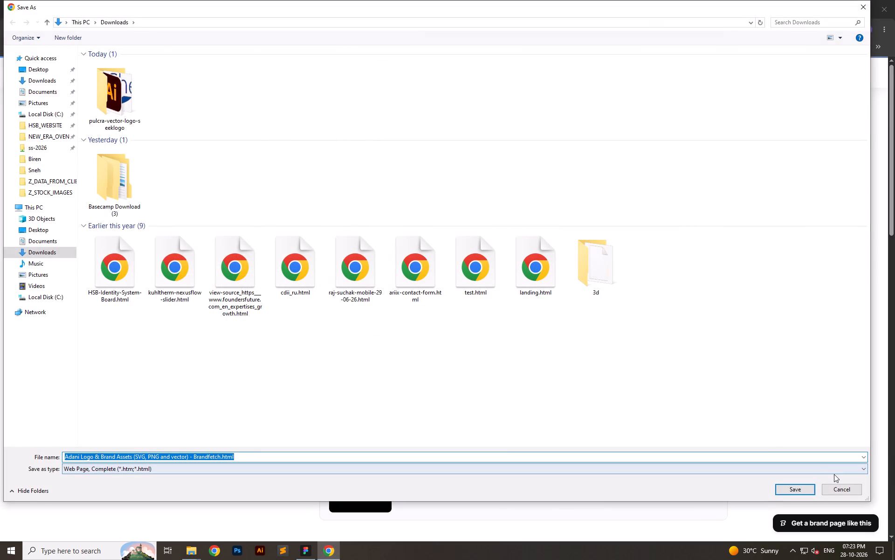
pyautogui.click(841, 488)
# Download the Adani logo from Brandfetch in SVG format and open the downloaded file's folder.
pyautogui.click(510, 228)
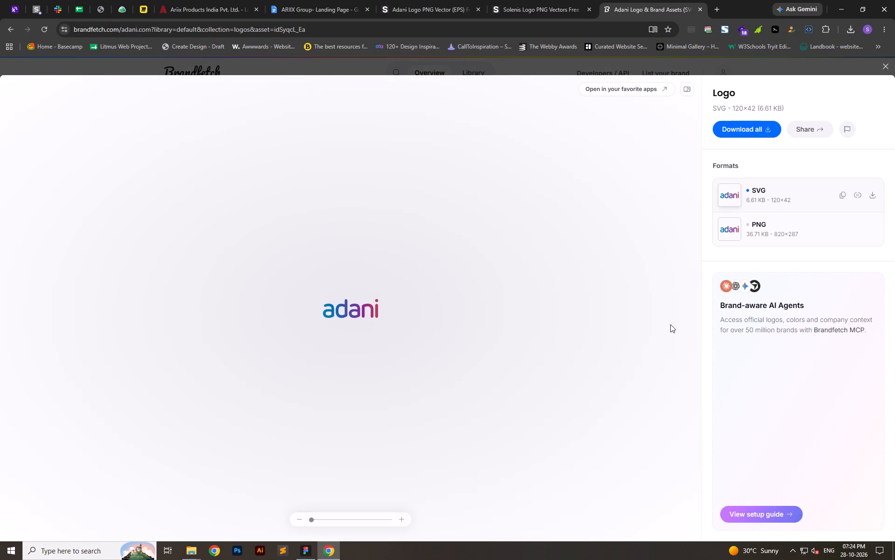
pyautogui.click(874, 197)
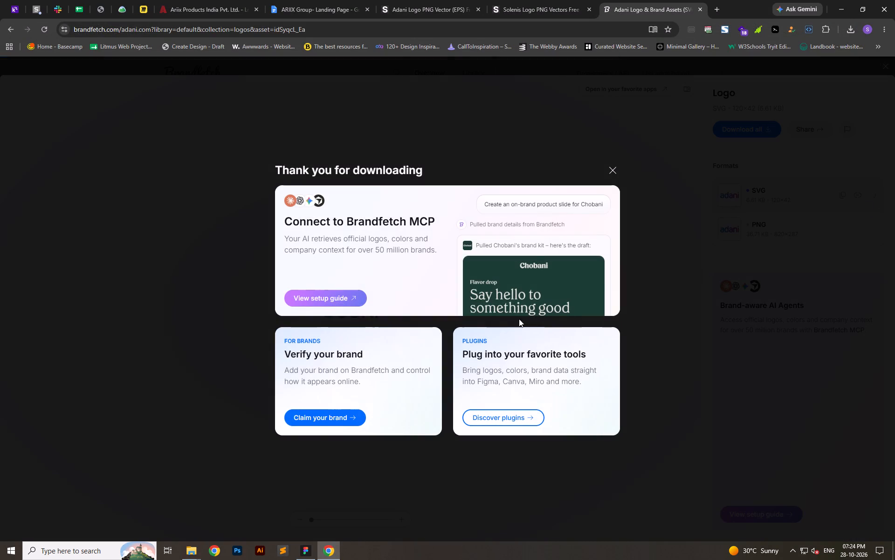
pyautogui.click(613, 168)
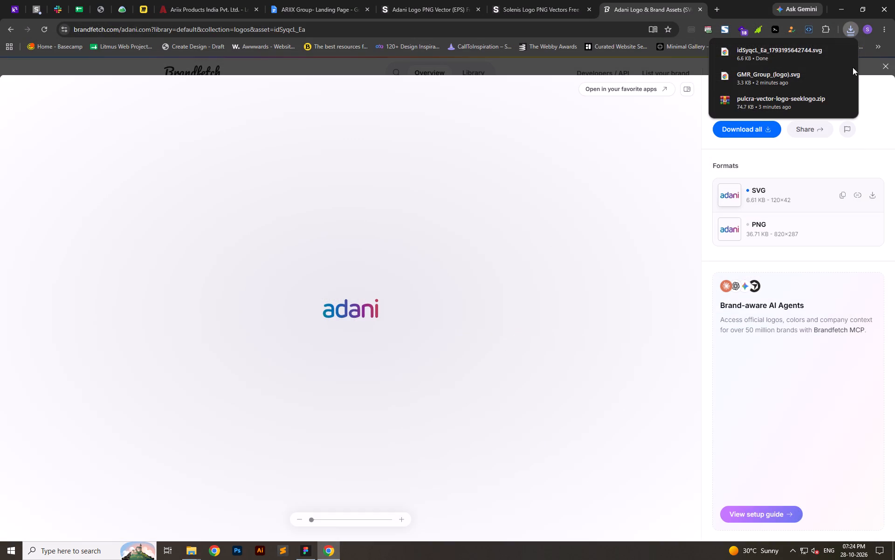
pyautogui.click(825, 50)
# Bring the downloaded Adani SVG from Downloads into the Figma landing page, placing it on the third row's second card.
pyautogui.moveTo(148, 108); pyautogui.dragTo(158, 155)
pyautogui.hotkey('alt', 'Tab')
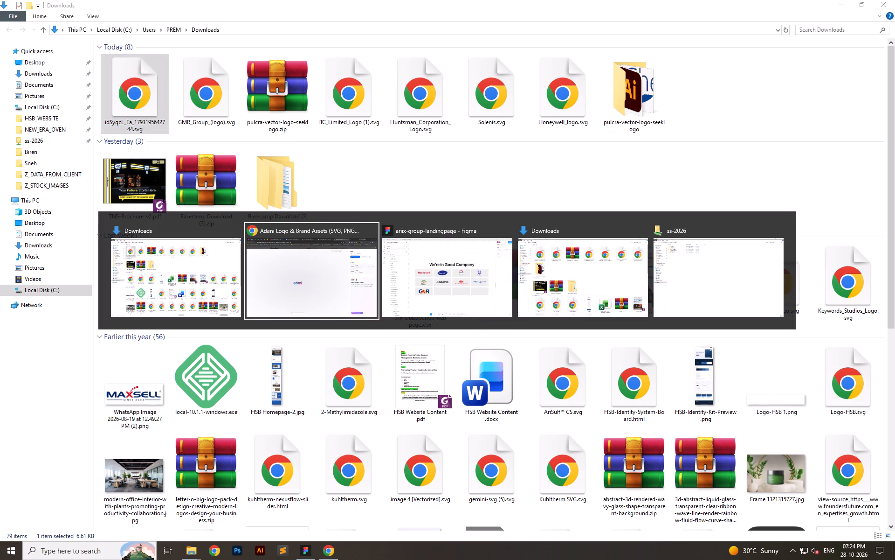
pyautogui.moveTo(158, 155); pyautogui.dragTo(395, 370)
pyautogui.hotkey('alt', 'Tab')
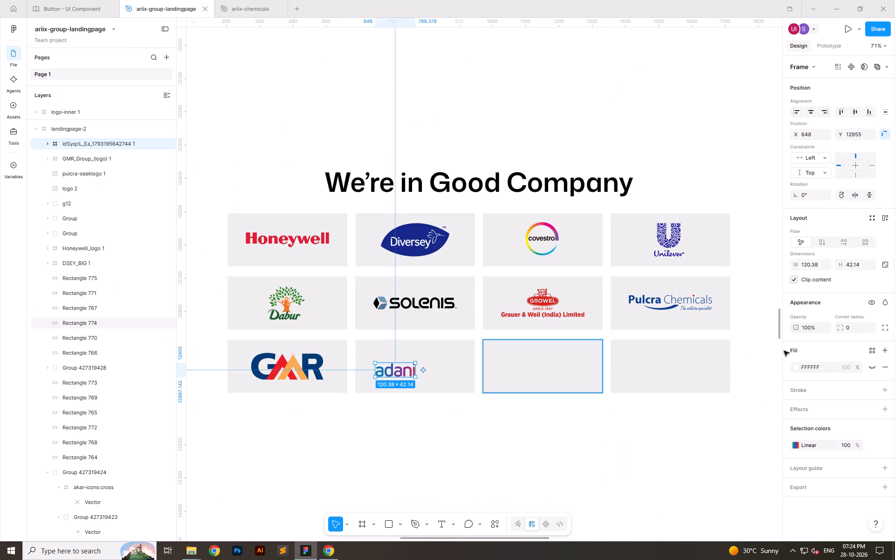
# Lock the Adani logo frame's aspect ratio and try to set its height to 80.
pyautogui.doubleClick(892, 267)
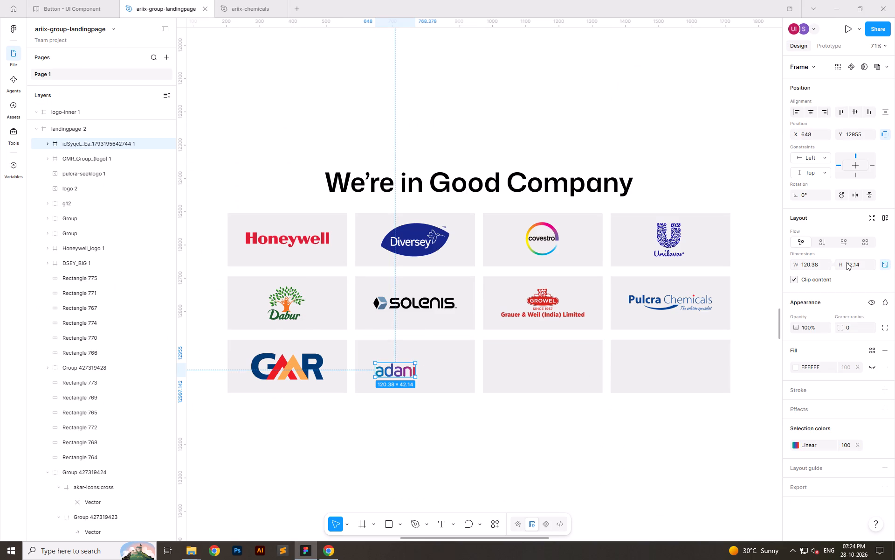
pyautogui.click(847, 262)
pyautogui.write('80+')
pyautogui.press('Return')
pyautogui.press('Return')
# Move the Adani artwork out of its imported frame to the empty area below the third row's second card.
pyautogui.moveTo(405, 369); pyautogui.dragTo(421, 432)
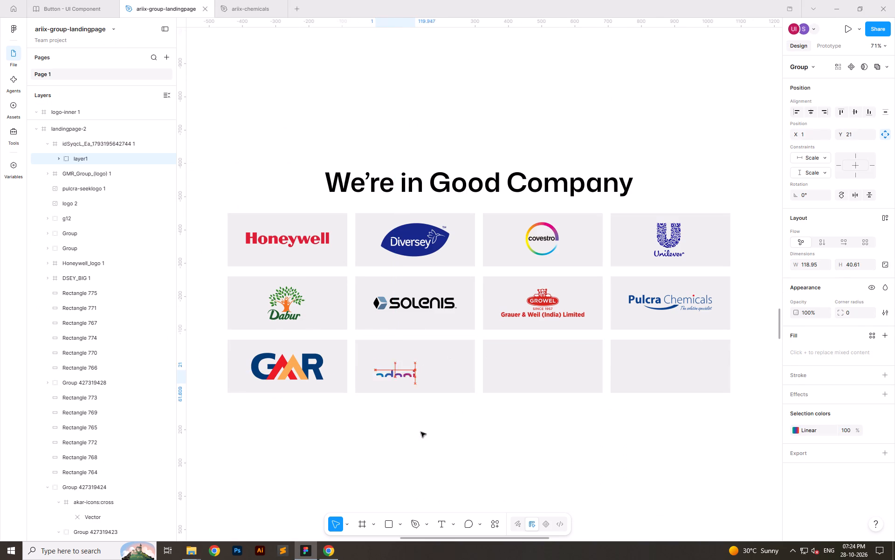
pyautogui.moveTo(421, 432); pyautogui.dragTo(425, 421)
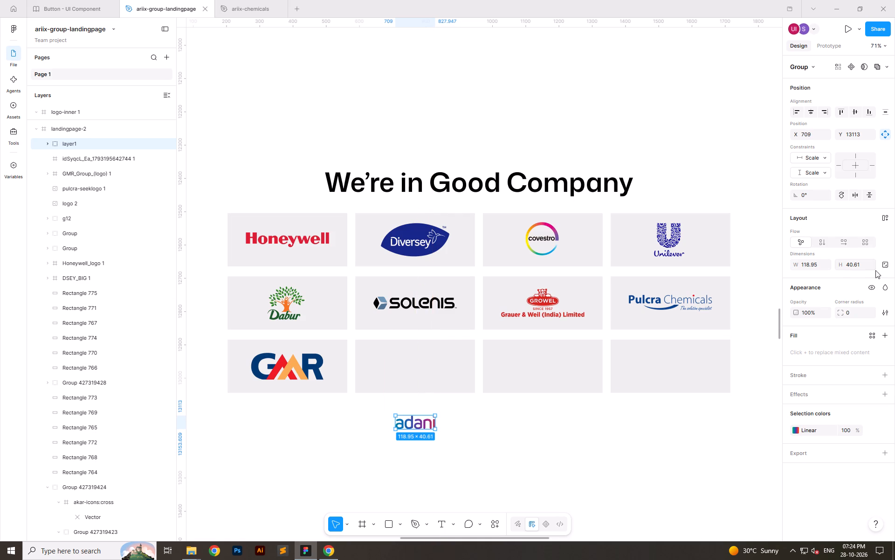
# Lock the Adani artwork's aspect ratio and set its height to 80.
pyautogui.click(884, 266)
pyautogui.click(855, 266)
pyautogui.write('80')
pyautogui.press('Return')
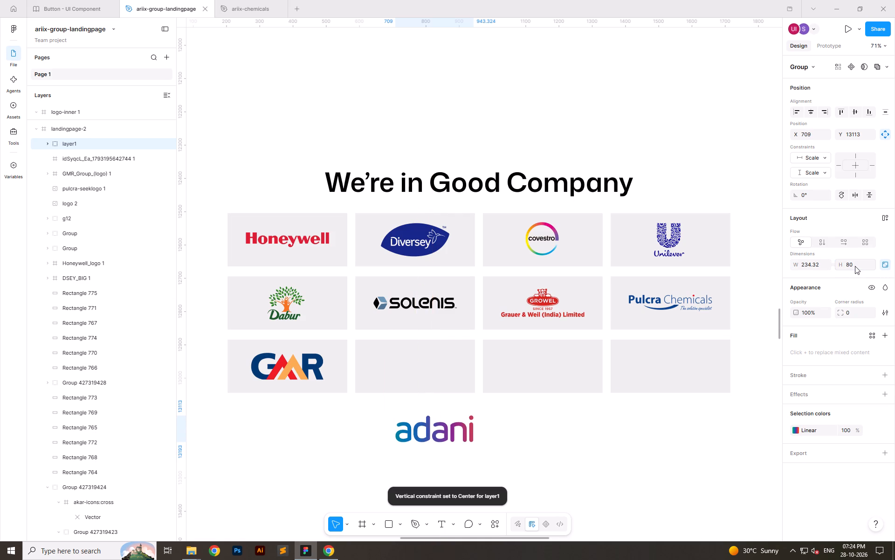
# Move the Adani artwork onto the third row's second card and centre it horizontally and vertically on that card.
pyautogui.moveTo(441, 437); pyautogui.dragTo(420, 371)
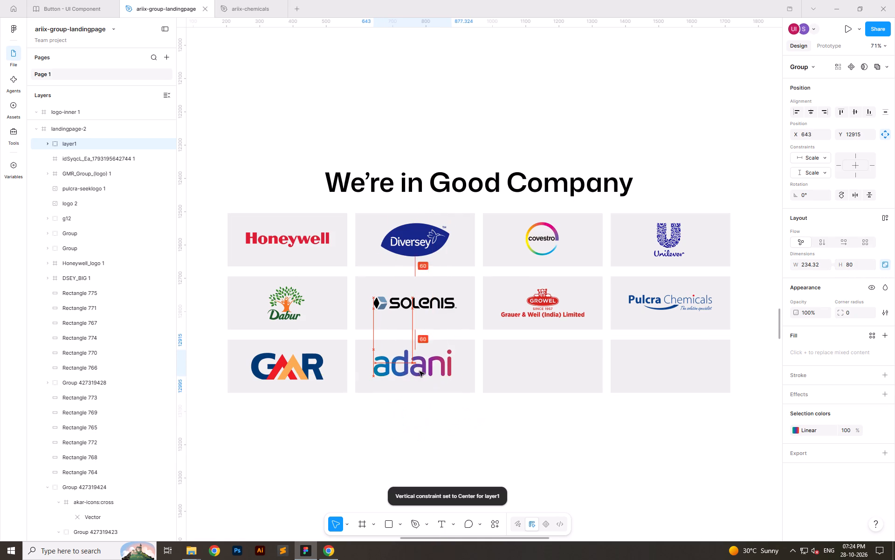
pyautogui.moveTo(420, 371); pyautogui.dragTo(423, 373)
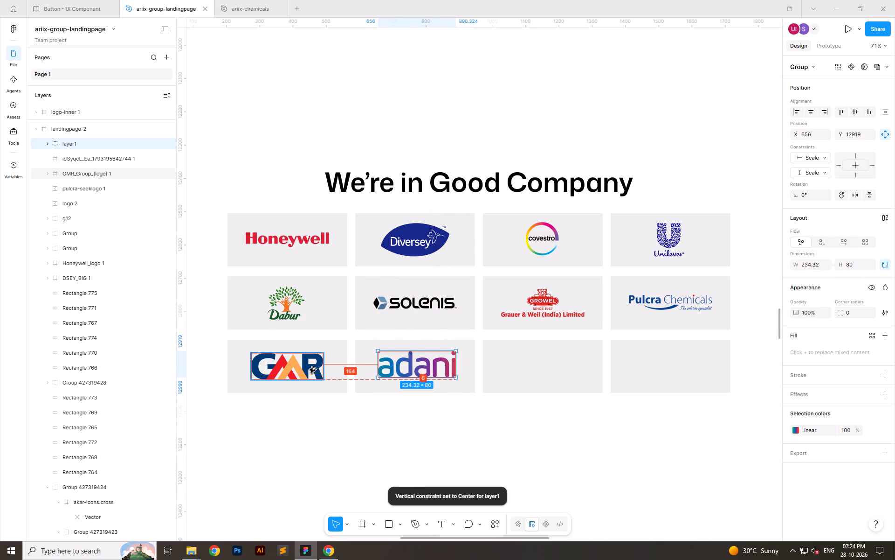
pyautogui.keyDown('alt'); pyautogui.click(310, 369); pyautogui.keyUp('alt')
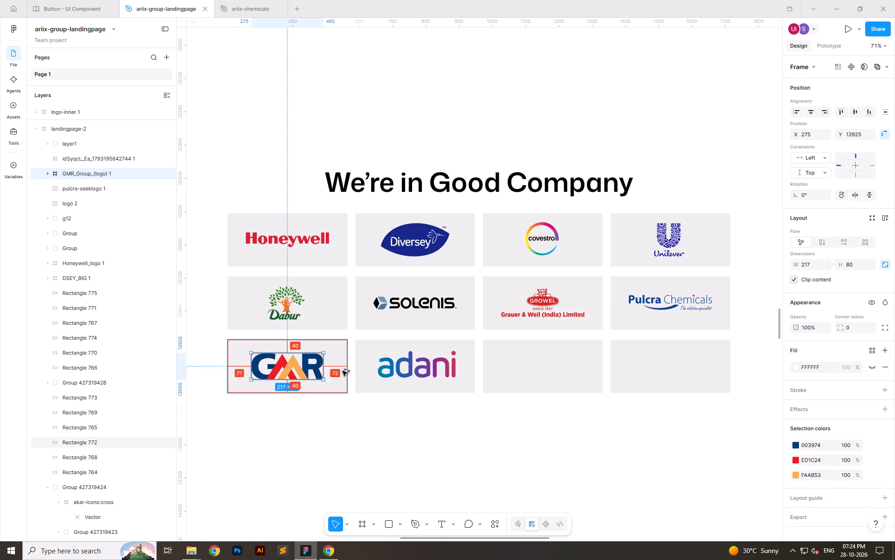
pyautogui.click(409, 369)
pyautogui.keyDown('shift'); pyautogui.click(457, 391); pyautogui.keyUp('shift')
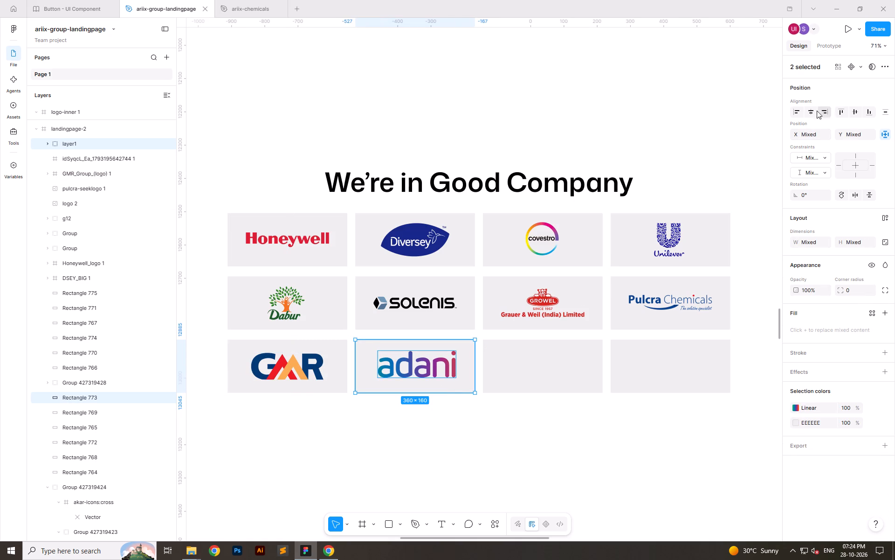
pyautogui.click(809, 112)
pyautogui.click(859, 111)
pyautogui.click(503, 449)
pyautogui.click(426, 374)
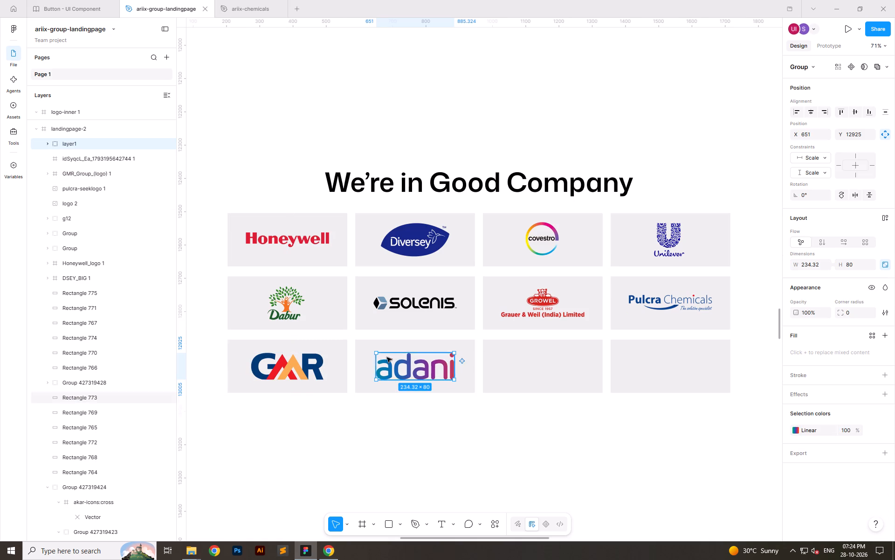
pyautogui.click(254, 377)
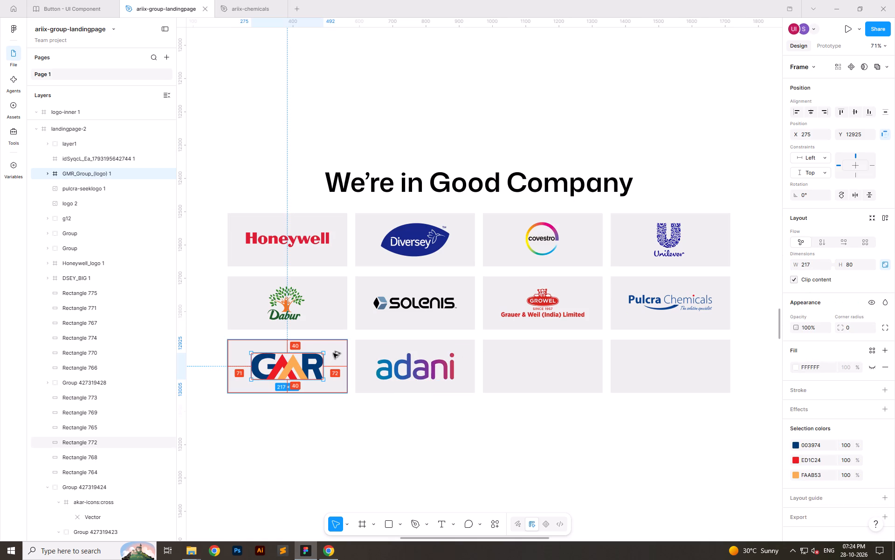
pyautogui.click(474, 435)
# Switch to Chrome, close the leftover Adani and Solenis logo pages, and consult the client logos in the ARIIX Group landing page document.
pyautogui.keyDown('ctrl'); pyautogui.scroll(-5, 289, 413); pyautogui.keyUp('ctrl')
pyautogui.hotkey('alt', 'Tab')
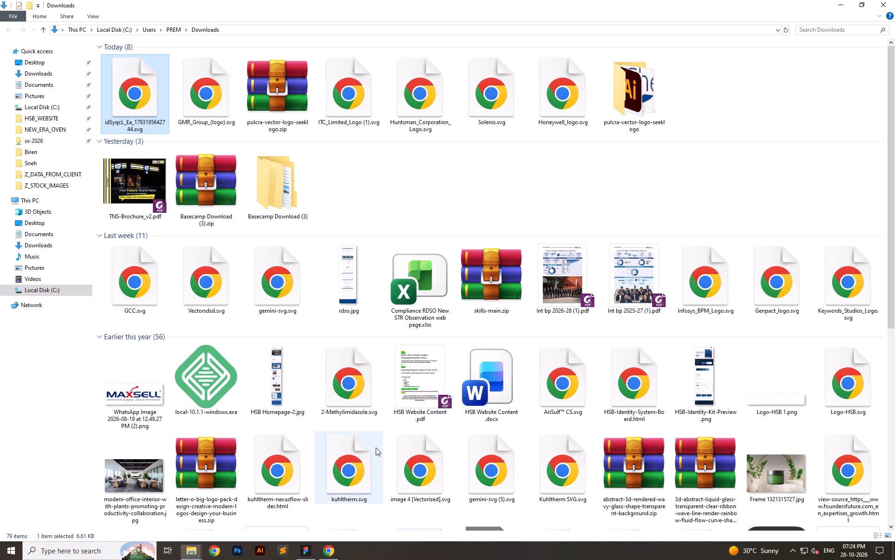
pyautogui.click(726, 125)
pyautogui.hotkey('alt', 'Tab')
pyautogui.hotkey('alt', 'Tab')
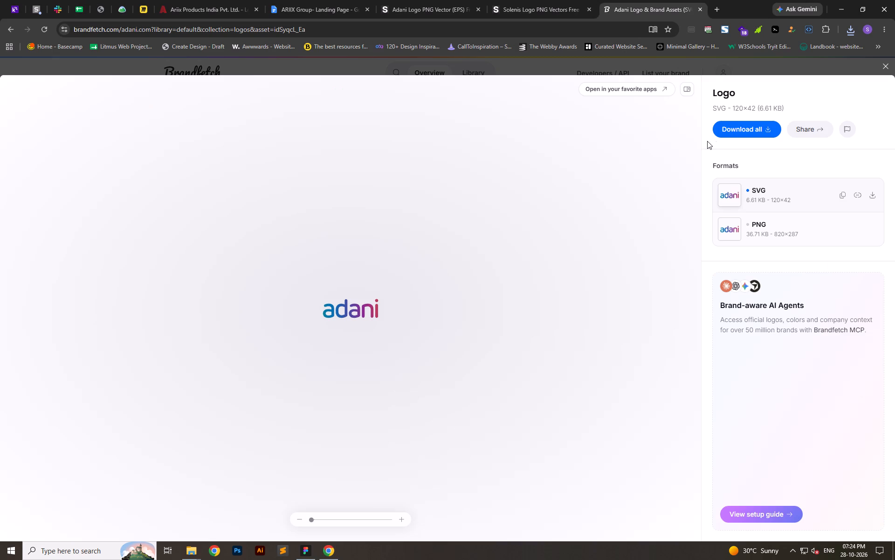
pyautogui.click(701, 9)
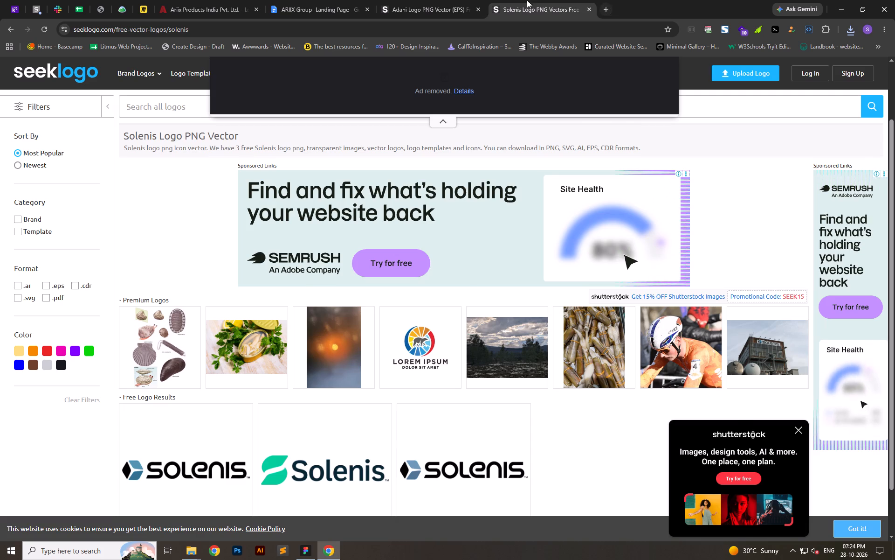
pyautogui.click(440, 0)
pyautogui.click(319, 0)
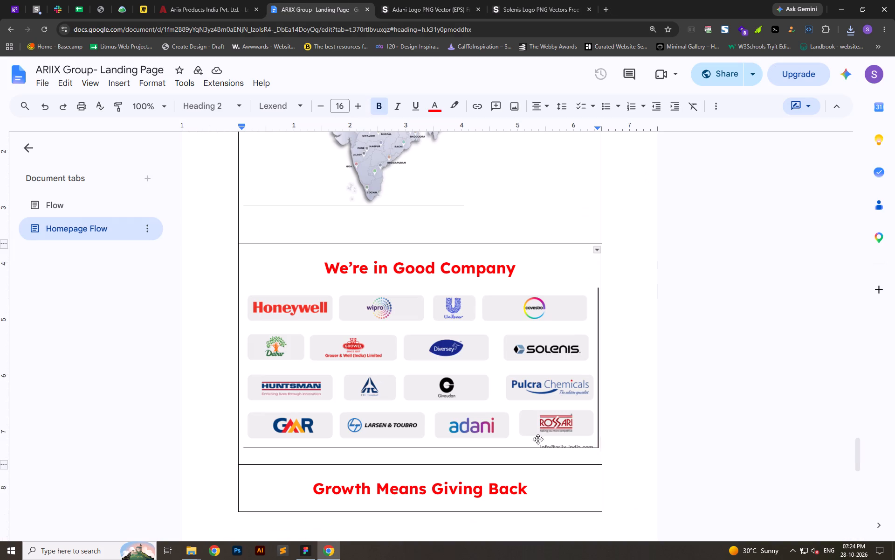
pyautogui.click(710, 428)
pyautogui.click(421, 3)
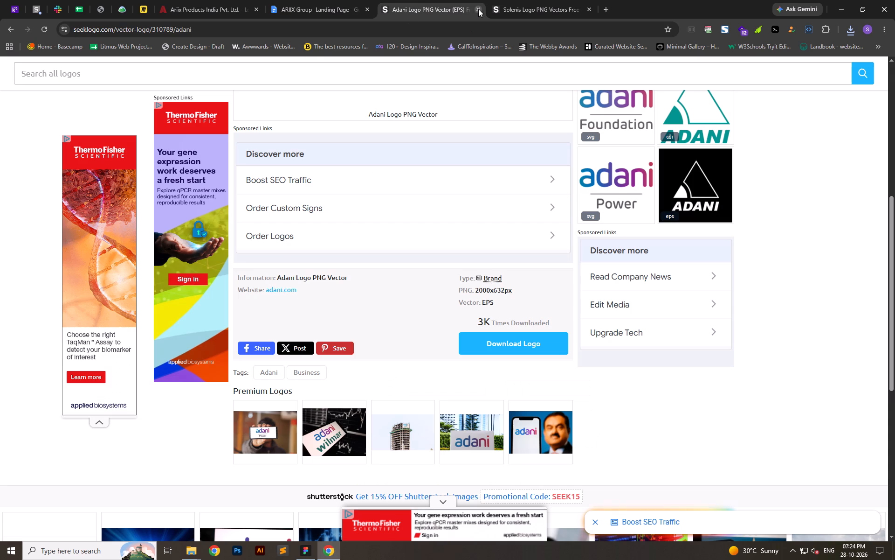
pyautogui.click(478, 9)
pyautogui.click(476, 10)
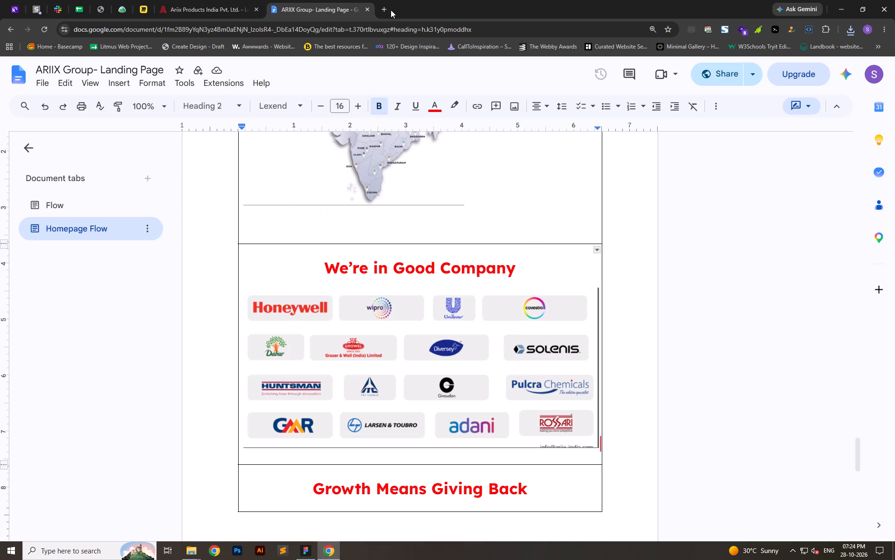
# Search Google for "larsen and toubro logo" in a new window.
pyautogui.click(391, 10)
pyautogui.click(383, 9)
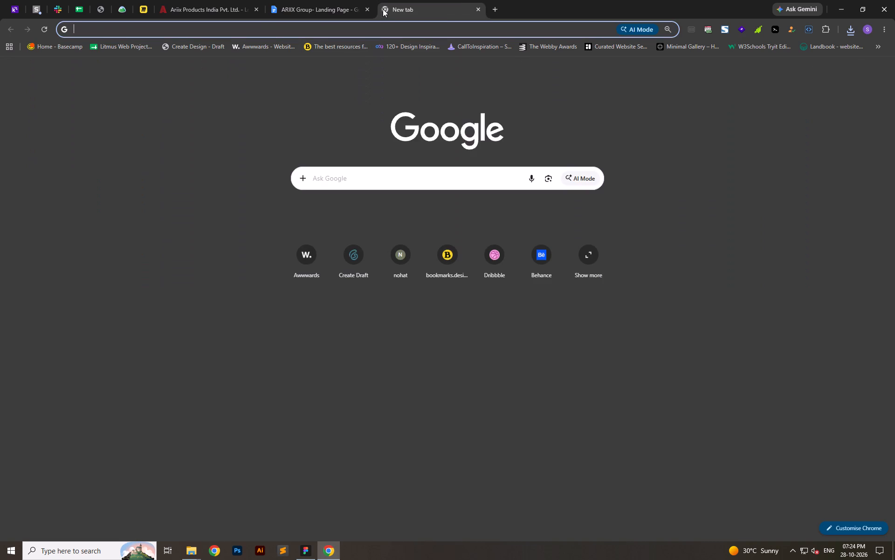
pyautogui.write('lars')
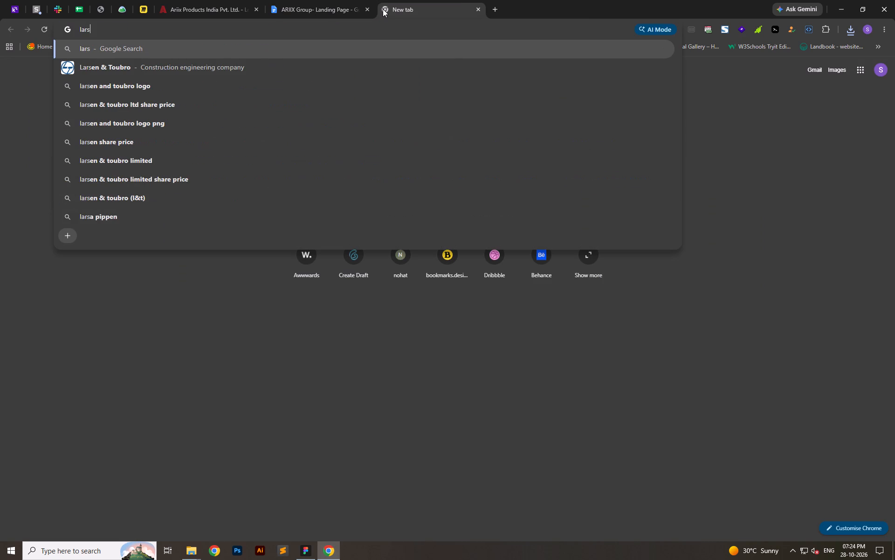
pyautogui.press('Down')
pyautogui.press('Down')
pyautogui.hotkey('shift', 'Return')
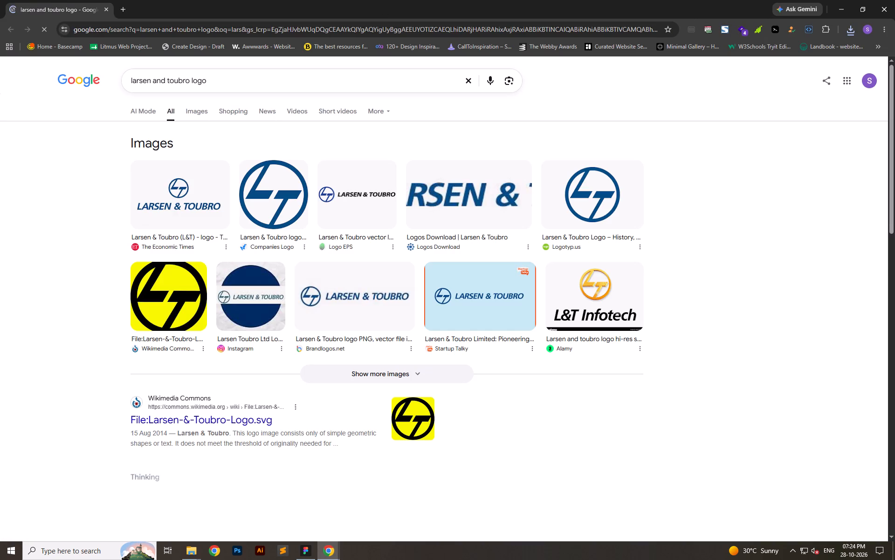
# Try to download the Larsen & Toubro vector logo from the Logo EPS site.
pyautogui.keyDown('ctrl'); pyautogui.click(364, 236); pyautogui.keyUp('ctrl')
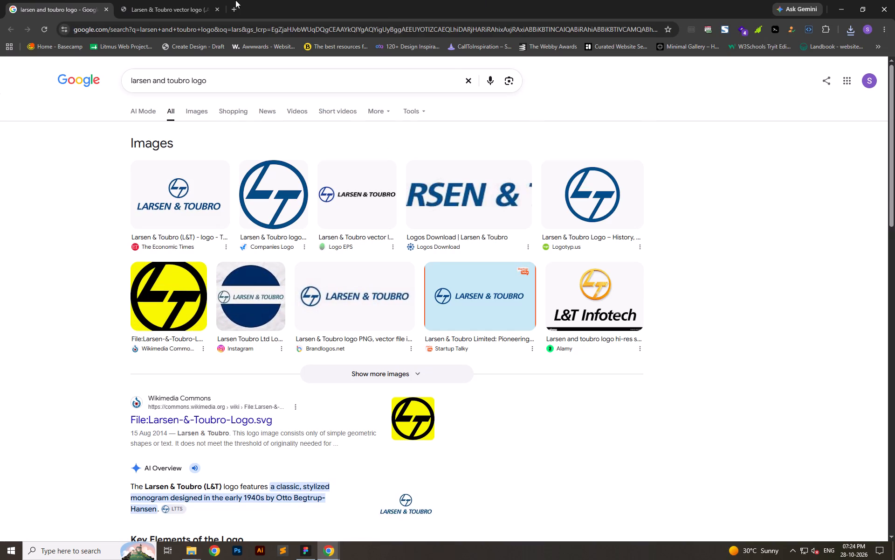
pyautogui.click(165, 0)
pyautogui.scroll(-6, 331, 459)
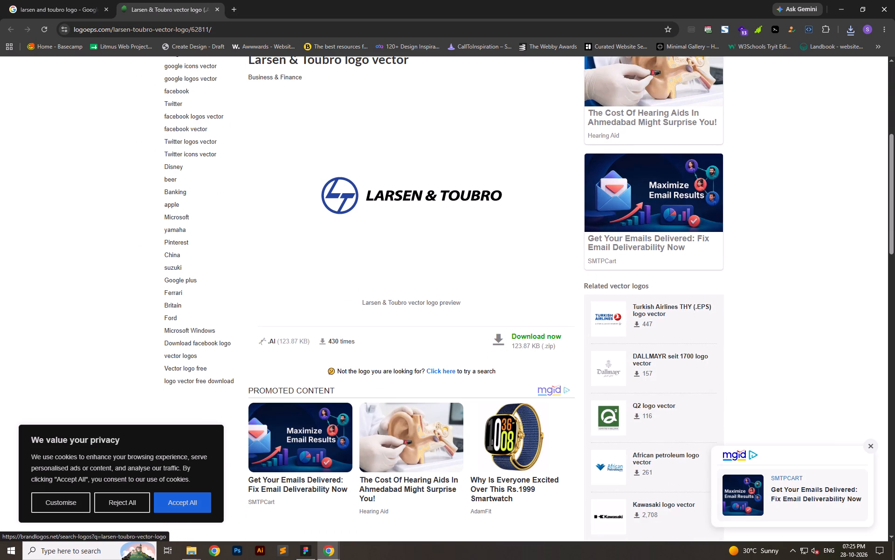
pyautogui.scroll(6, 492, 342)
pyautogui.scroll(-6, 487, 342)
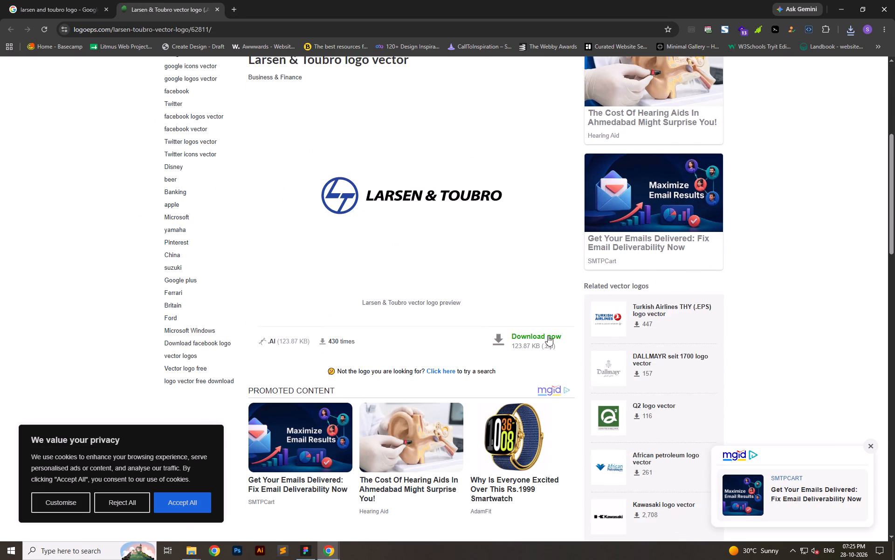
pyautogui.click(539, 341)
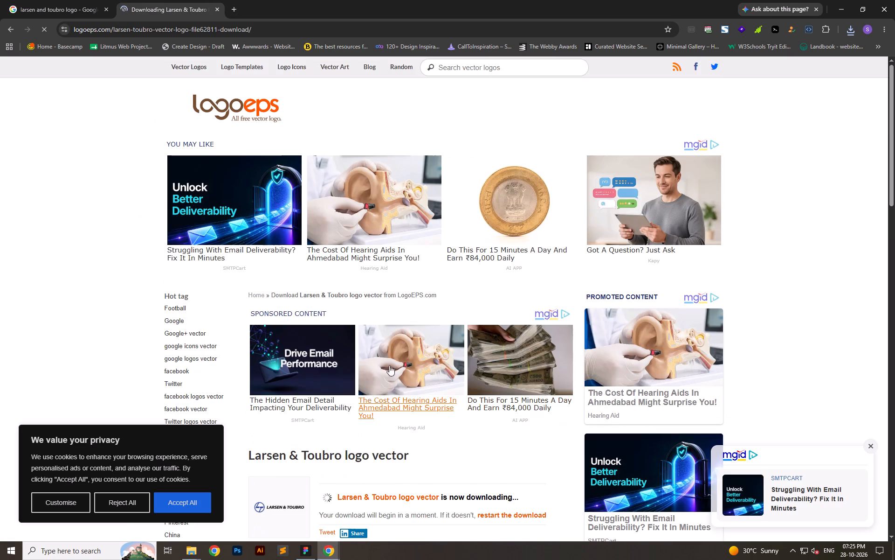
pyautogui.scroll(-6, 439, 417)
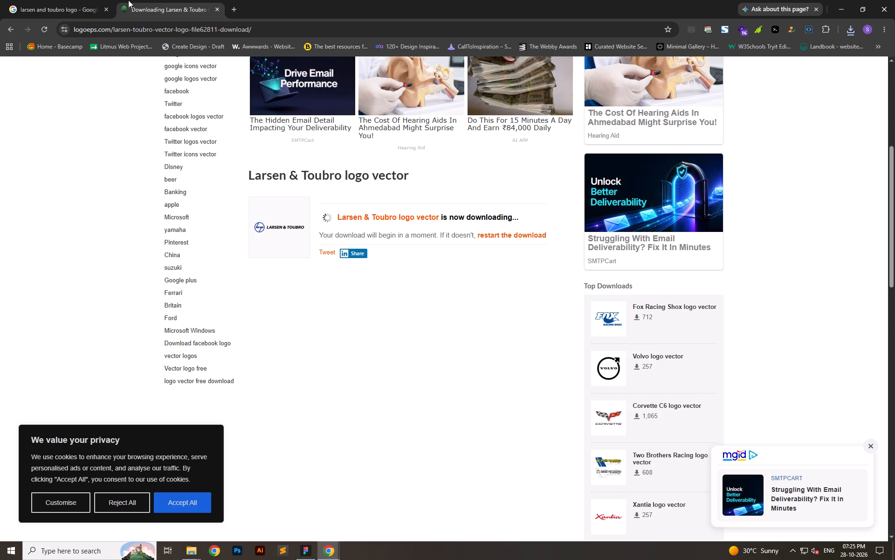
# Download the Larsen & Toubro logo as SVG from the Logos Download result, dismissing the ad.
pyautogui.click(72, 0)
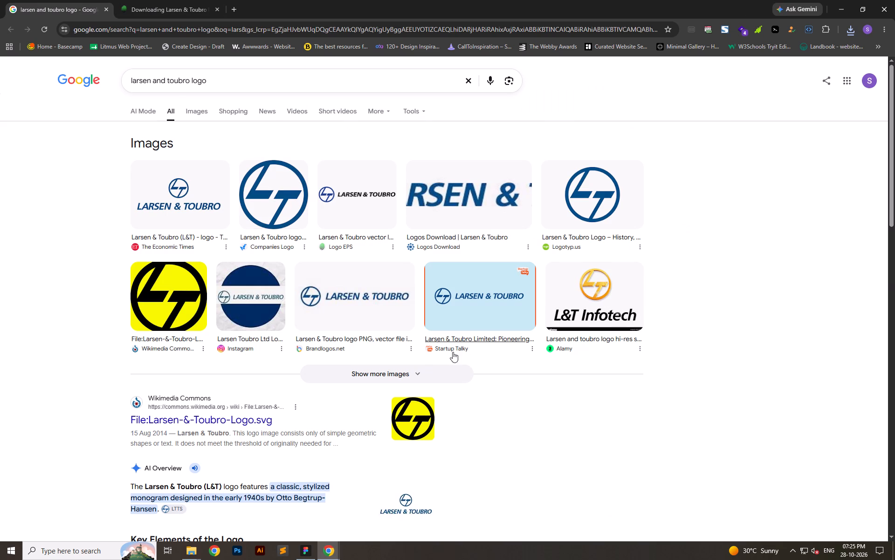
pyautogui.click(413, 381)
pyautogui.keyDown('ctrl'); pyautogui.click(440, 244); pyautogui.keyUp('ctrl')
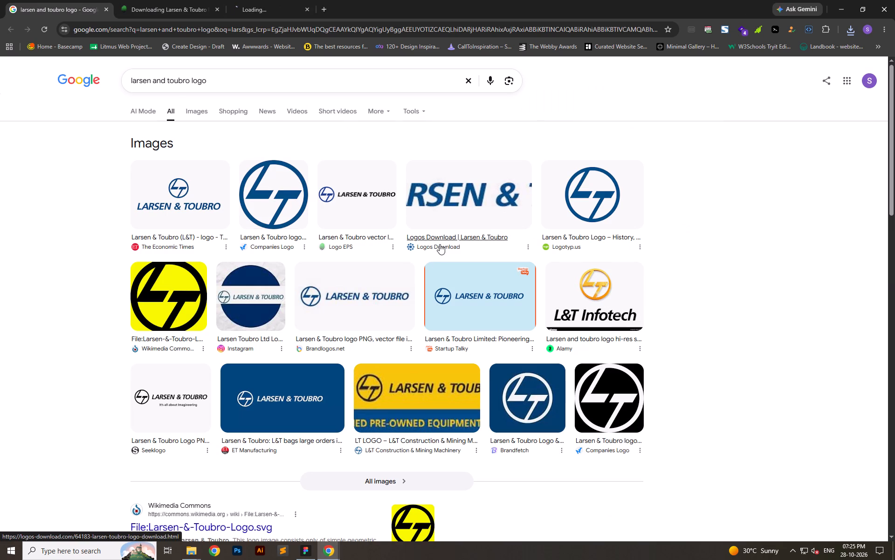
pyautogui.click(254, 0)
pyautogui.scroll(-4, 334, 401)
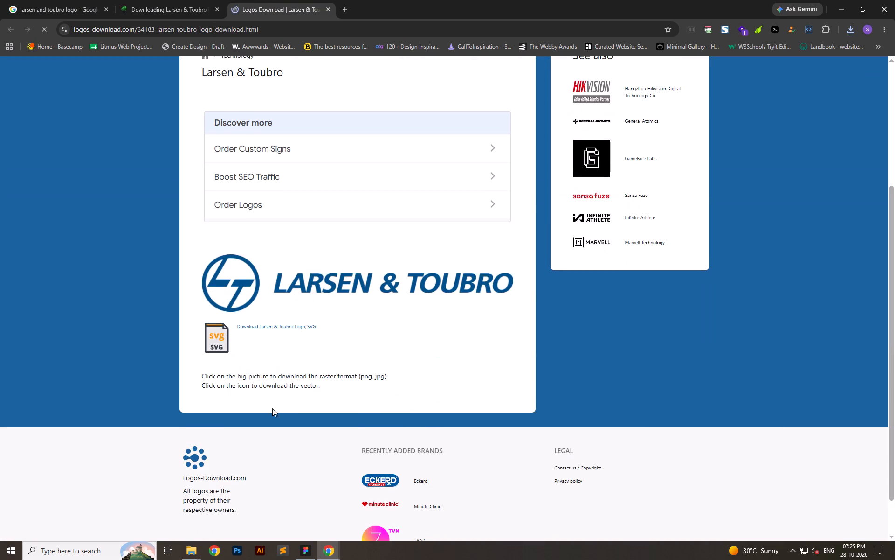
pyautogui.click(257, 325)
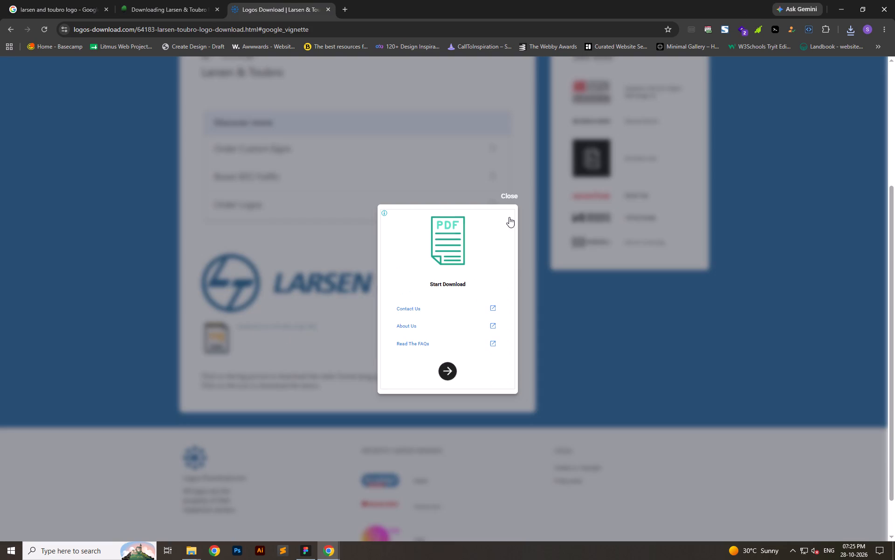
pyautogui.click(509, 195)
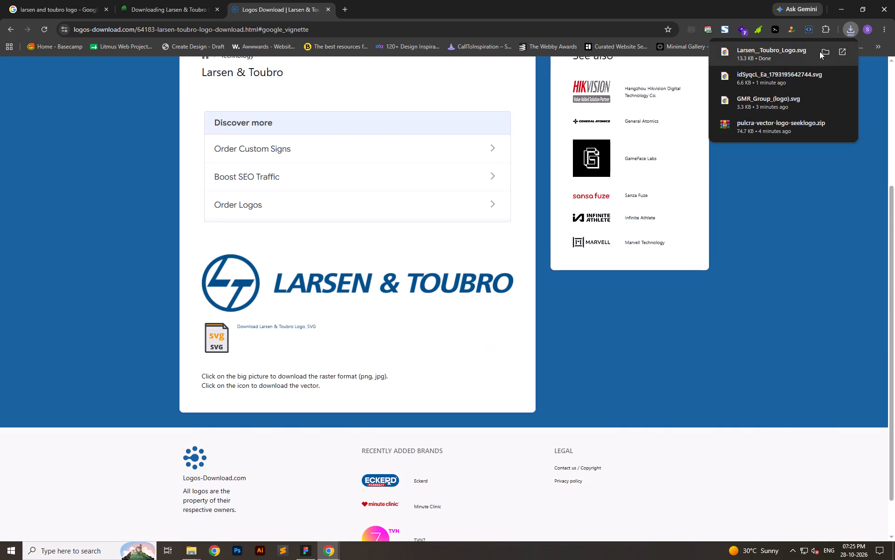
# Bring the downloaded Larsen & Toubro SVG from Downloads into the Figma landing page, placing it around the lower edge of the logo grid.
pyautogui.click(821, 51)
pyautogui.moveTo(151, 102); pyautogui.dragTo(166, 144)
pyautogui.hotkey('alt', 'Tab')
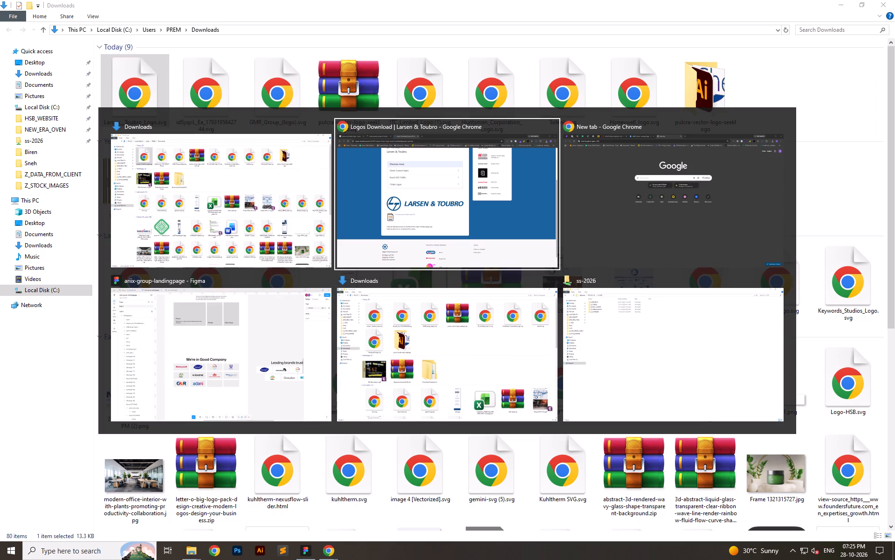
pyautogui.moveTo(166, 144); pyautogui.dragTo(391, 423)
pyautogui.hotkey('alt', 'Tab')
pyautogui.hotkey('alt', 'Tab')
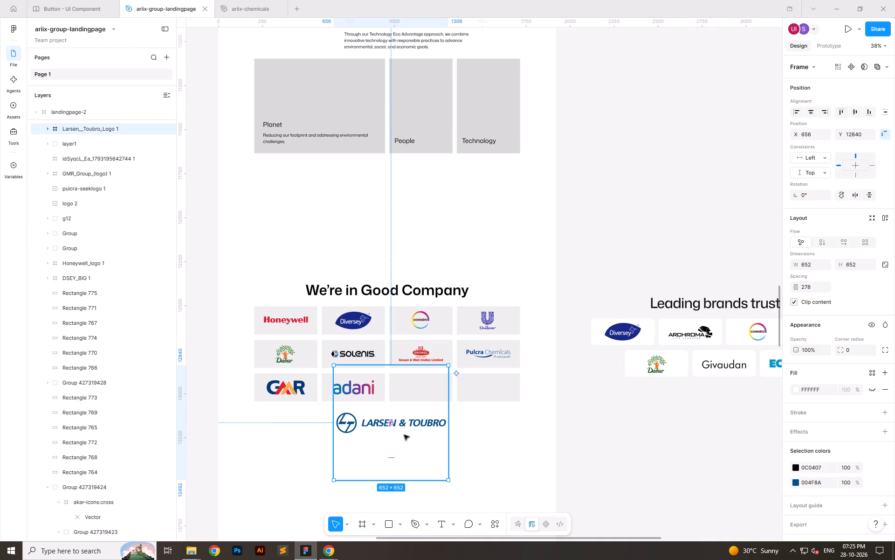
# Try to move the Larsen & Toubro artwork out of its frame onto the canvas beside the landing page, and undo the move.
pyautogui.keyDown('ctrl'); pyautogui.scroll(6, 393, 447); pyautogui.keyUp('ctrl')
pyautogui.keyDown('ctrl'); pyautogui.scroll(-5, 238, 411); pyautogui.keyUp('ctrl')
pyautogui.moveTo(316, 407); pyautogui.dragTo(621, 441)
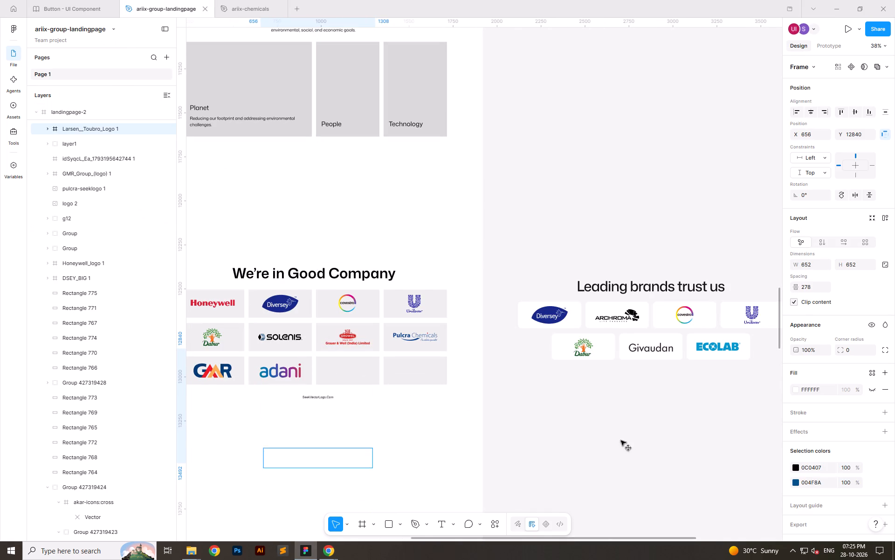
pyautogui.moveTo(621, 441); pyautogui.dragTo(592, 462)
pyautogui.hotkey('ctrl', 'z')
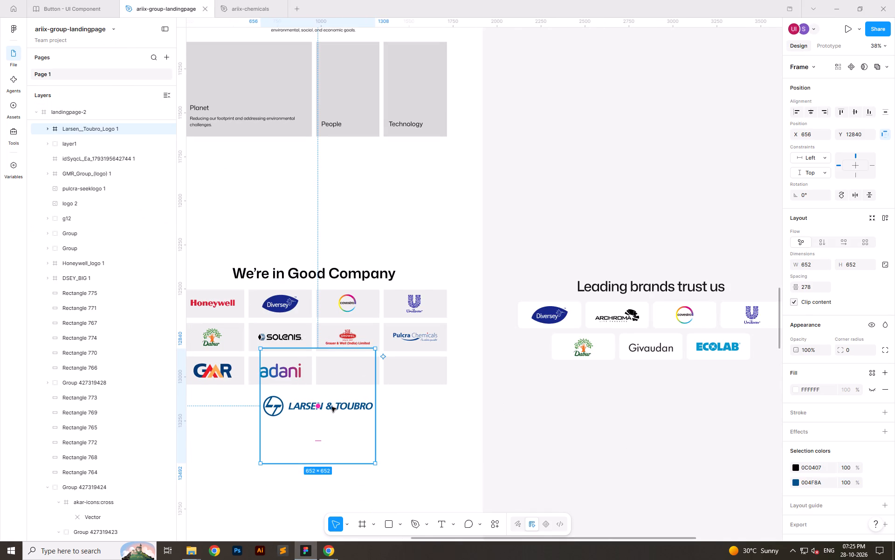
# Move the Larsen & Toubro frame to the empty canvas below "Leading brands trust us" and ungroup it.
pyautogui.moveTo(337, 409); pyautogui.dragTo(588, 454)
pyautogui.rightClick(588, 454)
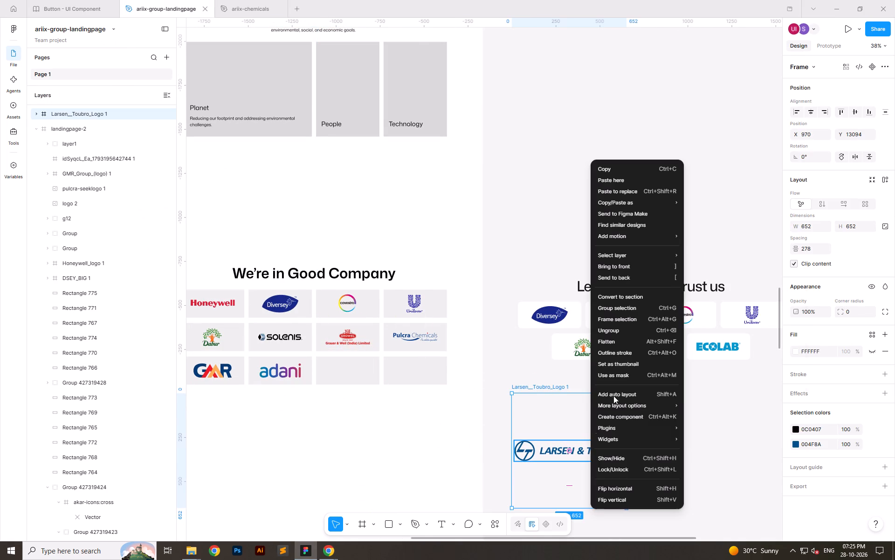
pyautogui.click(617, 333)
pyautogui.click(675, 434)
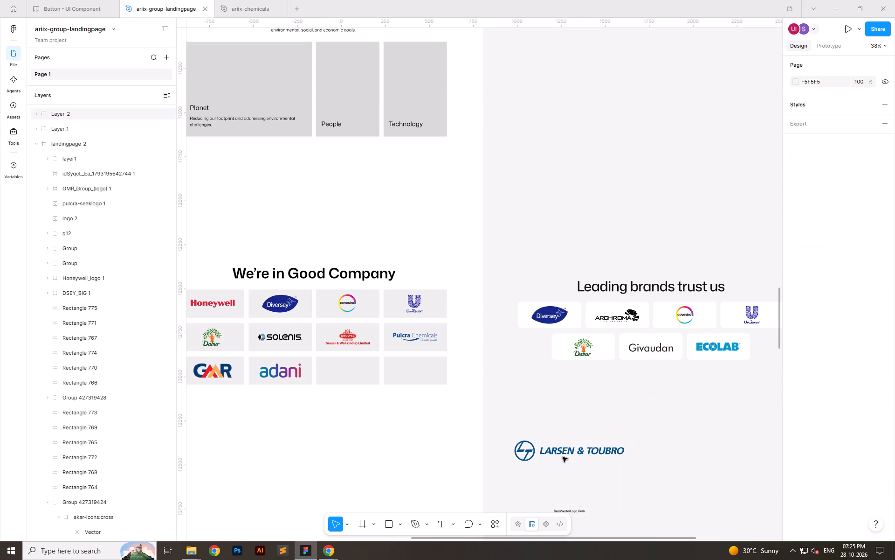
# Delete the small "SeekVectorLogo.Com" text below the Larsen & Toubro logo.
pyautogui.keyDown('ctrl'); pyautogui.moveTo(514, 474); pyautogui.dragTo(622, 515); pyautogui.keyUp('ctrl')
pyautogui.press('Delete')
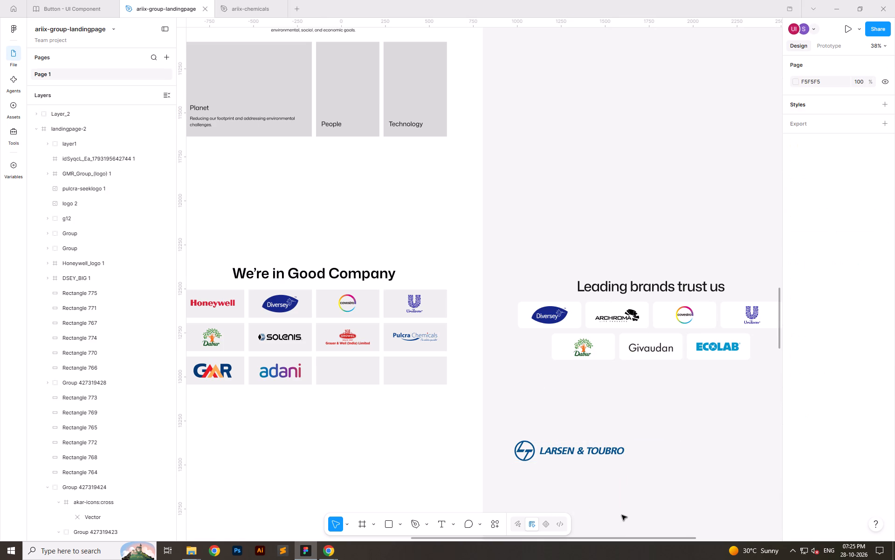
# Move the Larsen & Toubro logo back into the landing page, in the empty area below the grid's third row.
pyautogui.click(552, 448)
pyautogui.moveTo(566, 452); pyautogui.dragTo(361, 402)
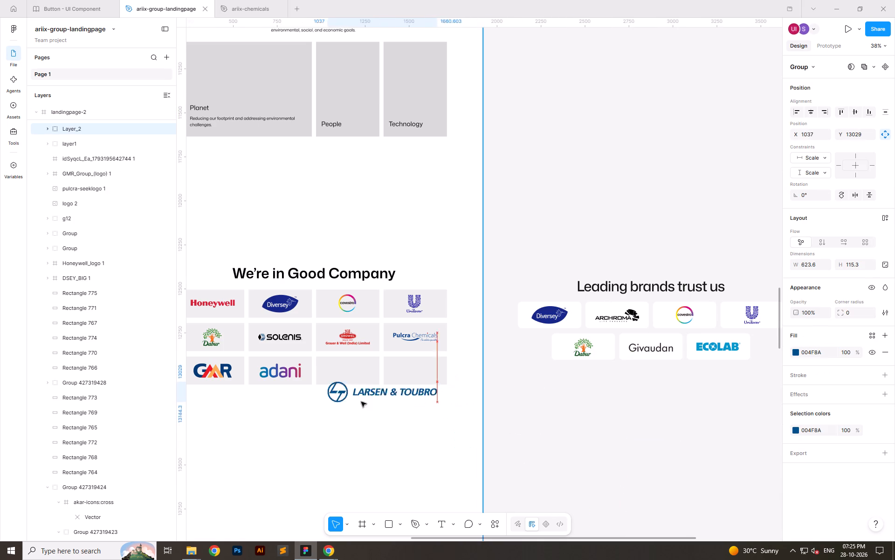
pyautogui.moveTo(361, 402); pyautogui.dragTo(344, 418)
# Lock the Larsen & Toubro logo's proportions and set its width to 250.
pyautogui.click(885, 264)
pyautogui.click(812, 267)
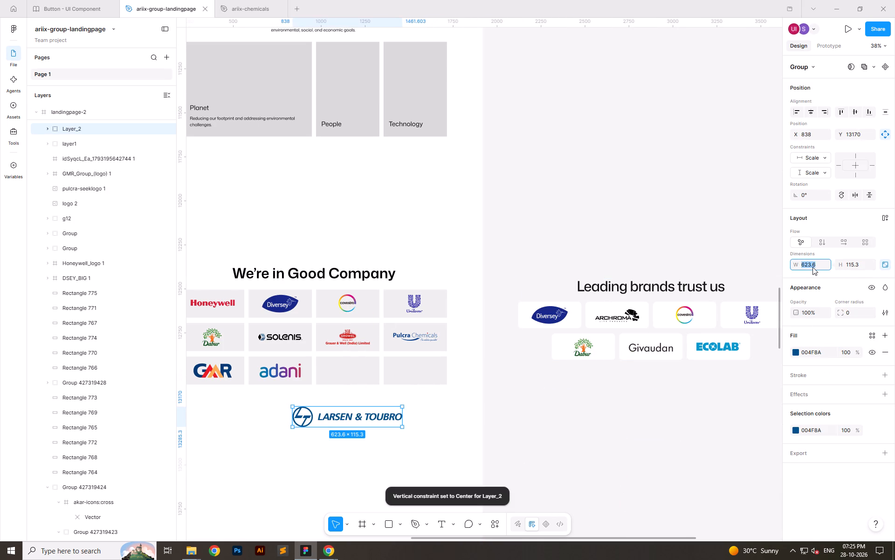
pyautogui.write('250')
pyautogui.press('Return')
# Move the Larsen & Toubro logo into the third cell of the grid's third row and centre it horizontally and vertically.
pyautogui.keyDown('ctrl'); pyautogui.scroll(6, 308, 440); pyautogui.keyUp('ctrl')
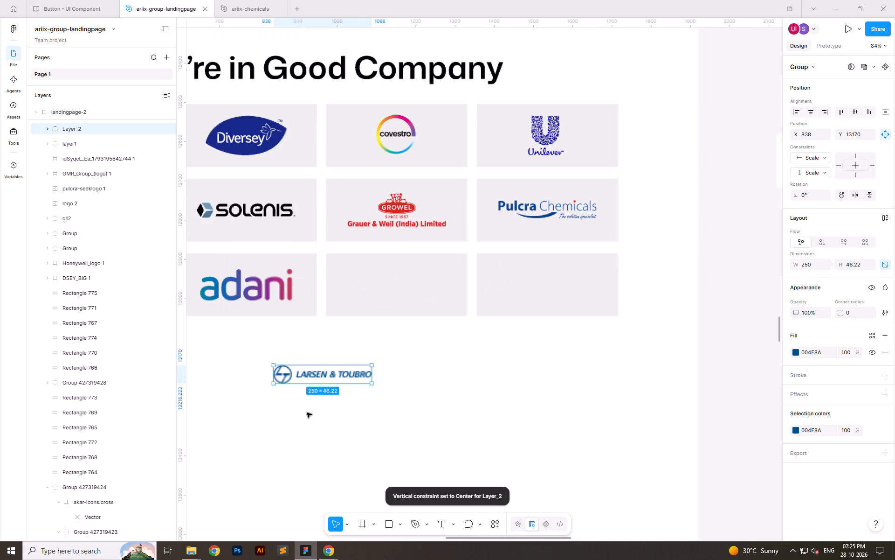
pyautogui.moveTo(328, 376); pyautogui.dragTo(404, 286)
pyautogui.keyDown('shift'); pyautogui.click(416, 305); pyautogui.keyUp('shift')
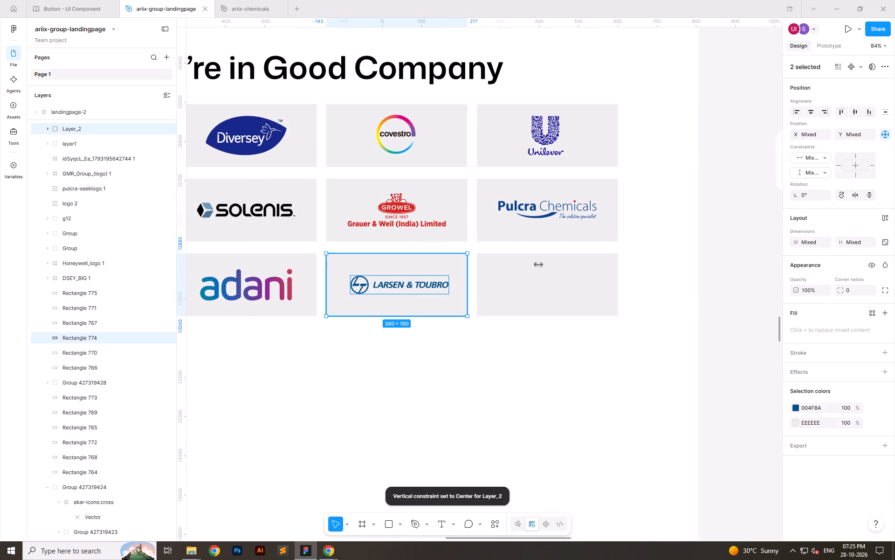
pyautogui.click(808, 115)
pyautogui.click(854, 115)
pyautogui.click(536, 394)
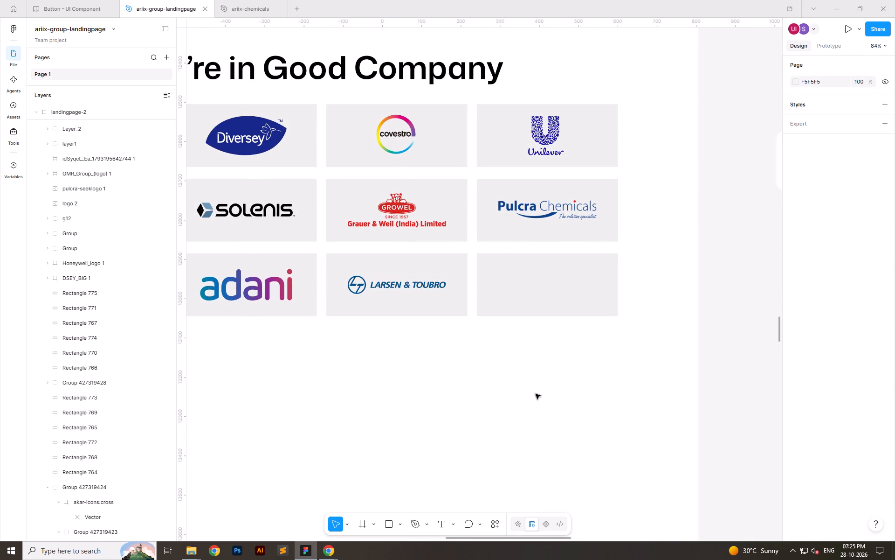
# Switch to Chrome and bring up the ARIIX Group landing page document to check the client logos under "We're in Good Company".
pyautogui.hotkey('alt', 'Tab')
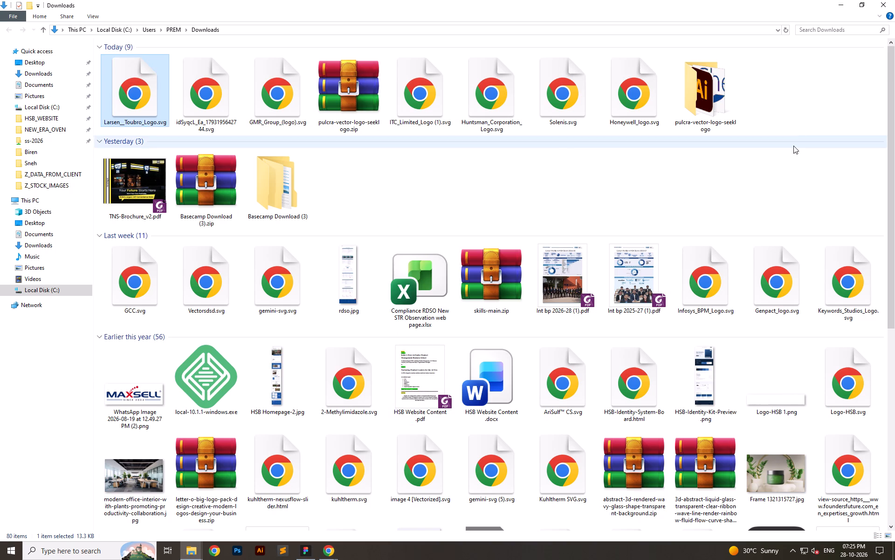
pyautogui.click(797, 108)
pyautogui.hotkey('alt', 'Tab')
pyautogui.hotkey('alt', 'Tab')
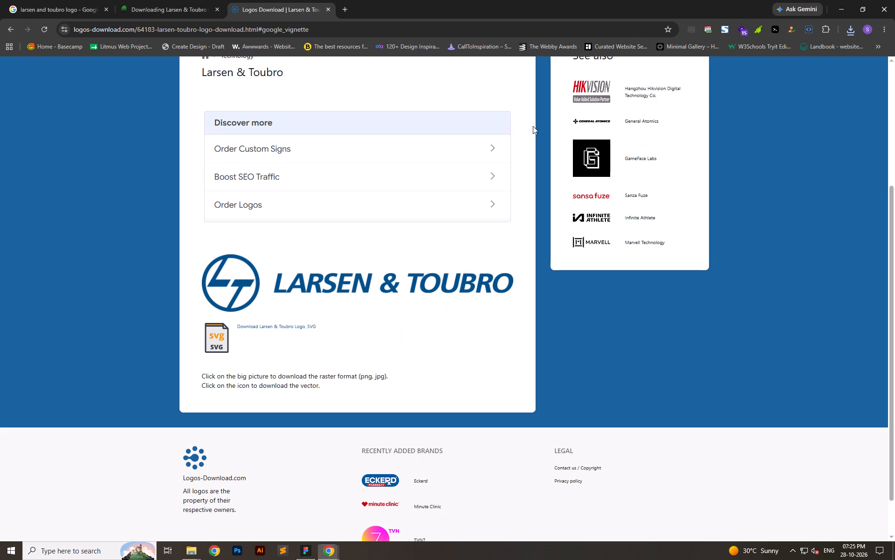
pyautogui.click(154, 0)
pyautogui.click(272, 0)
pyautogui.click(82, 0)
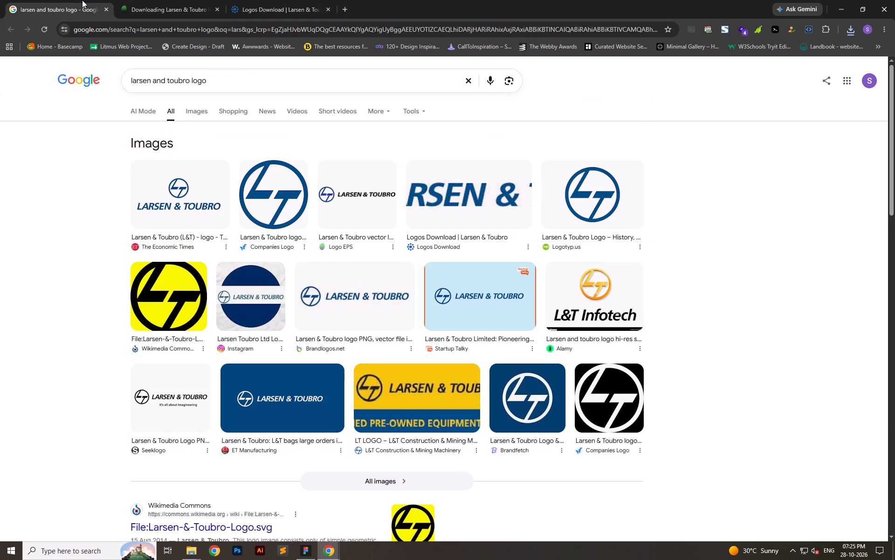
pyautogui.click(284, 0)
pyautogui.hotkey('alt', 'Tab')
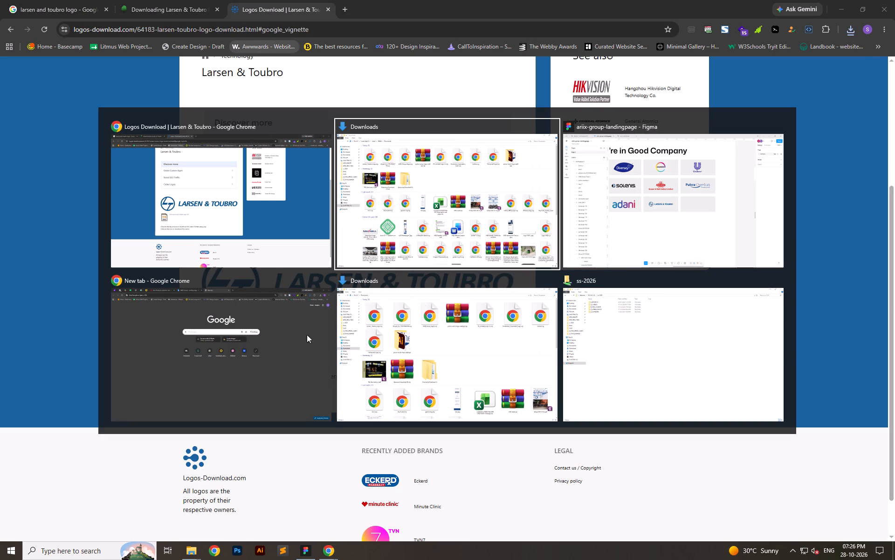
pyautogui.keyDown('alt'); pyautogui.click(278, 346); pyautogui.keyUp('alt')
pyautogui.click(324, 0)
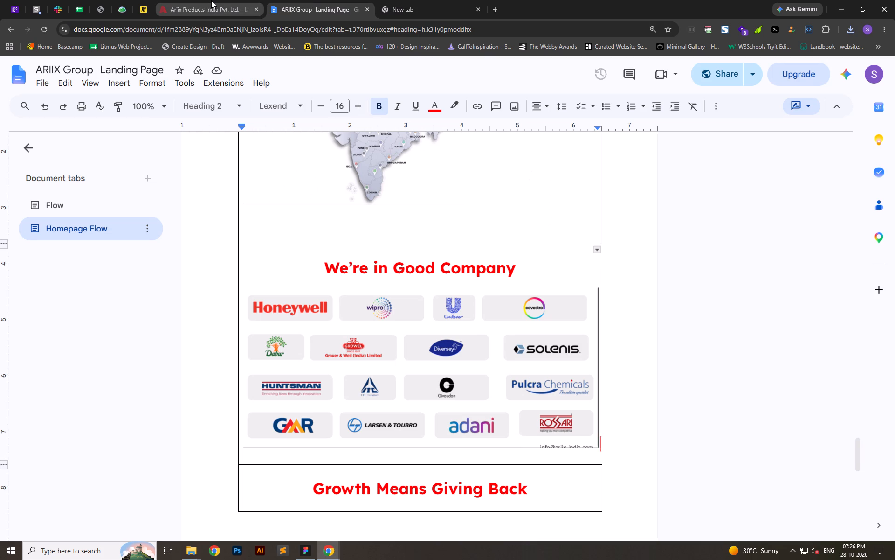
# Search Google for "rossari logo svg" in the empty browser tab.
pyautogui.click(434, 6)
pyautogui.write('rossar')
pyautogui.click(320, 178)
pyautogui.write('rossari')
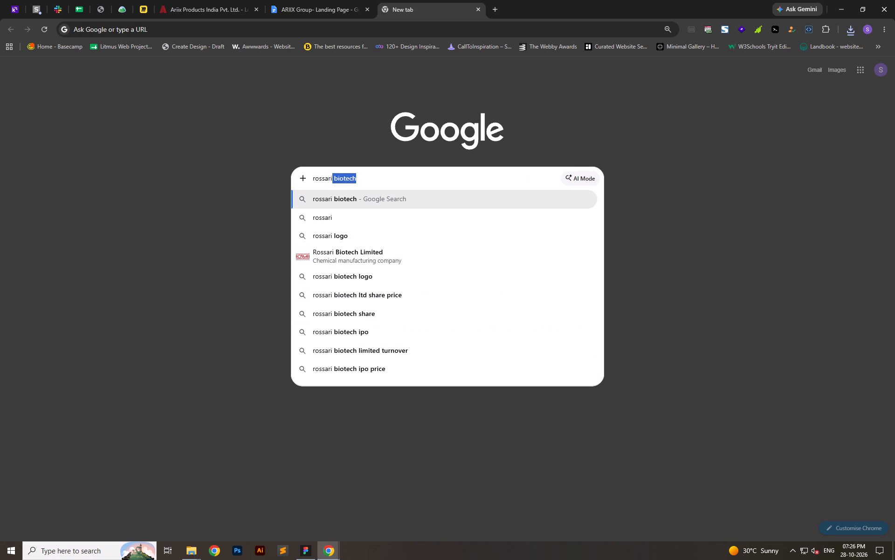
pyautogui.press('Down')
pyautogui.press('Down')
pyautogui.press('space')
pyautogui.write('svg')
pyautogui.press('Return')
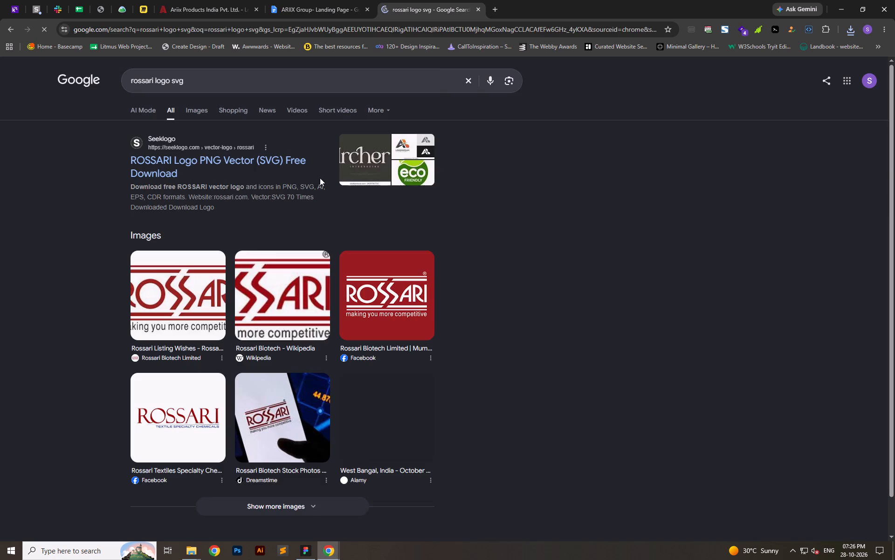
# Find the ROSSARI vector logo on seekvectorlogo.net from the search results and download it.
pyautogui.click(284, 347)
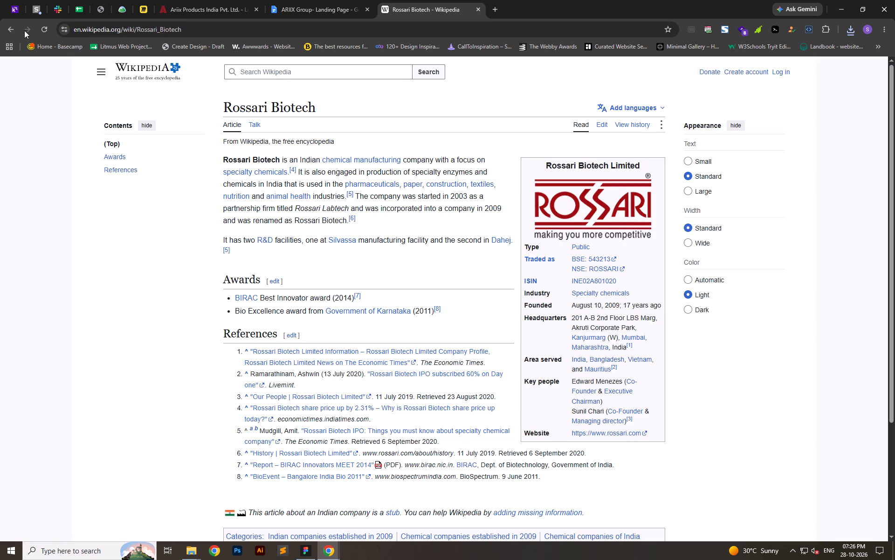
pyautogui.click(13, 22)
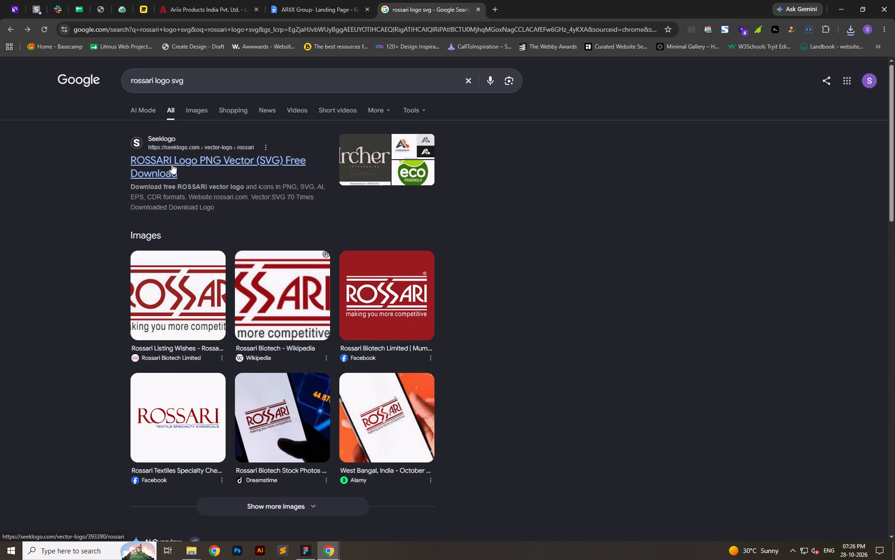
pyautogui.scroll(-6, 195, 263)
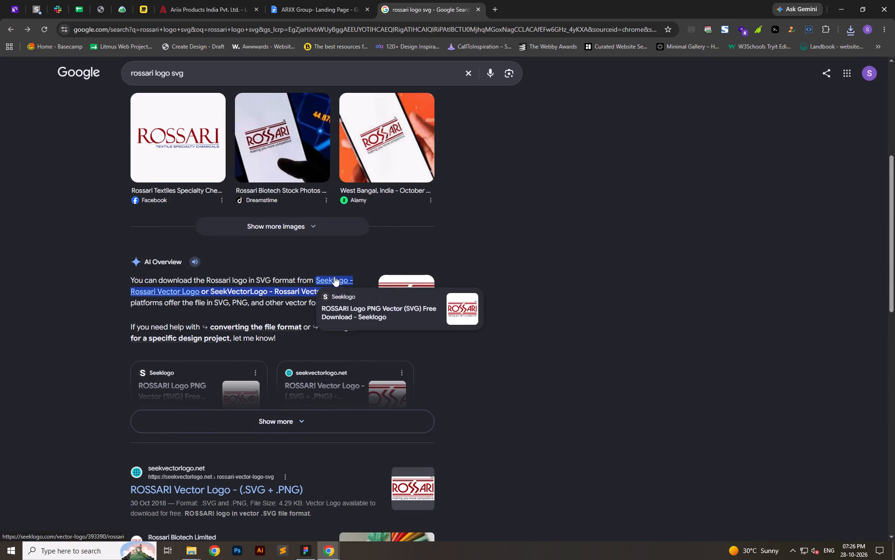
pyautogui.scroll(-4, 109, 318)
pyautogui.keyDown('ctrl'); pyautogui.click(206, 309); pyautogui.keyUp('ctrl')
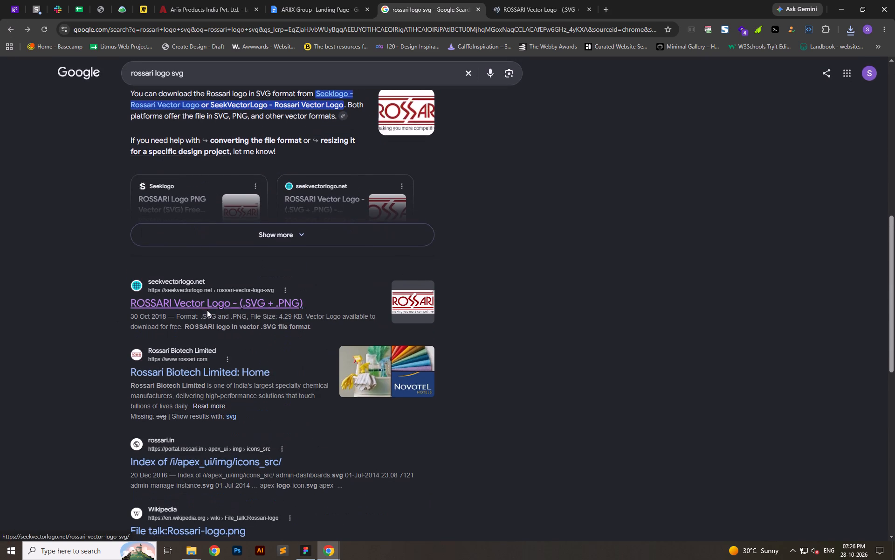
pyautogui.scroll(-2, 226, 380)
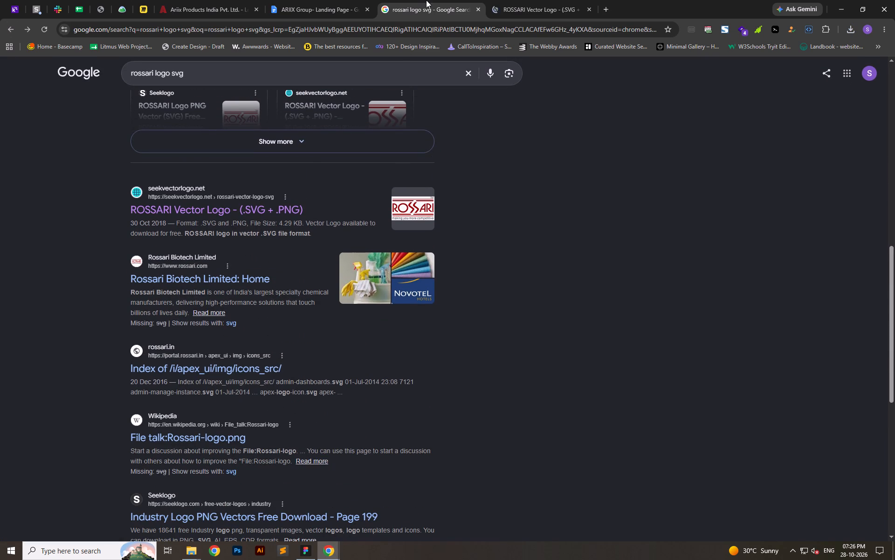
pyautogui.click(525, 0)
pyautogui.scroll(-6, 327, 402)
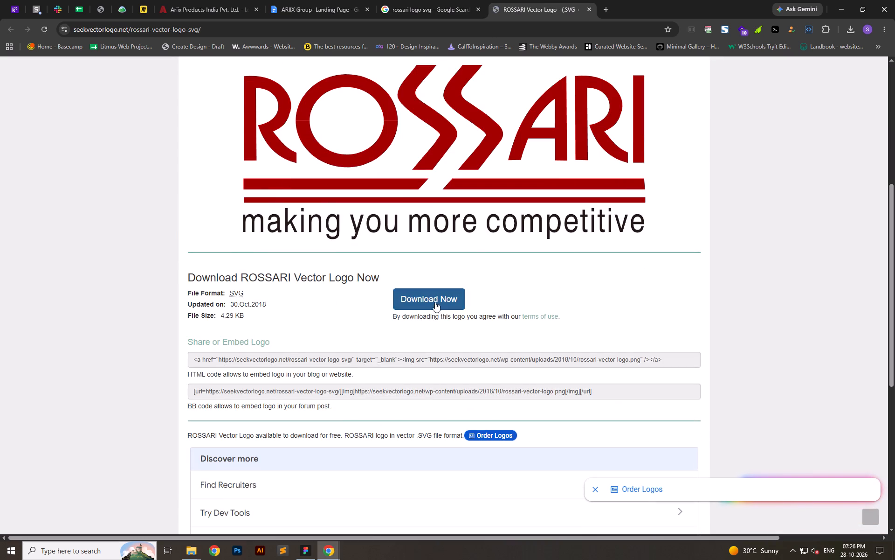
pyautogui.click(432, 296)
pyautogui.scroll(-2, 392, 403)
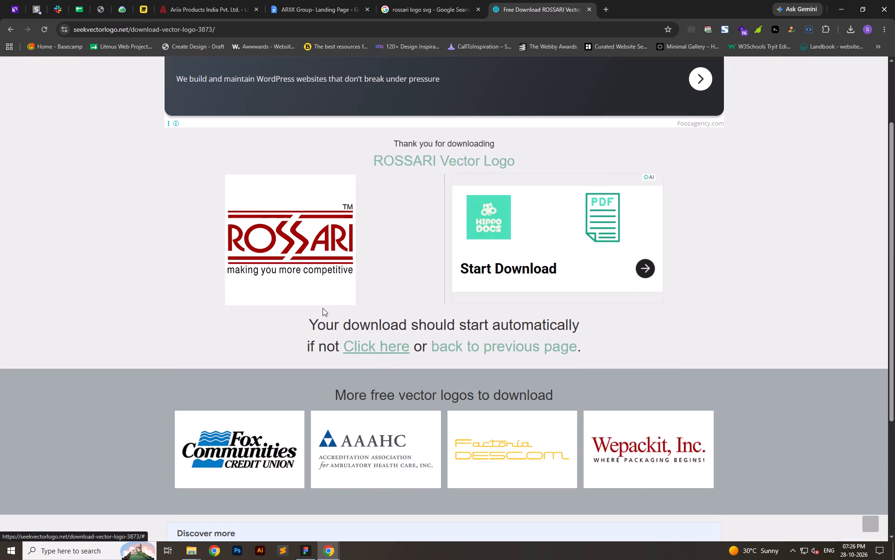
pyautogui.click(854, 34)
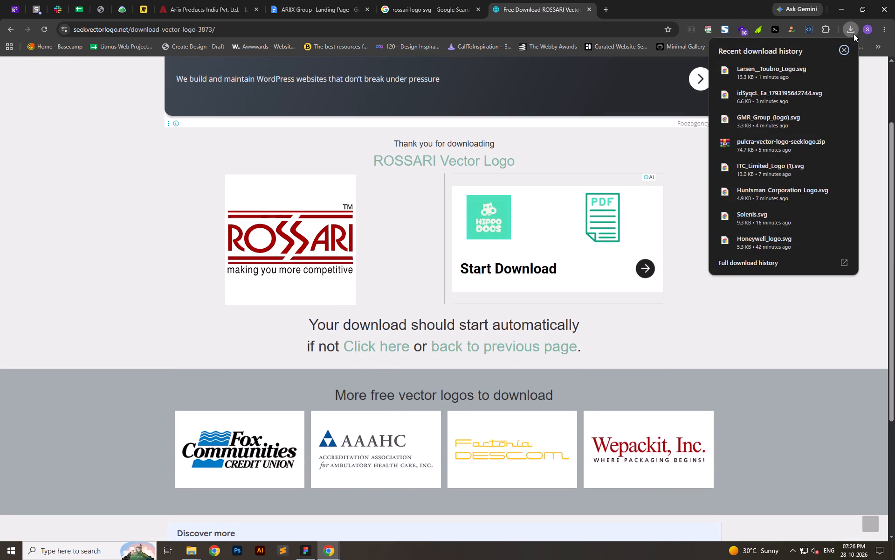
pyautogui.click(854, 34)
pyautogui.keyDown('ctrl'); pyautogui.click(369, 352); pyautogui.keyUp('ctrl')
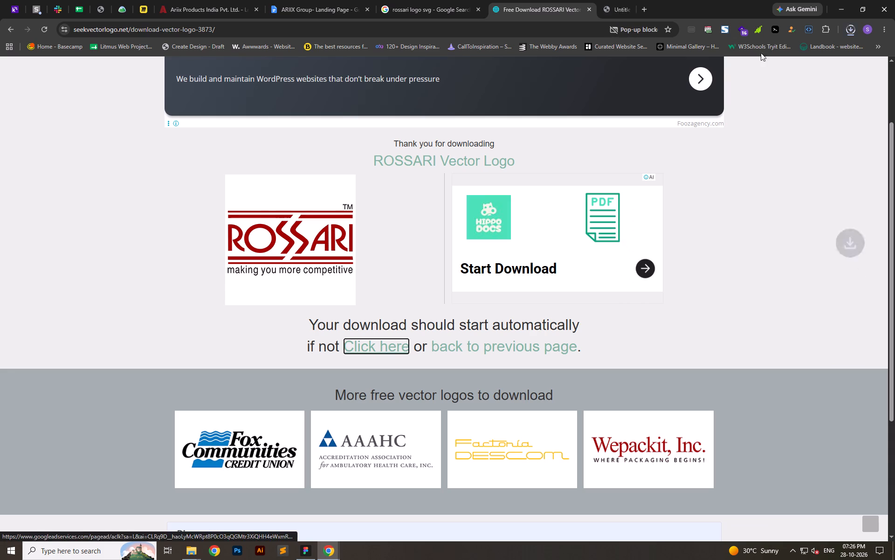
# Show the downloaded rossari-vector-logo.zip in its folder, extract it, and open the extracted folder.
pyautogui.click(828, 53)
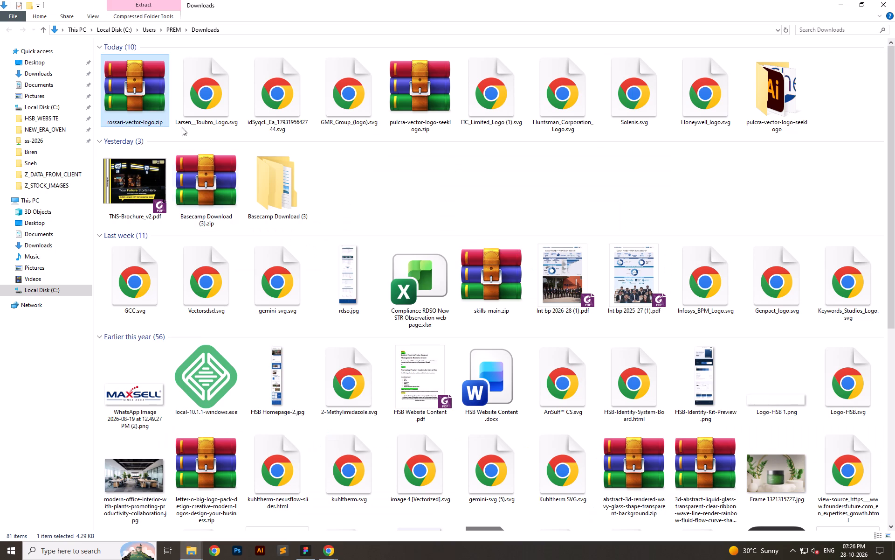
pyautogui.rightClick(145, 98)
pyautogui.click(165, 171)
pyautogui.doubleClick(791, 103)
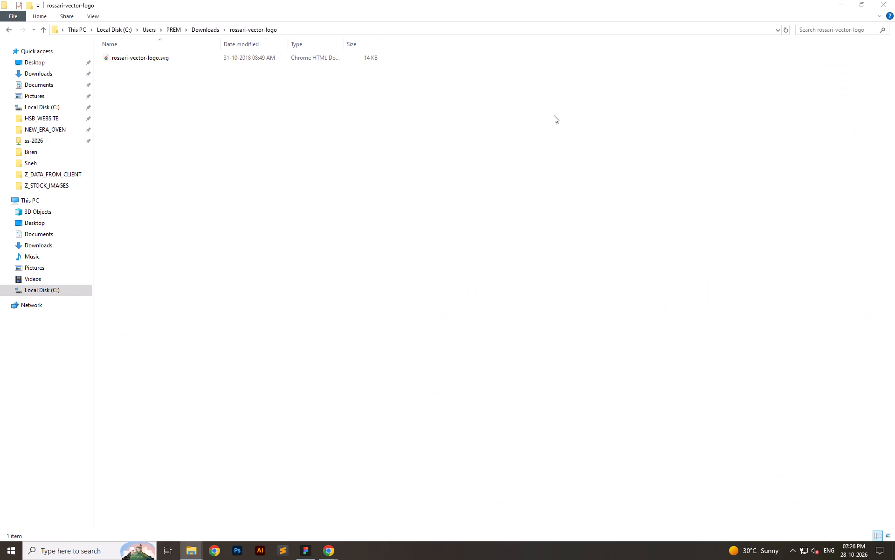
# Import rossari-vector-logo.svg into the Figma landing page, placing it in the empty area below the logo grid.
pyautogui.click(142, 62)
pyautogui.moveTo(131, 58); pyautogui.dragTo(141, 74)
pyautogui.hotkey('alt', 'Tab')
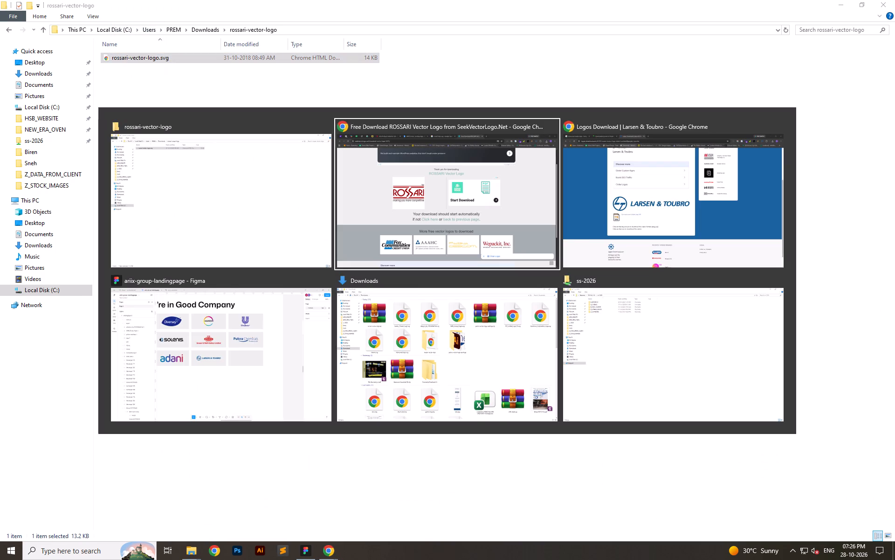
pyautogui.hotkey('alt', 'Tab')
pyautogui.moveTo(141, 74); pyautogui.dragTo(436, 392)
pyautogui.hotkey('alt', 'Tab')
pyautogui.hotkey('alt', 'Tab')
pyautogui.hotkey('alt', 'Tab')
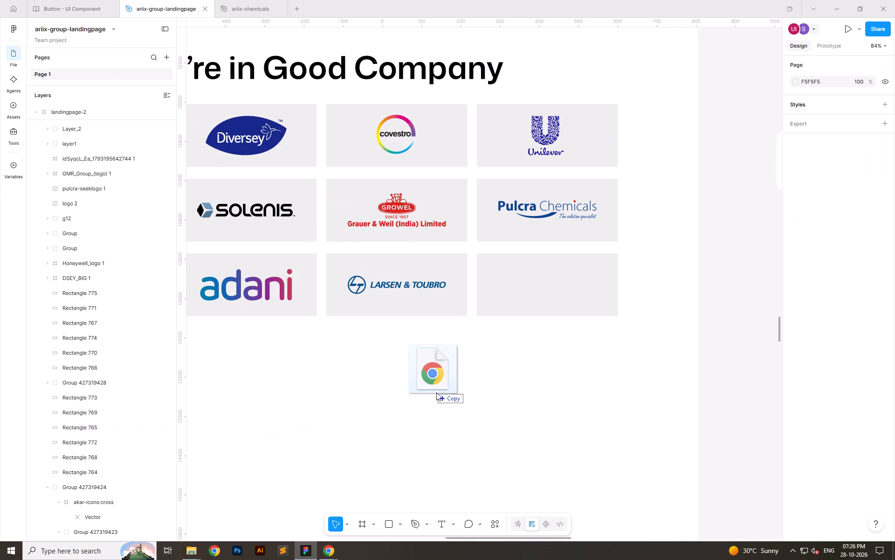
pyautogui.moveTo(436, 392); pyautogui.dragTo(437, 394)
# Move the Rossari logo frame off the landing page to the empty canvas below "Leading brands trust us".
pyautogui.keyDown('ctrl'); pyautogui.scroll(-6, 376, 320); pyautogui.keyUp('ctrl')
pyautogui.moveTo(369, 340); pyautogui.dragTo(583, 373)
pyautogui.click(799, 378)
pyautogui.keyDown('ctrl'); pyautogui.scroll(7, 684, 374); pyautogui.keyUp('ctrl')
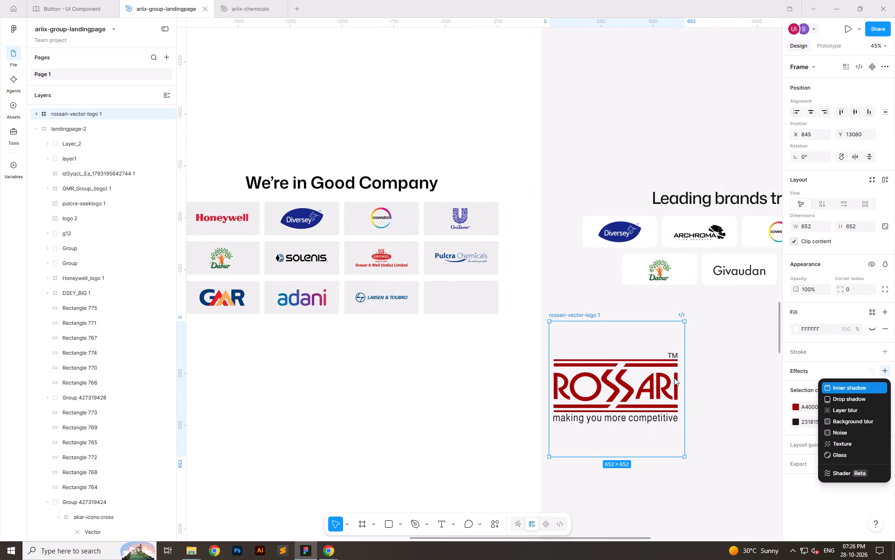
pyautogui.click(750, 381)
# Ungroup the Rossari logo frame and combine its loose vectors into a single group.
pyautogui.keyDown('ctrl'); pyautogui.scroll(7, 707, 382); pyautogui.keyUp('ctrl')
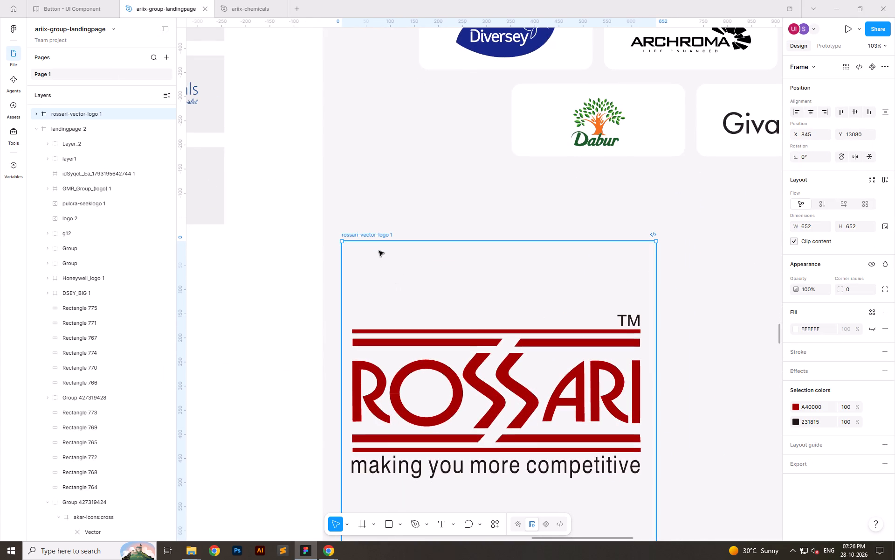
pyautogui.rightClick(376, 238)
pyautogui.click(393, 333)
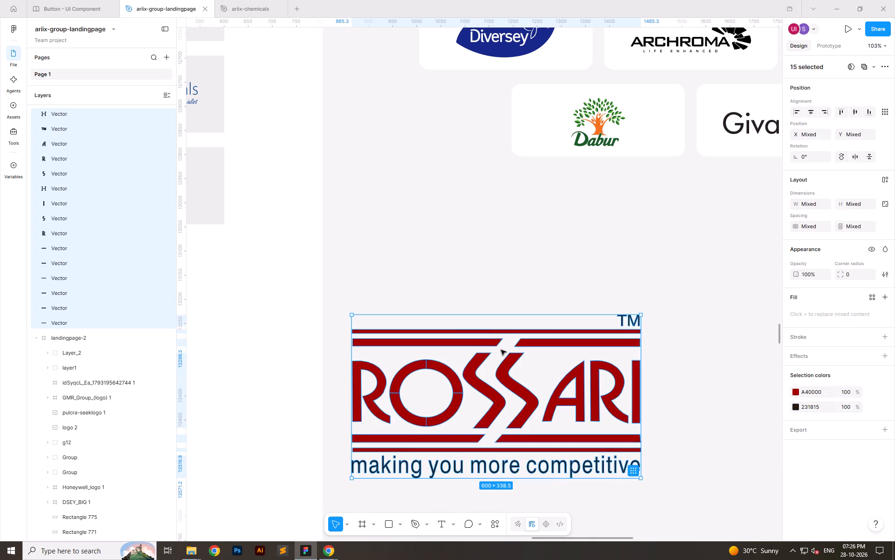
pyautogui.hotkey('ctrl', 'g')
# Lock the Rossari logo group's proportions and set its height to 80.
pyautogui.click(883, 227)
pyautogui.click(861, 226)
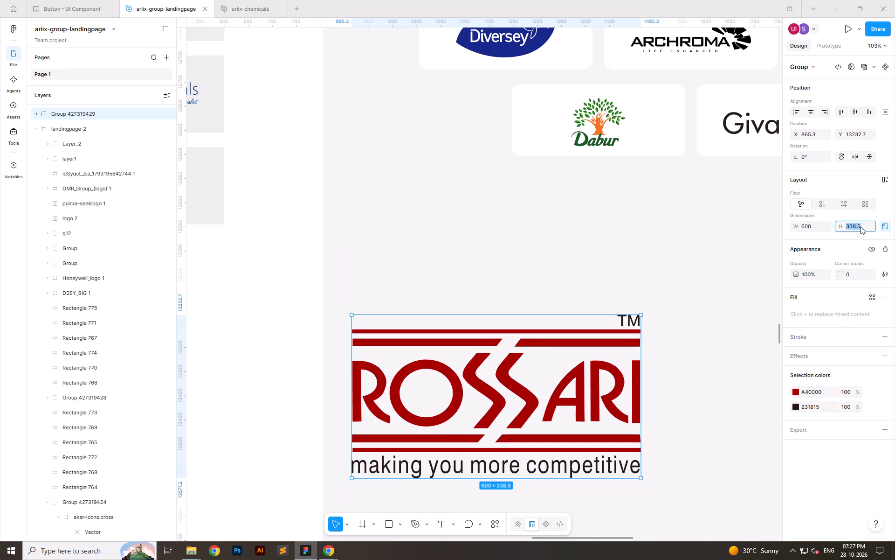
pyautogui.write('80')
pyautogui.press('Return')
# Move the Rossari logo into the last cell of the grid's third row and centre it horizontally and vertically.
pyautogui.keyDown('ctrl'); pyautogui.scroll(-6, 690, 242); pyautogui.keyUp('ctrl')
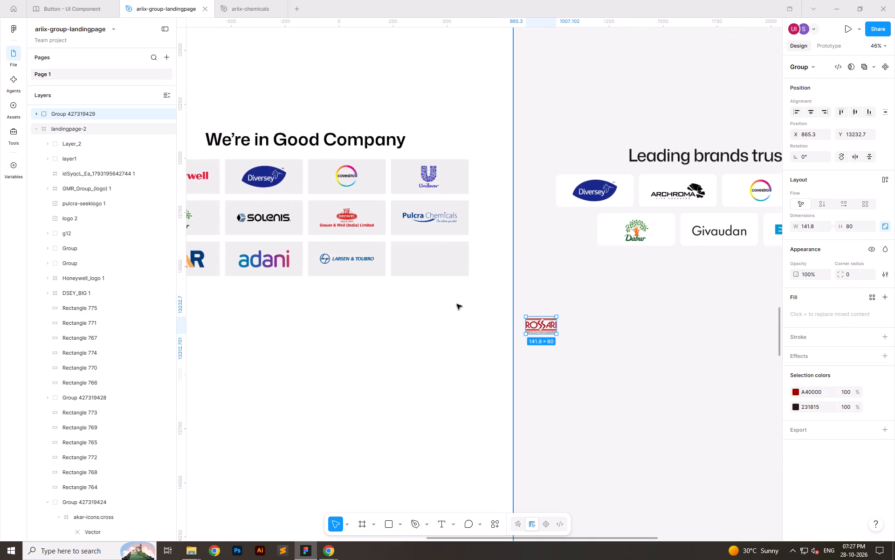
pyautogui.moveTo(541, 324); pyautogui.dragTo(431, 256)
pyautogui.keyDown('ctrl'); pyautogui.scroll(6, 434, 257); pyautogui.keyUp('ctrl')
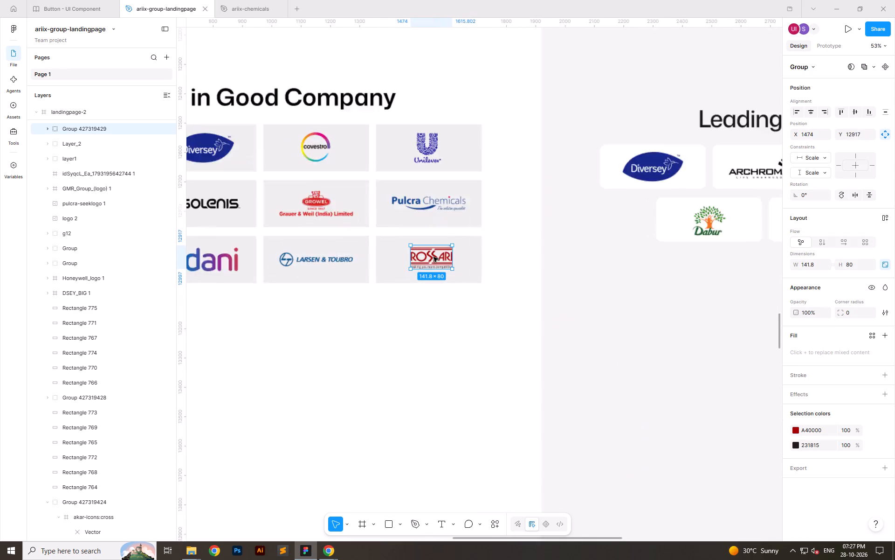
pyautogui.keyDown('shift'); pyautogui.click(482, 268); pyautogui.keyUp('shift')
pyautogui.click(809, 110)
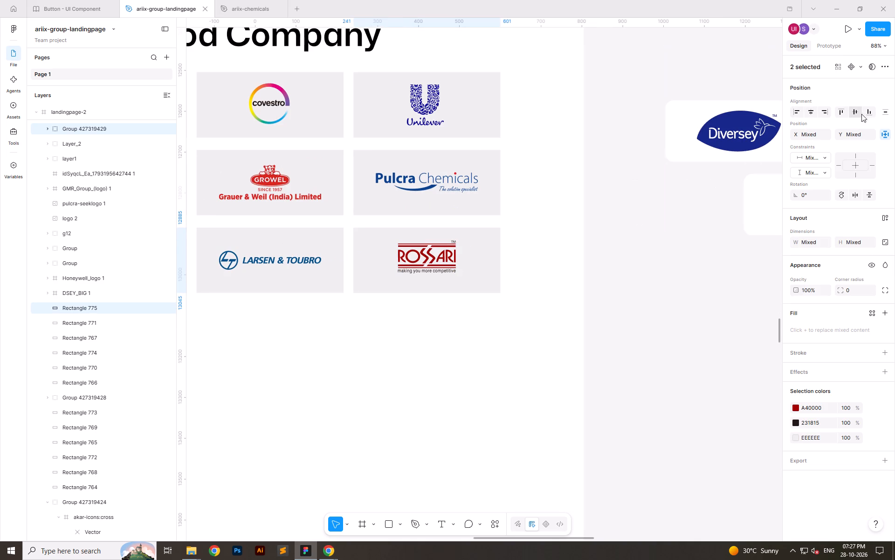
pyautogui.click(851, 111)
pyautogui.click(634, 350)
pyautogui.keyDown('ctrl'); pyautogui.scroll(-13, 555, 273); pyautogui.keyUp('ctrl')
pyautogui.click(632, 362)
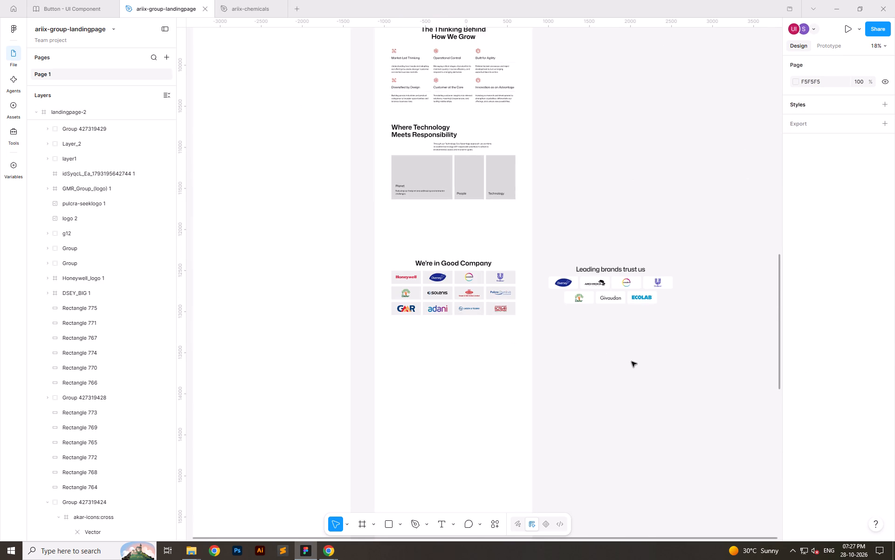
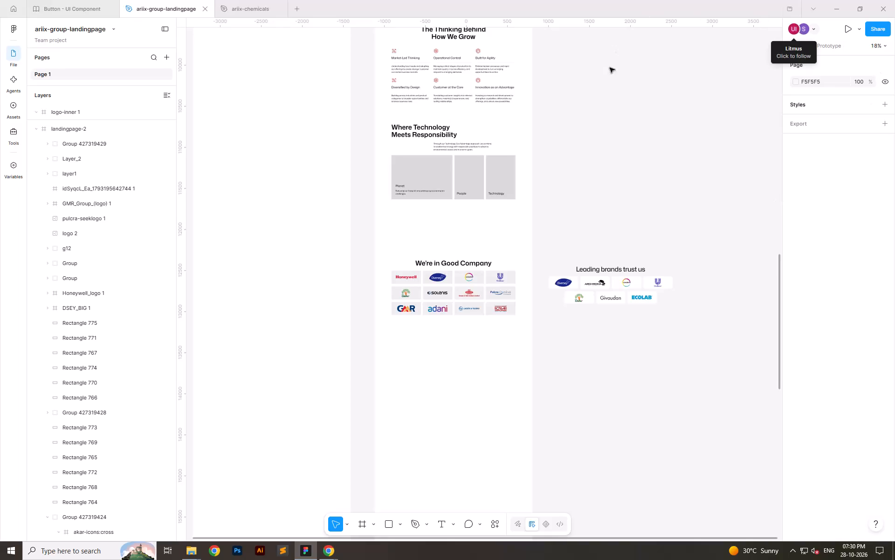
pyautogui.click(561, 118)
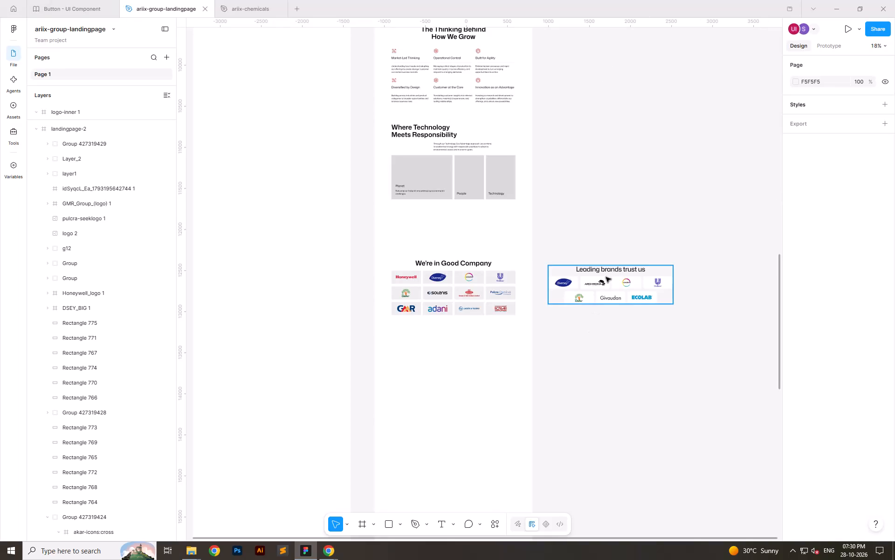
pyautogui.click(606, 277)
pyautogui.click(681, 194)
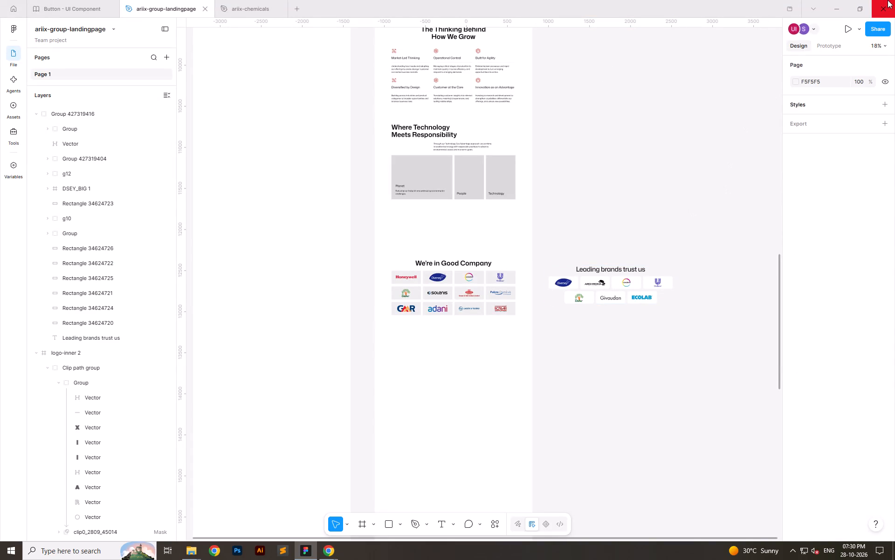
# Close Figma, the Chrome browser and all open File Explorer windows, leaving only the desktop.
pyautogui.click(888, 0)
pyautogui.click(894, 0)
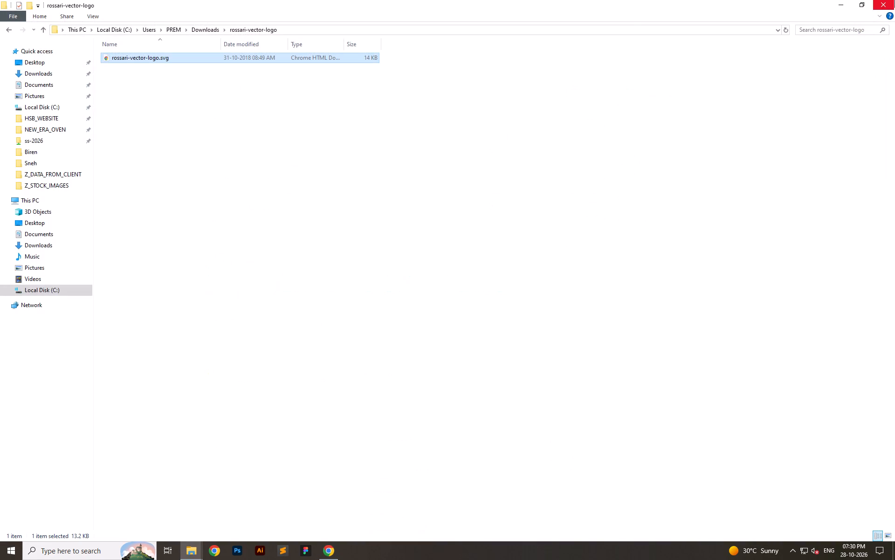
pyautogui.click(894, 0)
pyautogui.click(894, 0)
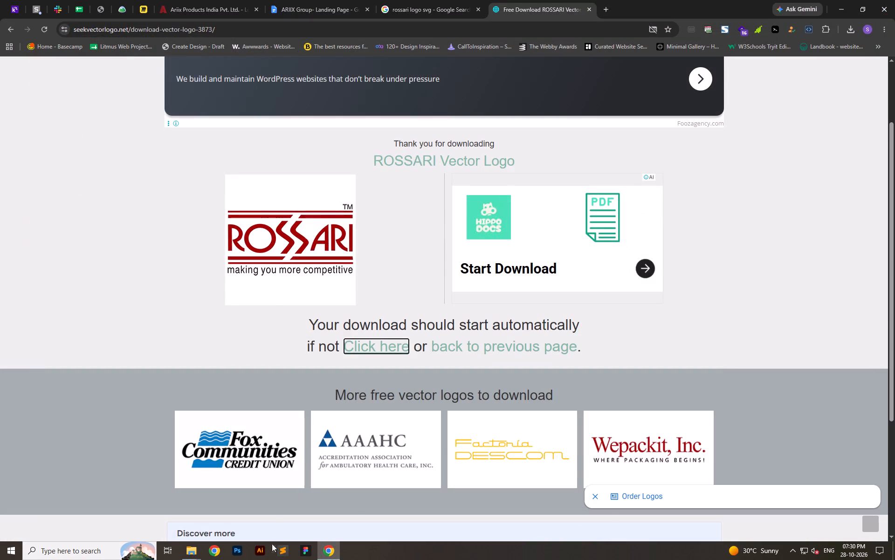
pyautogui.click(888, 0)
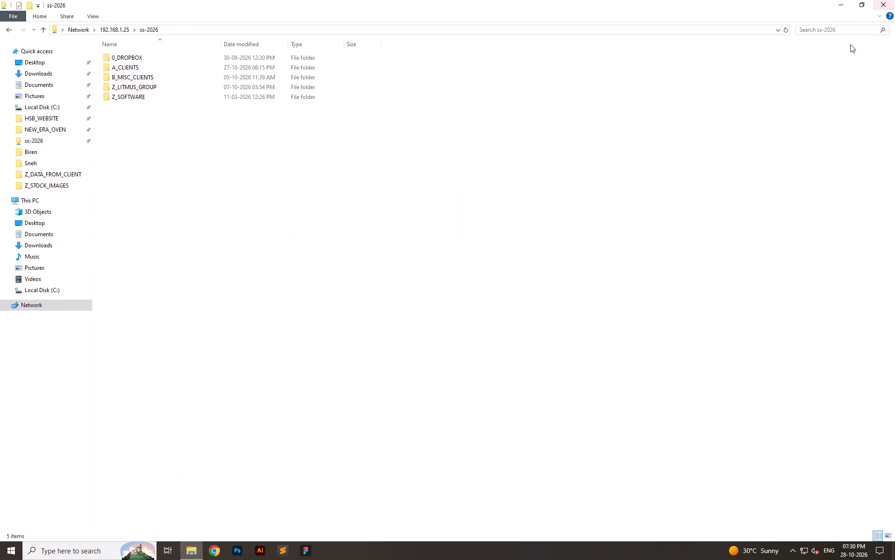
pyautogui.click(889, 0)
# Bring up the computer's power options for sleep, shutdown and restart.
pyautogui.click(0, 559)
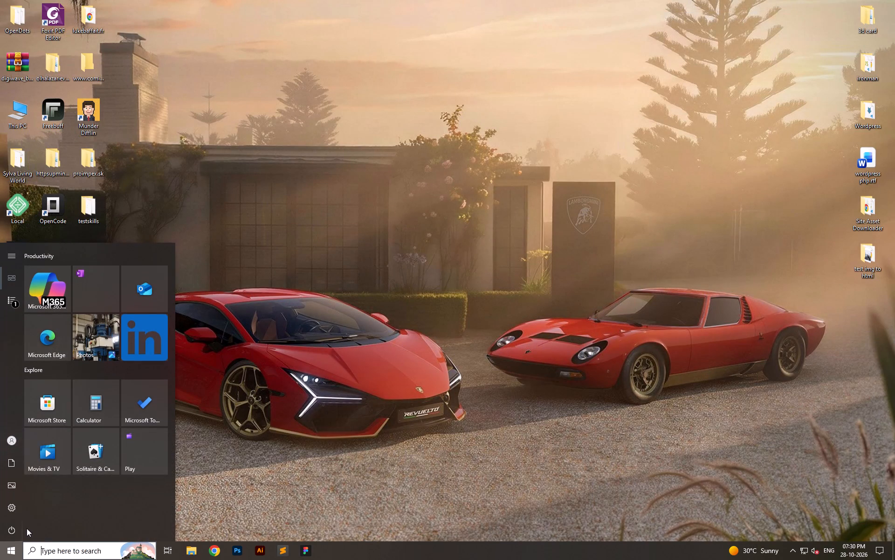
pyautogui.click(13, 528)
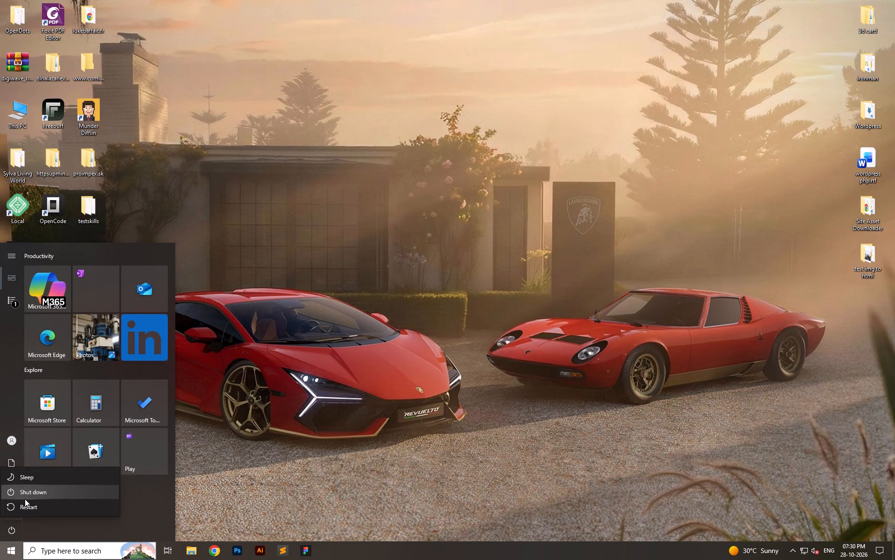